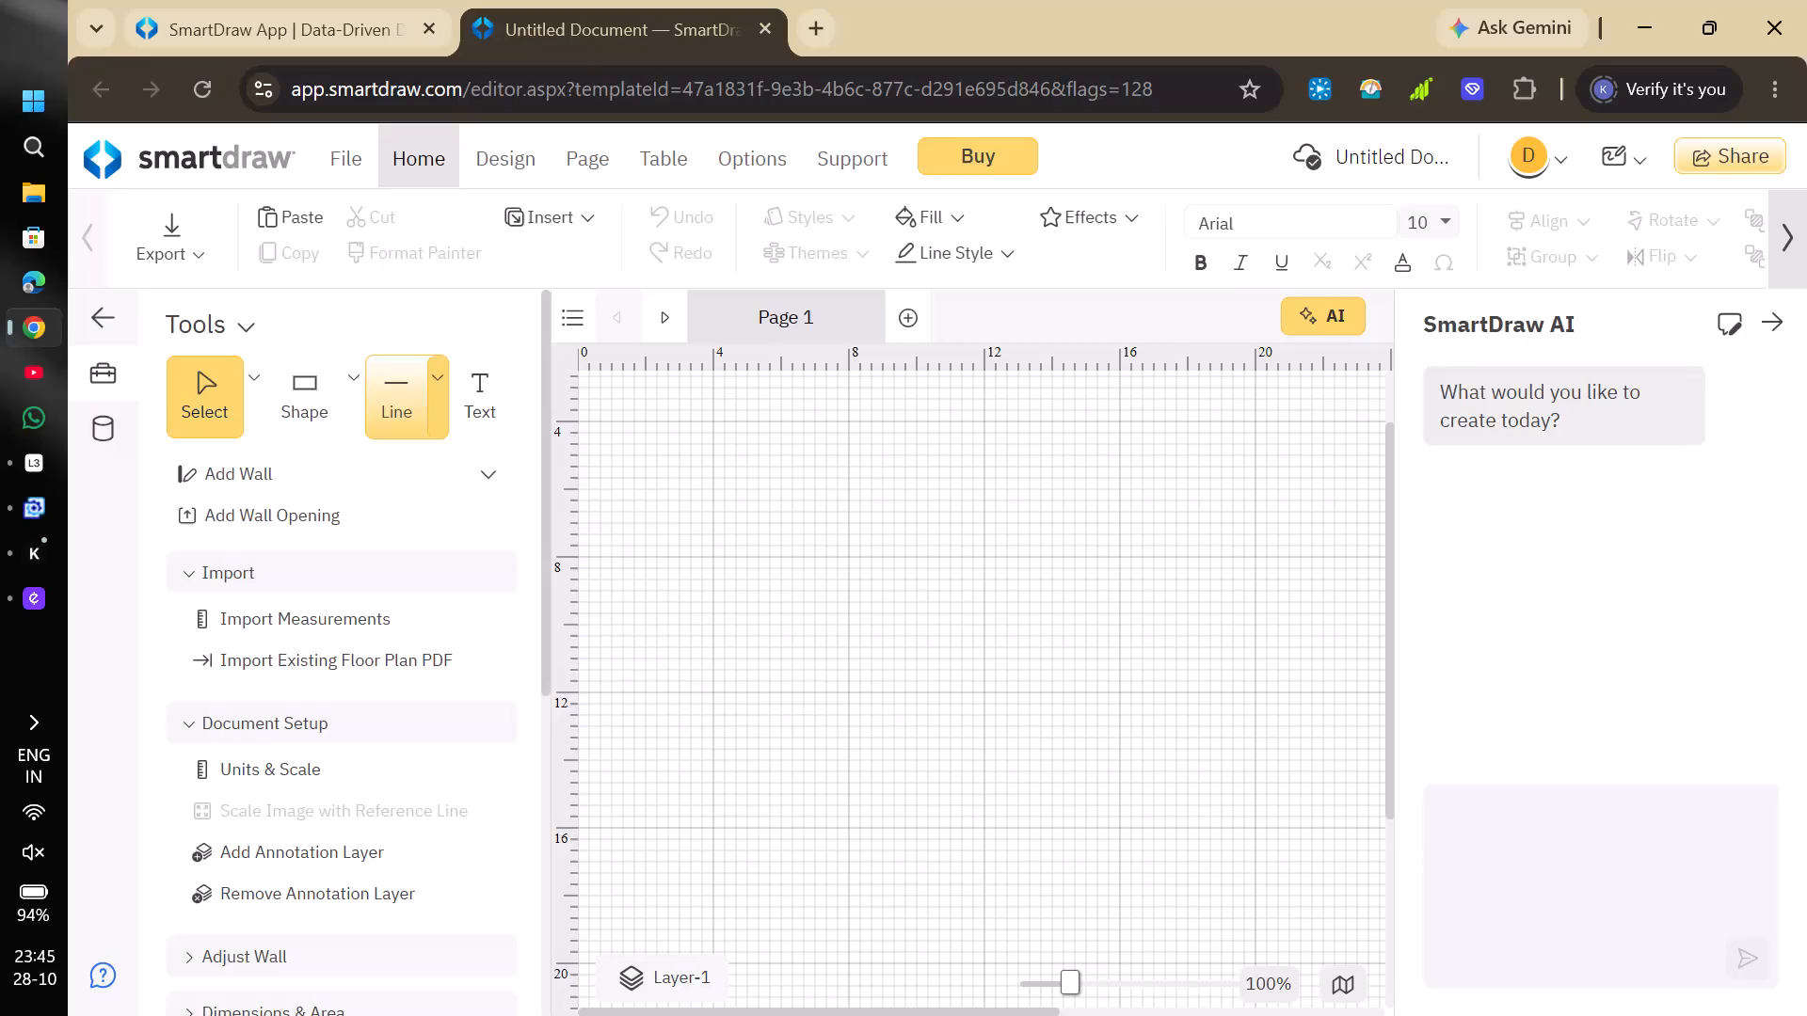
Hide the AI panel and start a multi-segment line outline with segments of about 6', 10' 4" and 8' 11".
{"action": "left_click", "coordinate": [517, 626]}
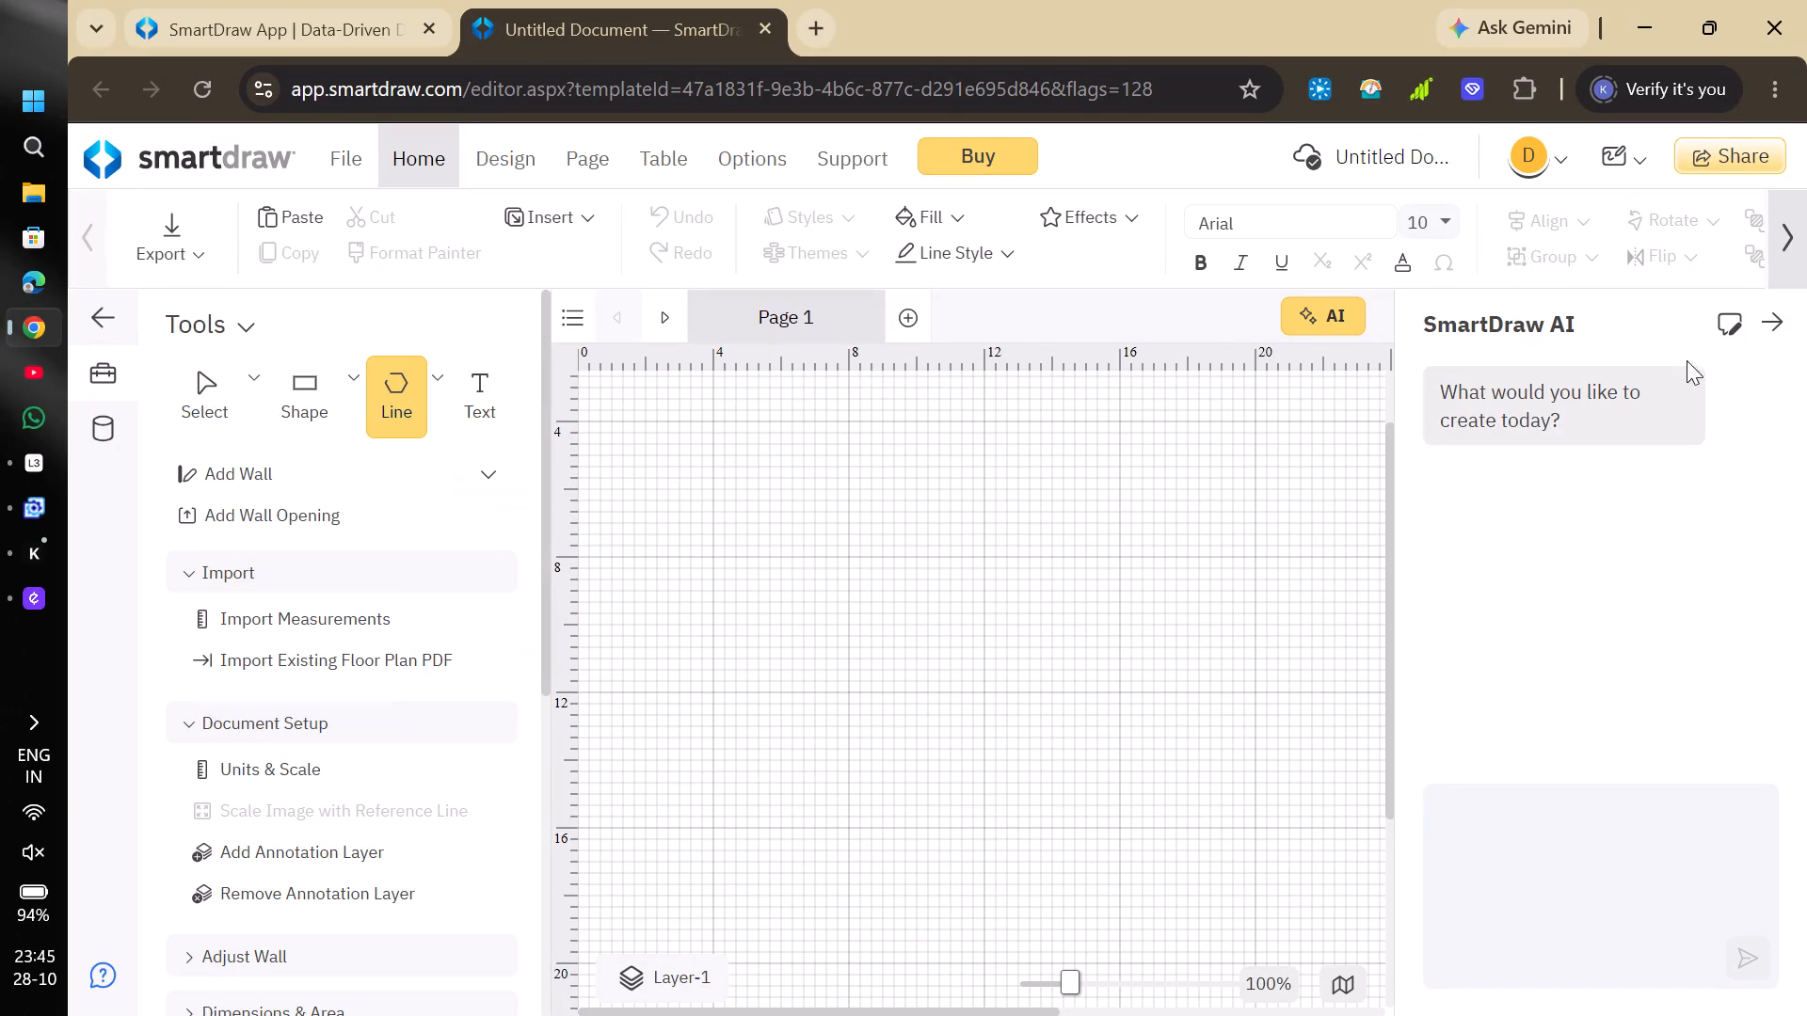
{"action": "left_click", "coordinate": [1773, 321]}
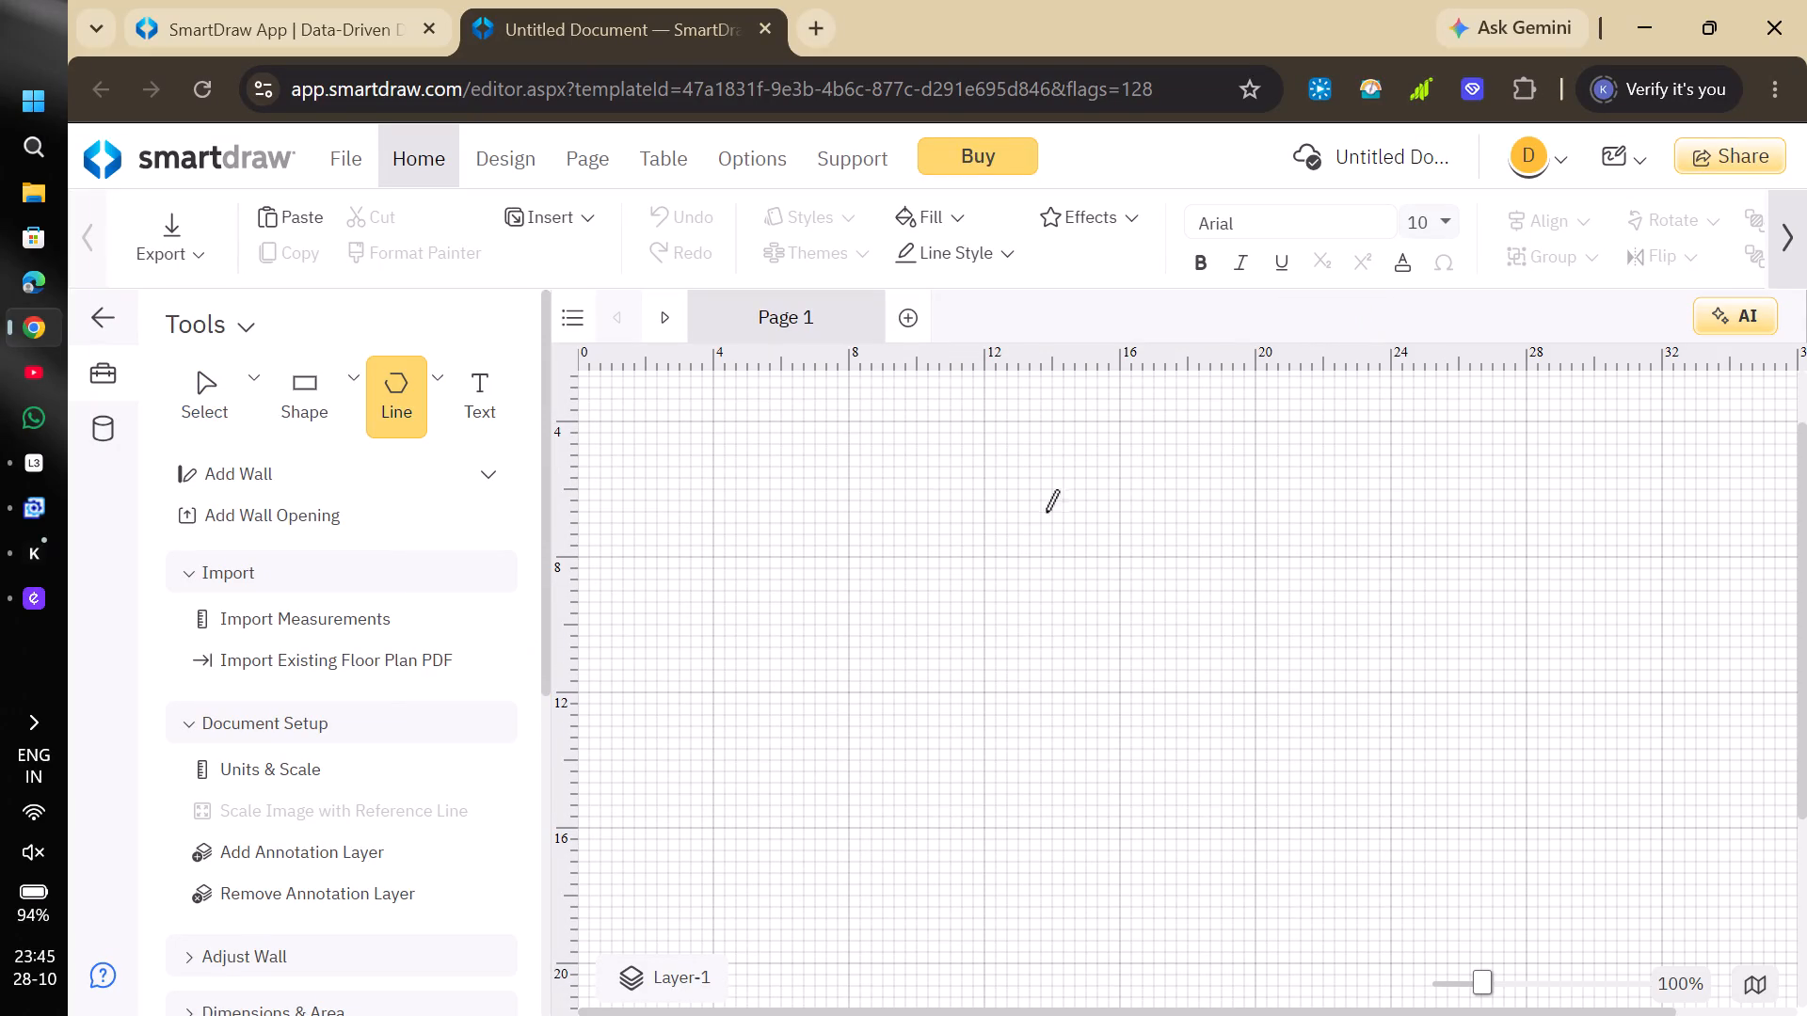
{"action": "left_click", "coordinate": [1016, 515]}
{"action": "left_click_drag", "start_coordinate": [799, 532], "coordinate": [1126, 685]}
{"action": "left_click", "coordinate": [1126, 685]}
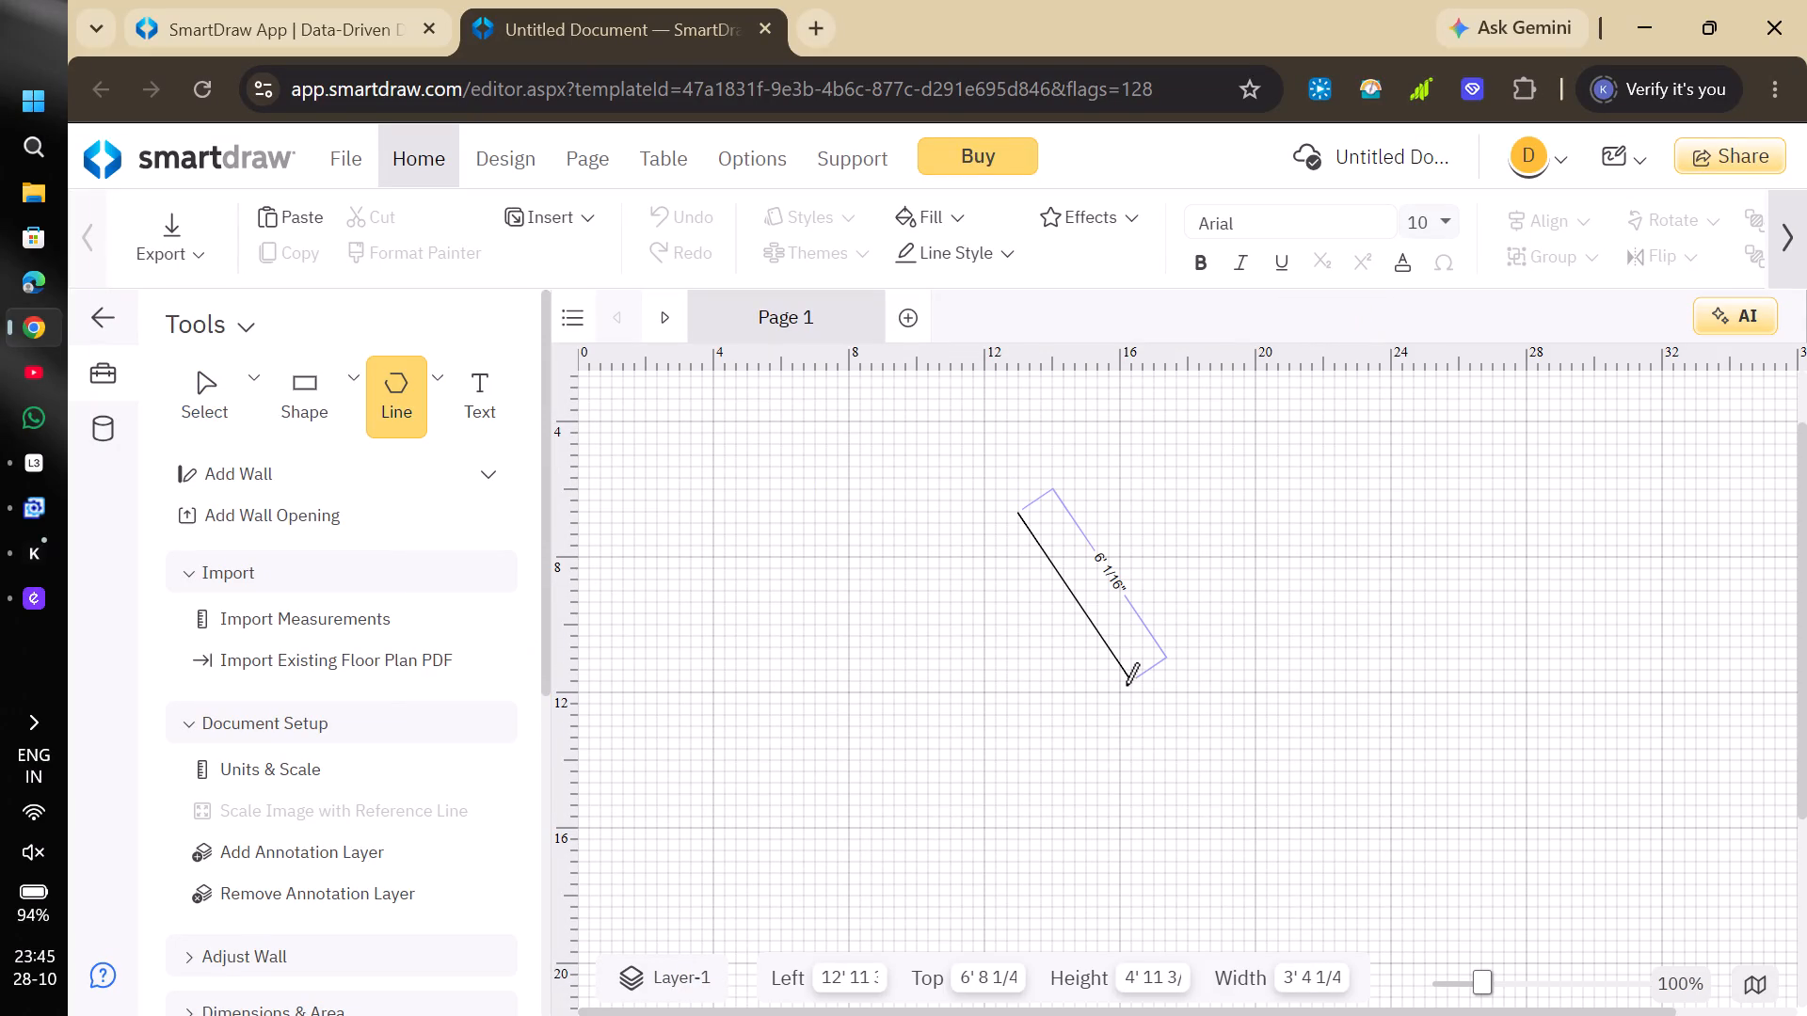
{"action": "left_click", "coordinate": [1126, 685]}
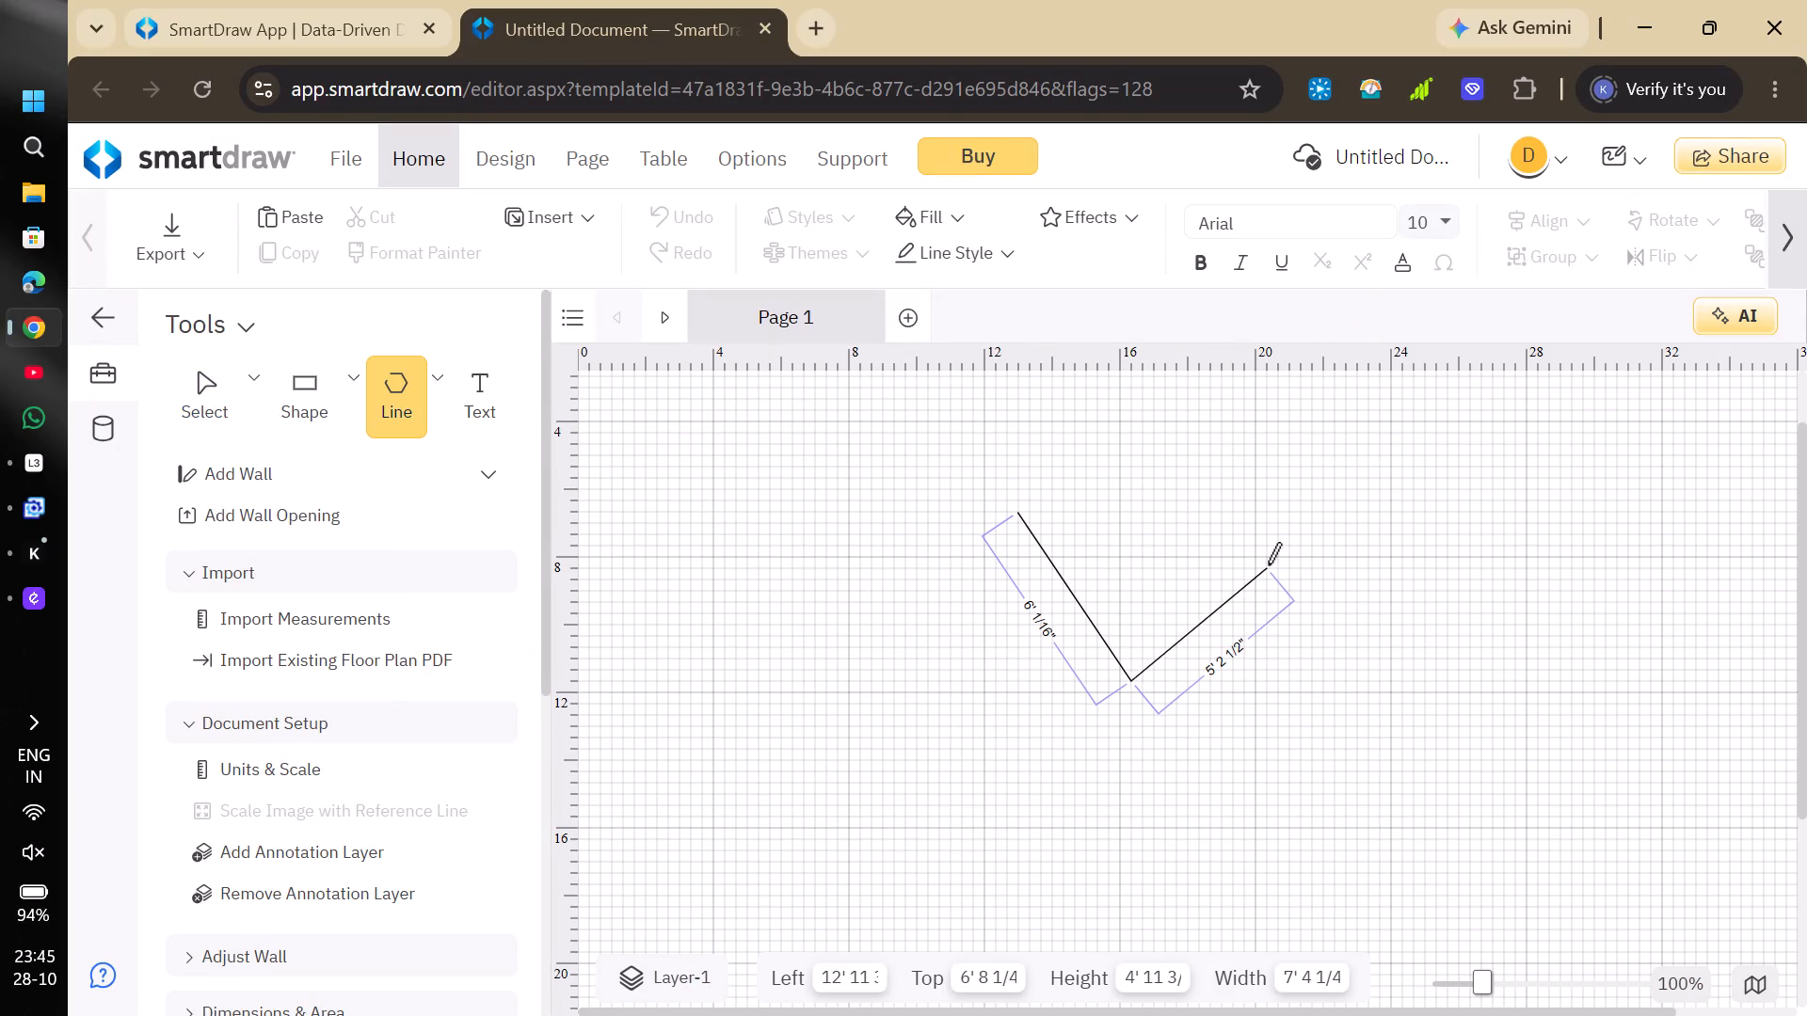
{"action": "left_click_drag", "start_coordinate": [1268, 564], "coordinate": [1058, 356]}
{"action": "left_click", "coordinate": [1058, 356]}
{"action": "left_click", "coordinate": [1345, 536]}
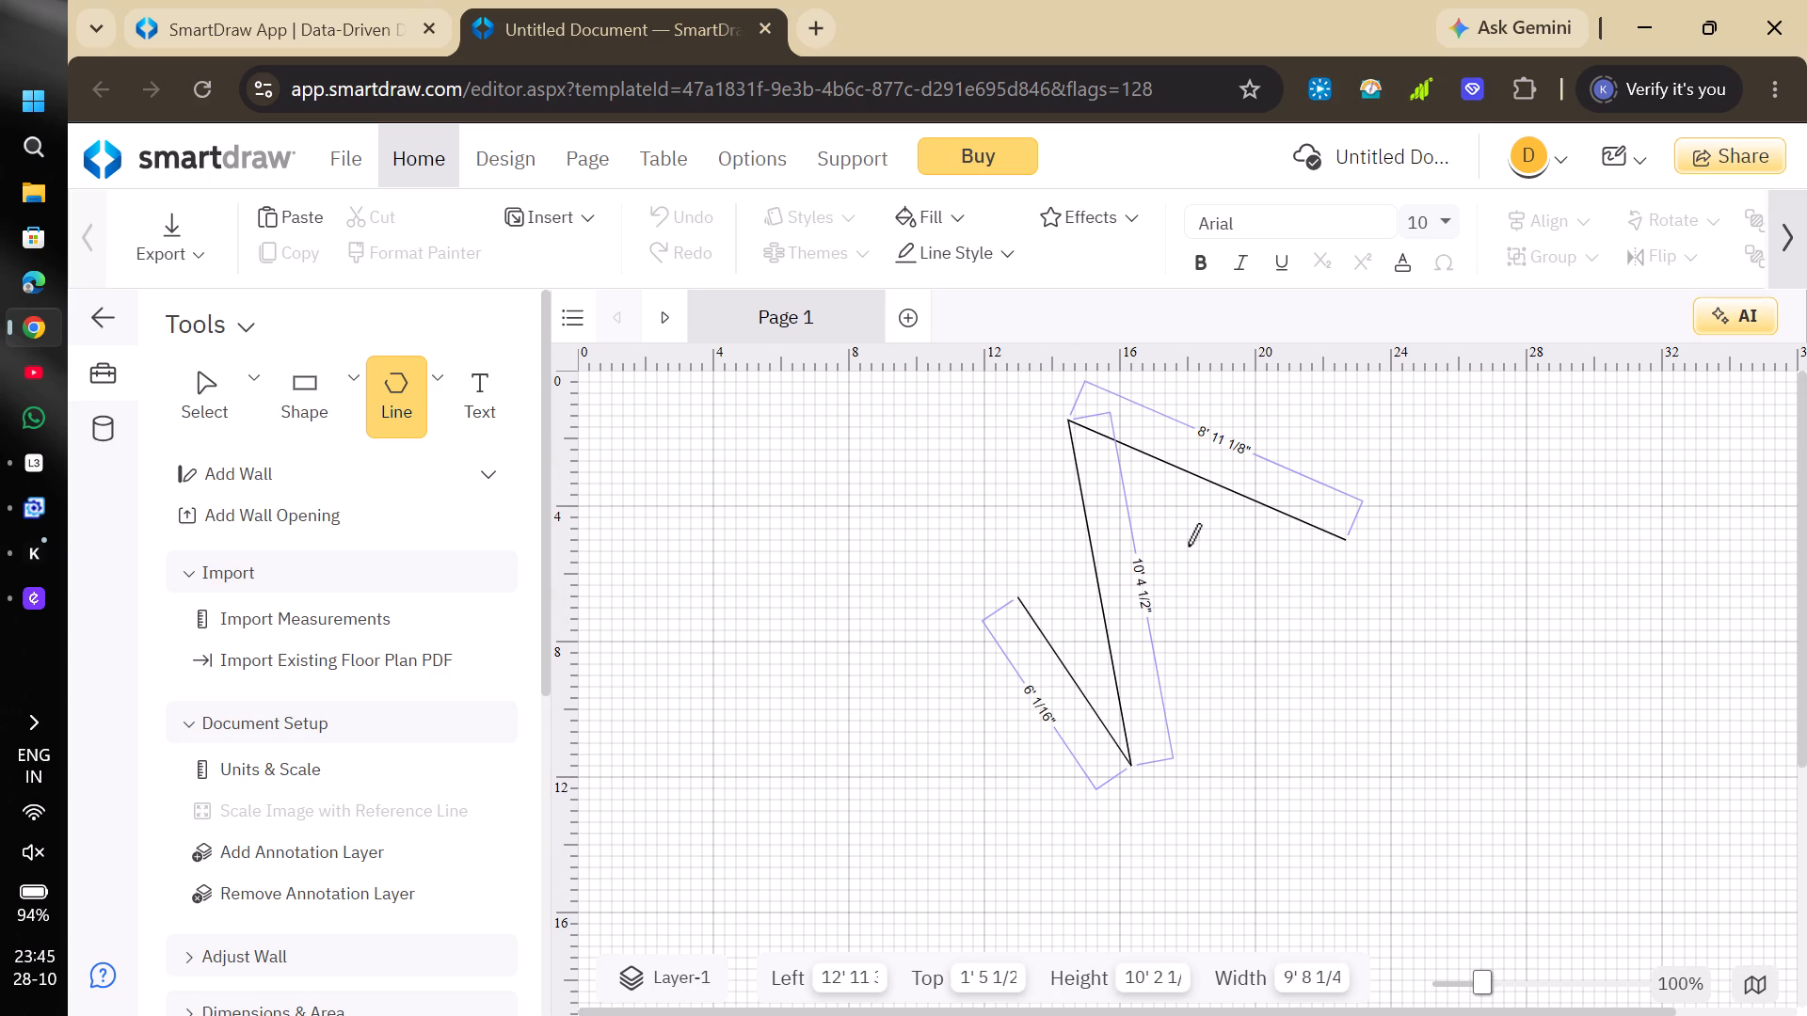
Extend the outline with crossing segments of about 4' 5", 11' 11", 7', 8' and 14' 10".
{"action": "left_click_drag", "start_coordinate": [850, 543], "coordinate": [1377, 682]}
{"action": "left_click_drag", "start_coordinate": [1377, 682], "coordinate": [992, 559]}
{"action": "left_click_drag", "start_coordinate": [992, 559], "coordinate": [1119, 544]}
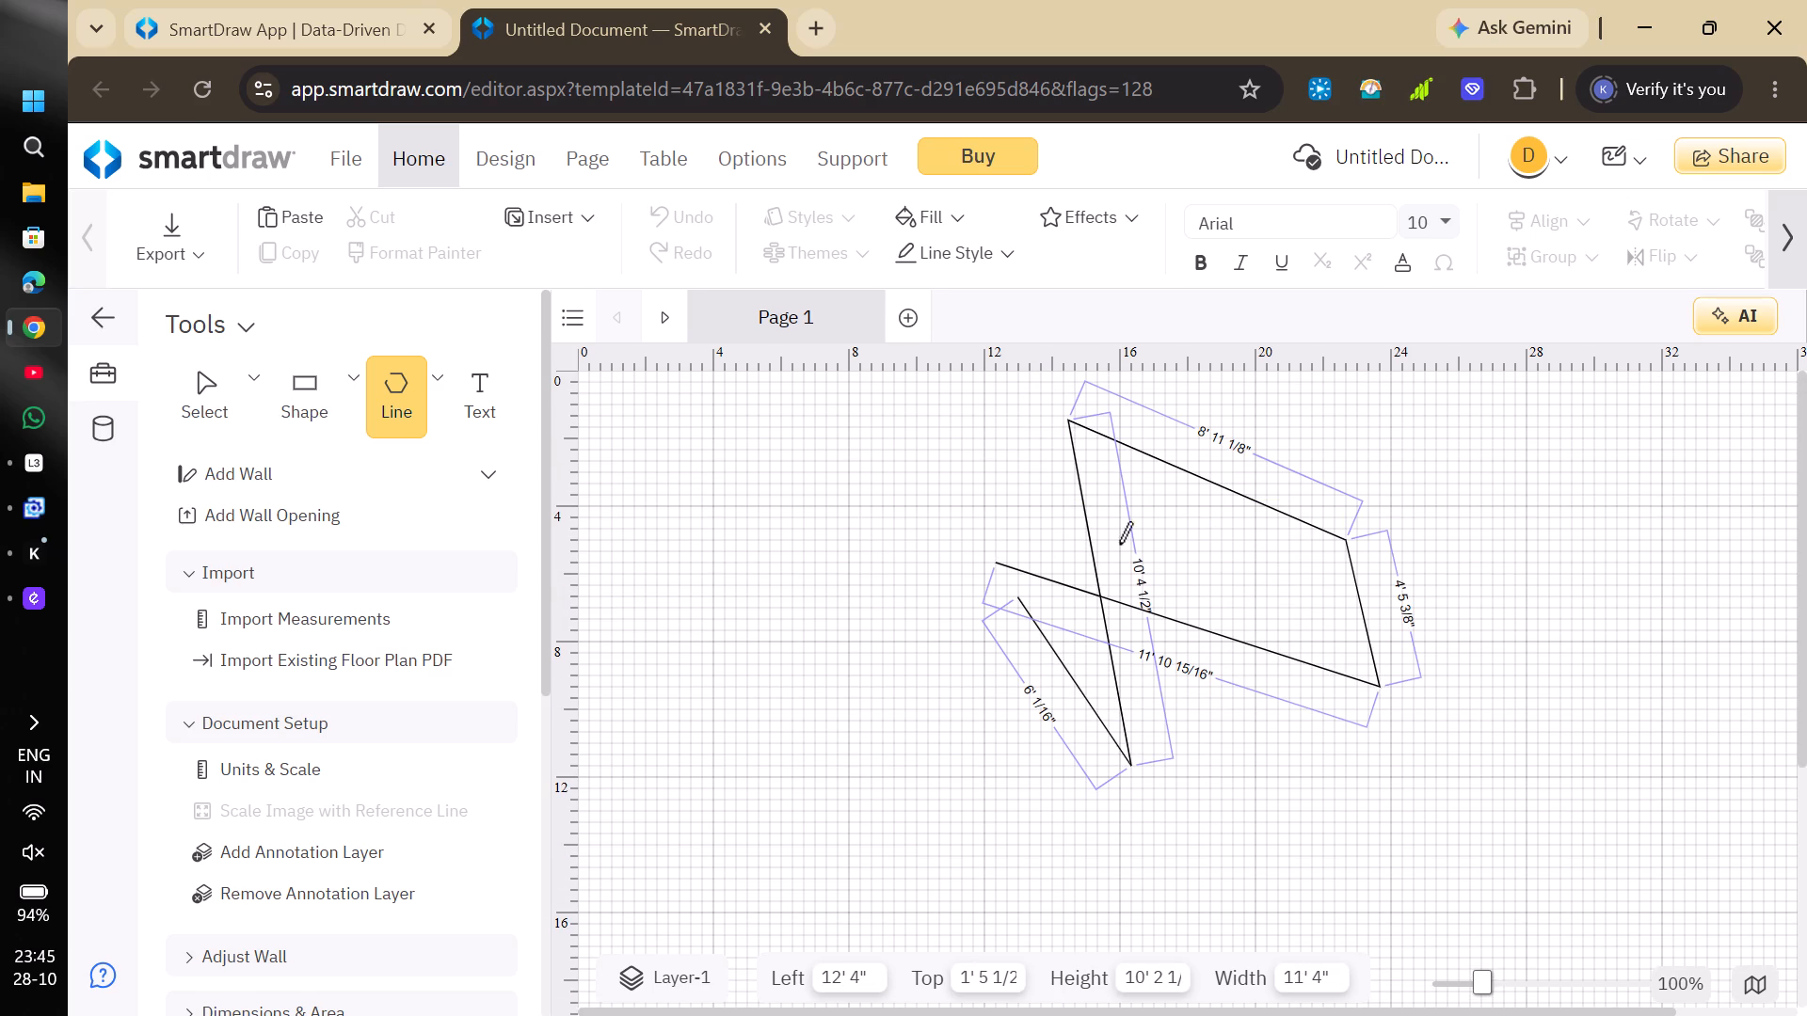
{"action": "left_click_drag", "start_coordinate": [1119, 544], "coordinate": [1236, 523]}
{"action": "left_click_drag", "start_coordinate": [1236, 523], "coordinate": [1230, 802]}
{"action": "left_click_drag", "start_coordinate": [1230, 802], "coordinate": [744, 659]}
{"action": "left_click", "coordinate": [744, 659]}
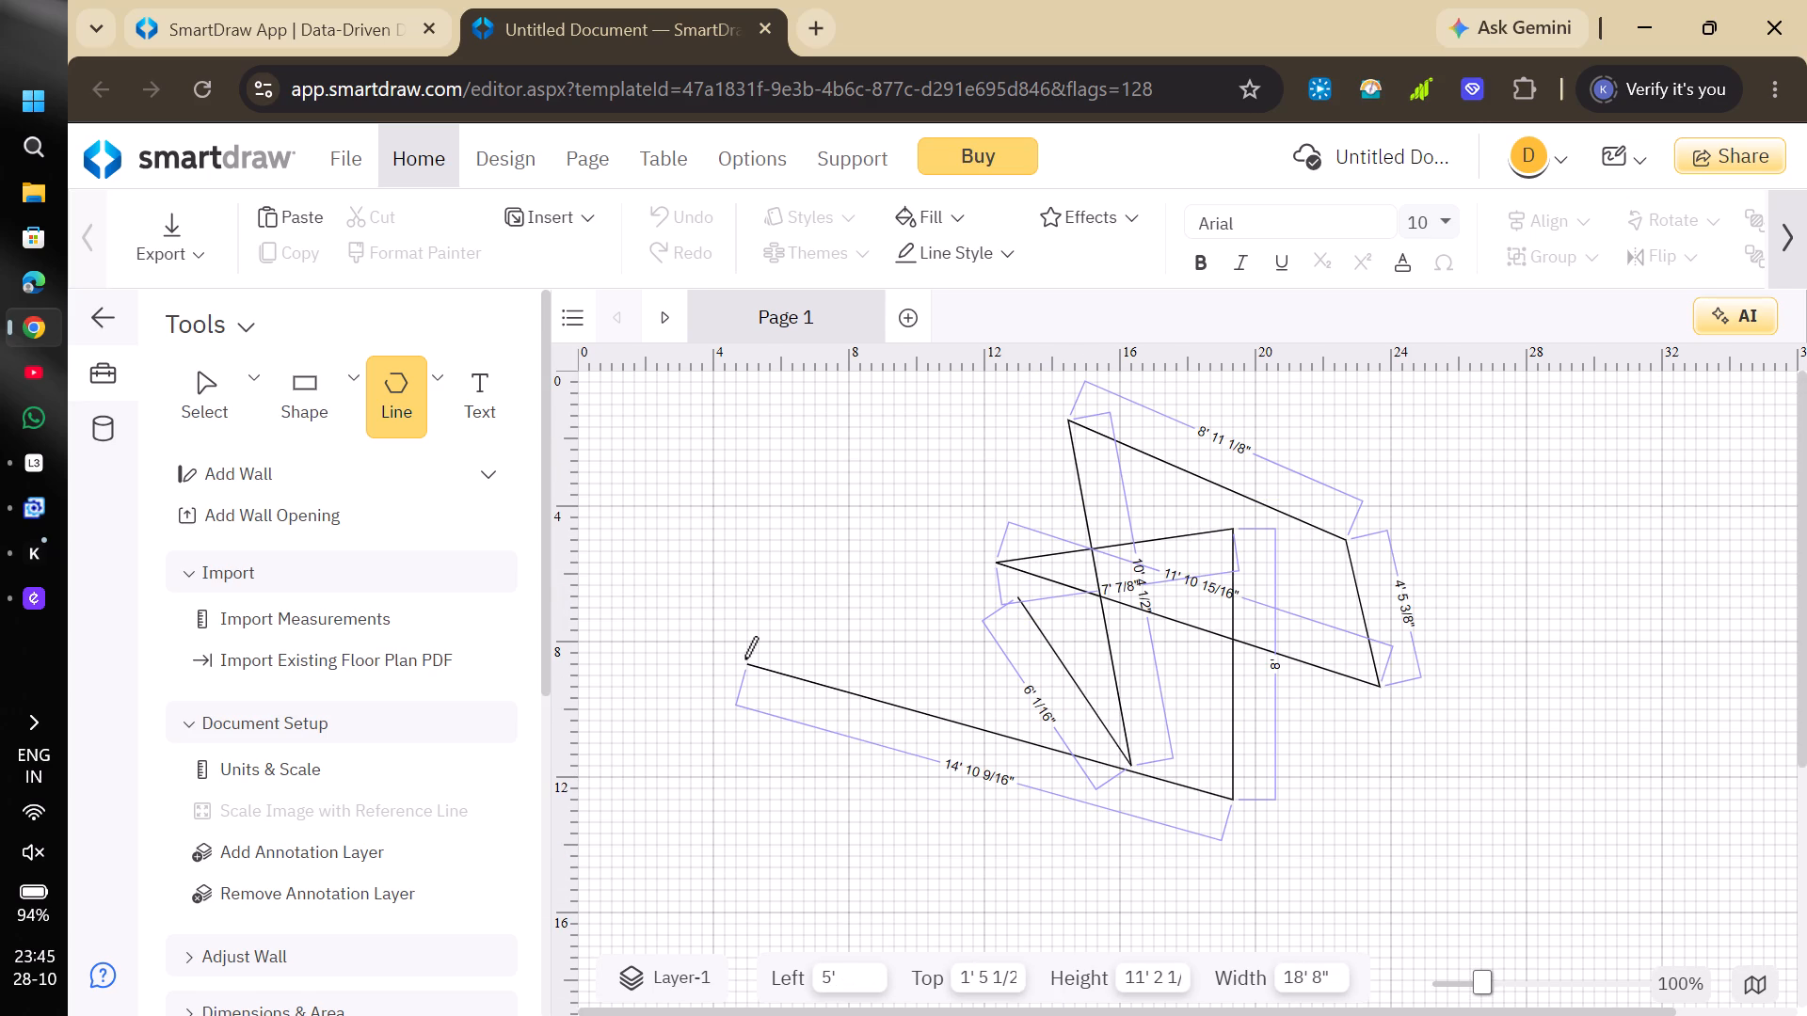
Continue the outline with zigzag segments of about 5' 6", 7' 2", 5' 4" and 3' 6".
{"action": "left_click_drag", "start_coordinate": [912, 502], "coordinate": [909, 768]}
{"action": "left_click", "coordinate": [909, 768]}
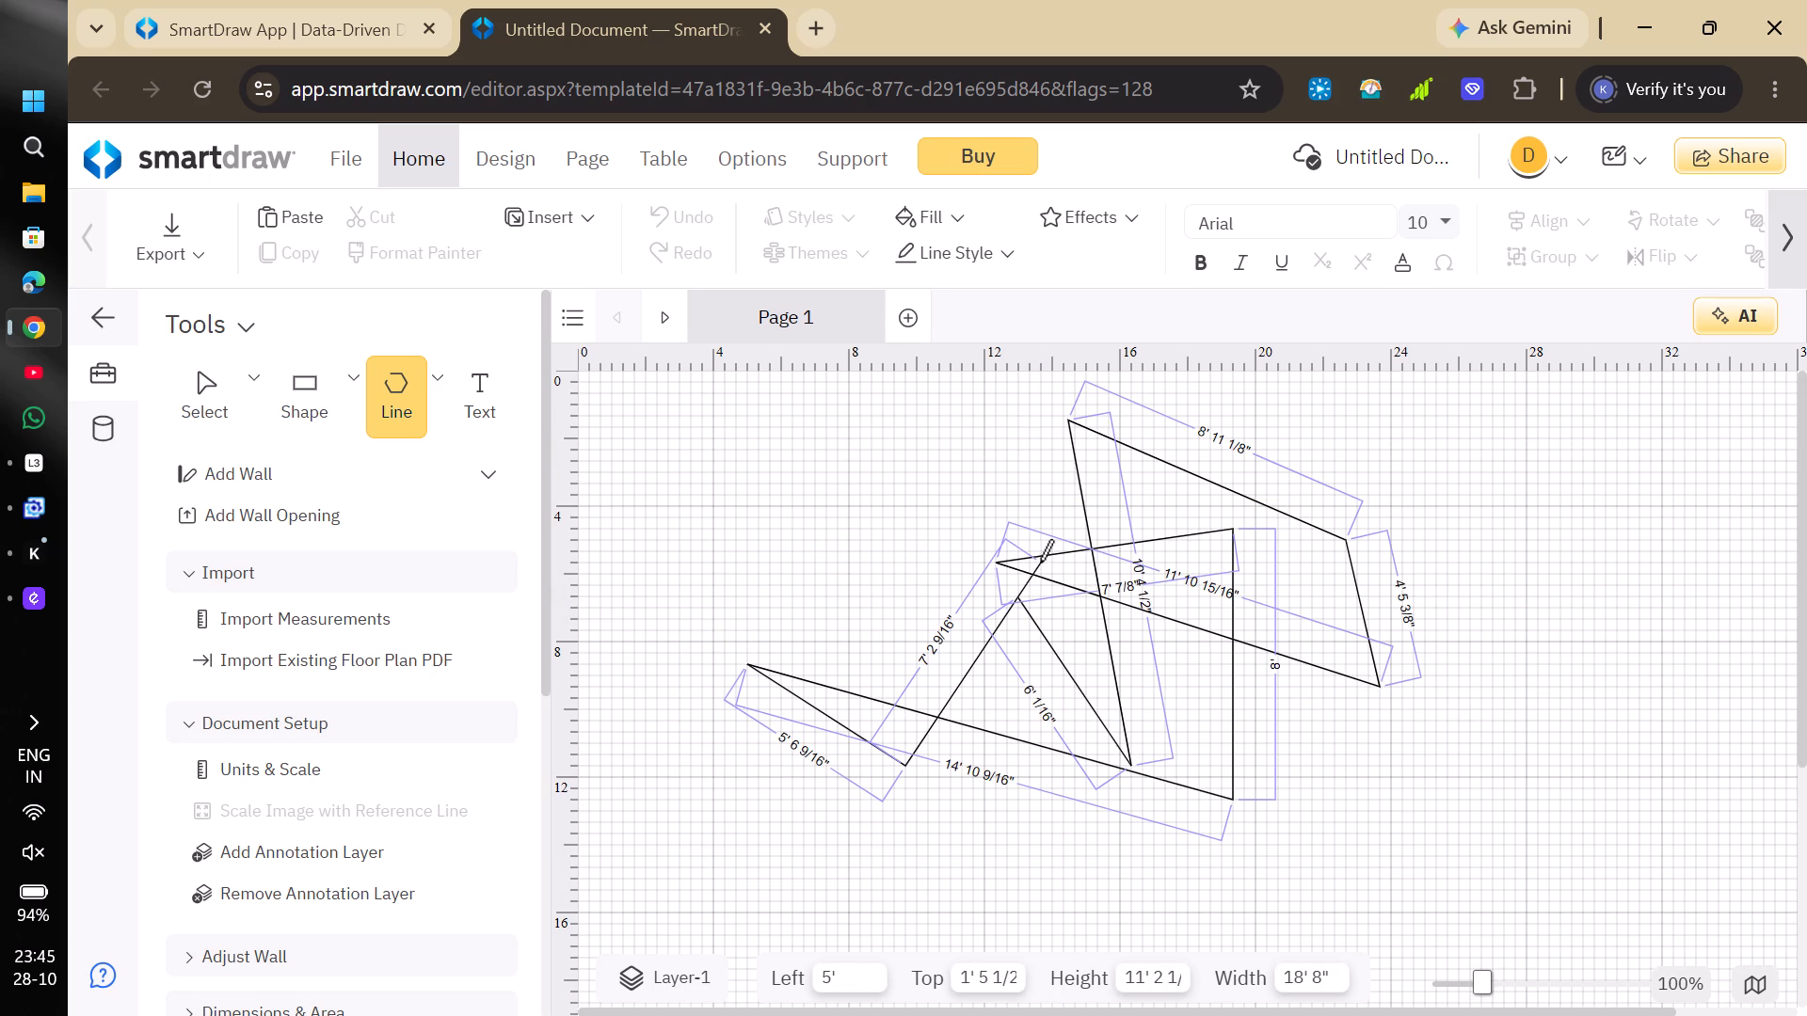
{"action": "left_click", "coordinate": [1040, 562]}
{"action": "left_click", "coordinate": [858, 558]}
{"action": "left_click", "coordinate": [944, 657]}
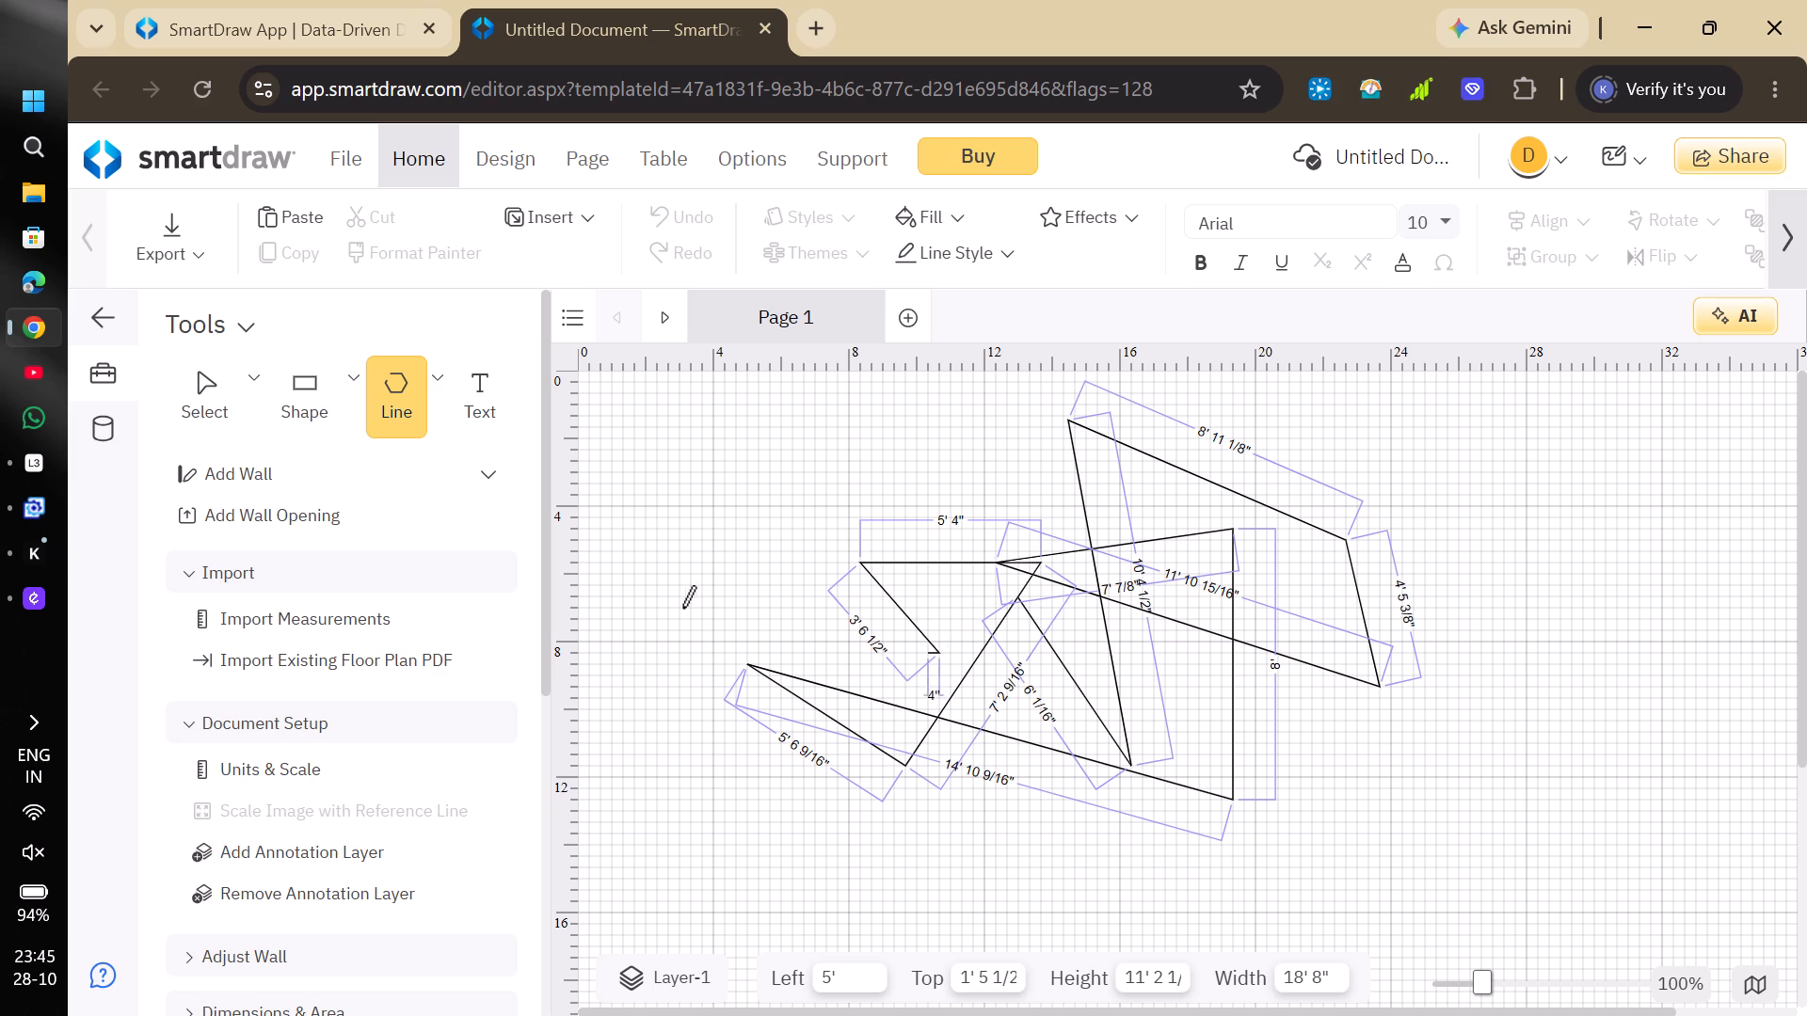
Add outline segments of about 7' 9", 7' 9", 5' 7" and 11' 3" around the existing zigzag.
{"action": "left_click", "coordinate": [677, 607]}
{"action": "left_click", "coordinate": [881, 442]}
{"action": "left_click_drag", "start_coordinate": [819, 544], "coordinate": [1059, 491]}
{"action": "left_click_drag", "start_coordinate": [1059, 491], "coordinate": [707, 616]}
{"action": "left_click", "coordinate": [707, 616]}
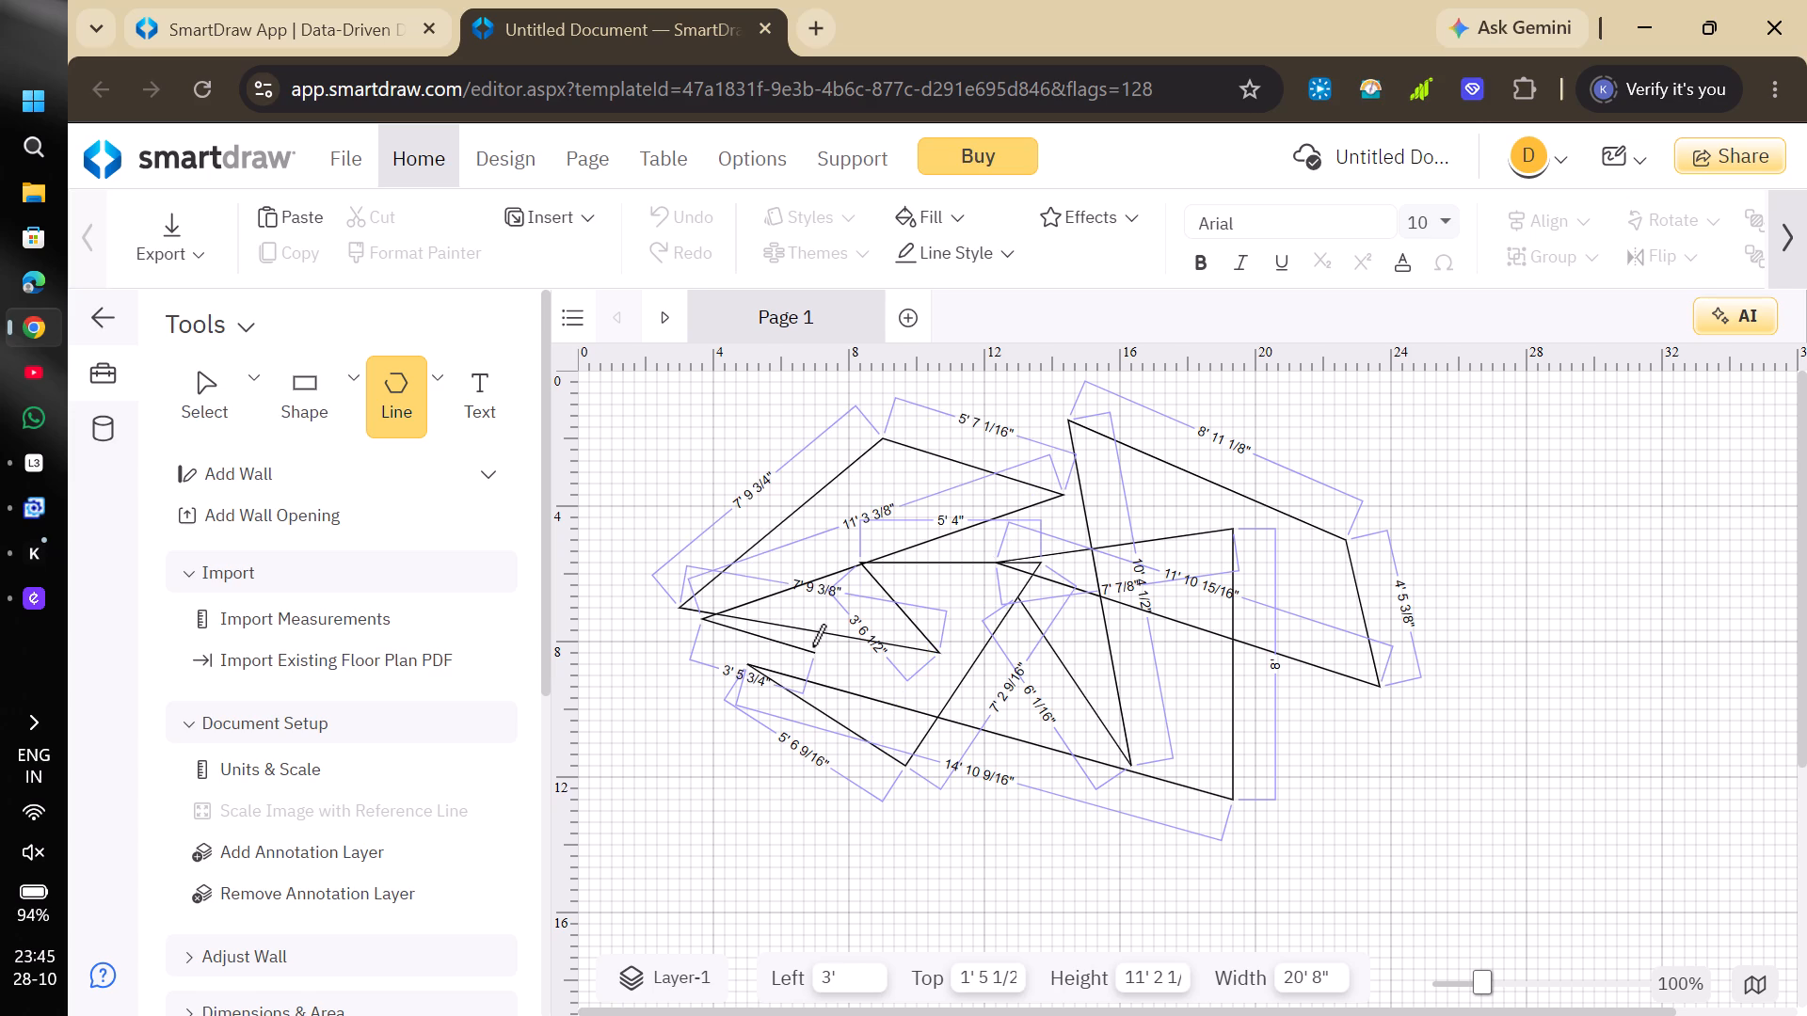
Continue the outline with segments of about 3' 5", 7' 11", 13' 5", 9' 10" and 8' 8".
{"action": "left_click", "coordinate": [812, 646]}
{"action": "left_click", "coordinate": [718, 400]}
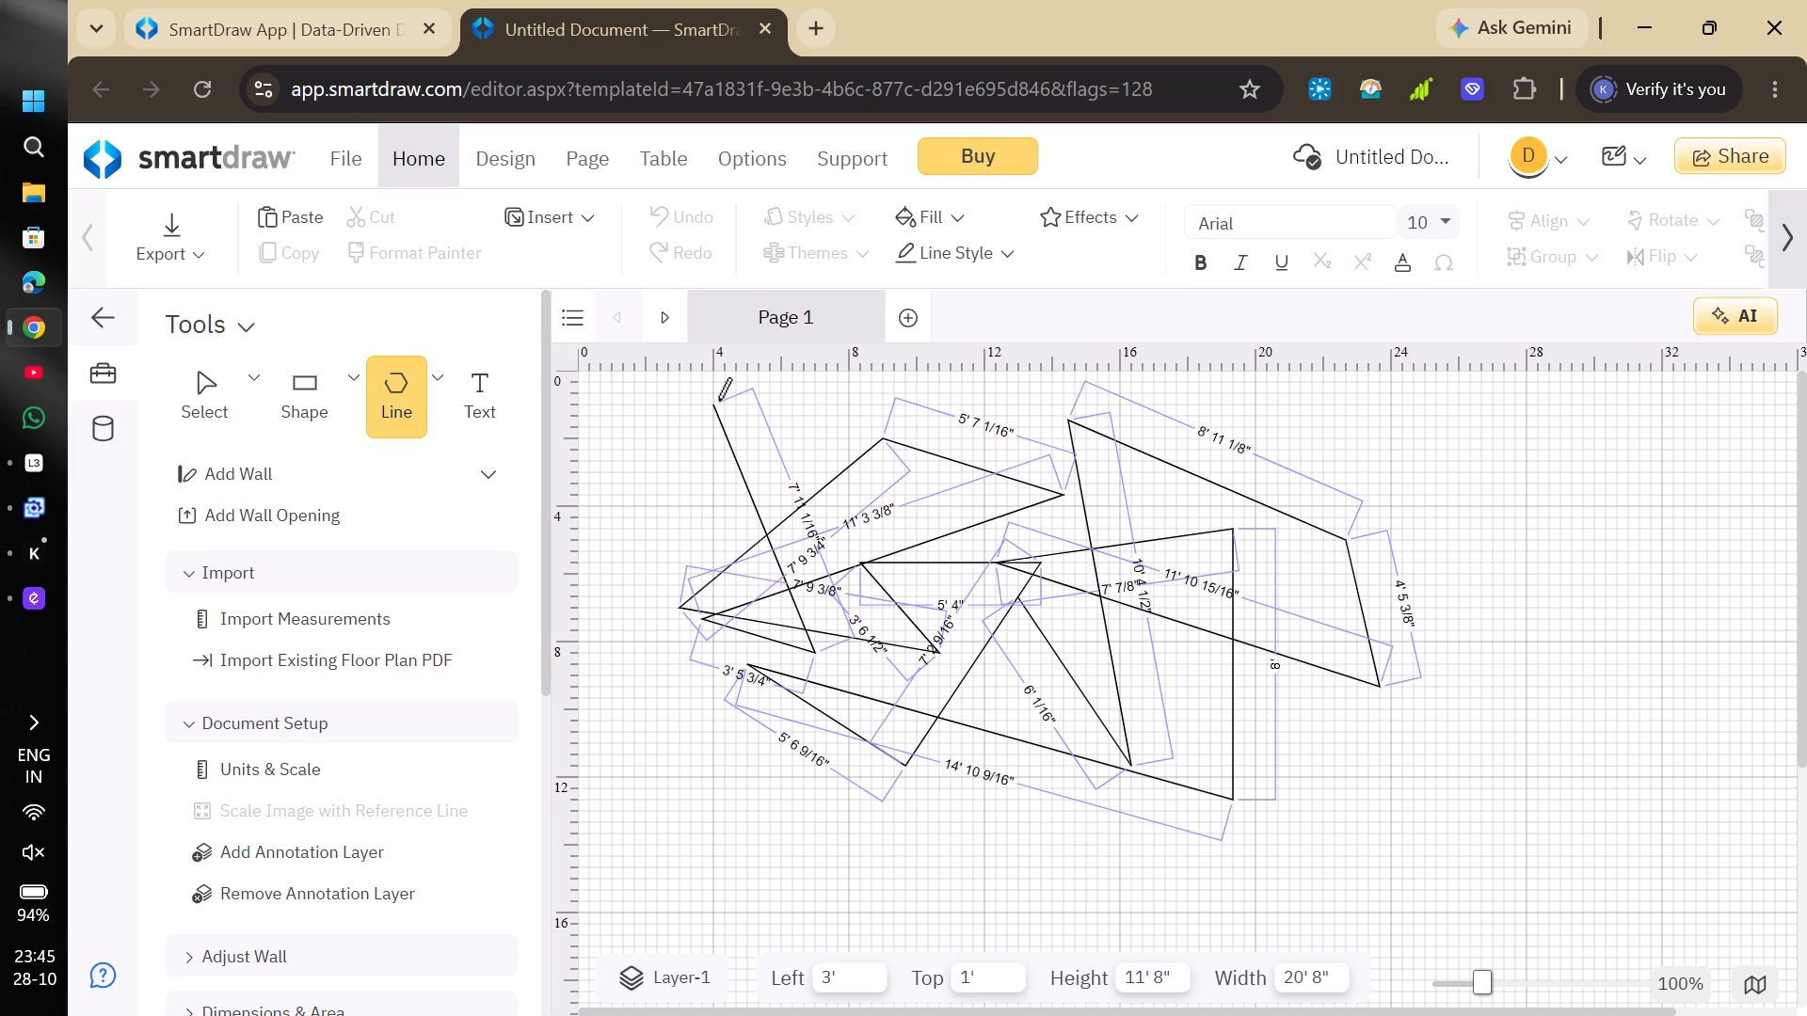
{"action": "left_click", "coordinate": [1158, 512]}
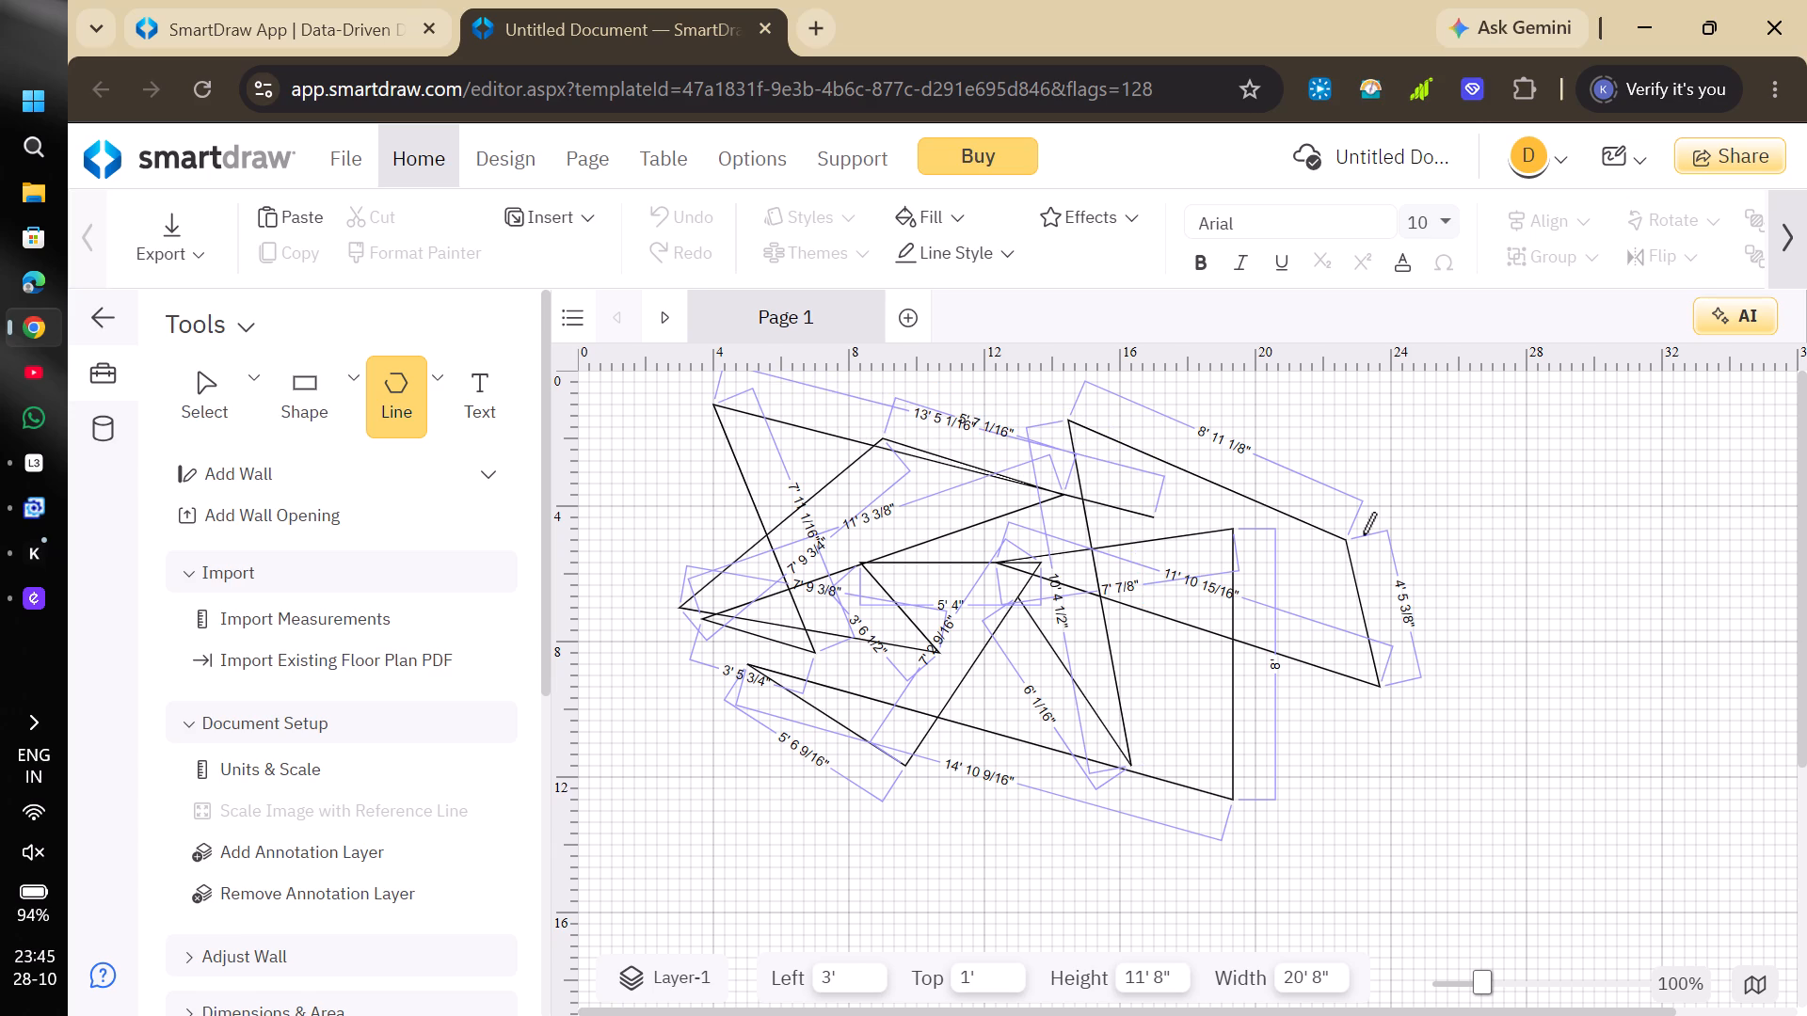
{"action": "left_click_drag", "start_coordinate": [1501, 519], "coordinate": [1333, 796]}
{"action": "left_click", "coordinate": [1333, 796]}
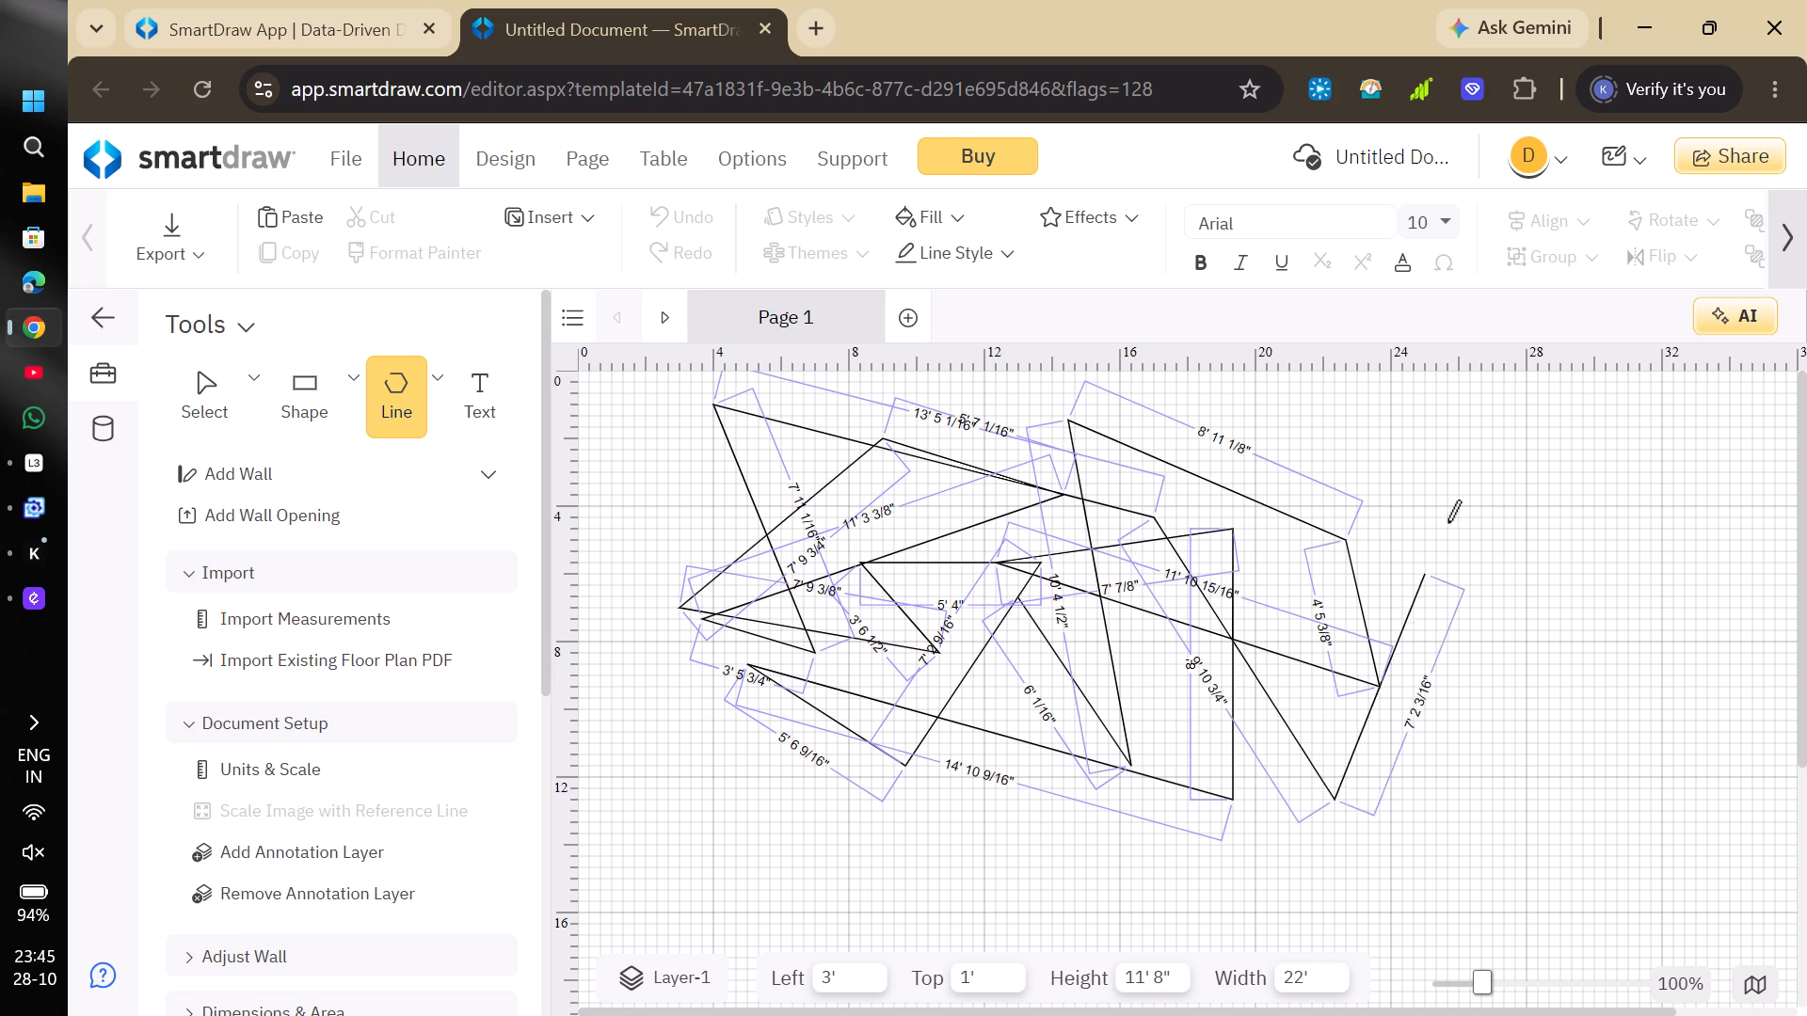
{"action": "left_click", "coordinate": [1447, 522]}
Add the remaining corners and close the outline at its starting point, making it about 26' 4" wide and 13' 4" high.
{"action": "left_click_drag", "start_coordinate": [1298, 574], "coordinate": [1448, 390]}
{"action": "left_click_drag", "start_coordinate": [1448, 390], "coordinate": [1568, 615]}
{"action": "left_click", "coordinate": [1568, 615]}
{"action": "left_click", "coordinate": [1312, 579]}
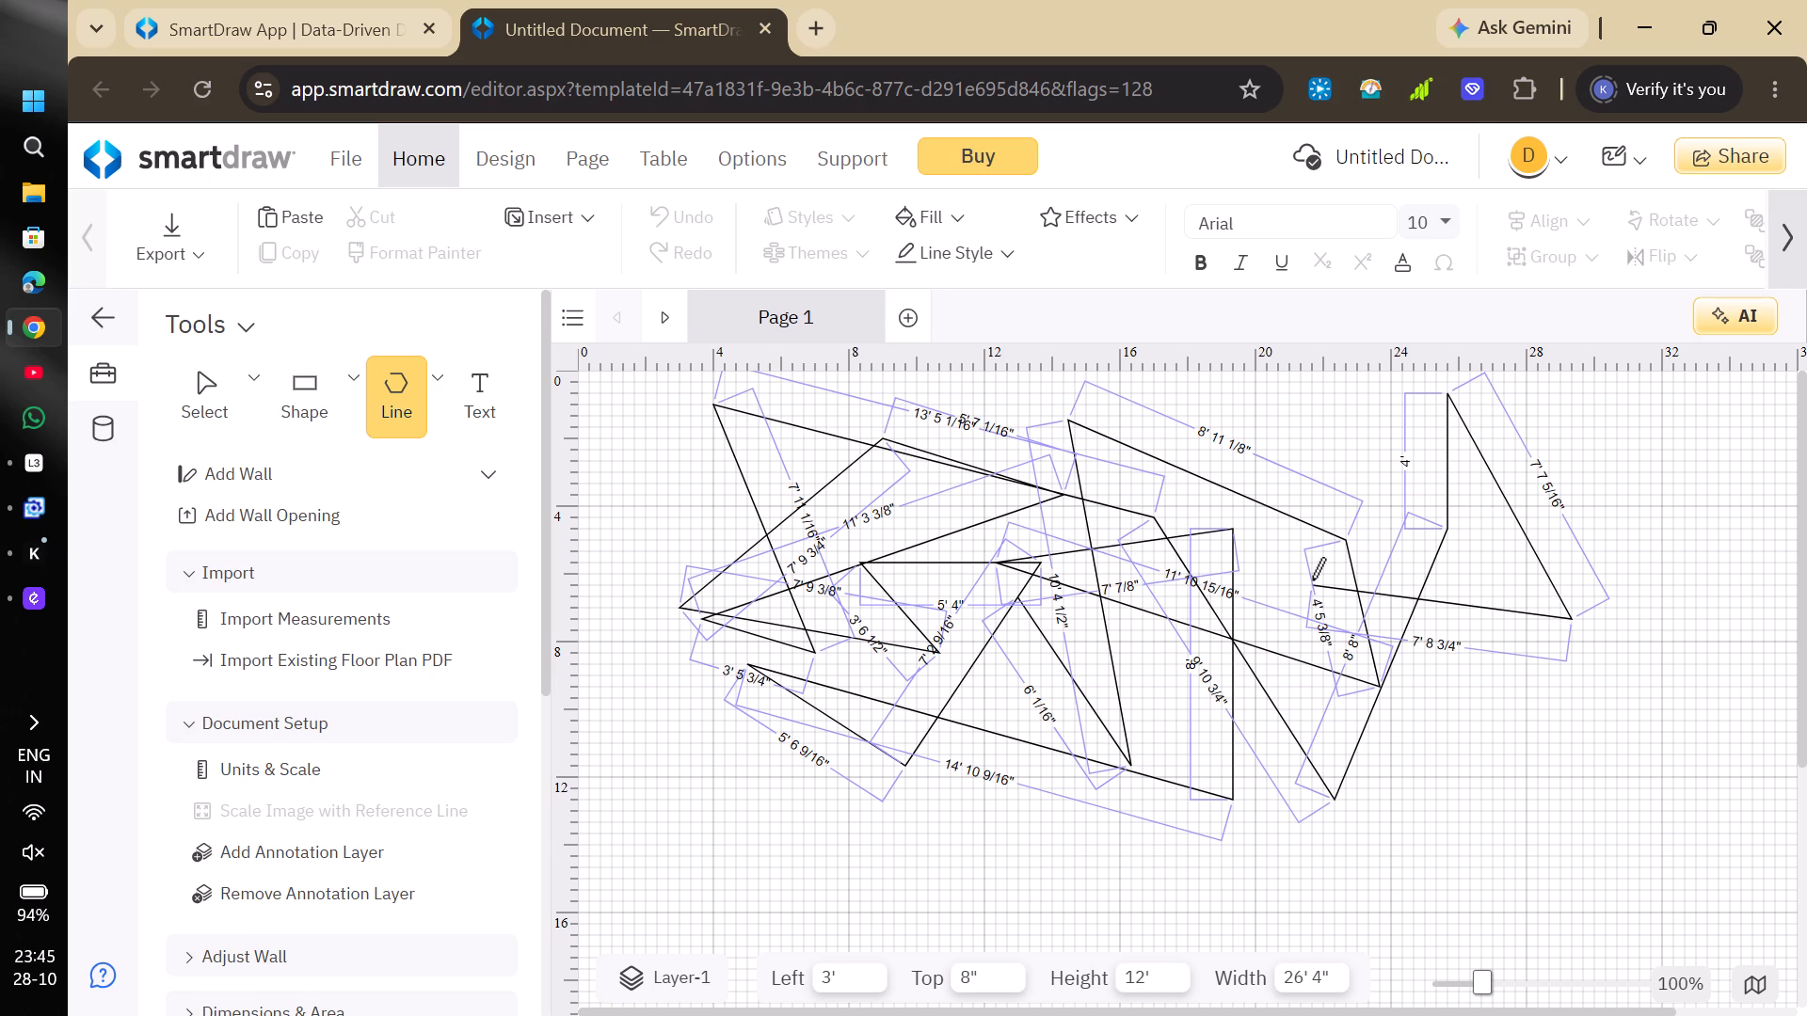
{"action": "left_click", "coordinate": [1369, 469]}
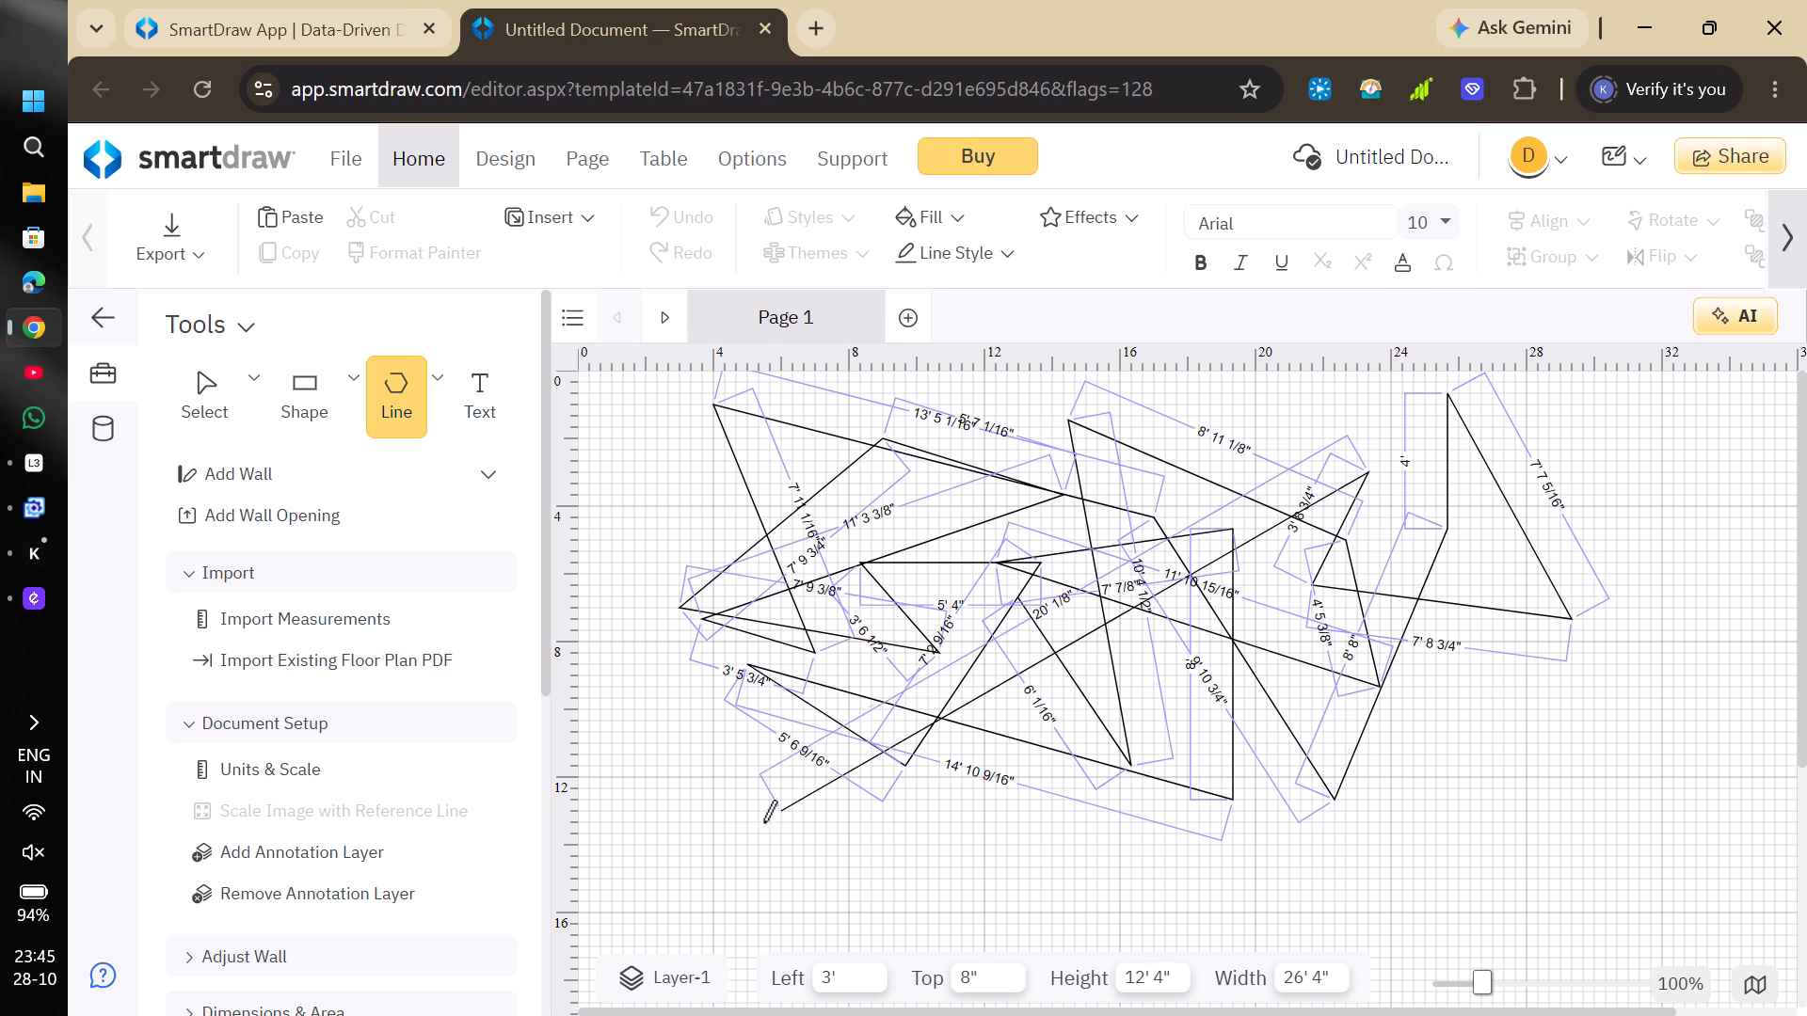
{"action": "left_click", "coordinate": [729, 838]}
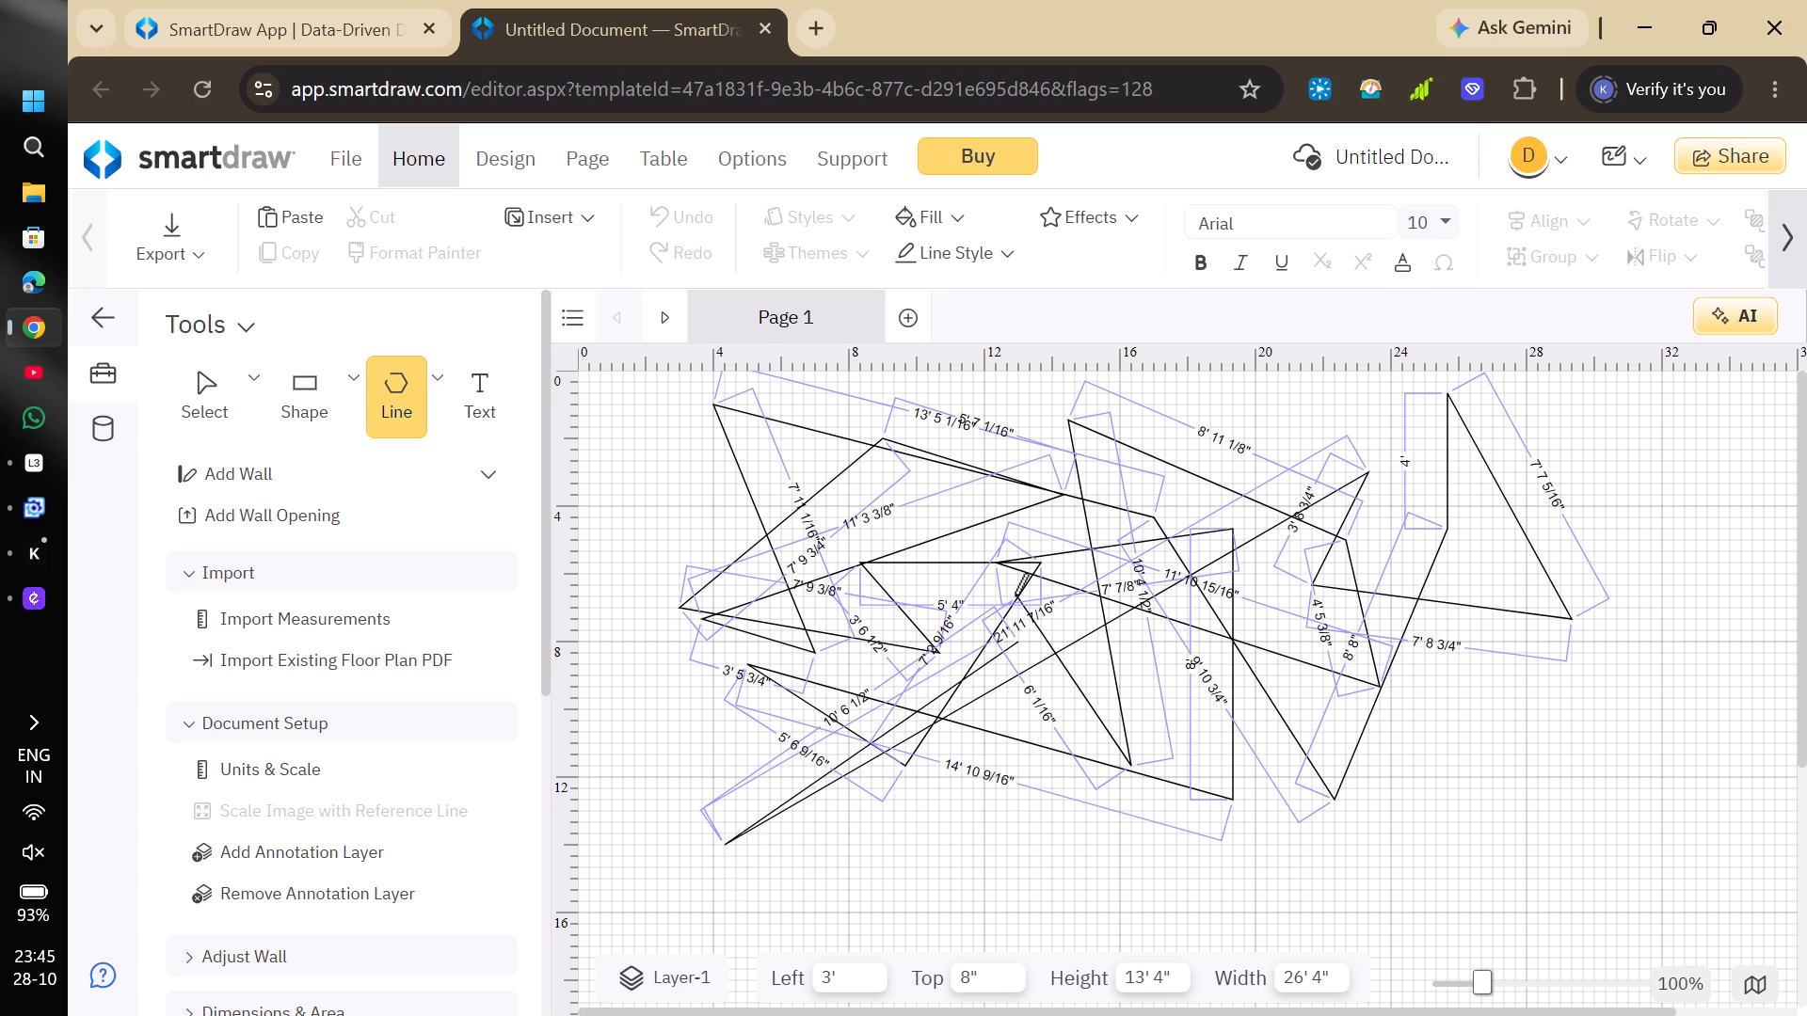
{"action": "left_click", "coordinate": [1015, 595]}
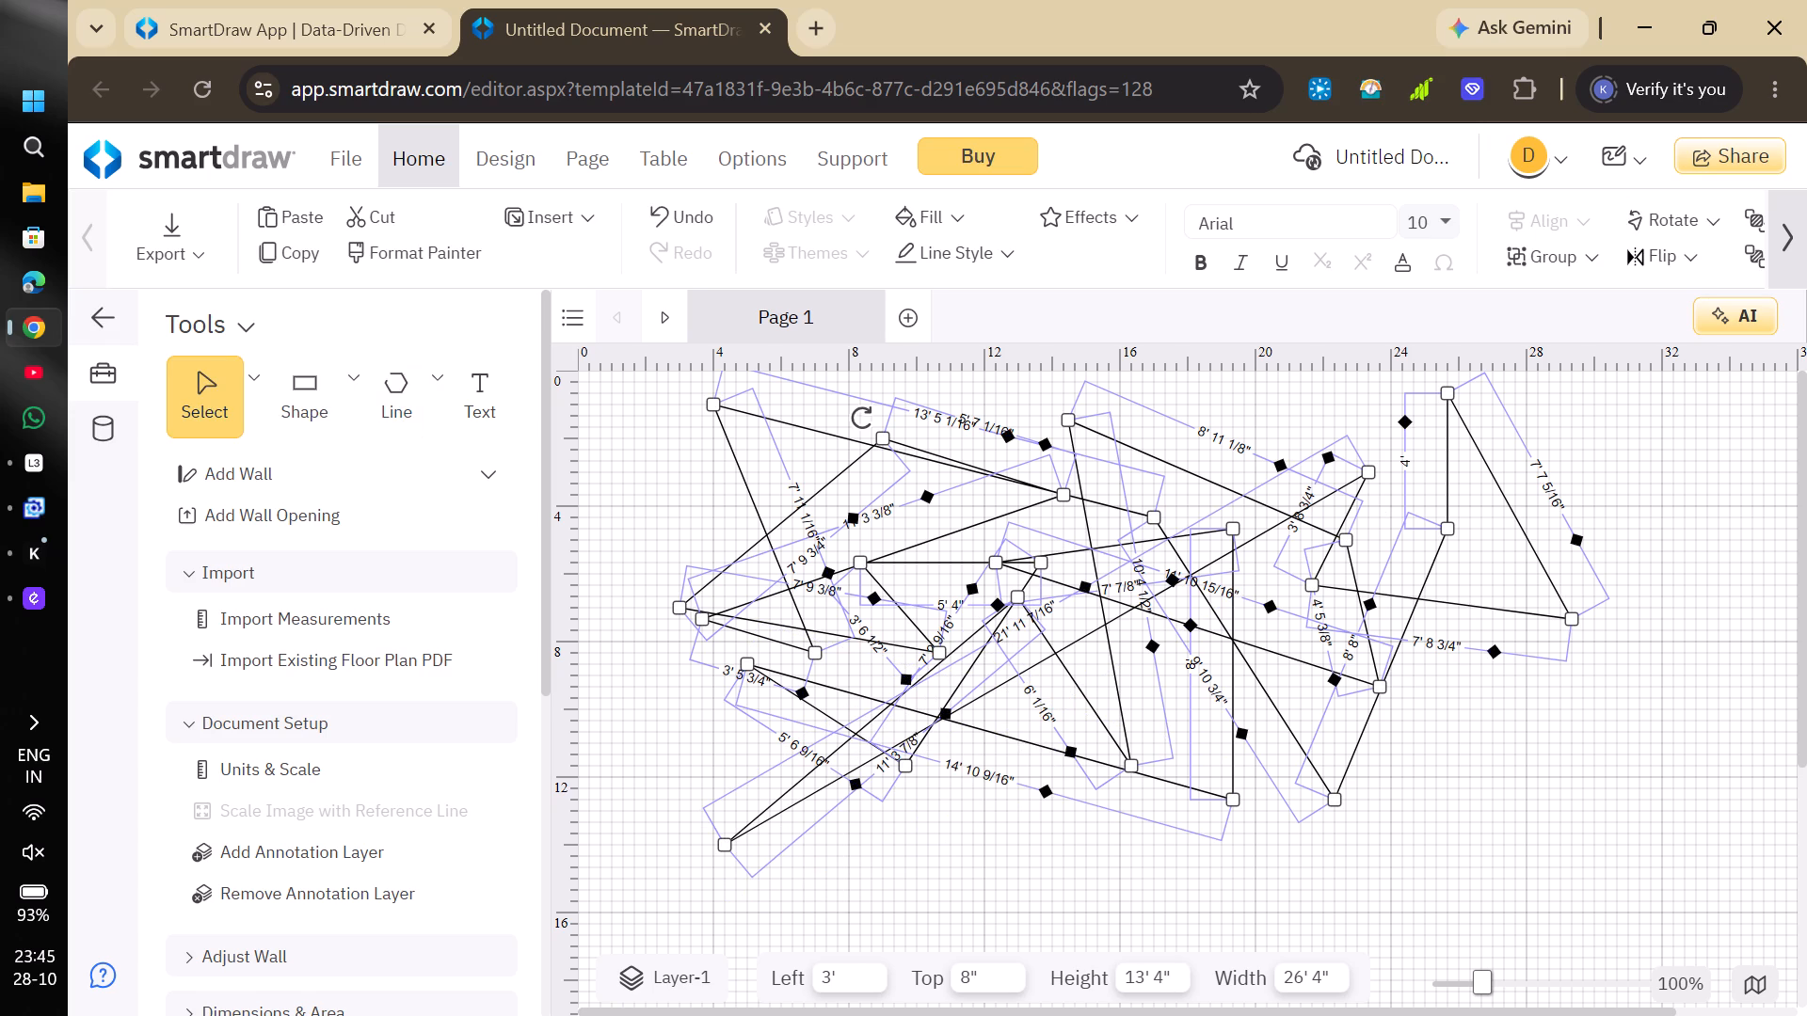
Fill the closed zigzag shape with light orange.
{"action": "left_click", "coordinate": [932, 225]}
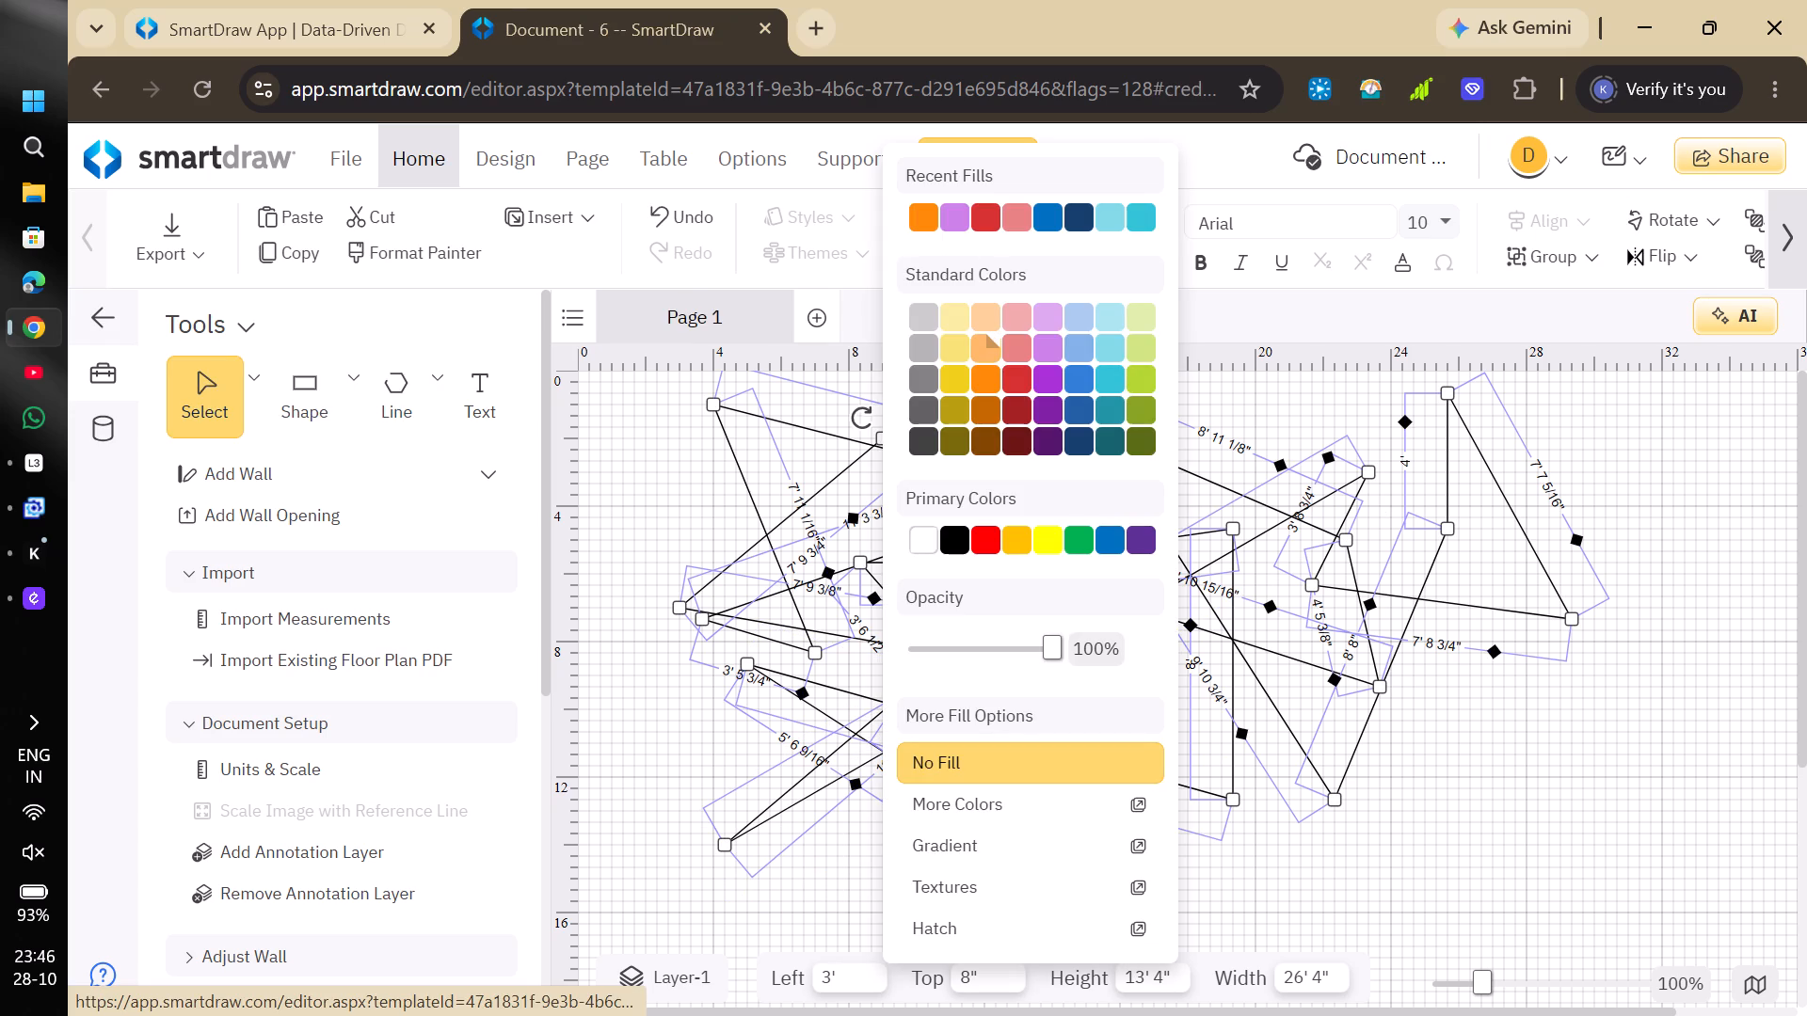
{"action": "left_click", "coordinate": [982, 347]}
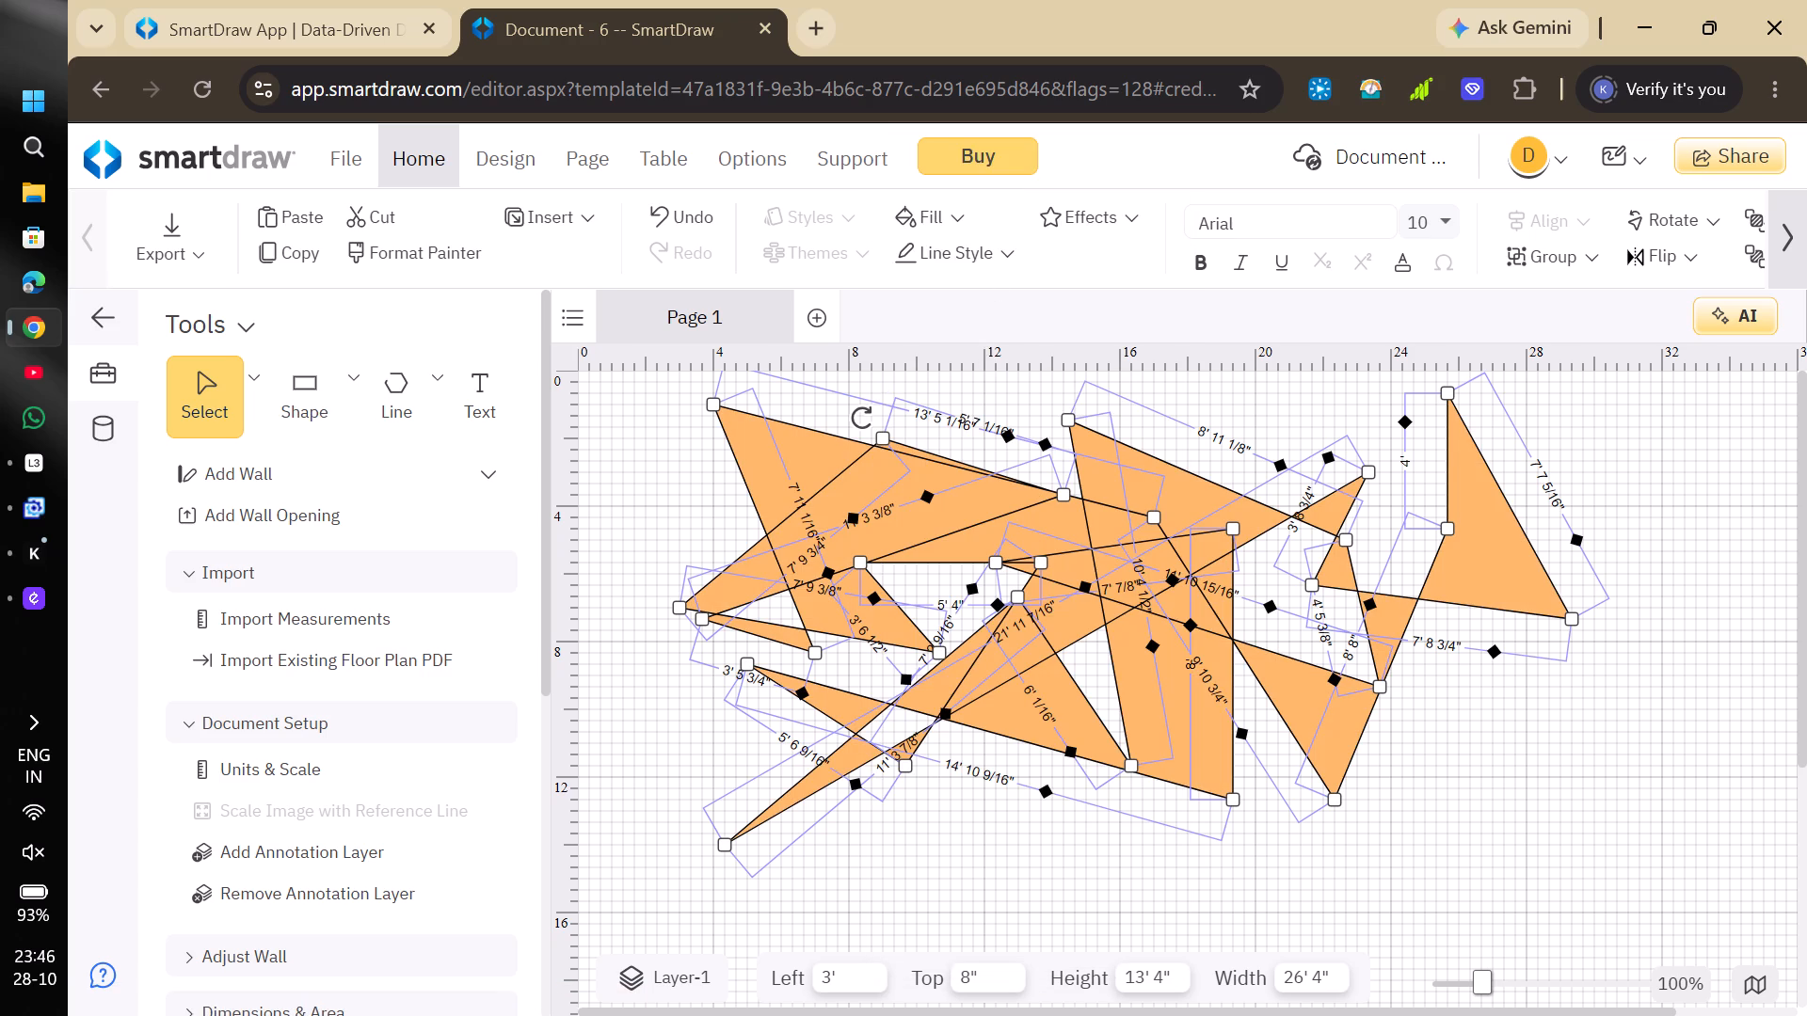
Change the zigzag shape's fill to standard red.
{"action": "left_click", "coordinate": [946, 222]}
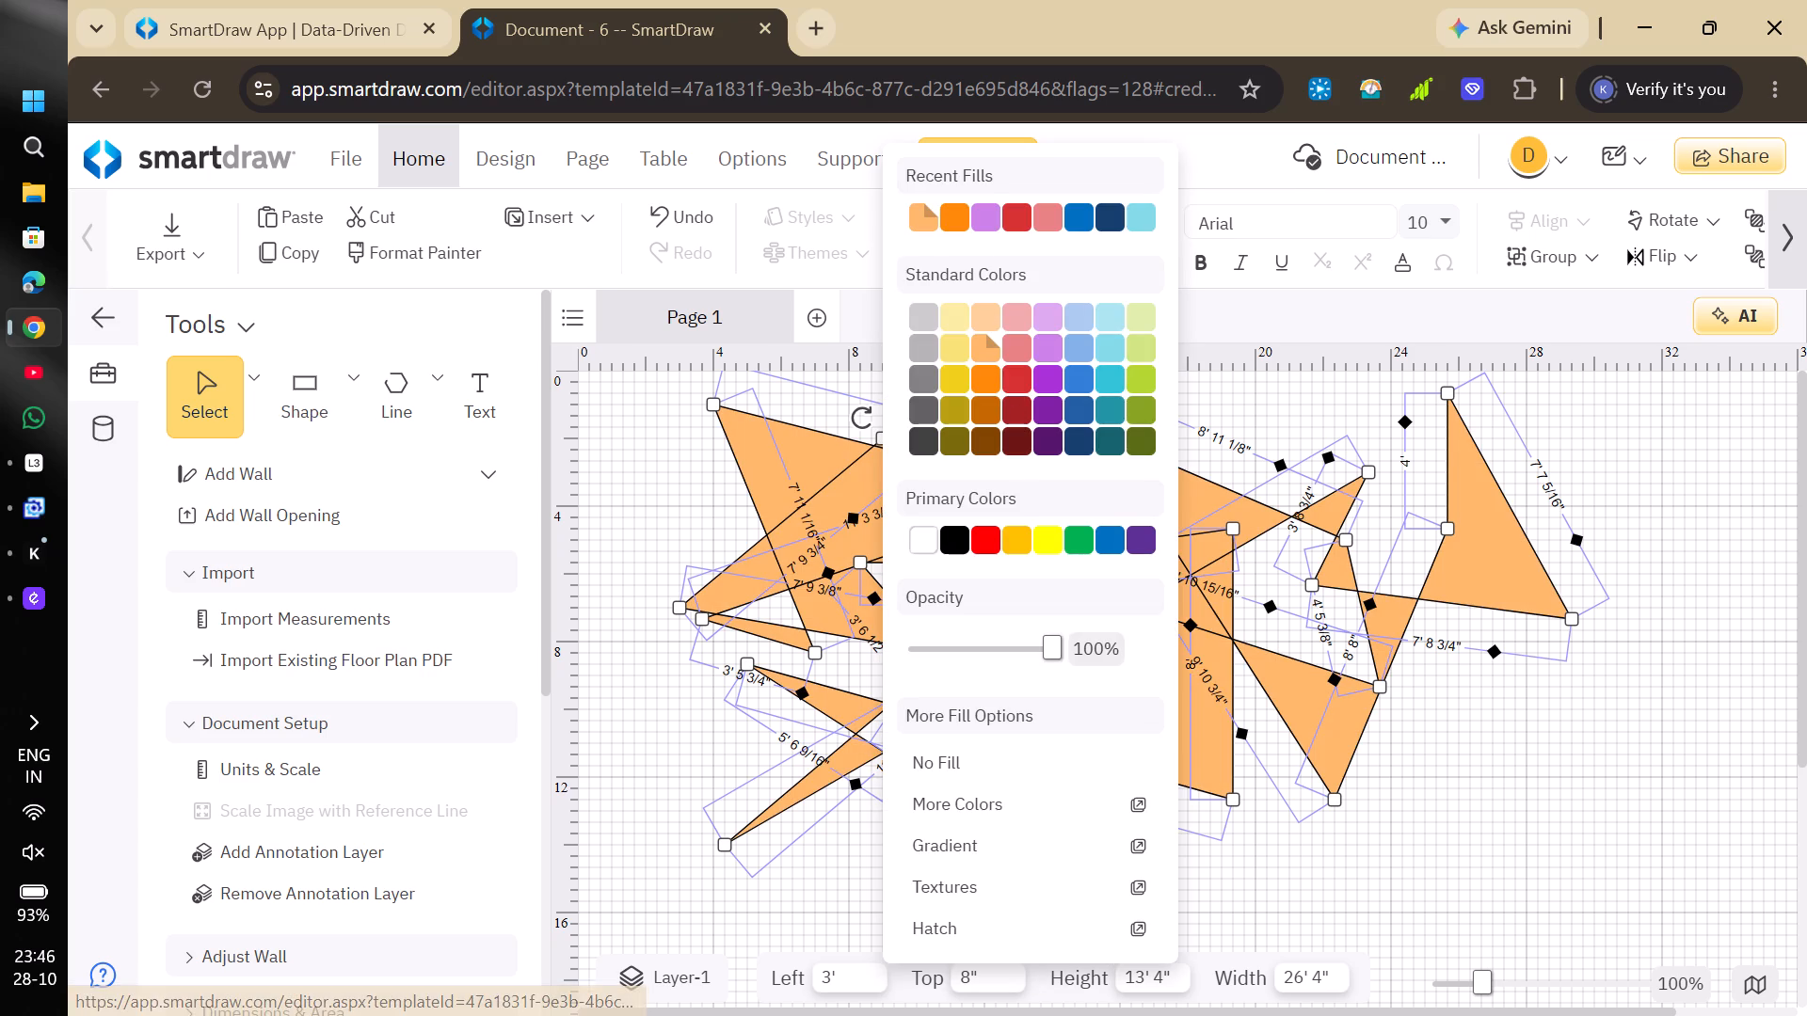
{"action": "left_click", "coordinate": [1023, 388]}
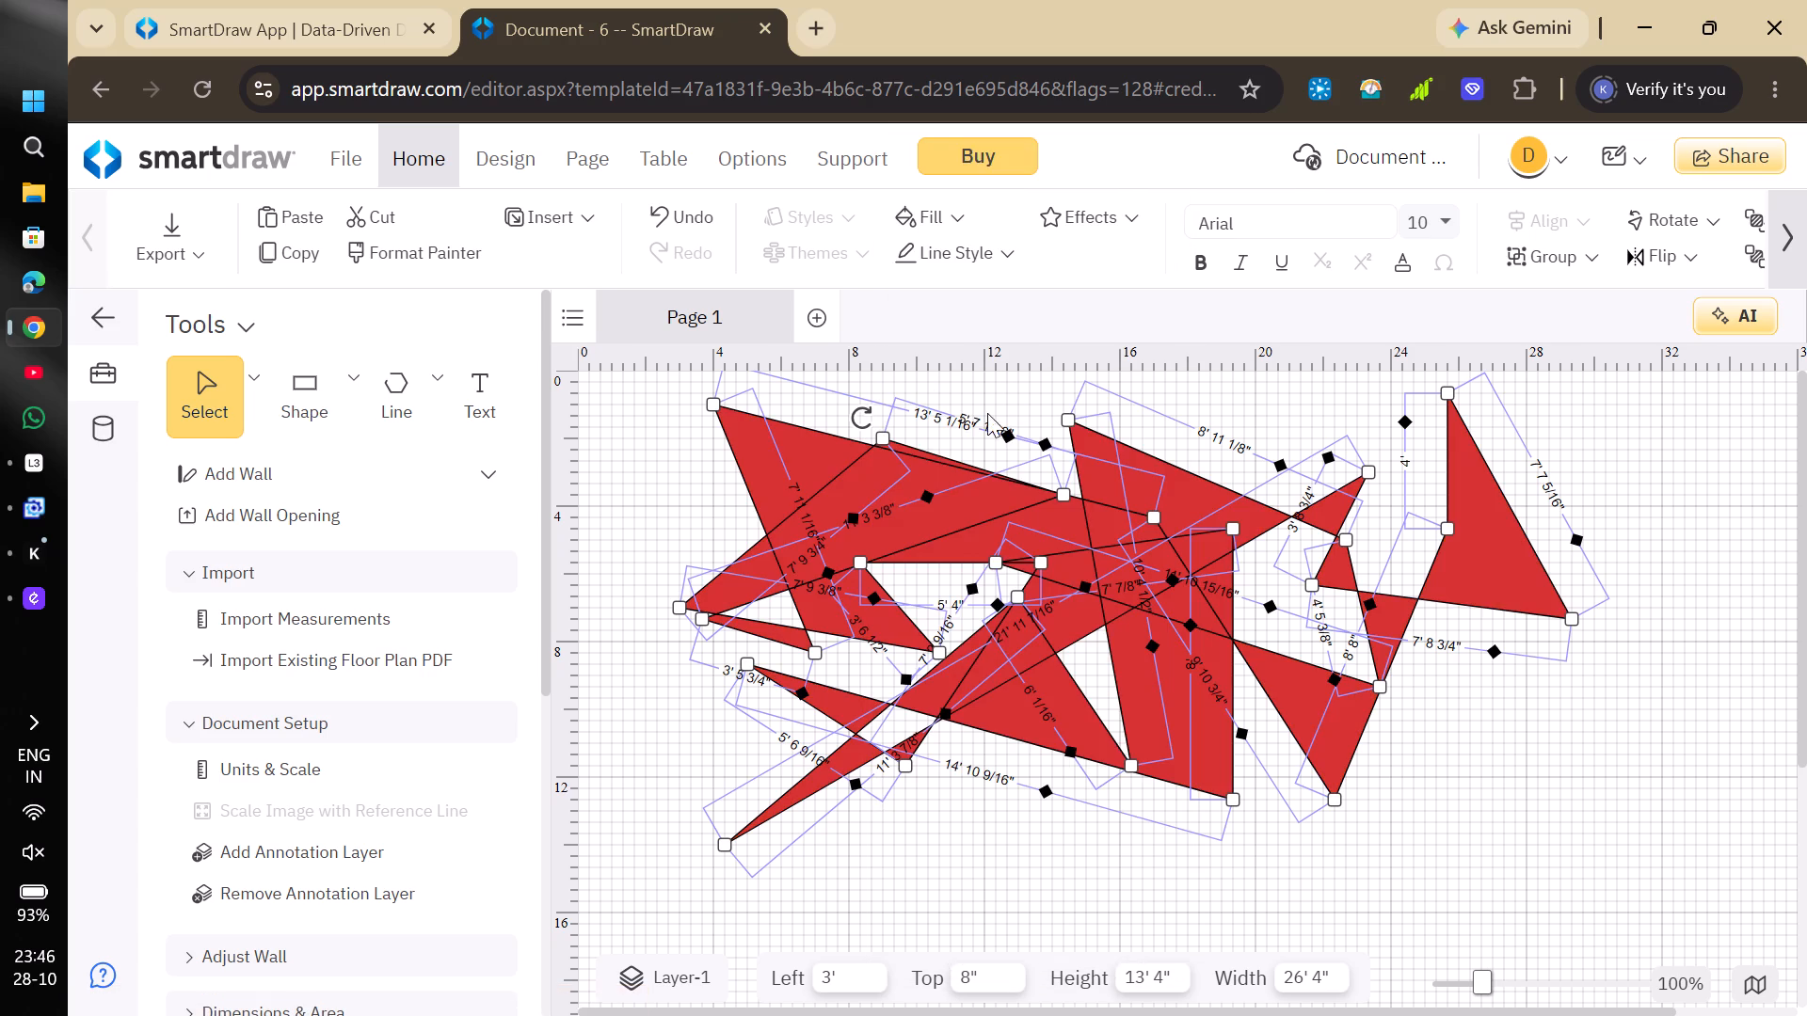
Change the zigzag shape's fill to black and deselect it.
{"action": "left_click", "coordinate": [935, 212]}
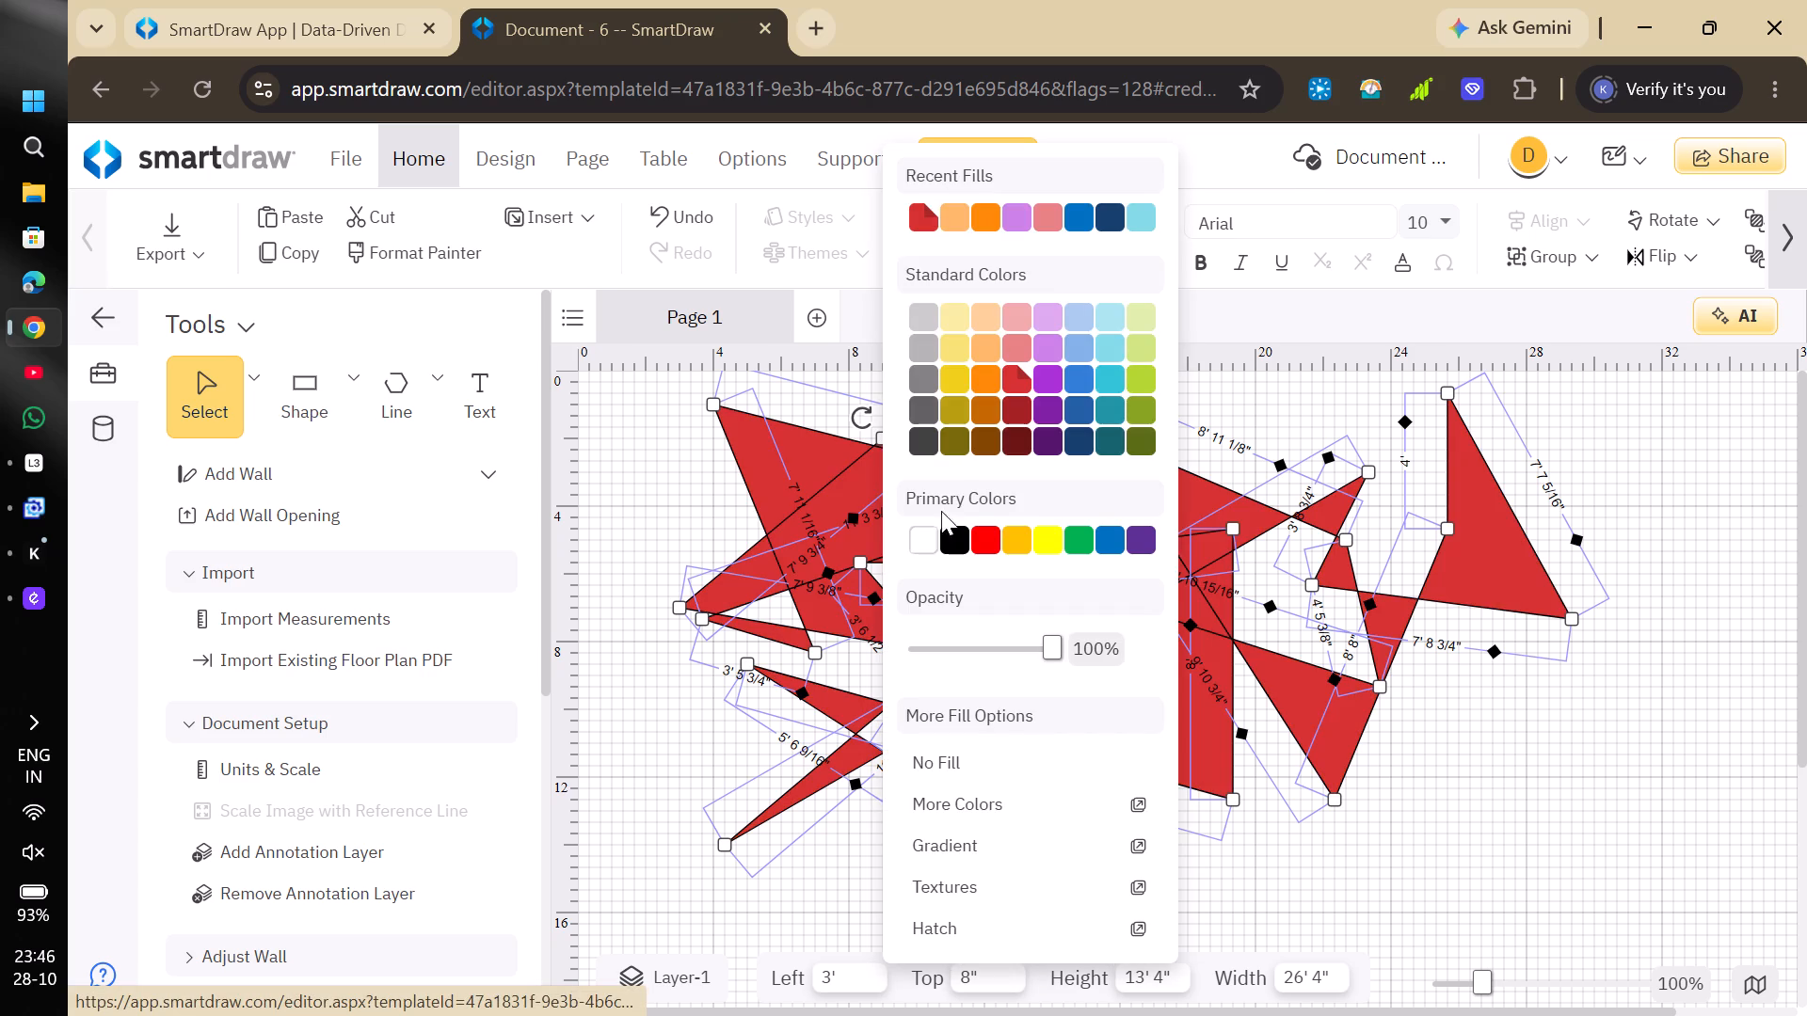
{"action": "left_click", "coordinate": [948, 532]}
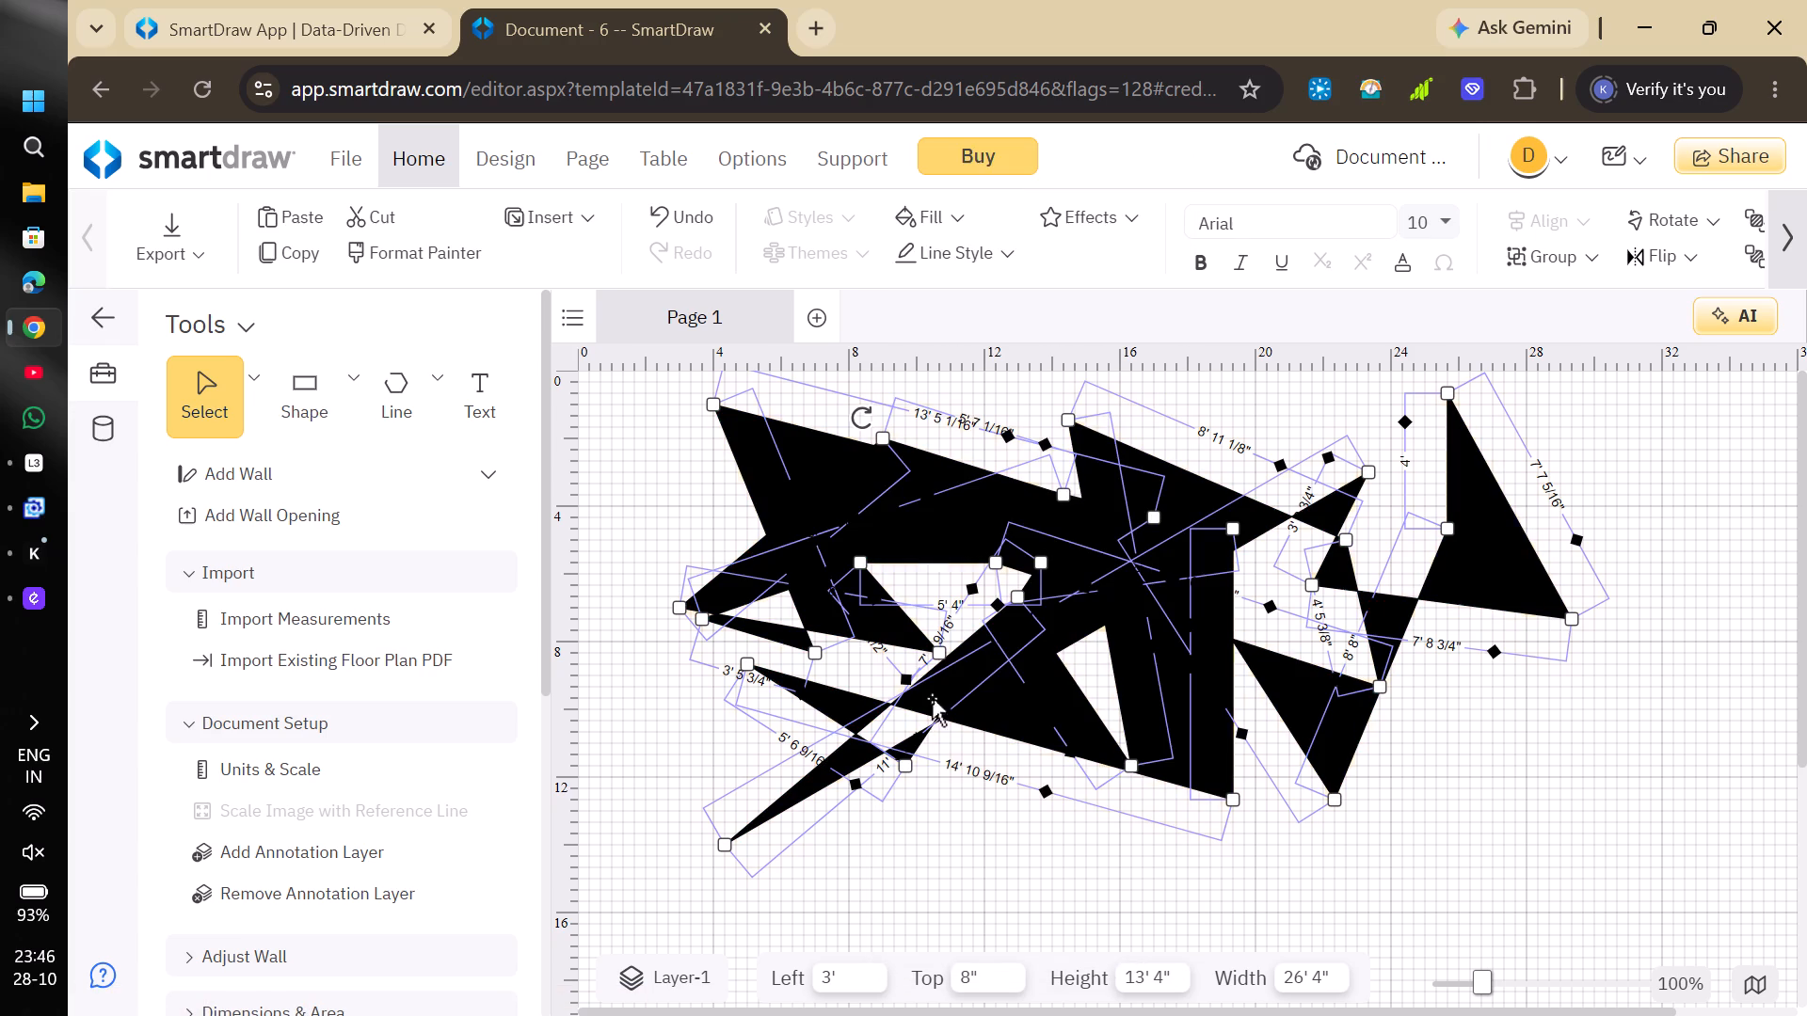
{"action": "left_click", "coordinate": [941, 891]}
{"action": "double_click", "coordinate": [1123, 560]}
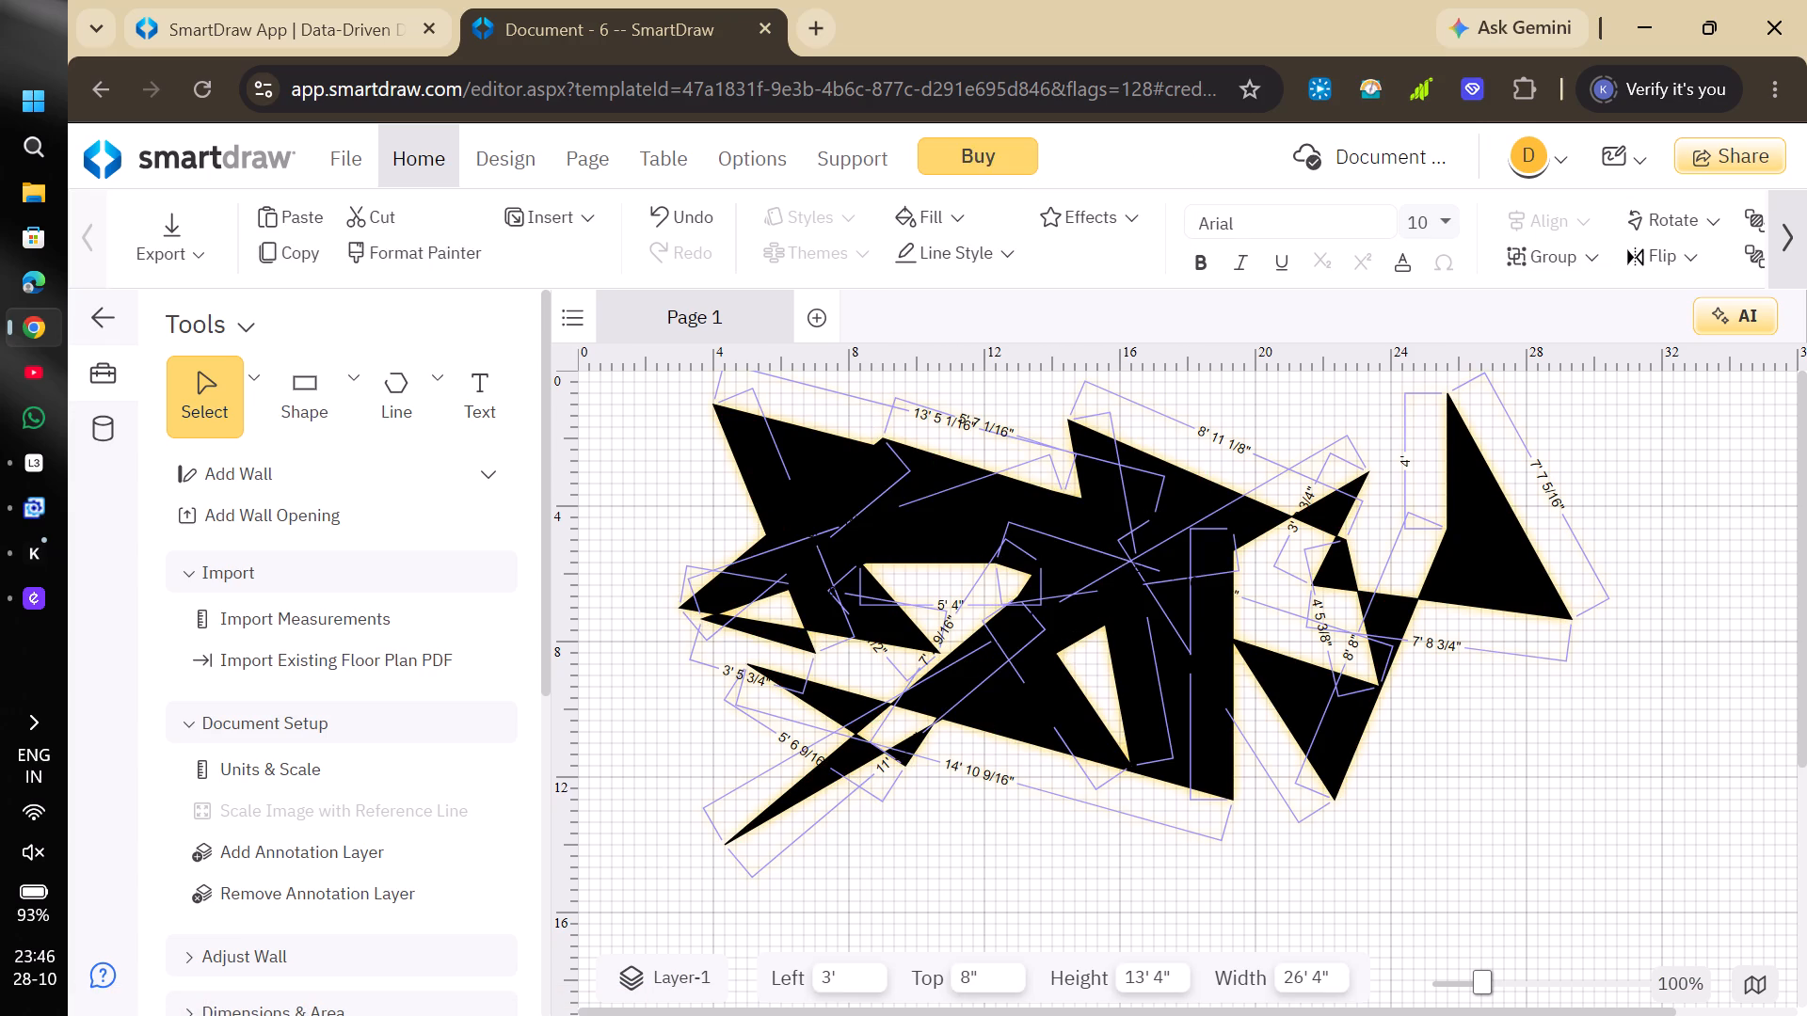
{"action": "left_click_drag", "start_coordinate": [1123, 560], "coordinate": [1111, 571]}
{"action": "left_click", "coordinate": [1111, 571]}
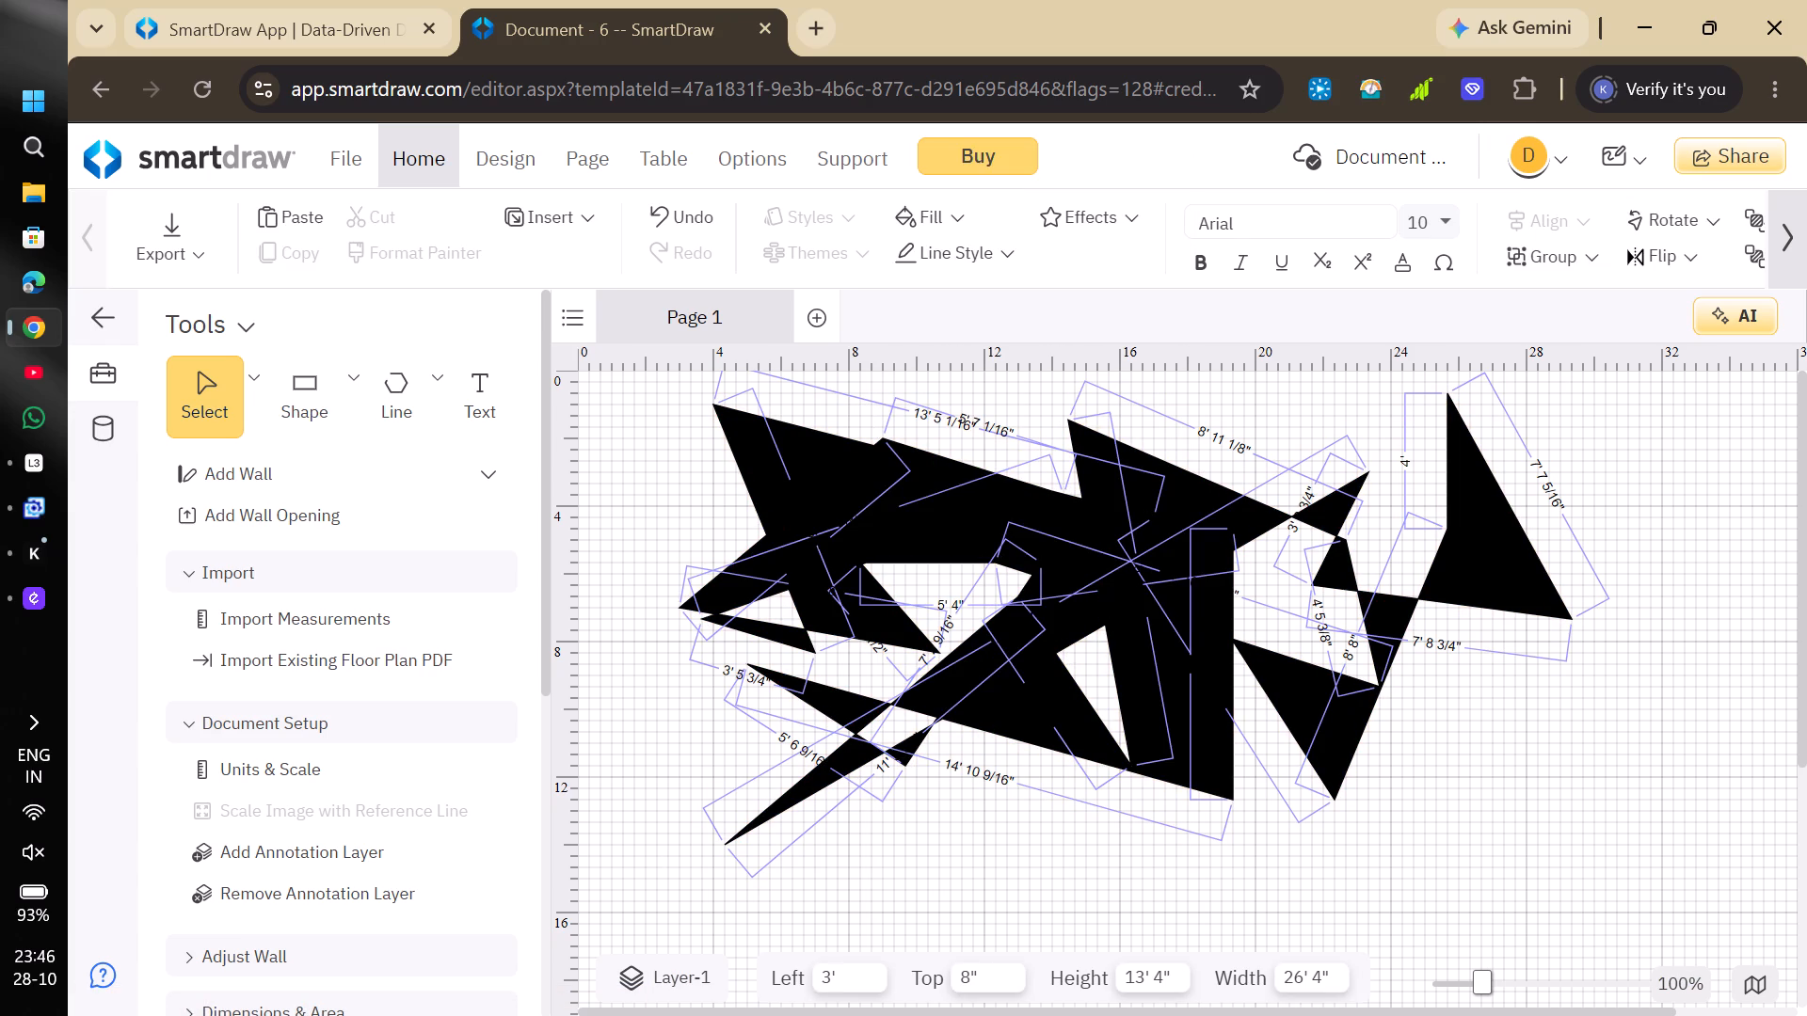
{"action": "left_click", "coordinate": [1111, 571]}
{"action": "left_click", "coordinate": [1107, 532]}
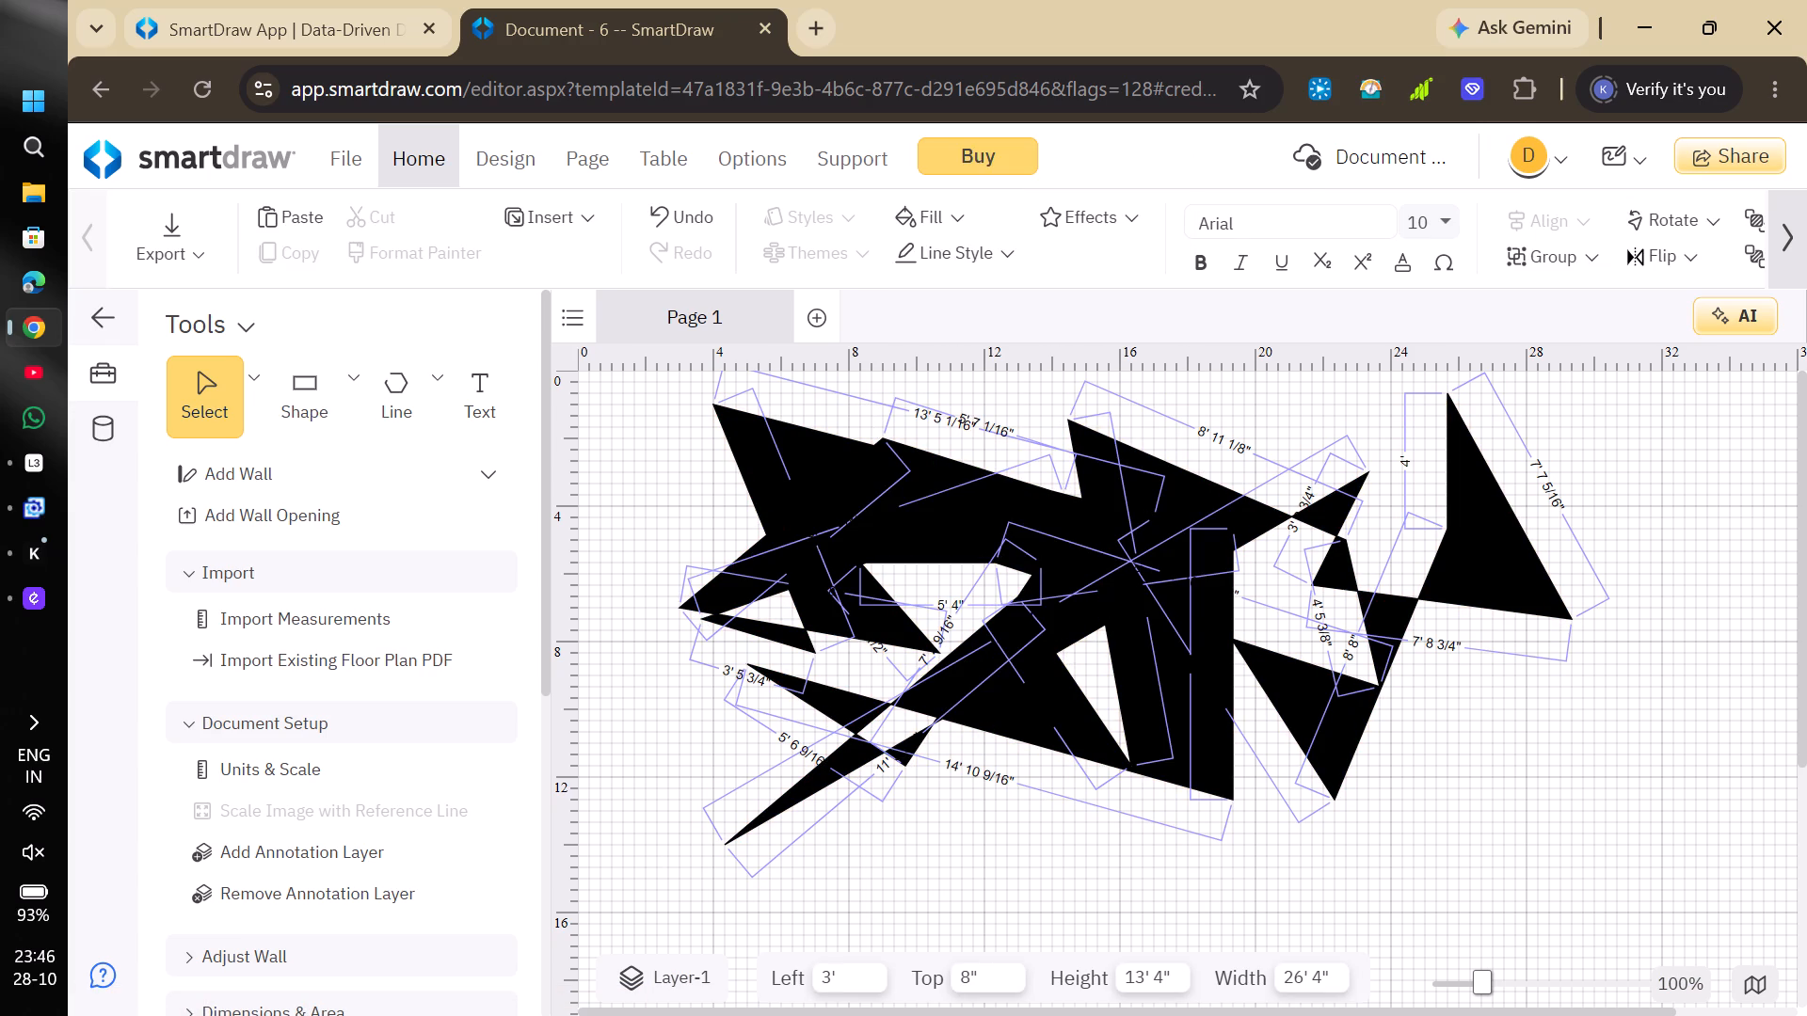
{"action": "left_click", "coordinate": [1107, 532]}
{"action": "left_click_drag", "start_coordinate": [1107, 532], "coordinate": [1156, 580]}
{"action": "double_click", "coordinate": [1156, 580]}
Draw a closed line outline with five long spikes fanning out across the black shape, about 31' wide and 14' 3" high.
{"action": "left_click", "coordinate": [389, 387]}
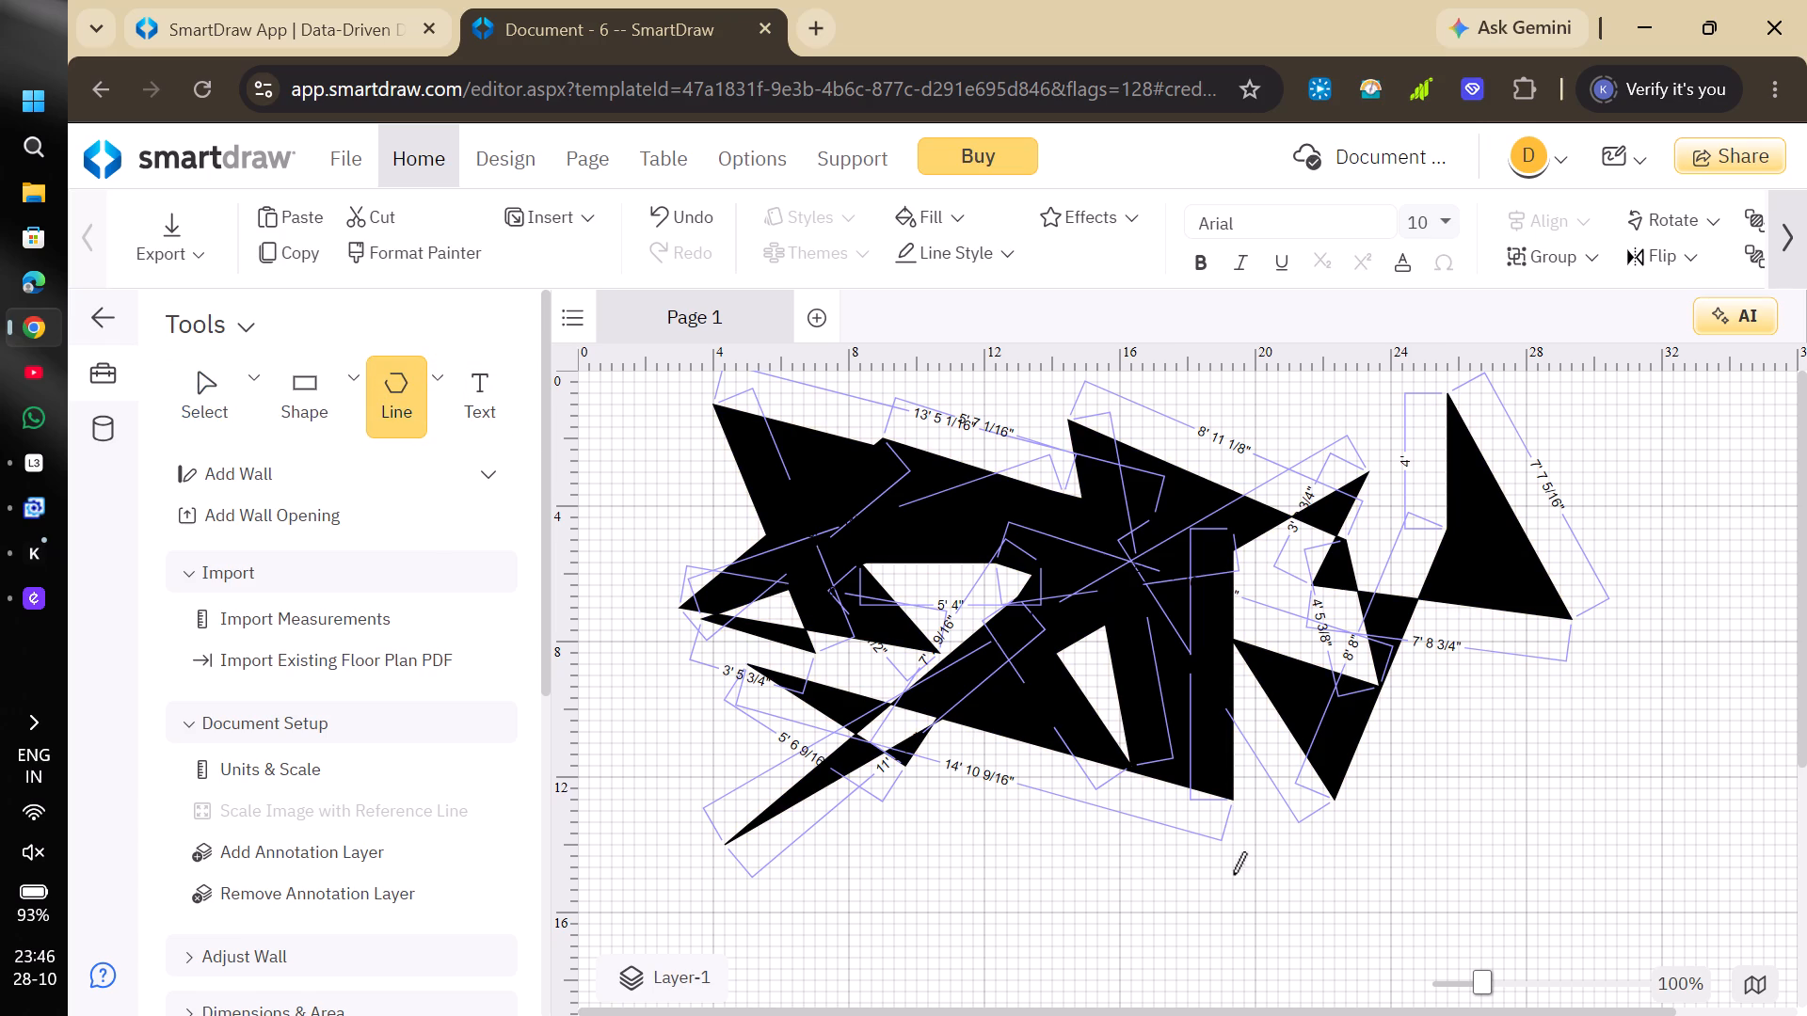
{"action": "left_click", "coordinate": [934, 865]}
{"action": "left_click", "coordinate": [690, 747]}
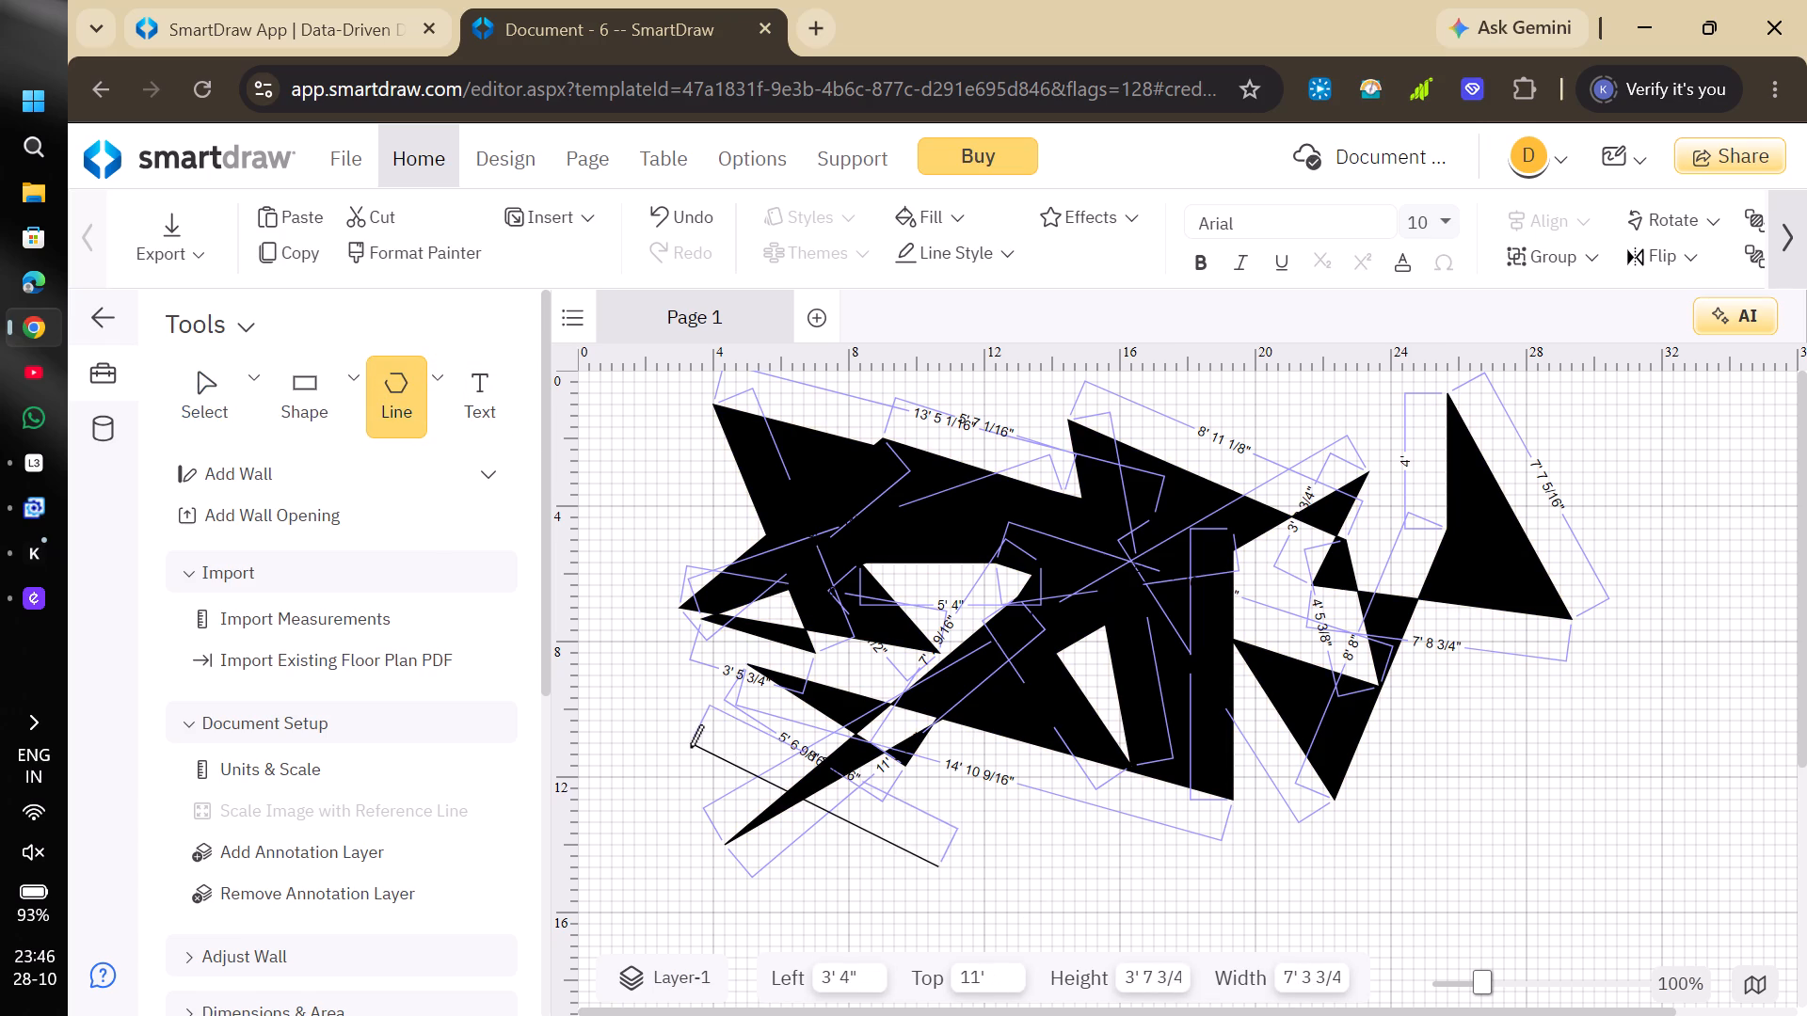
{"action": "left_click", "coordinate": [944, 824]}
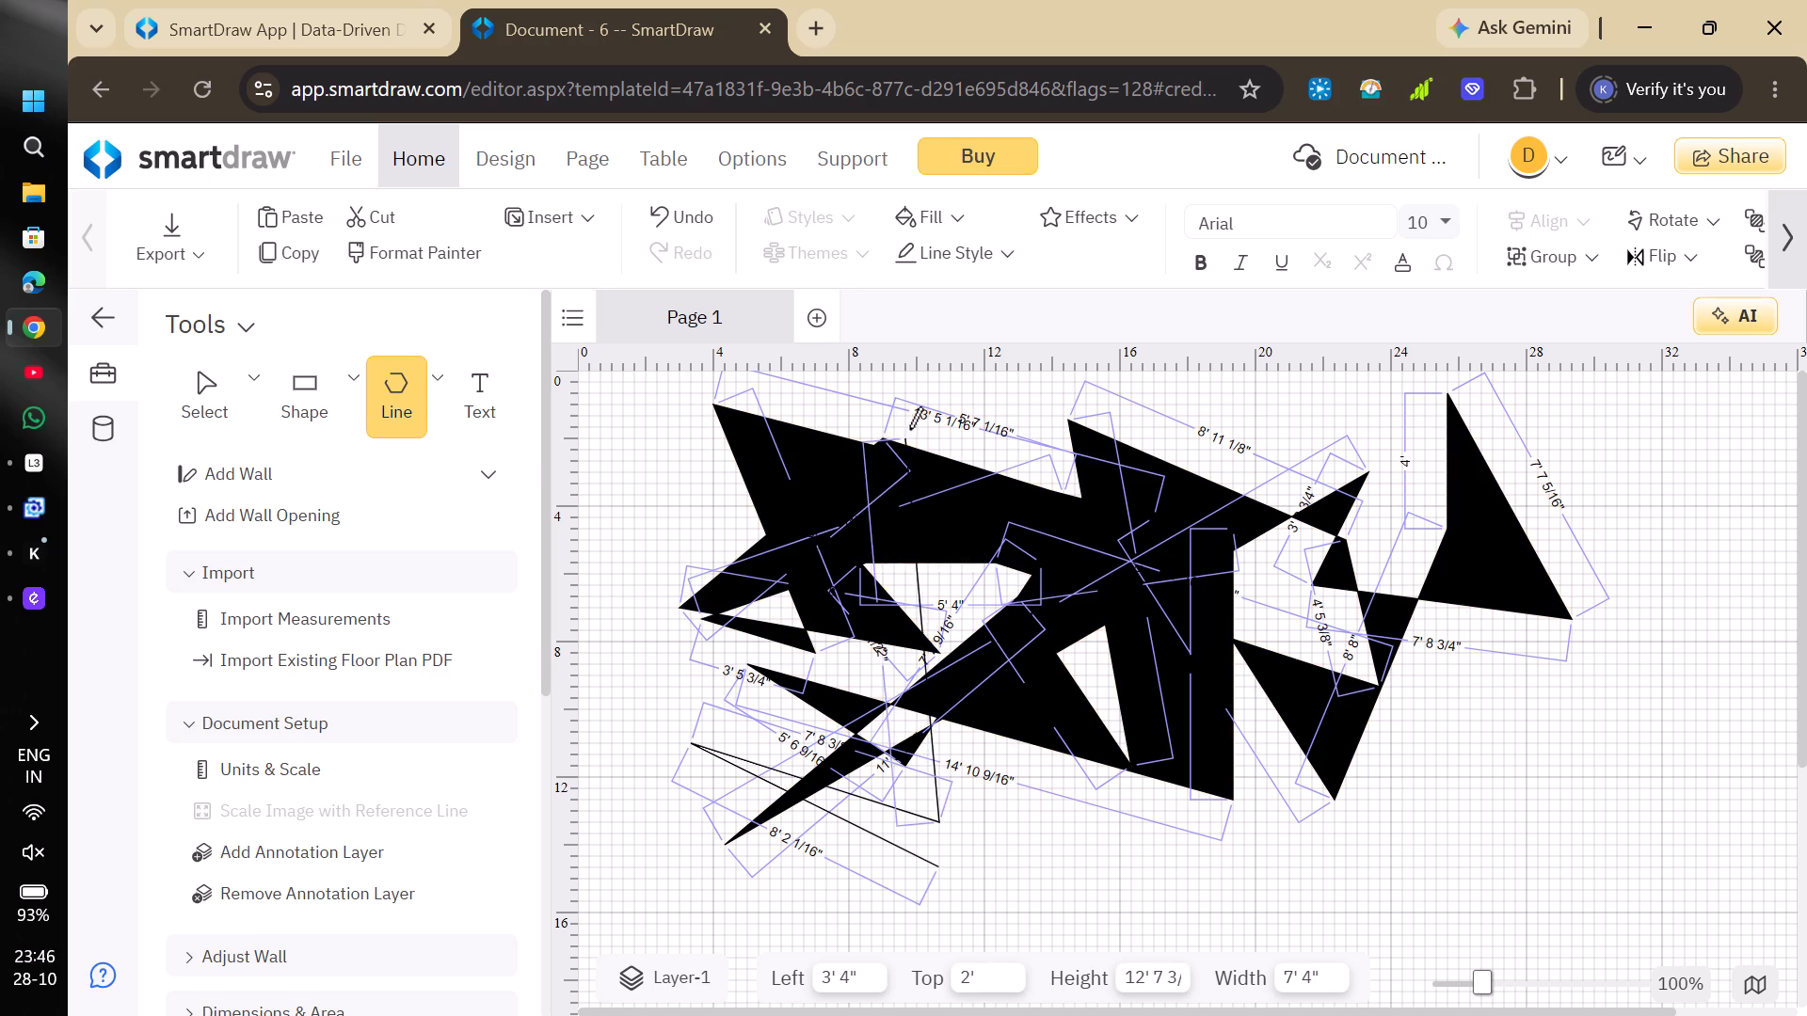
{"action": "left_click", "coordinate": [912, 394]}
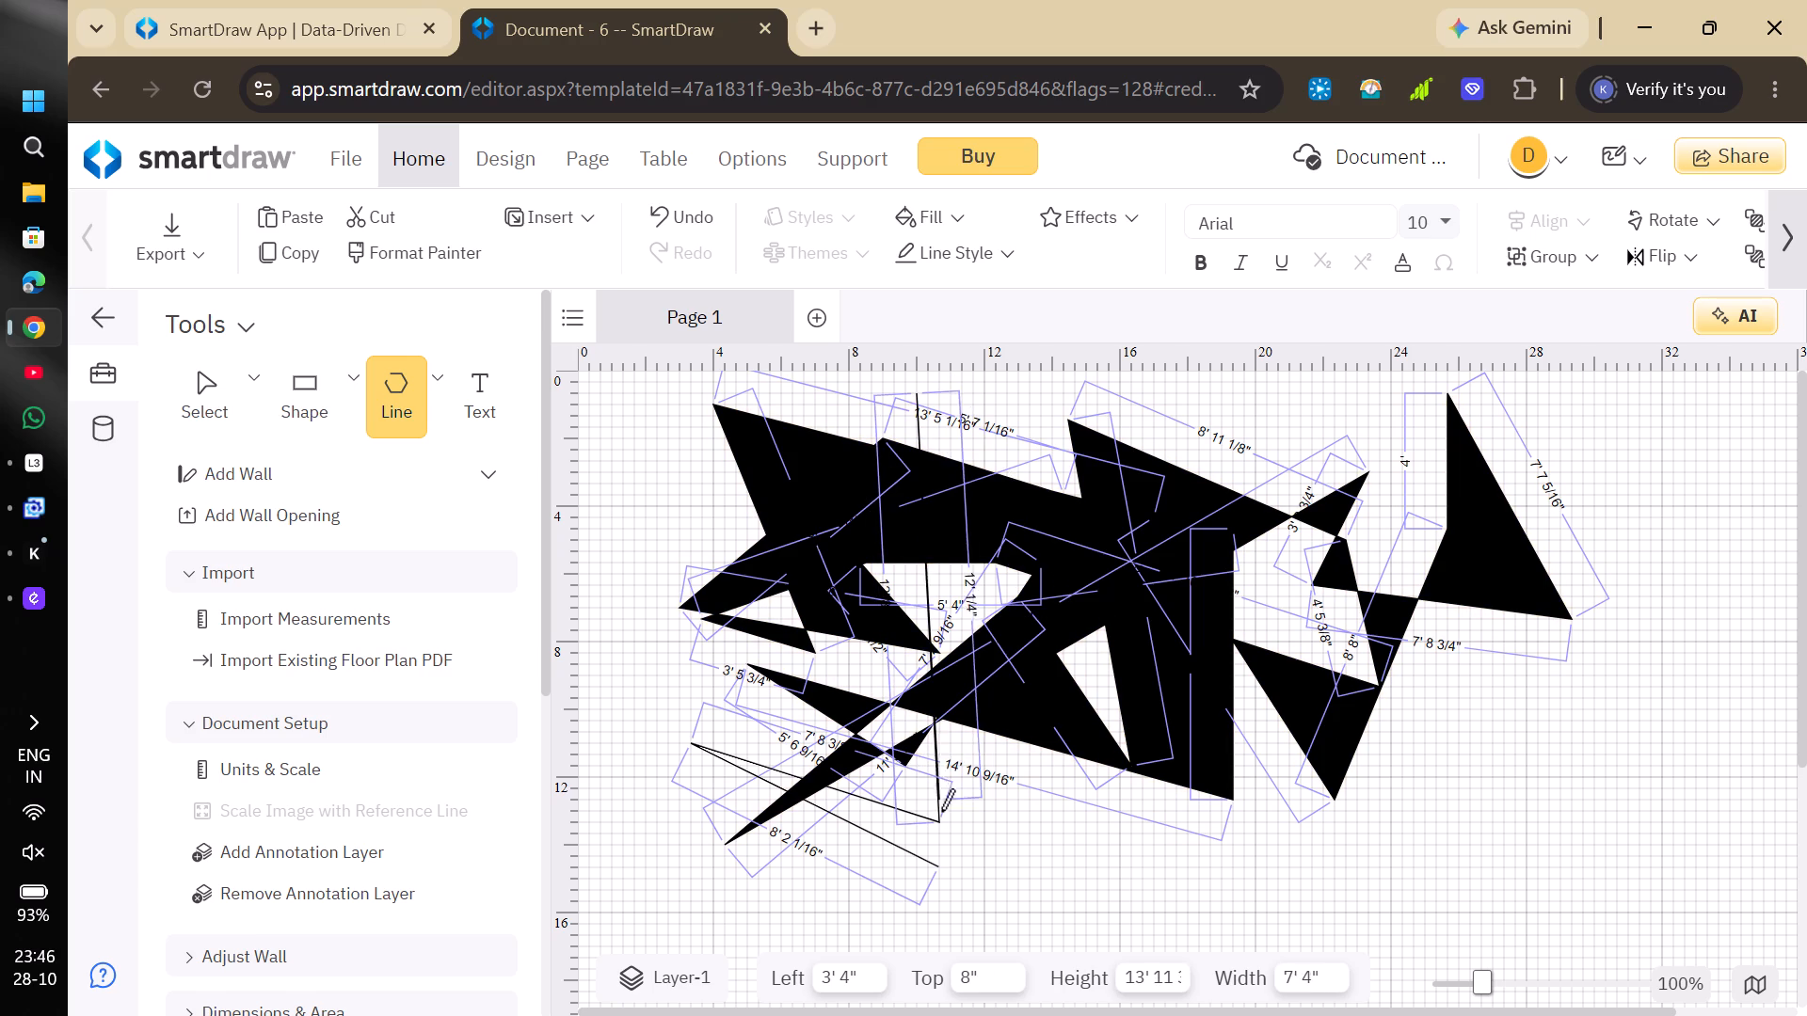
{"action": "left_click", "coordinate": [969, 823]}
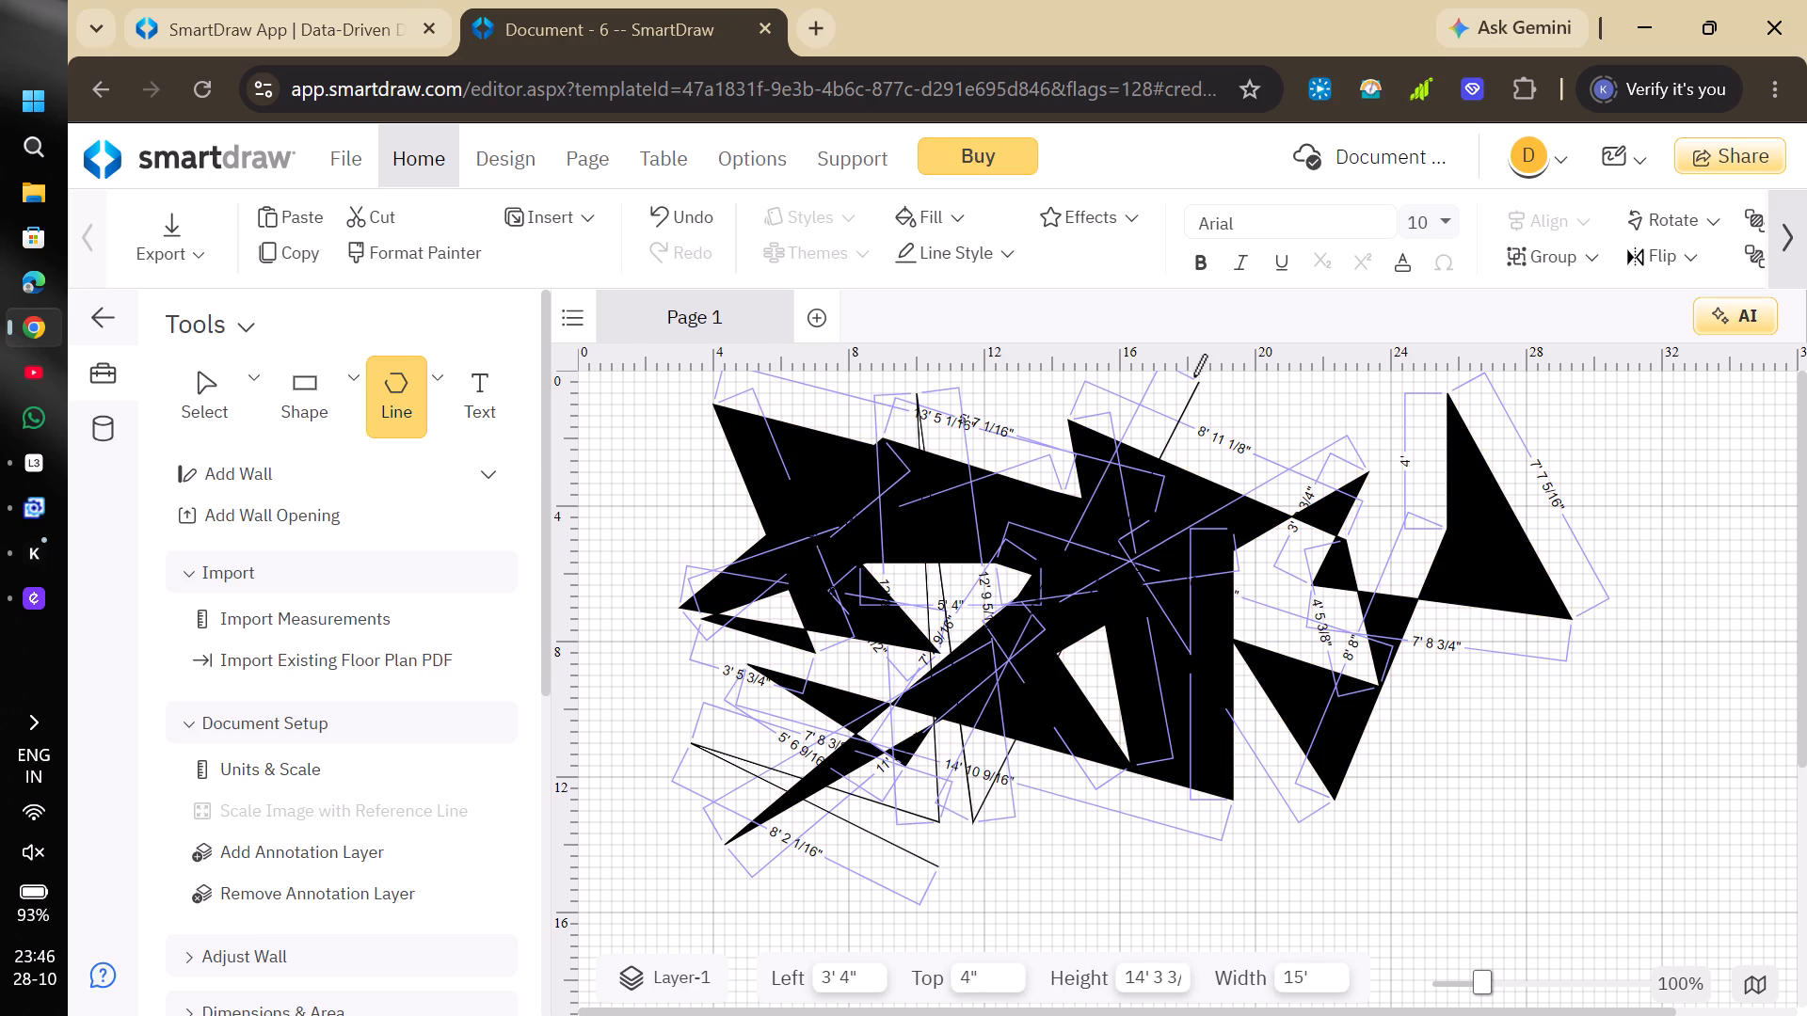
{"action": "left_click", "coordinate": [1193, 376]}
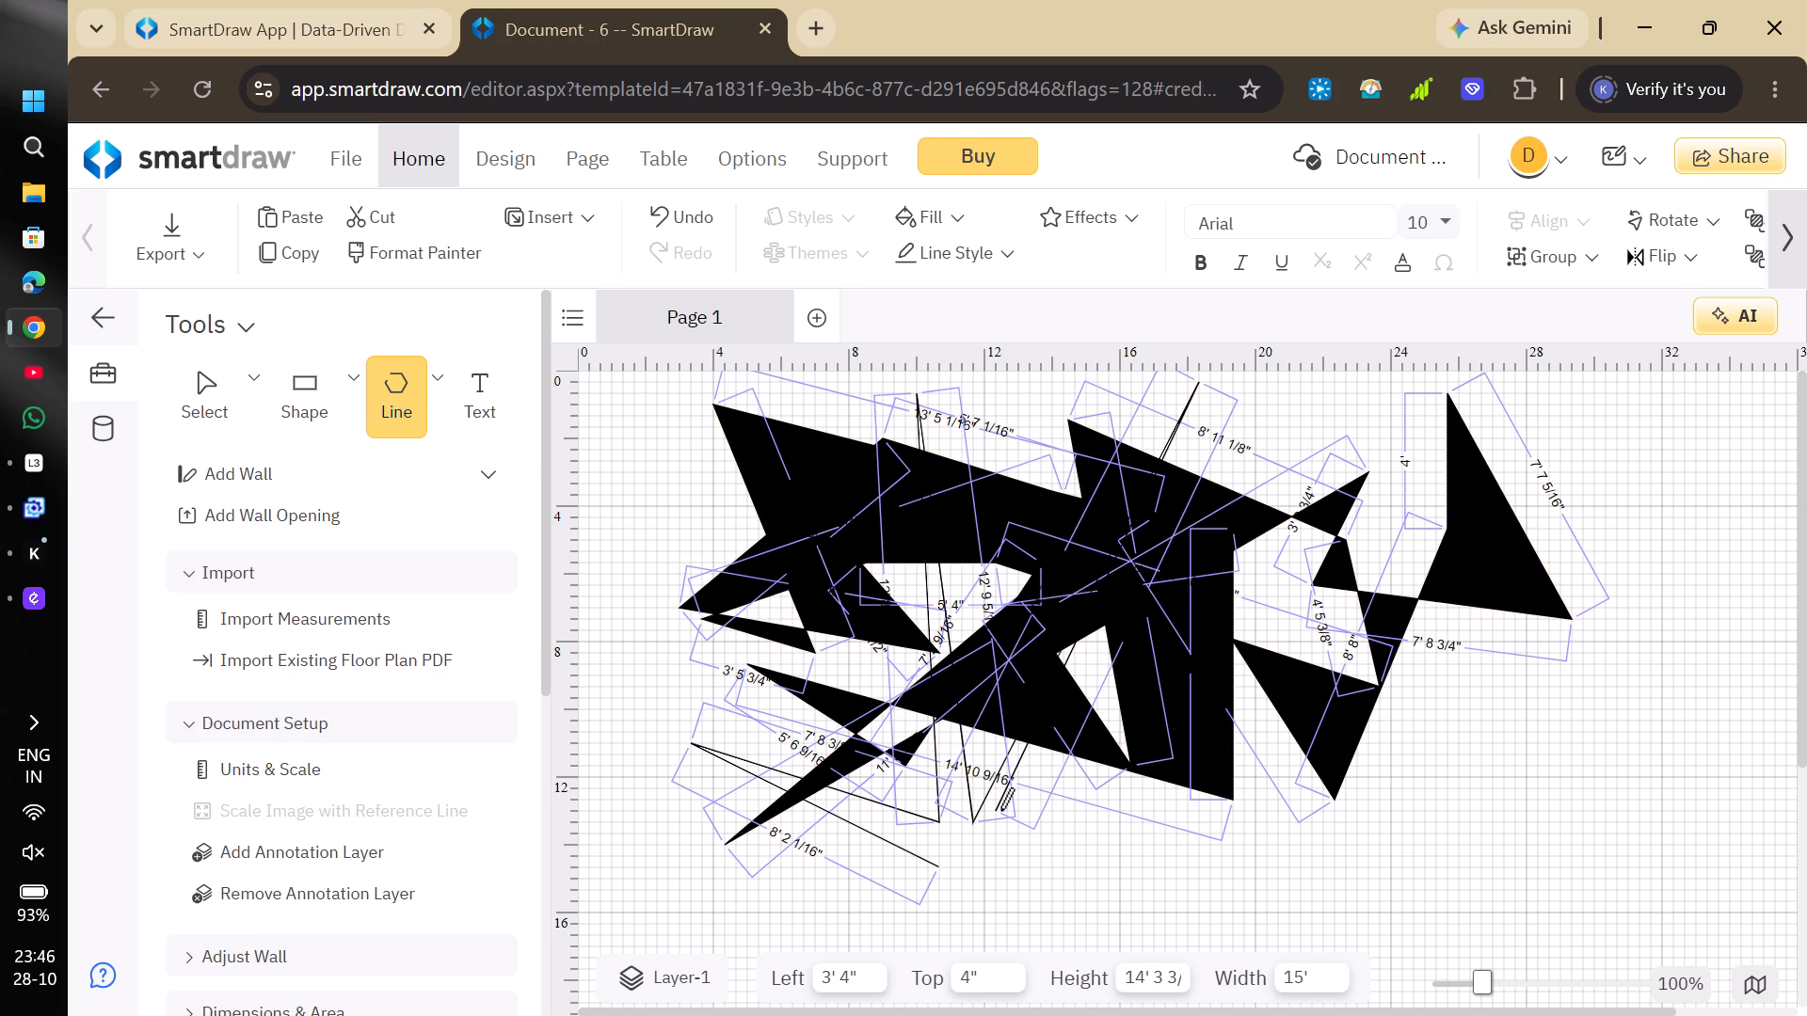
{"action": "left_click", "coordinate": [1000, 810]}
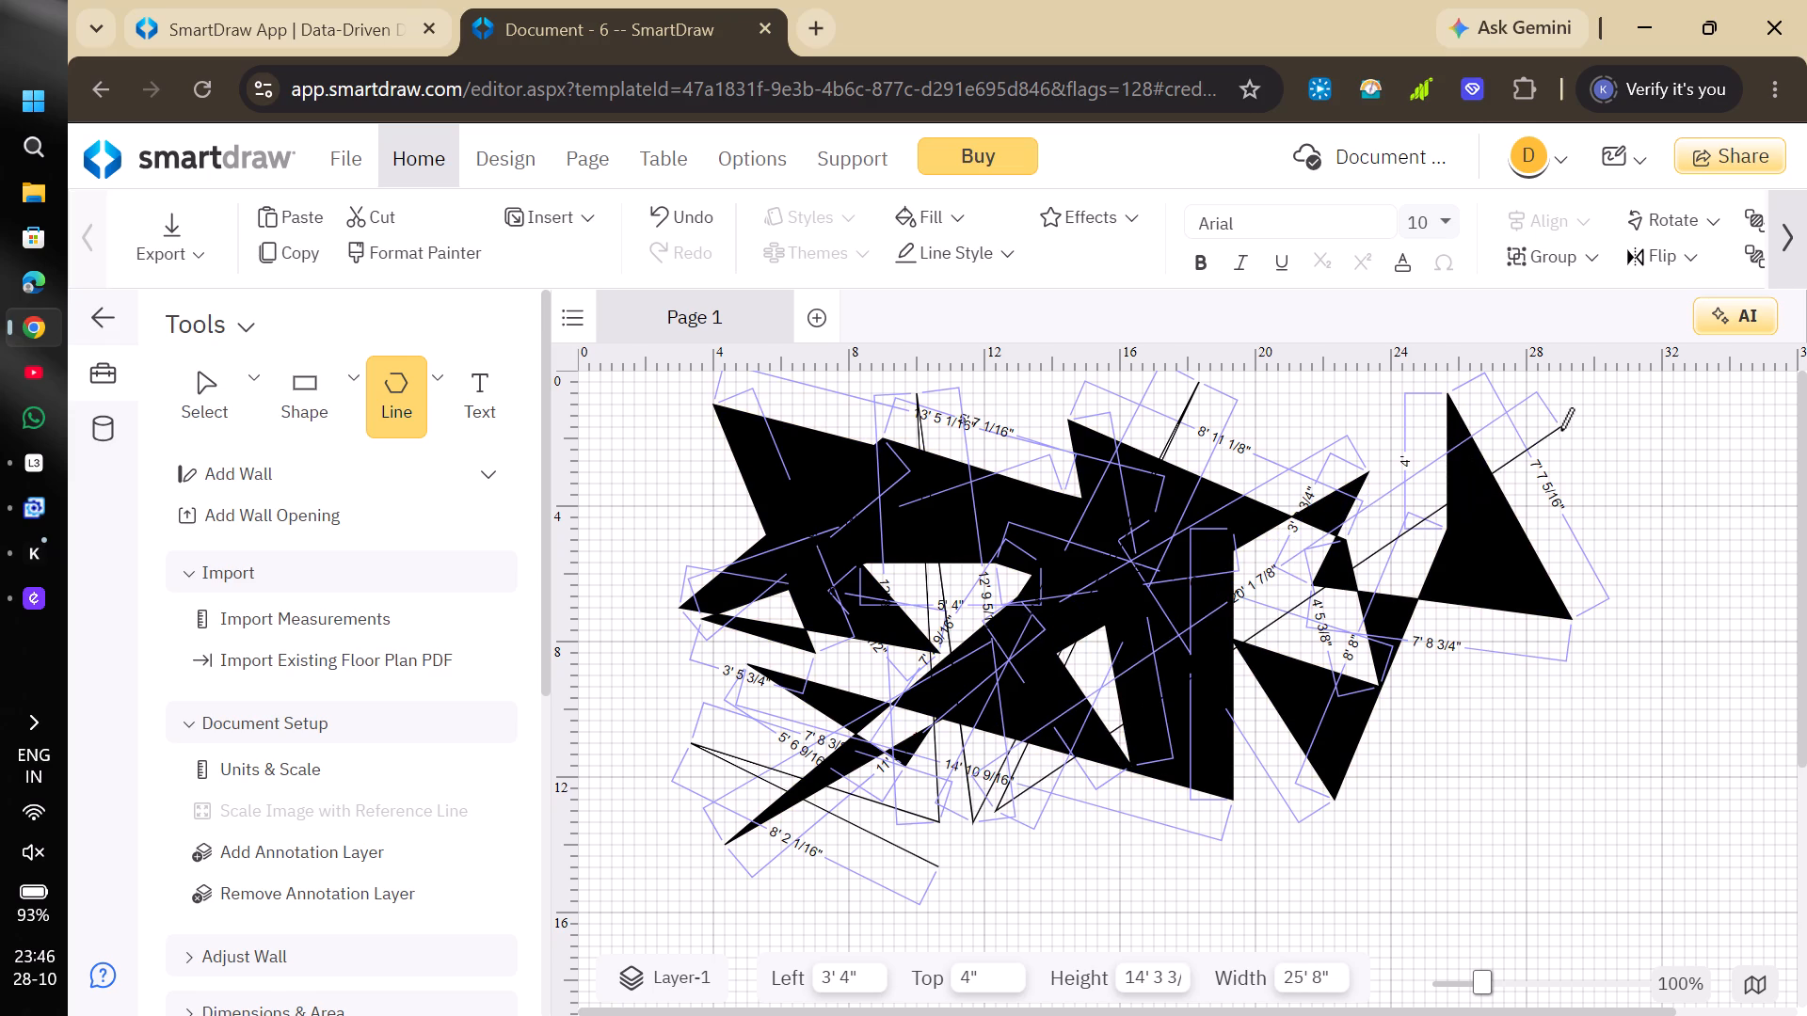
{"action": "left_click", "coordinate": [1561, 430]}
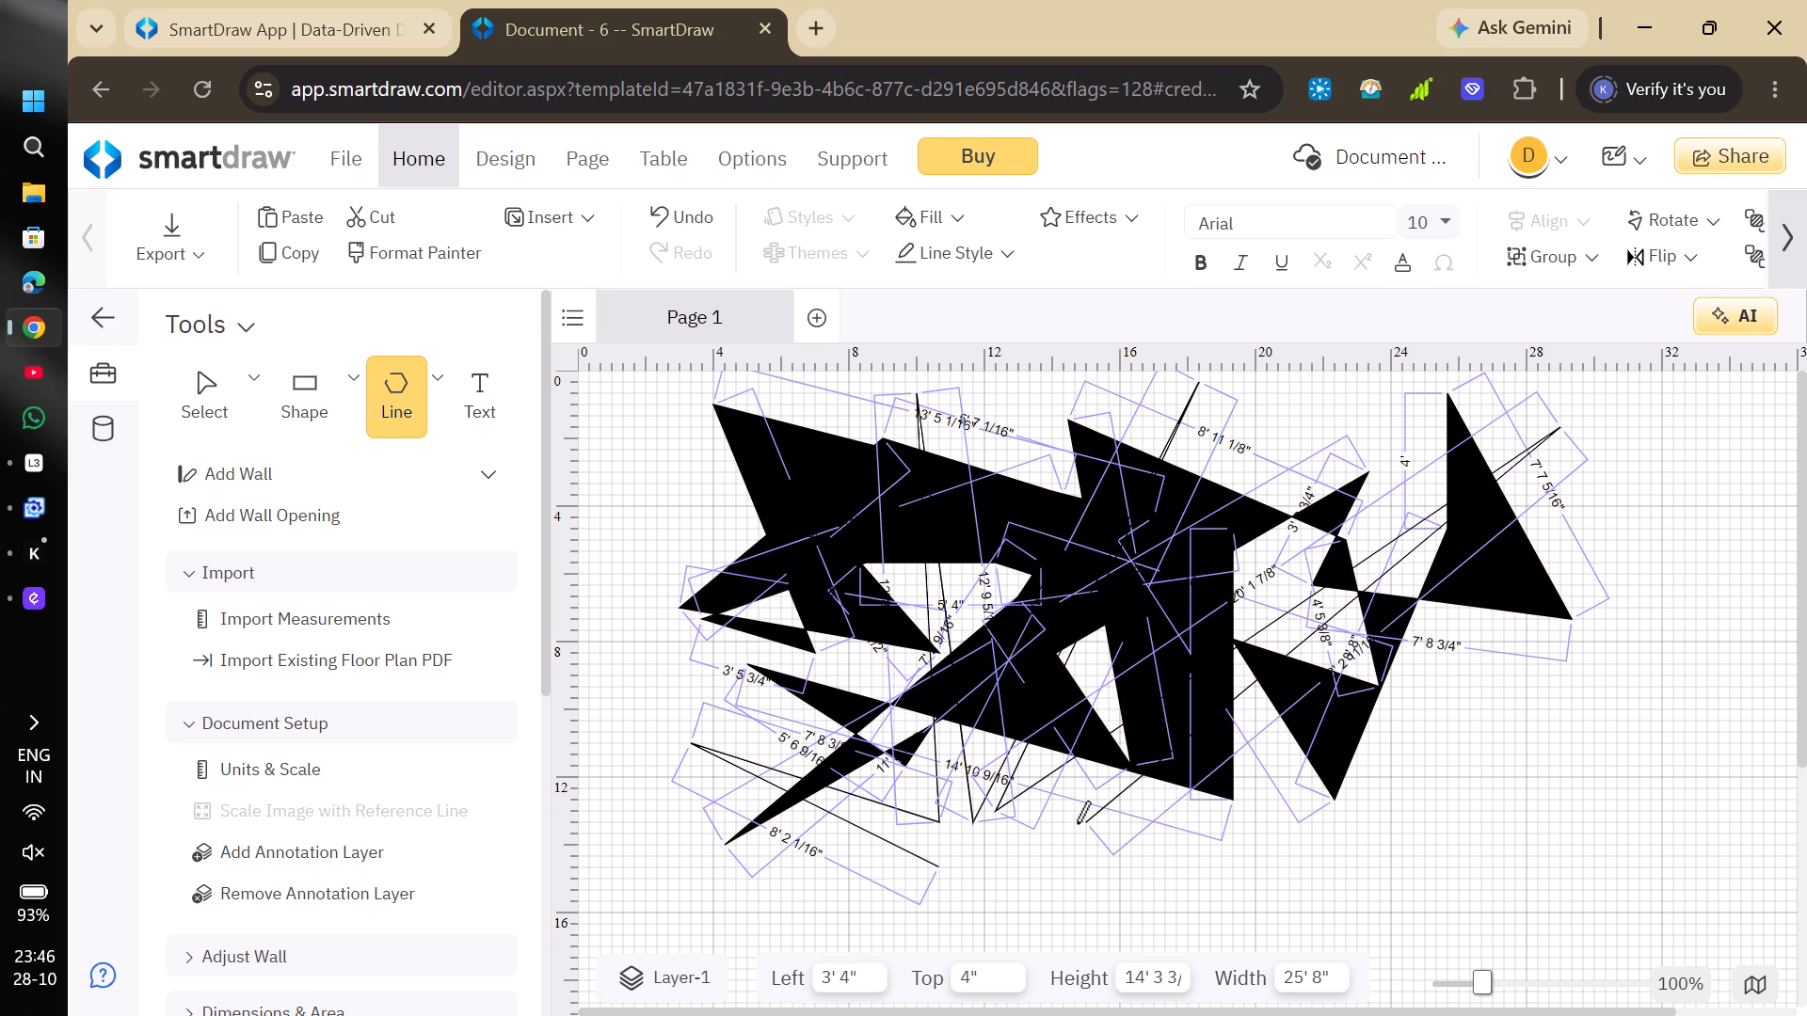
{"action": "left_click", "coordinate": [1026, 818]}
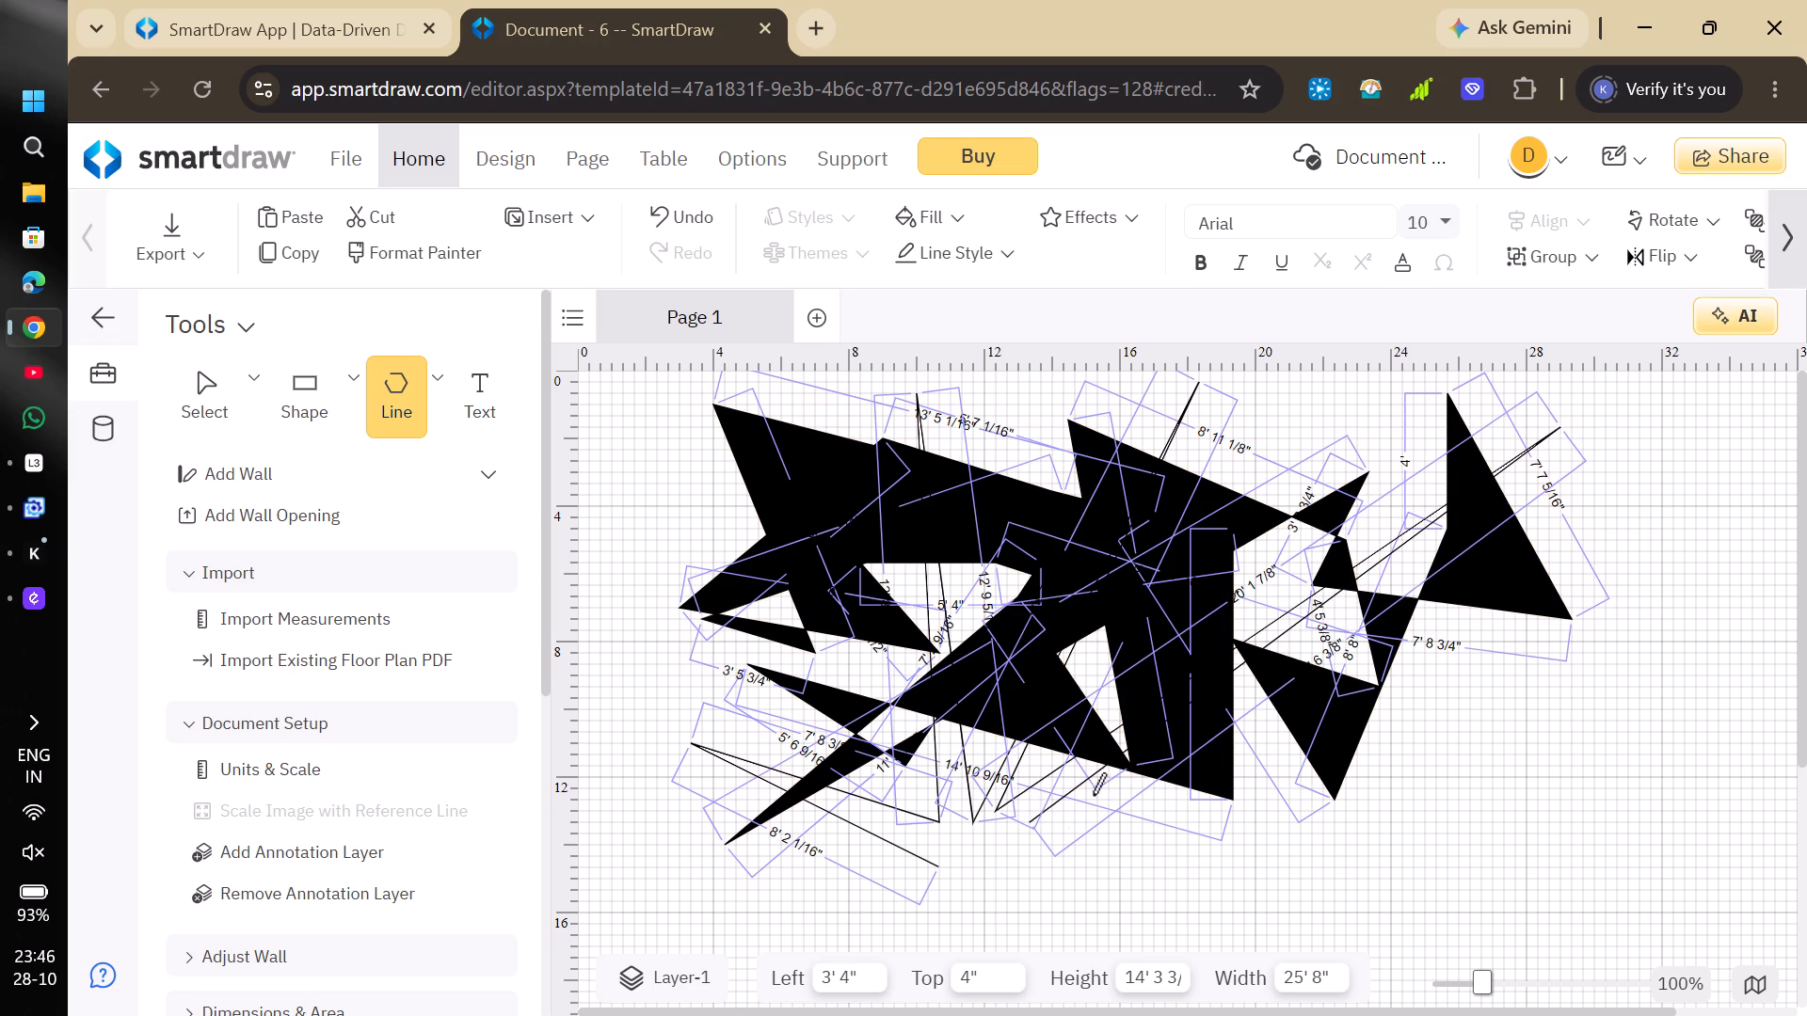
{"action": "left_click", "coordinate": [1742, 584]}
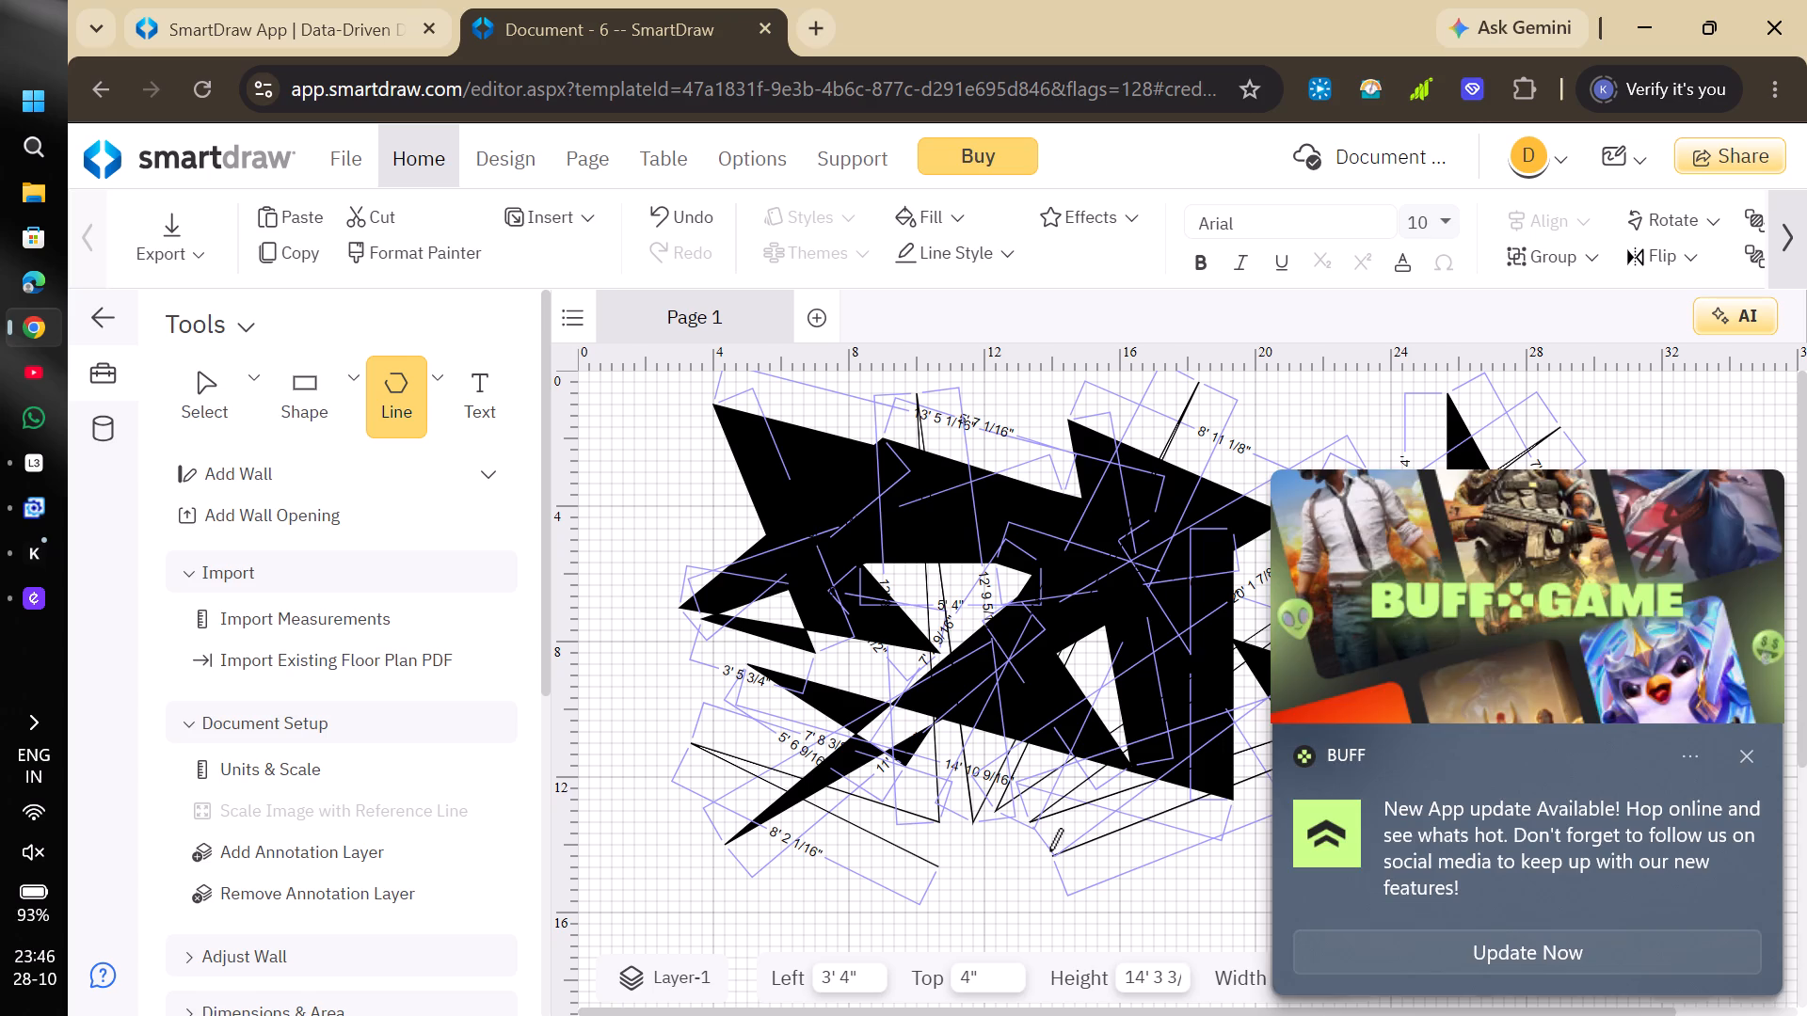
{"action": "left_click", "coordinate": [1049, 850]}
{"action": "left_click", "coordinate": [939, 875]}
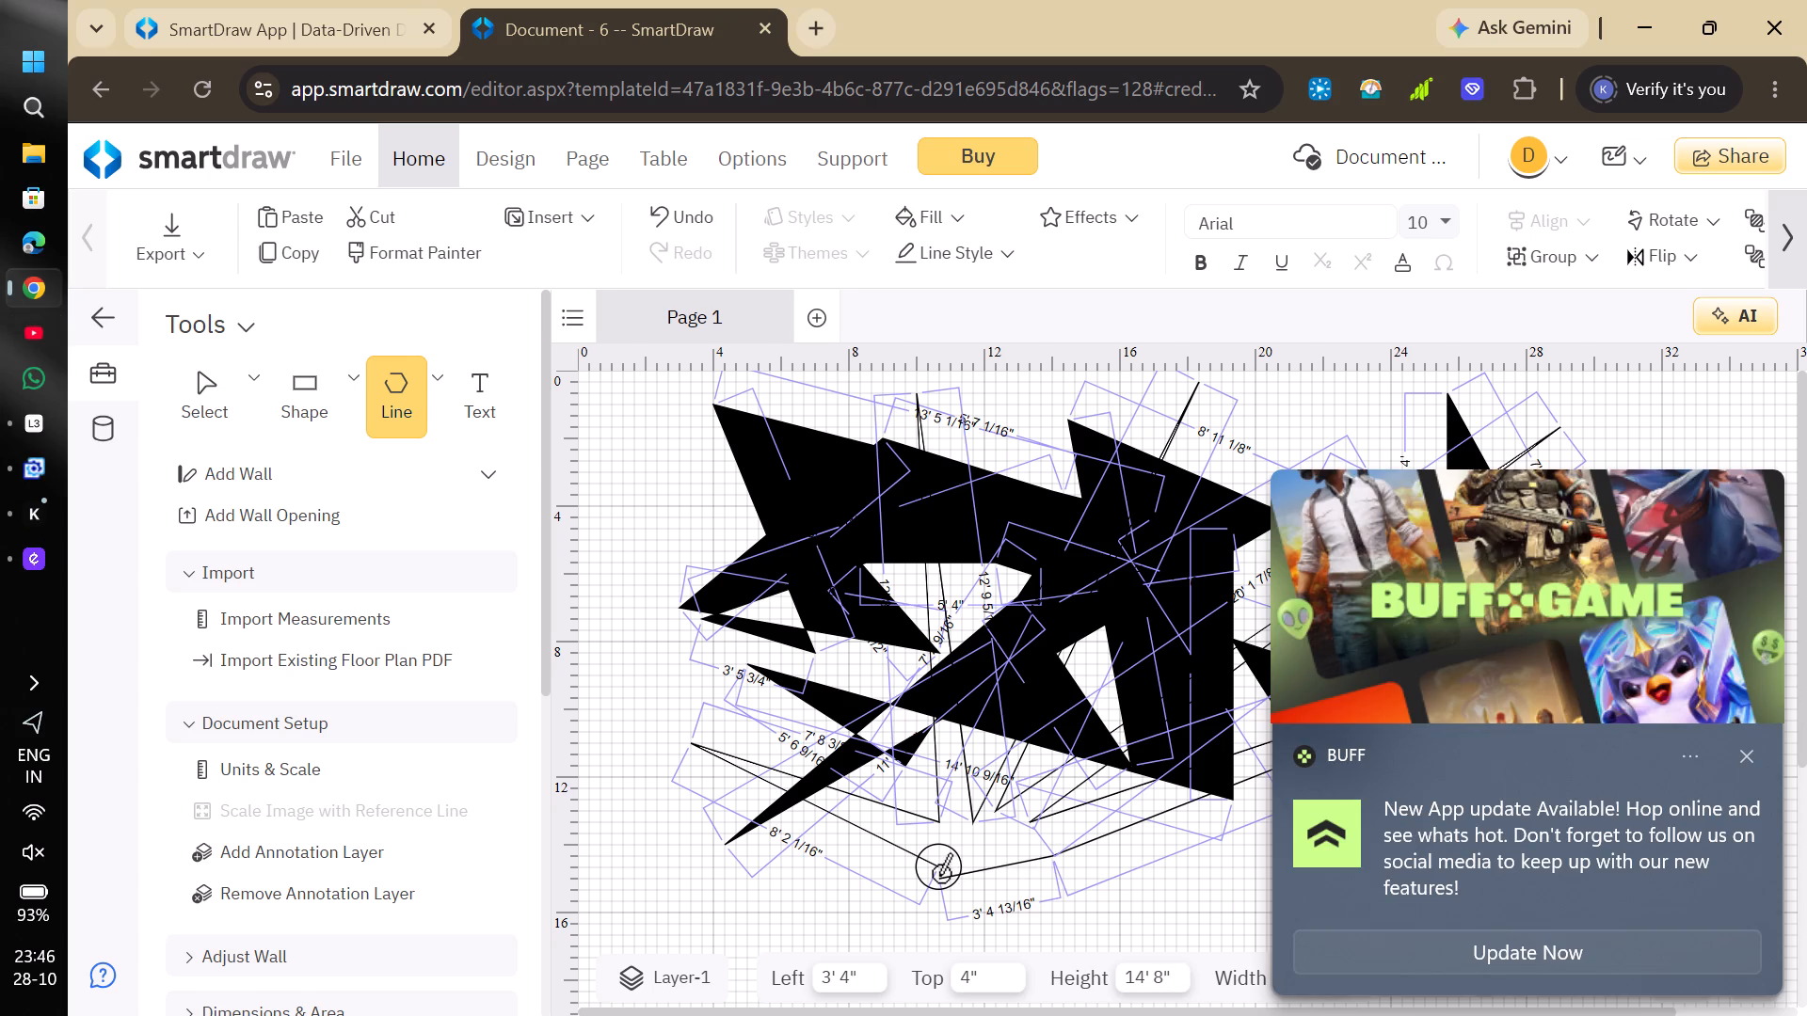
{"action": "left_click", "coordinate": [1741, 747]}
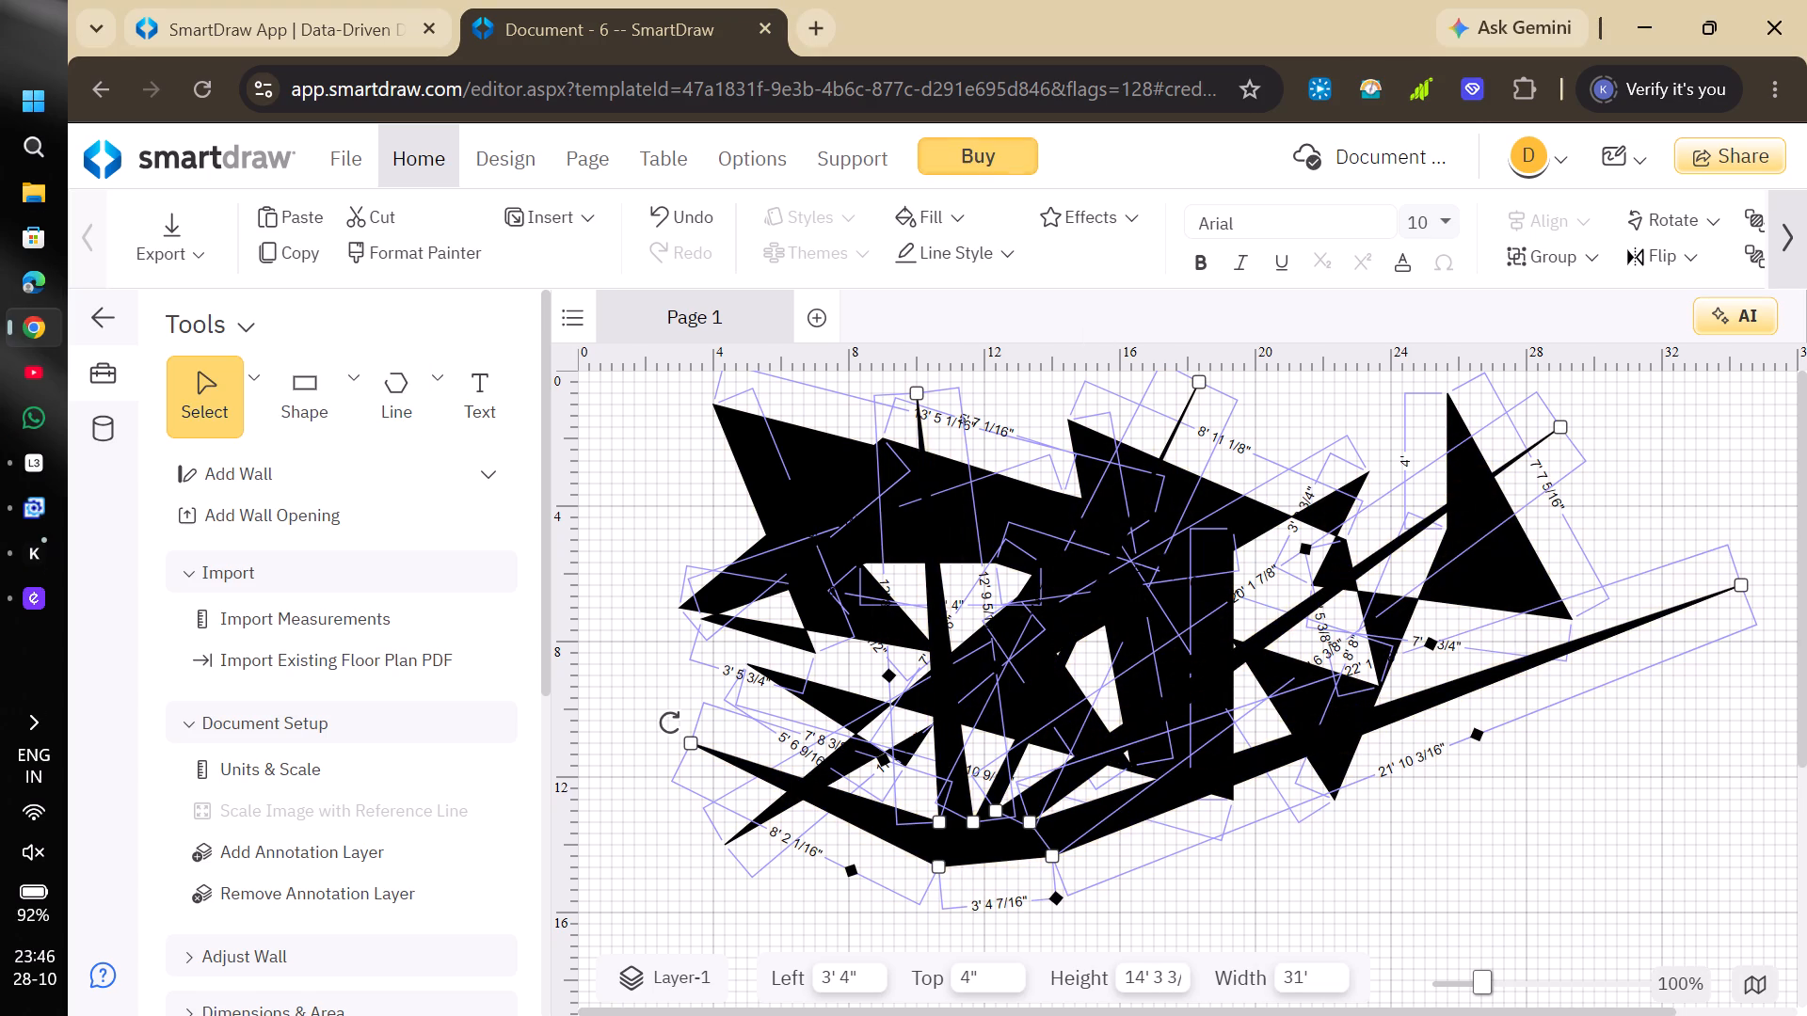
Fill the spiked shape with standard red.
{"action": "left_click", "coordinate": [947, 227]}
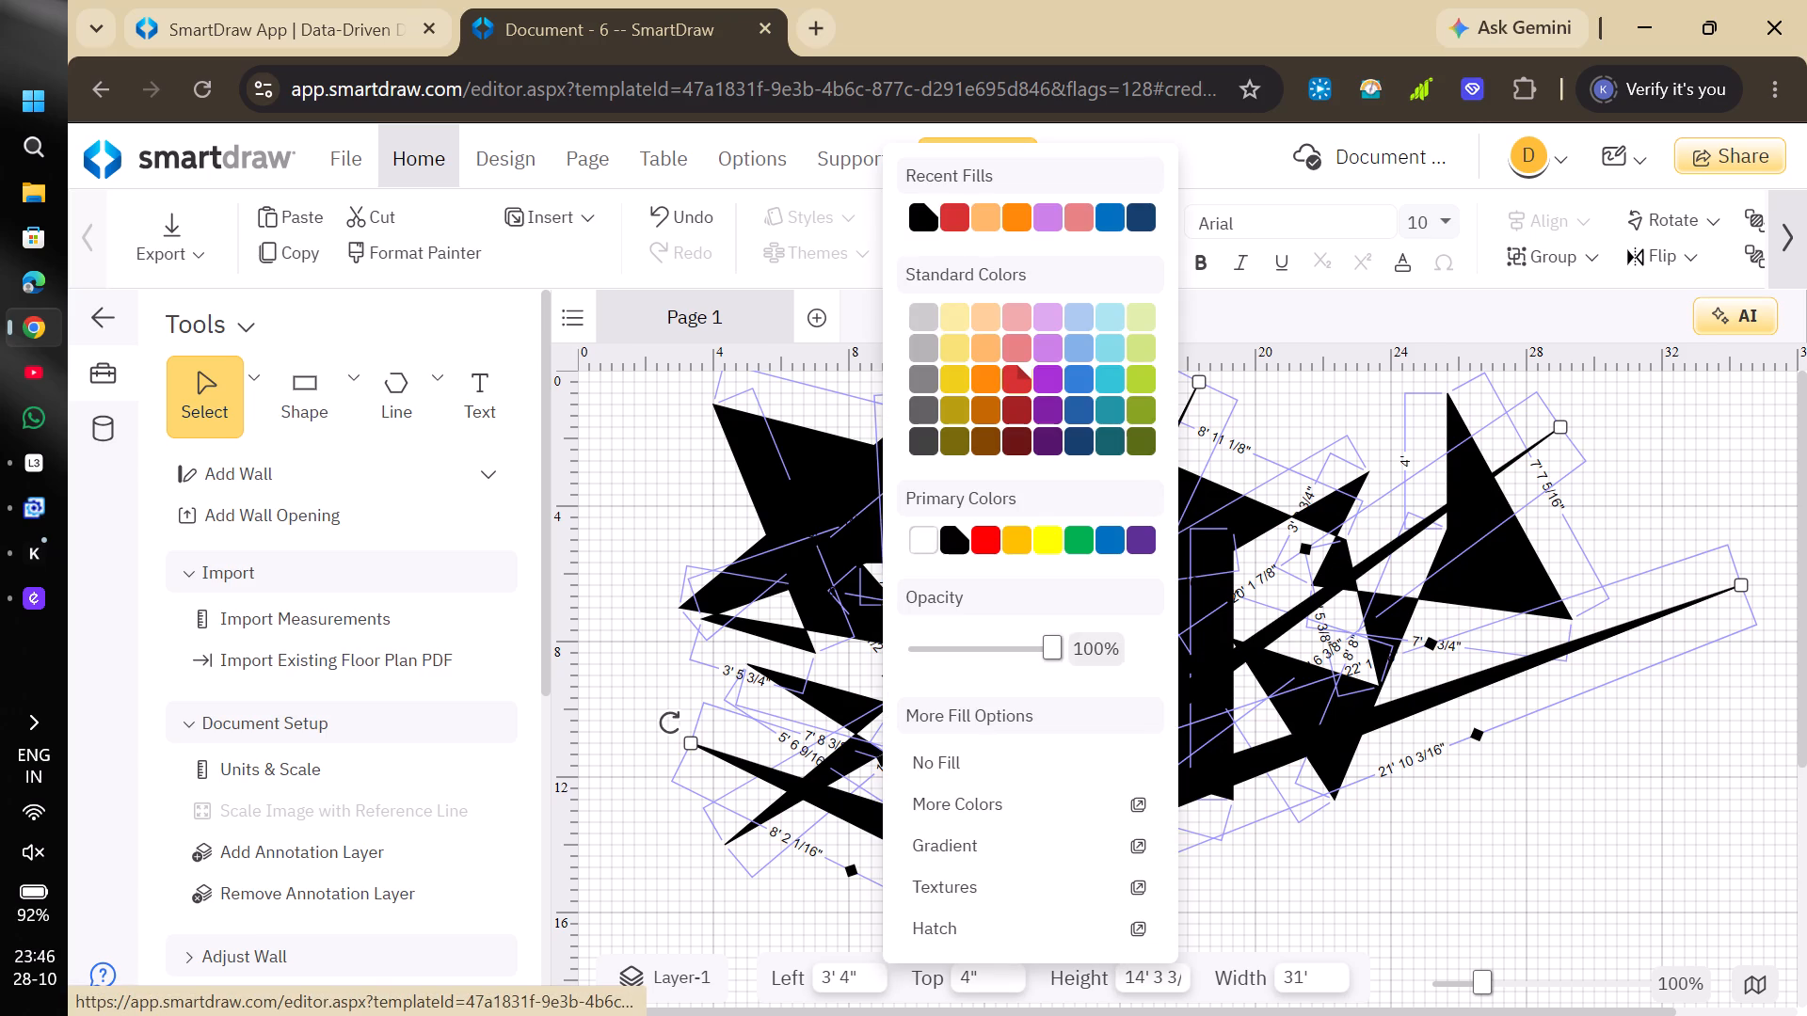
{"action": "left_click", "coordinate": [1019, 389]}
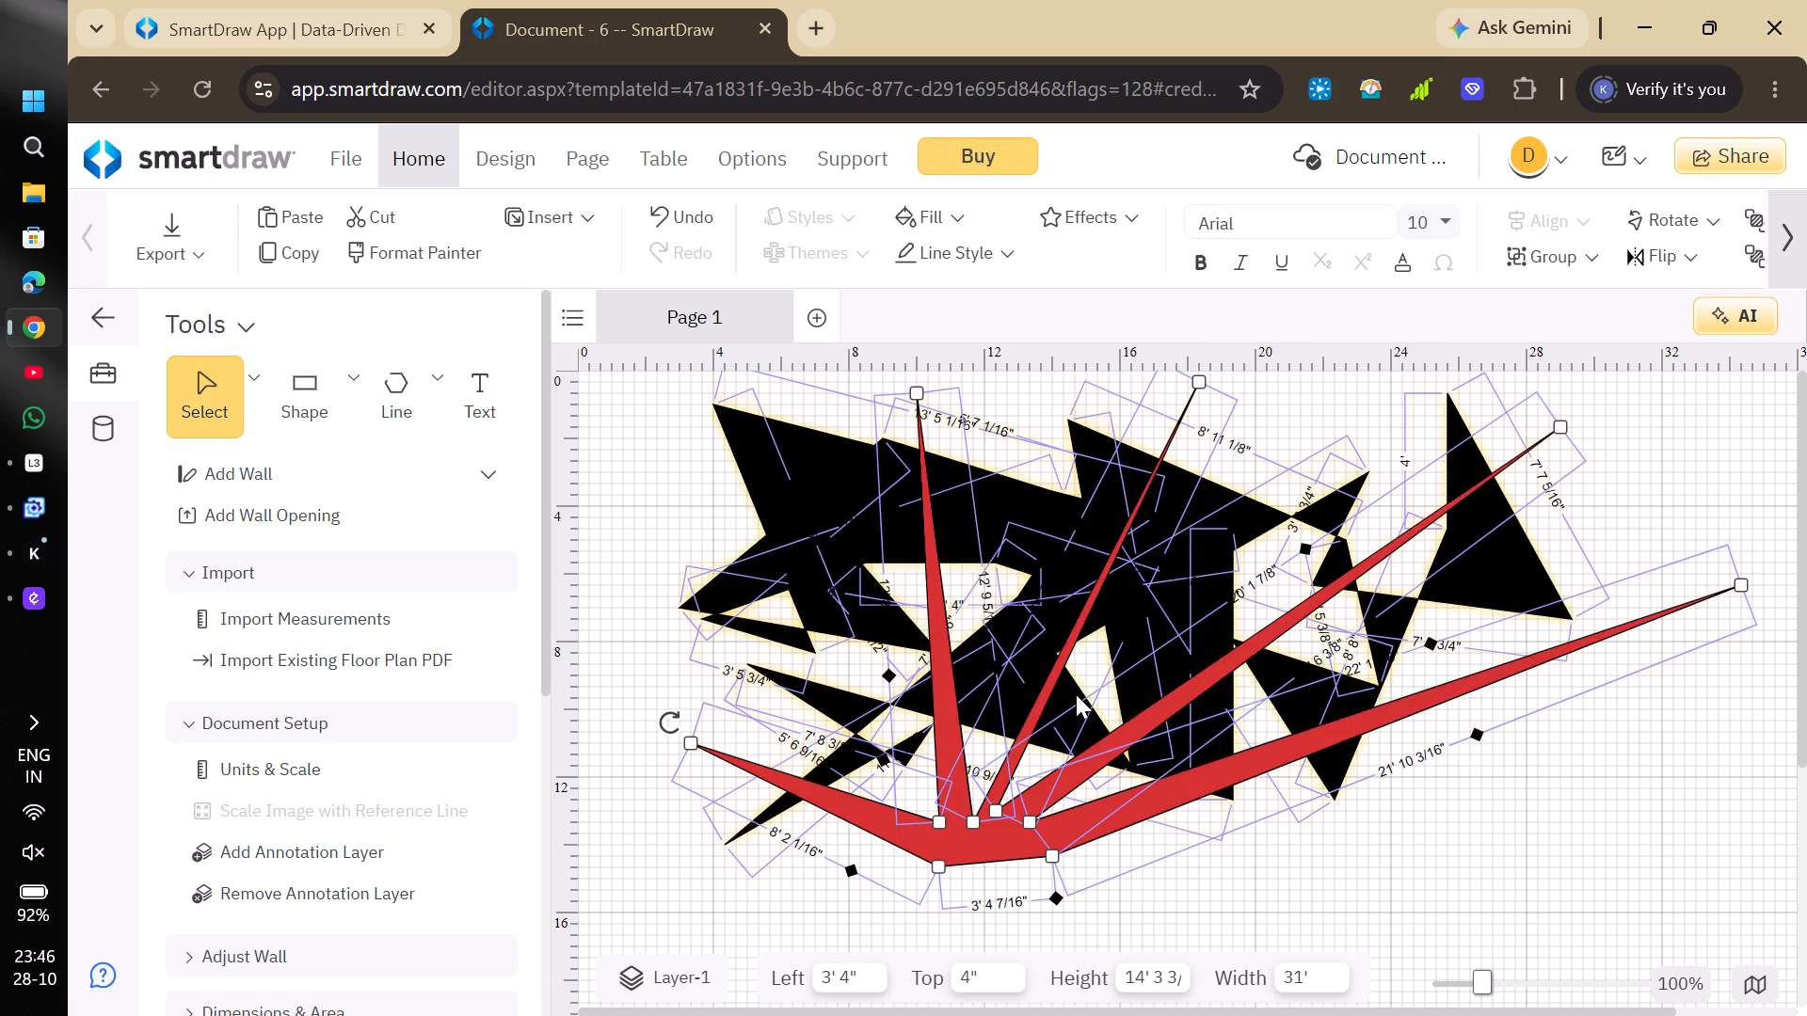
Reposition the red spiked shape over the black shape, about 8" from the page's left and upper edges.
{"action": "left_click", "coordinate": [985, 842]}
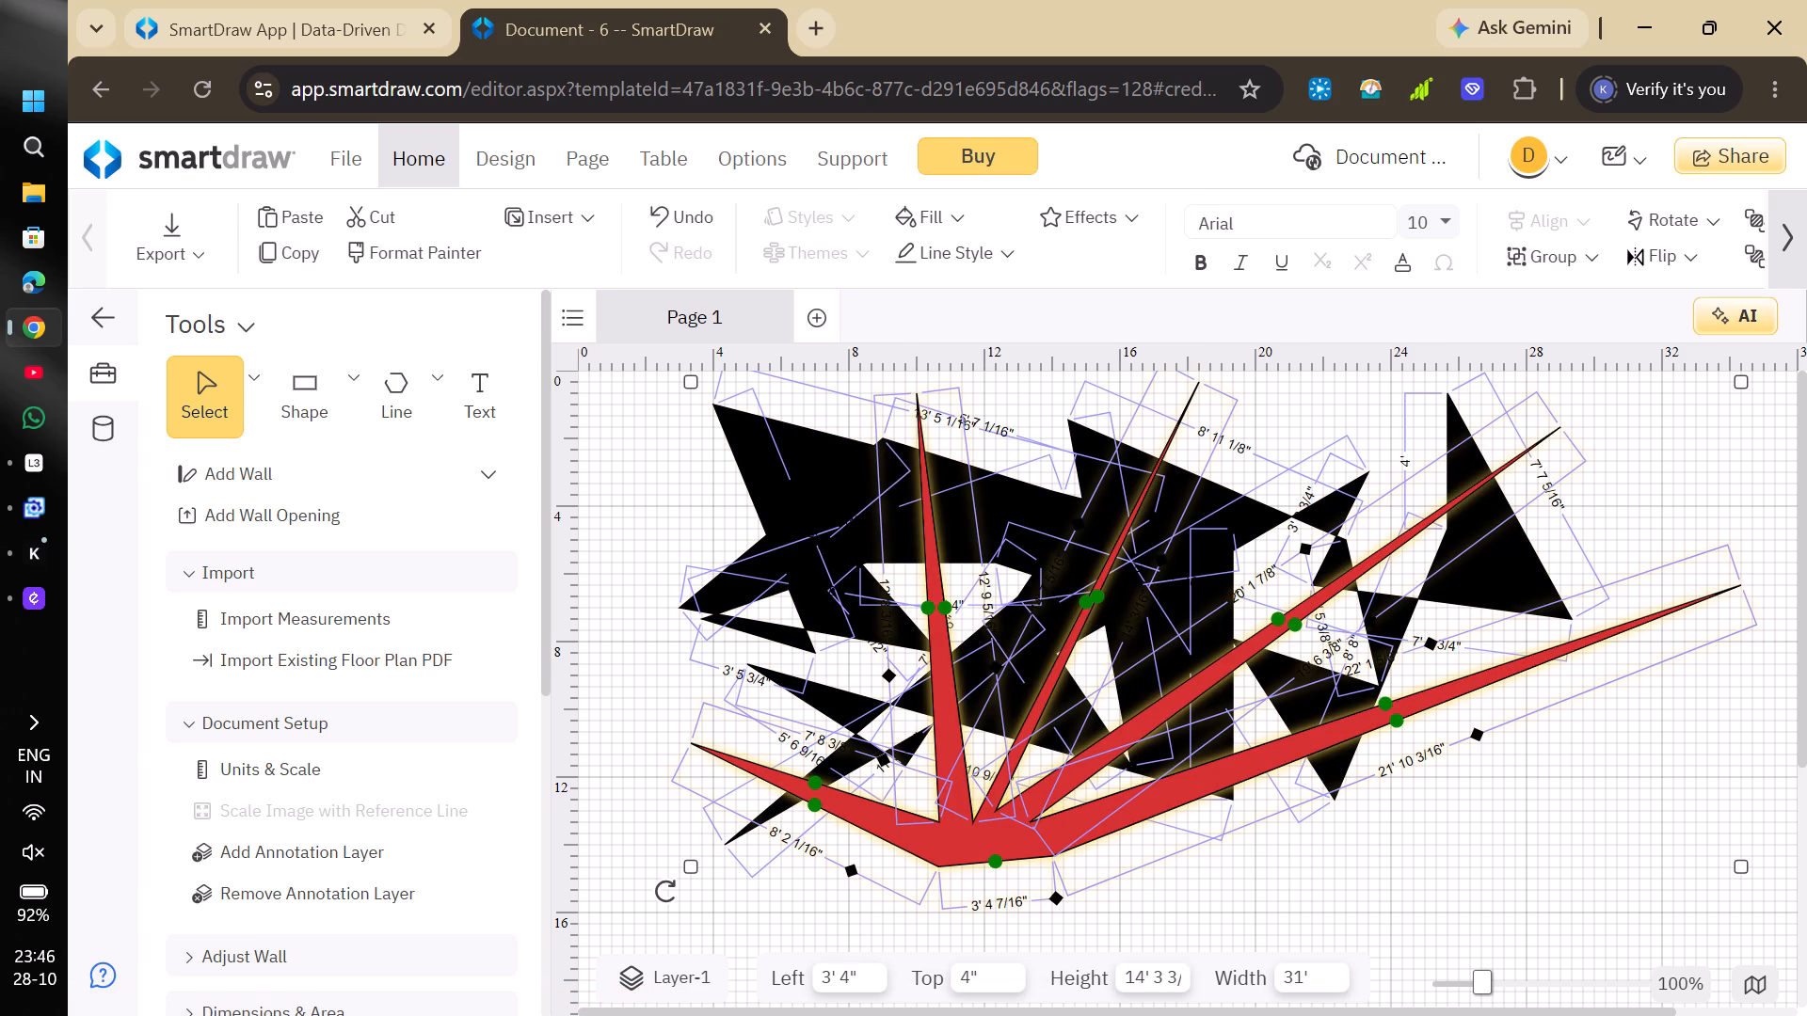
{"action": "left_click_drag", "start_coordinate": [984, 837], "coordinate": [970, 763]}
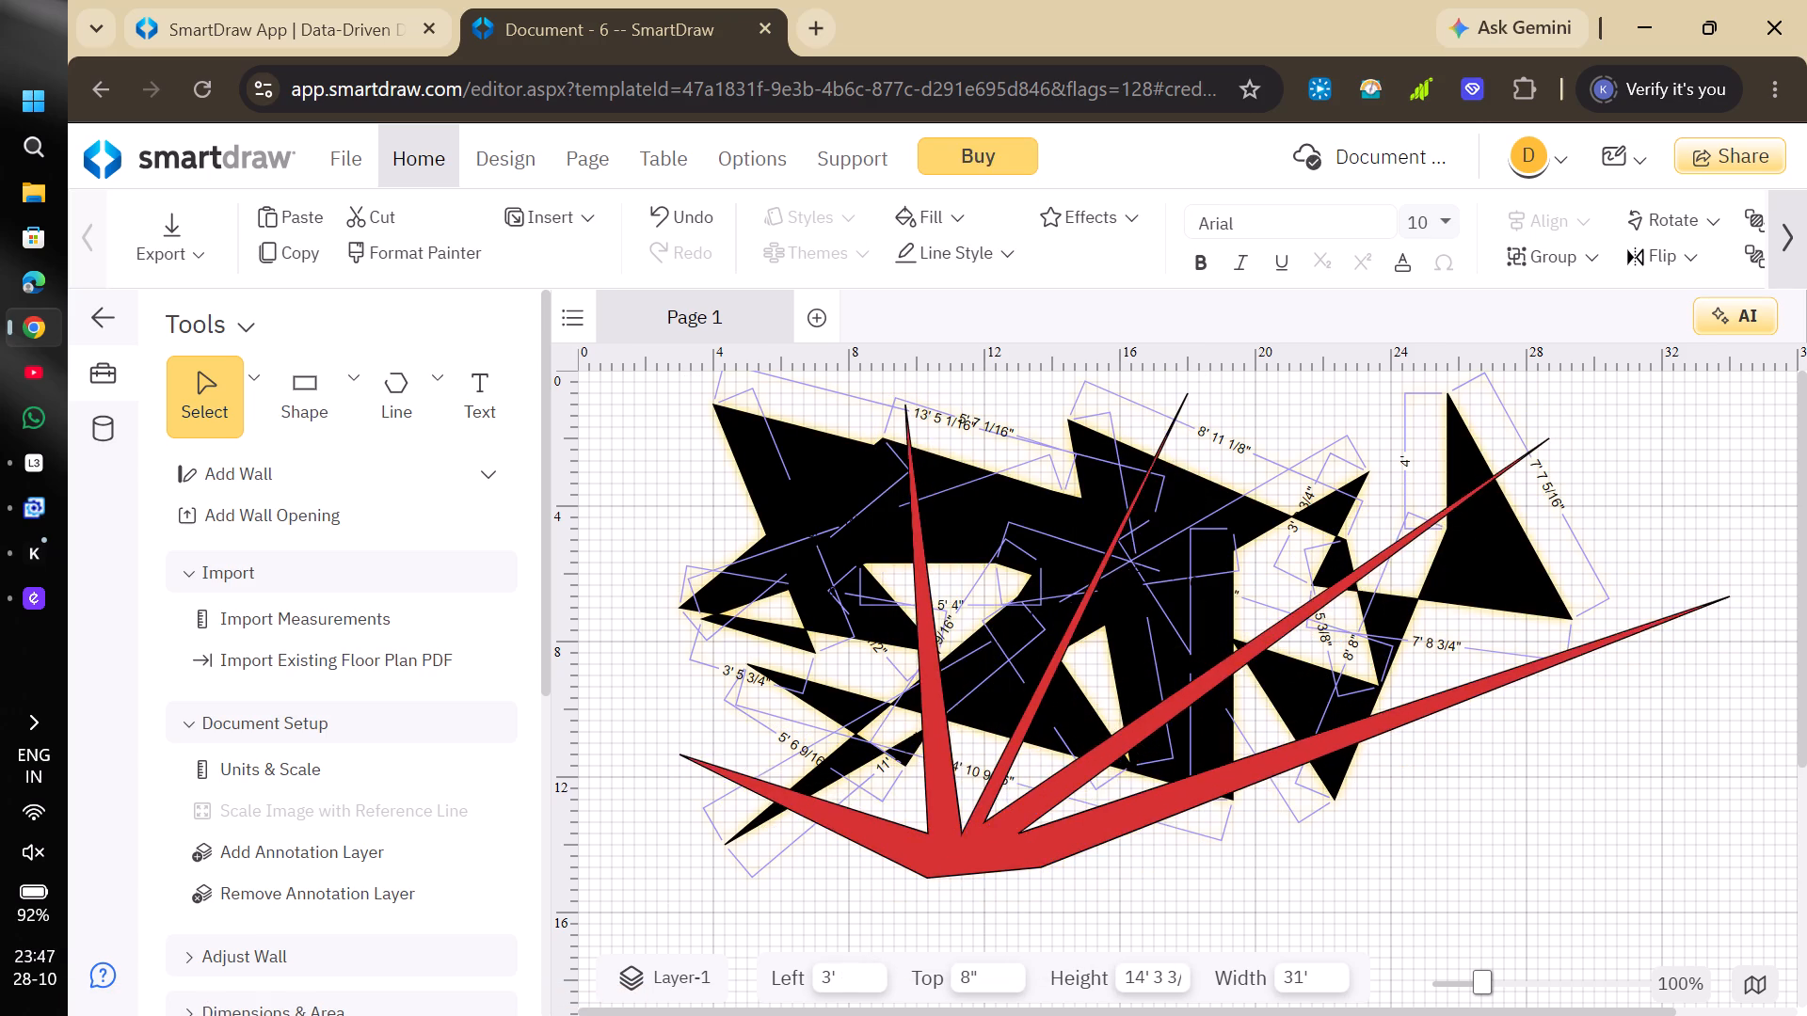
{"action": "left_click_drag", "start_coordinate": [970, 763], "coordinate": [885, 737]}
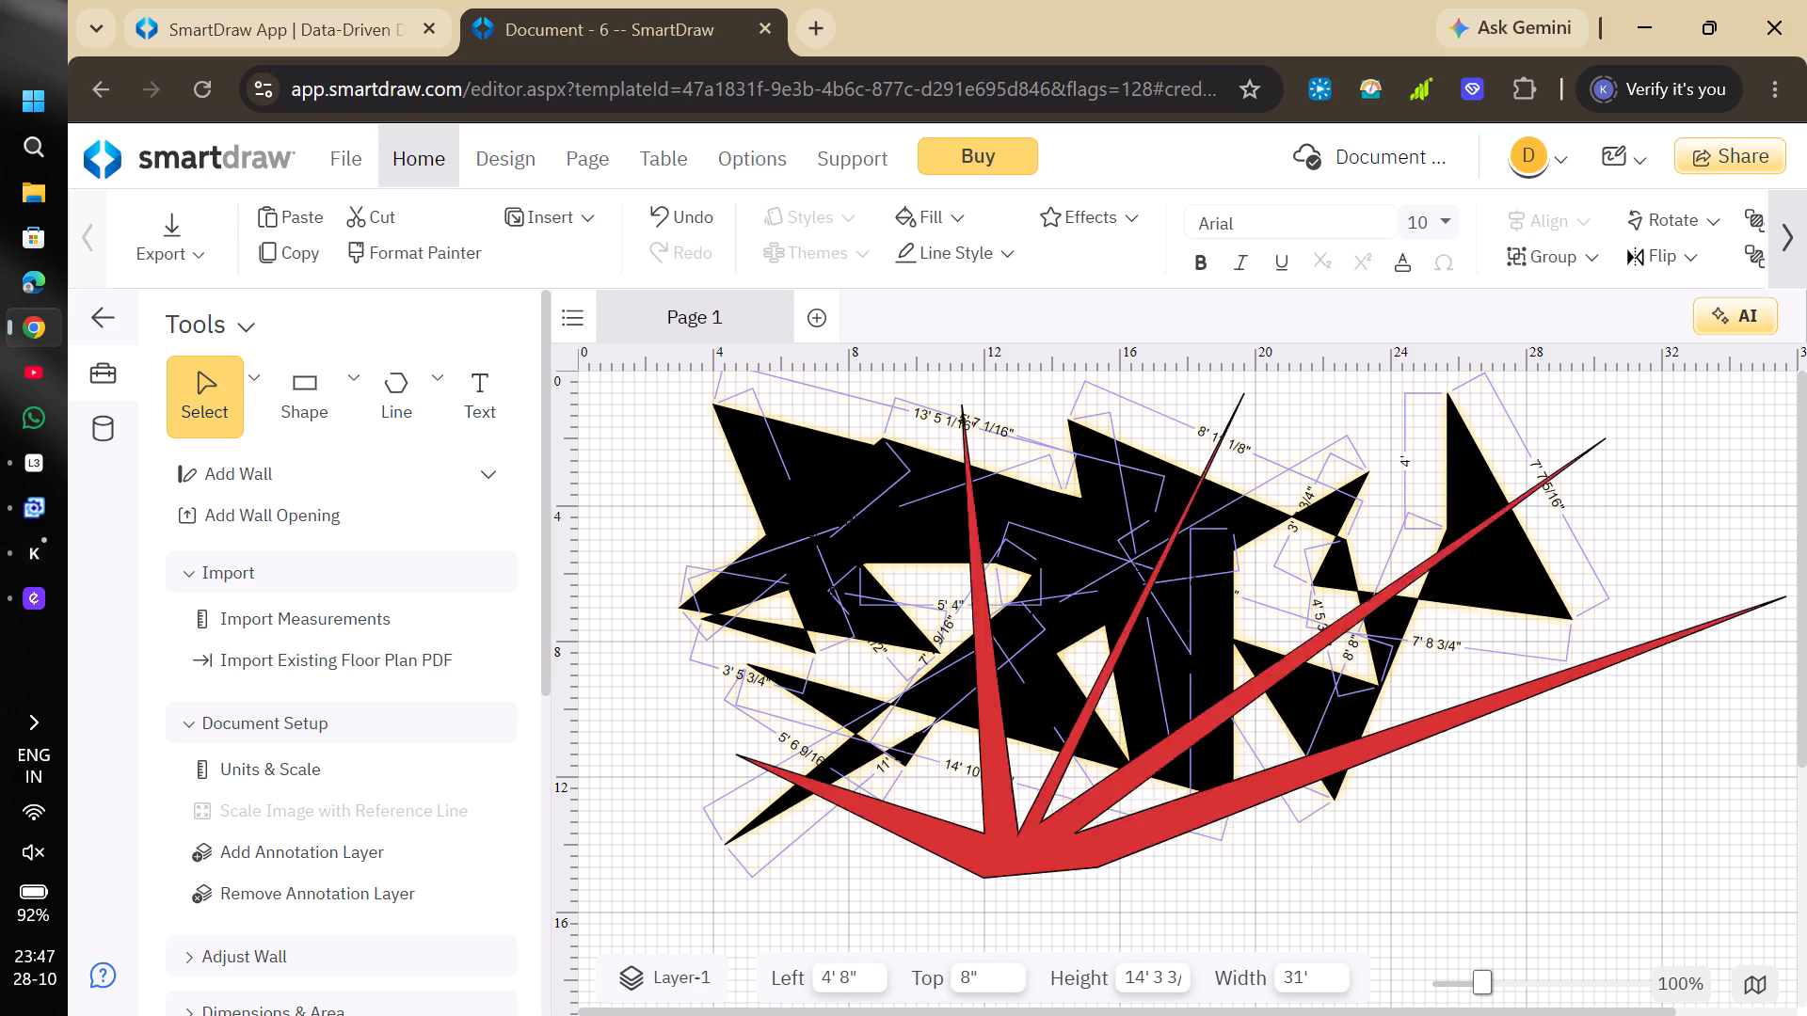
{"action": "left_click_drag", "start_coordinate": [885, 737], "coordinate": [1555, 679]}
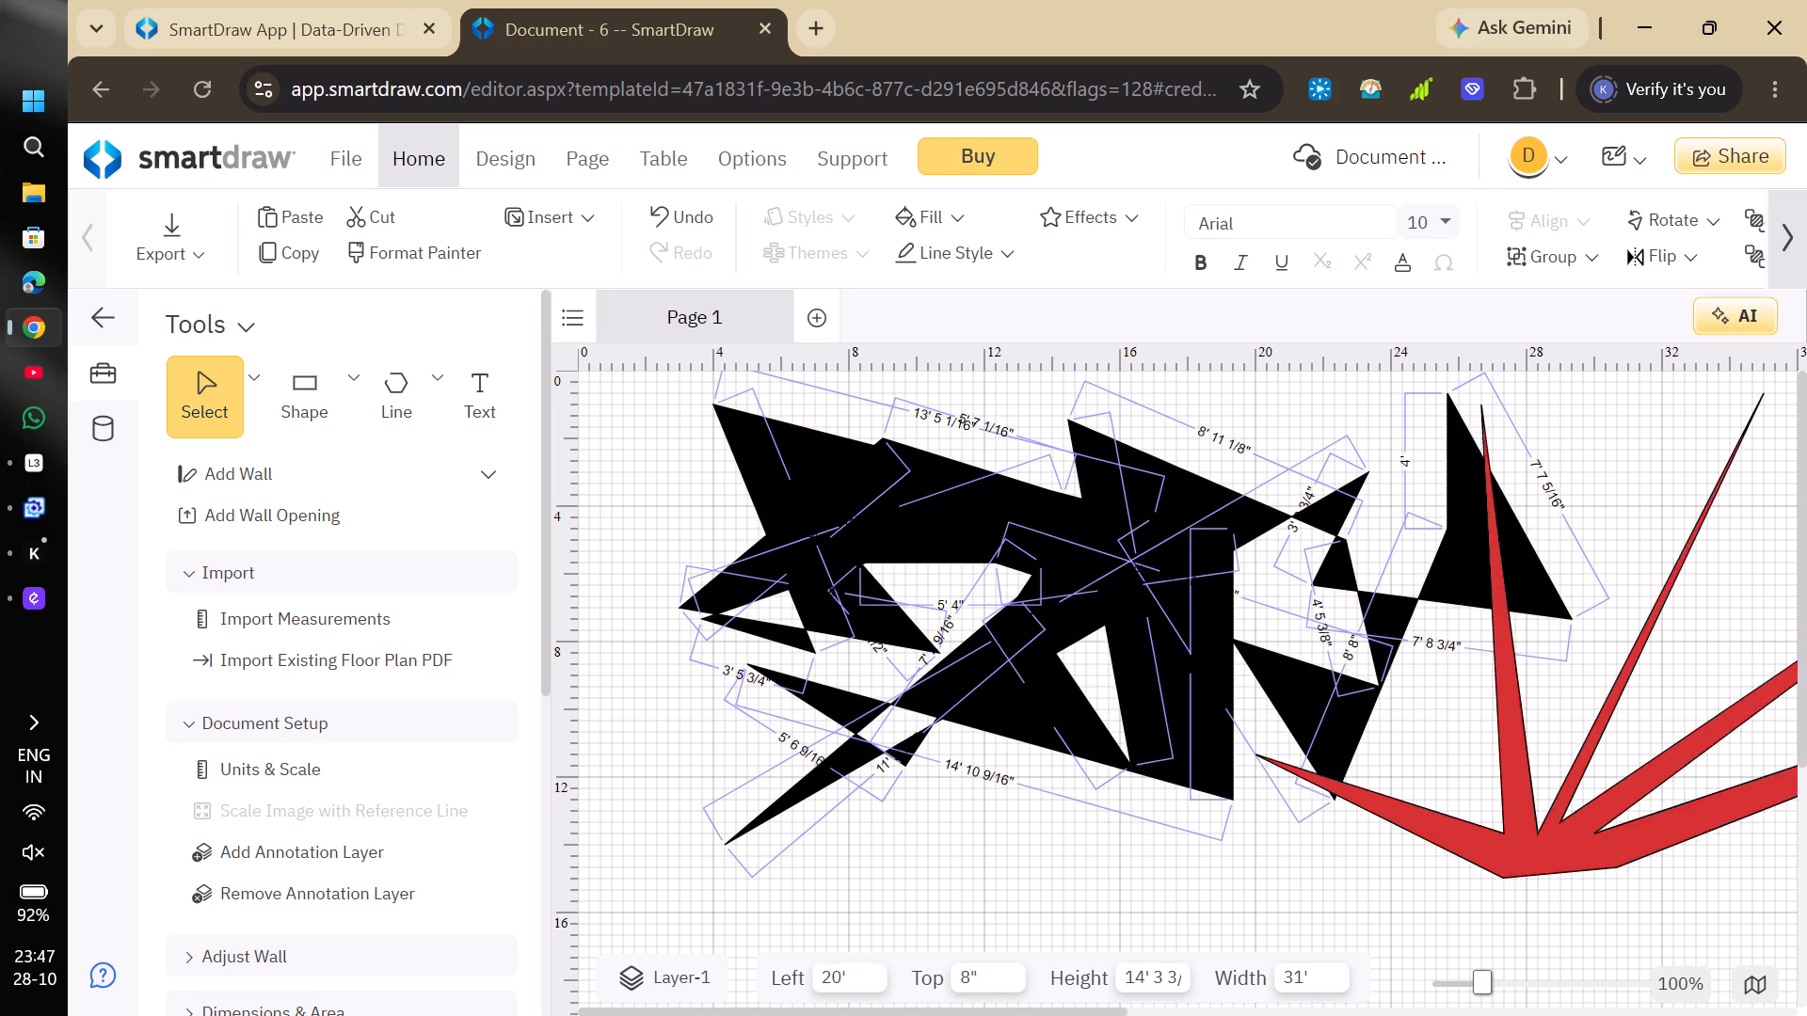
{"action": "left_click_drag", "start_coordinate": [1555, 679], "coordinate": [694, 807]}
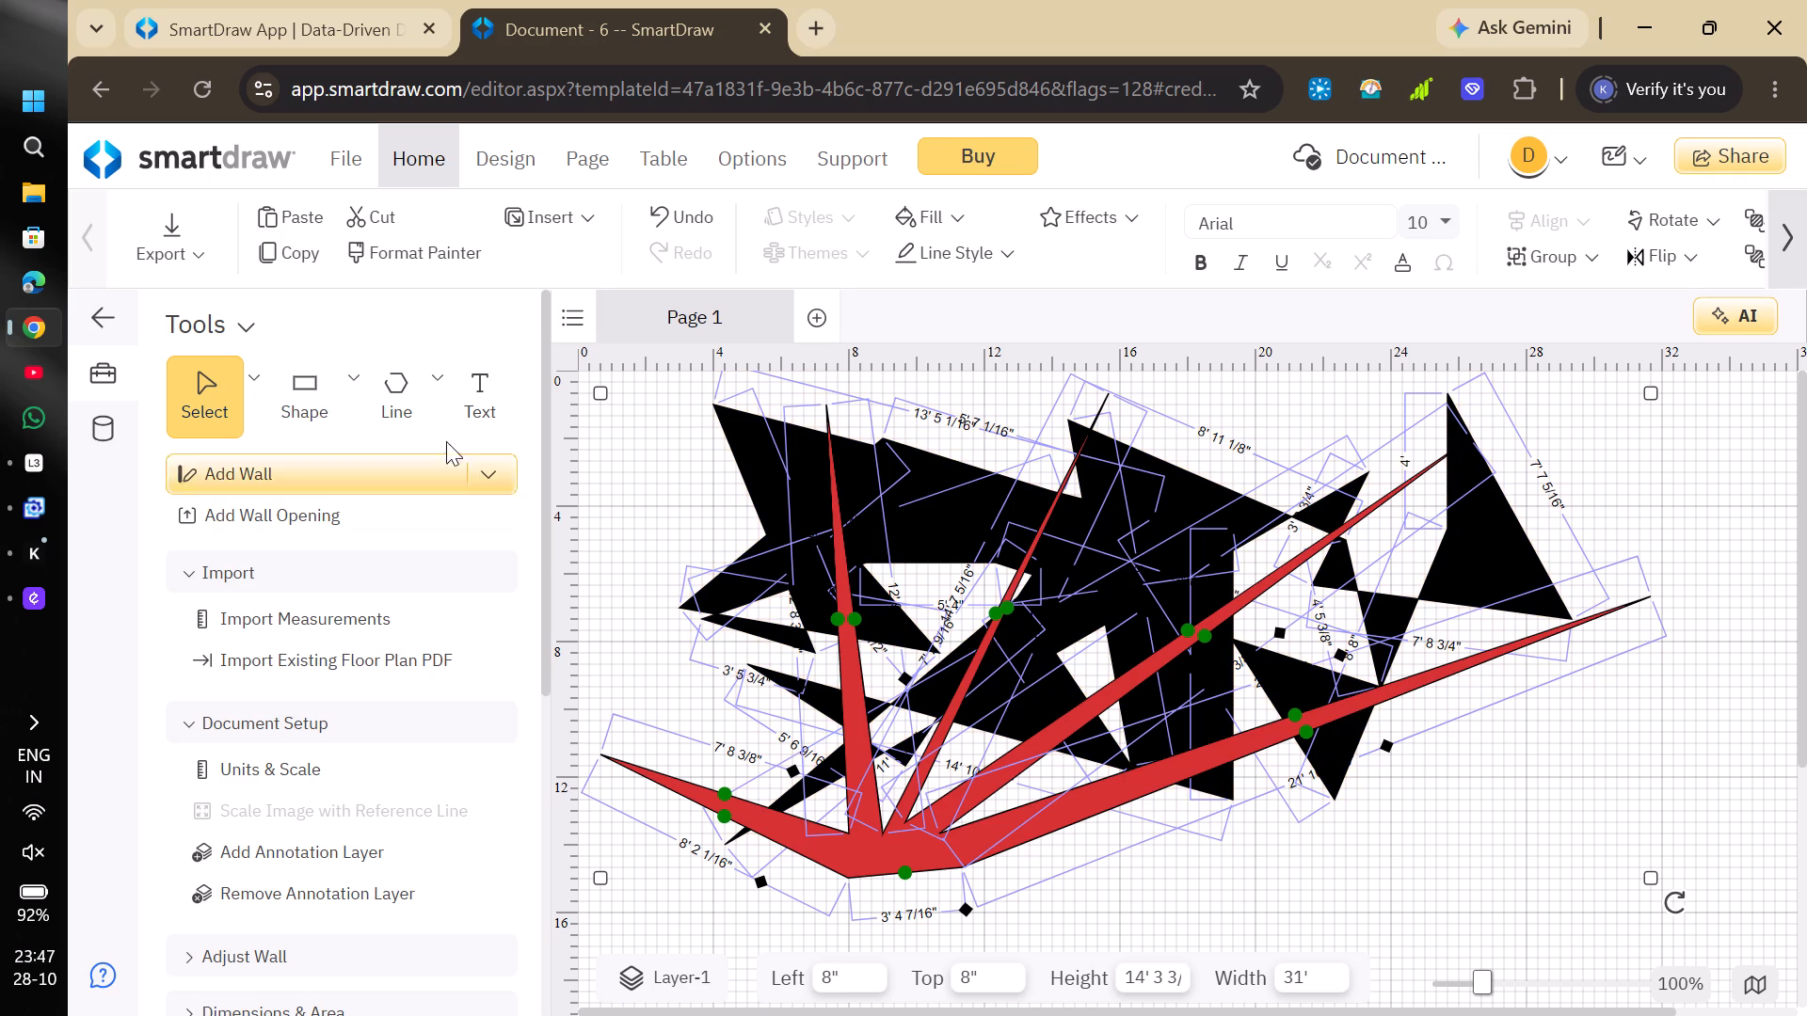
Start a new line outline beyond the filled shapes with frame edges about 30' 8" along the top, 13' 5" down and 30' 4" back.
{"action": "left_click", "coordinate": [400, 404]}
{"action": "left_click", "coordinate": [1639, 468]}
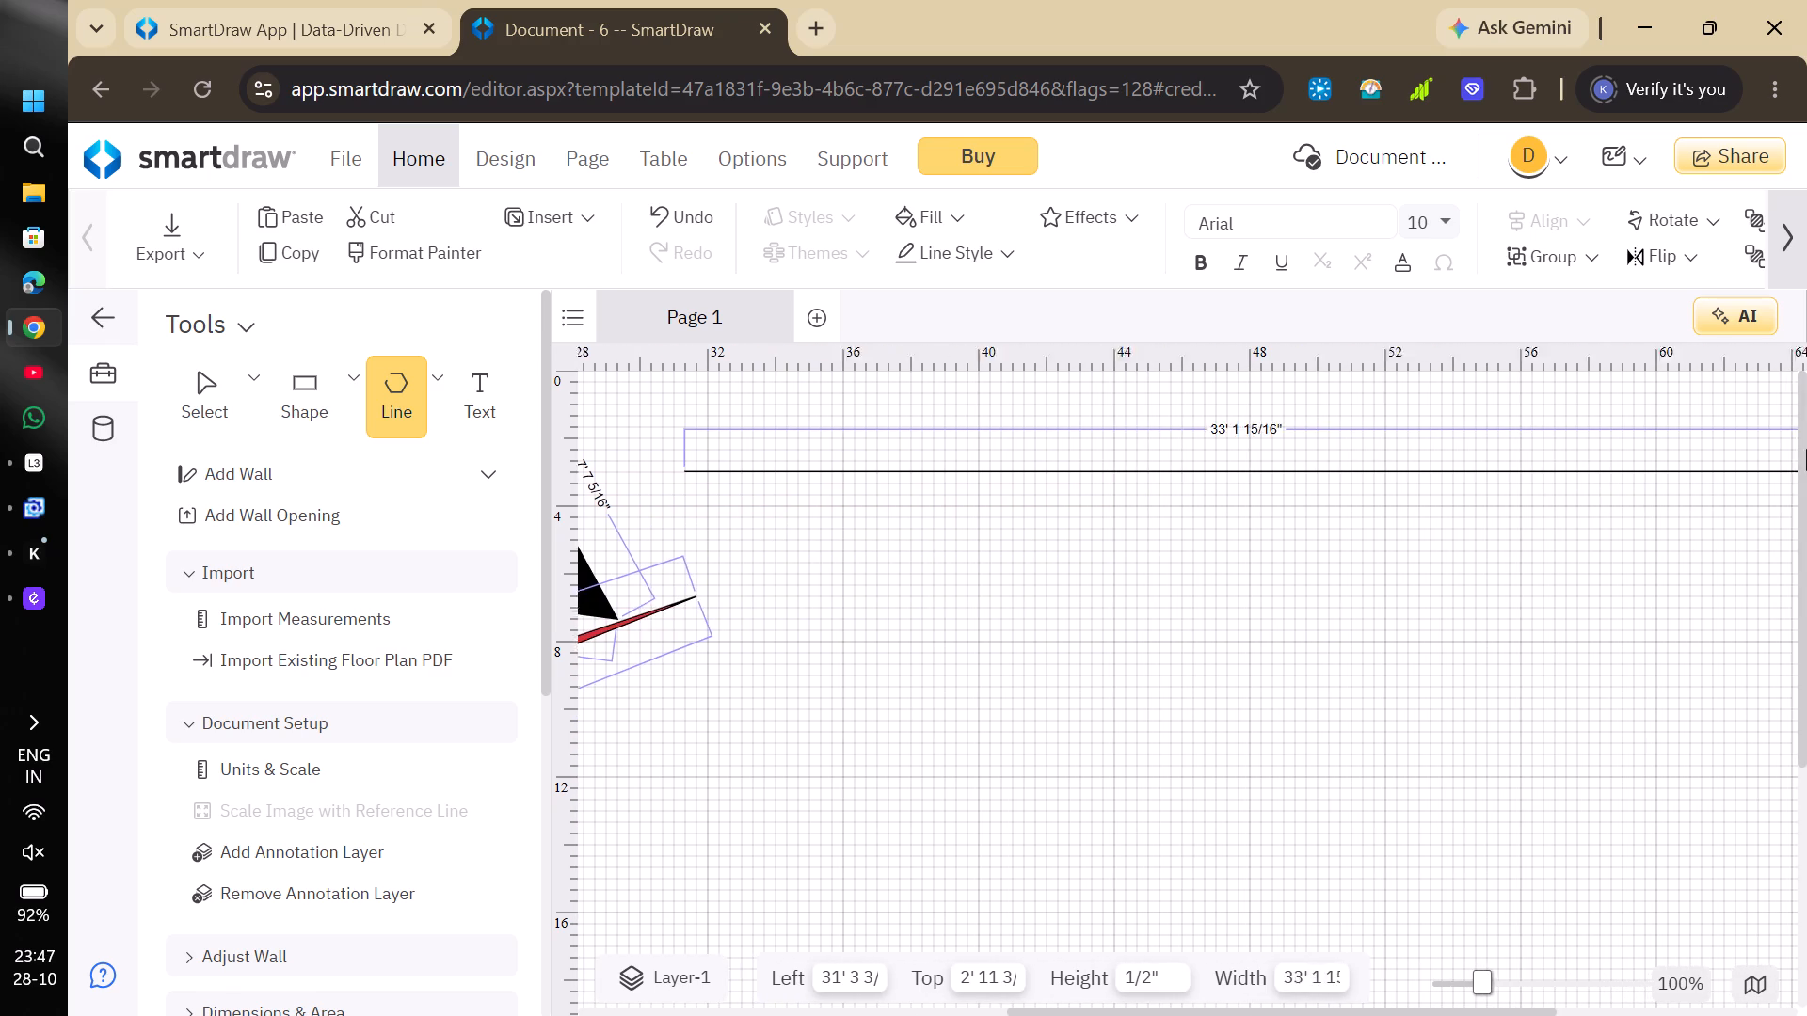
{"action": "left_click", "coordinate": [1687, 446]}
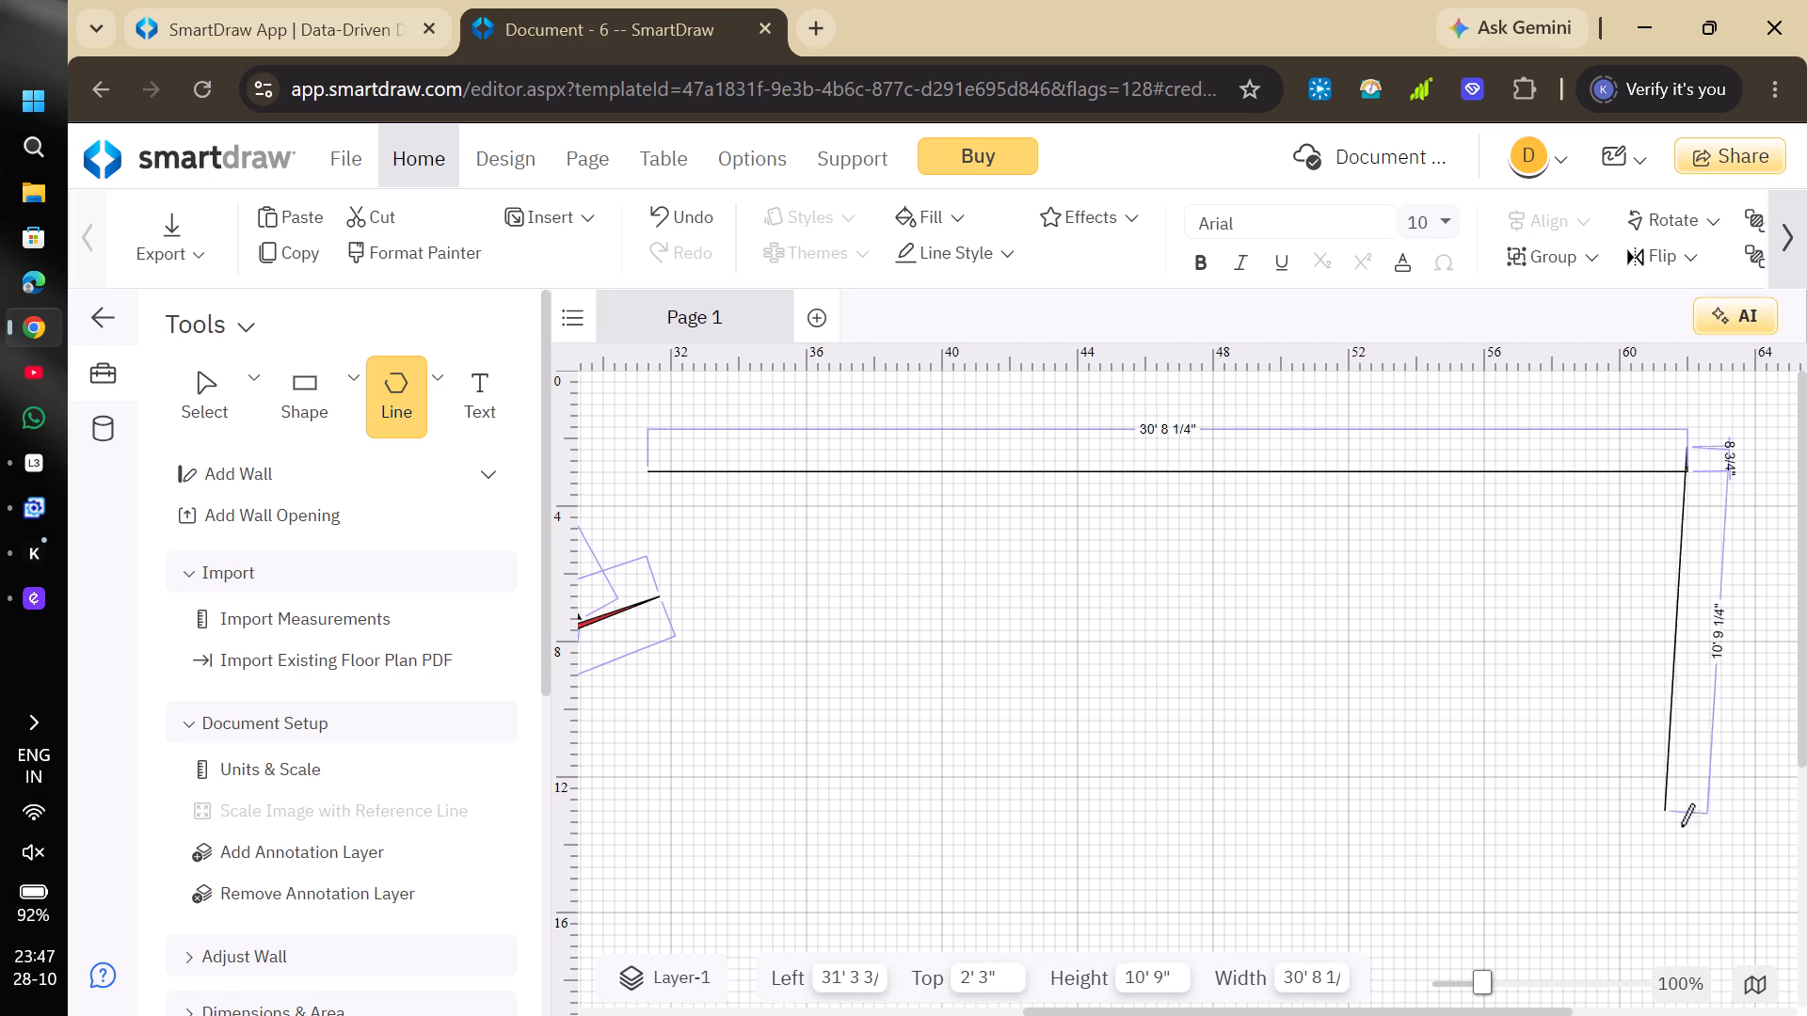
{"action": "left_click", "coordinate": [1700, 902]}
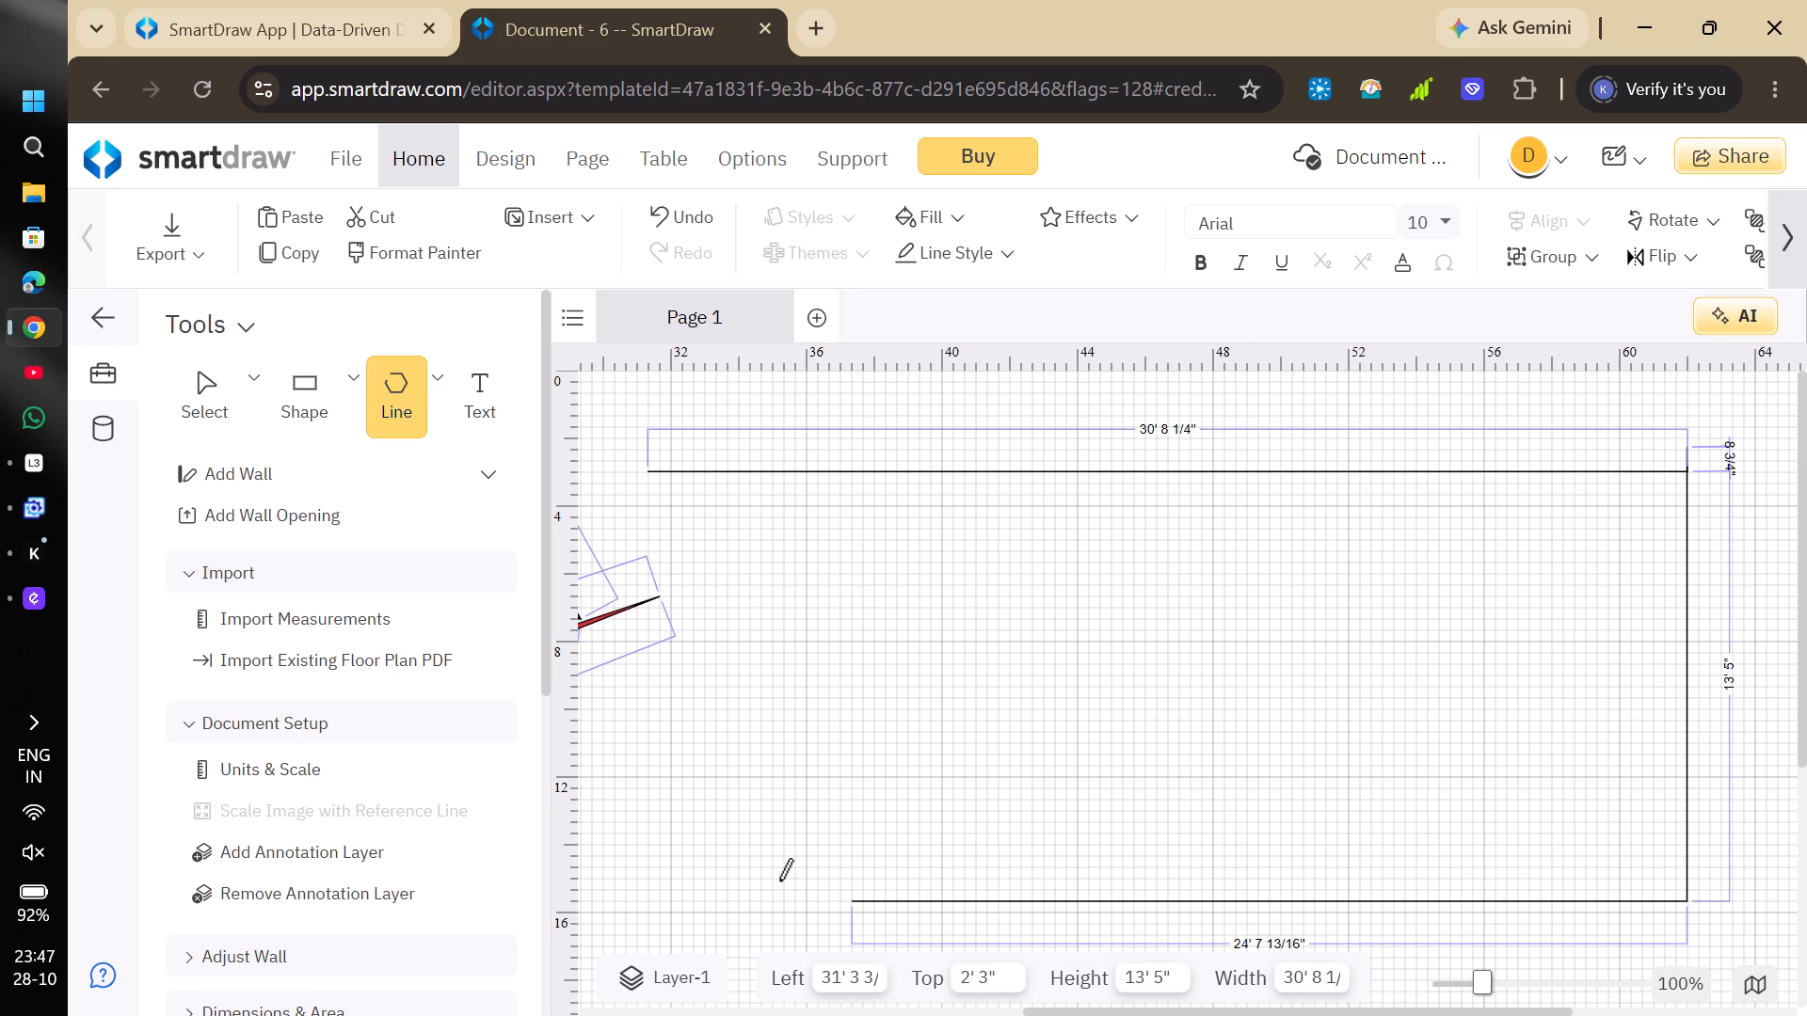
{"action": "left_click", "coordinate": [658, 903]}
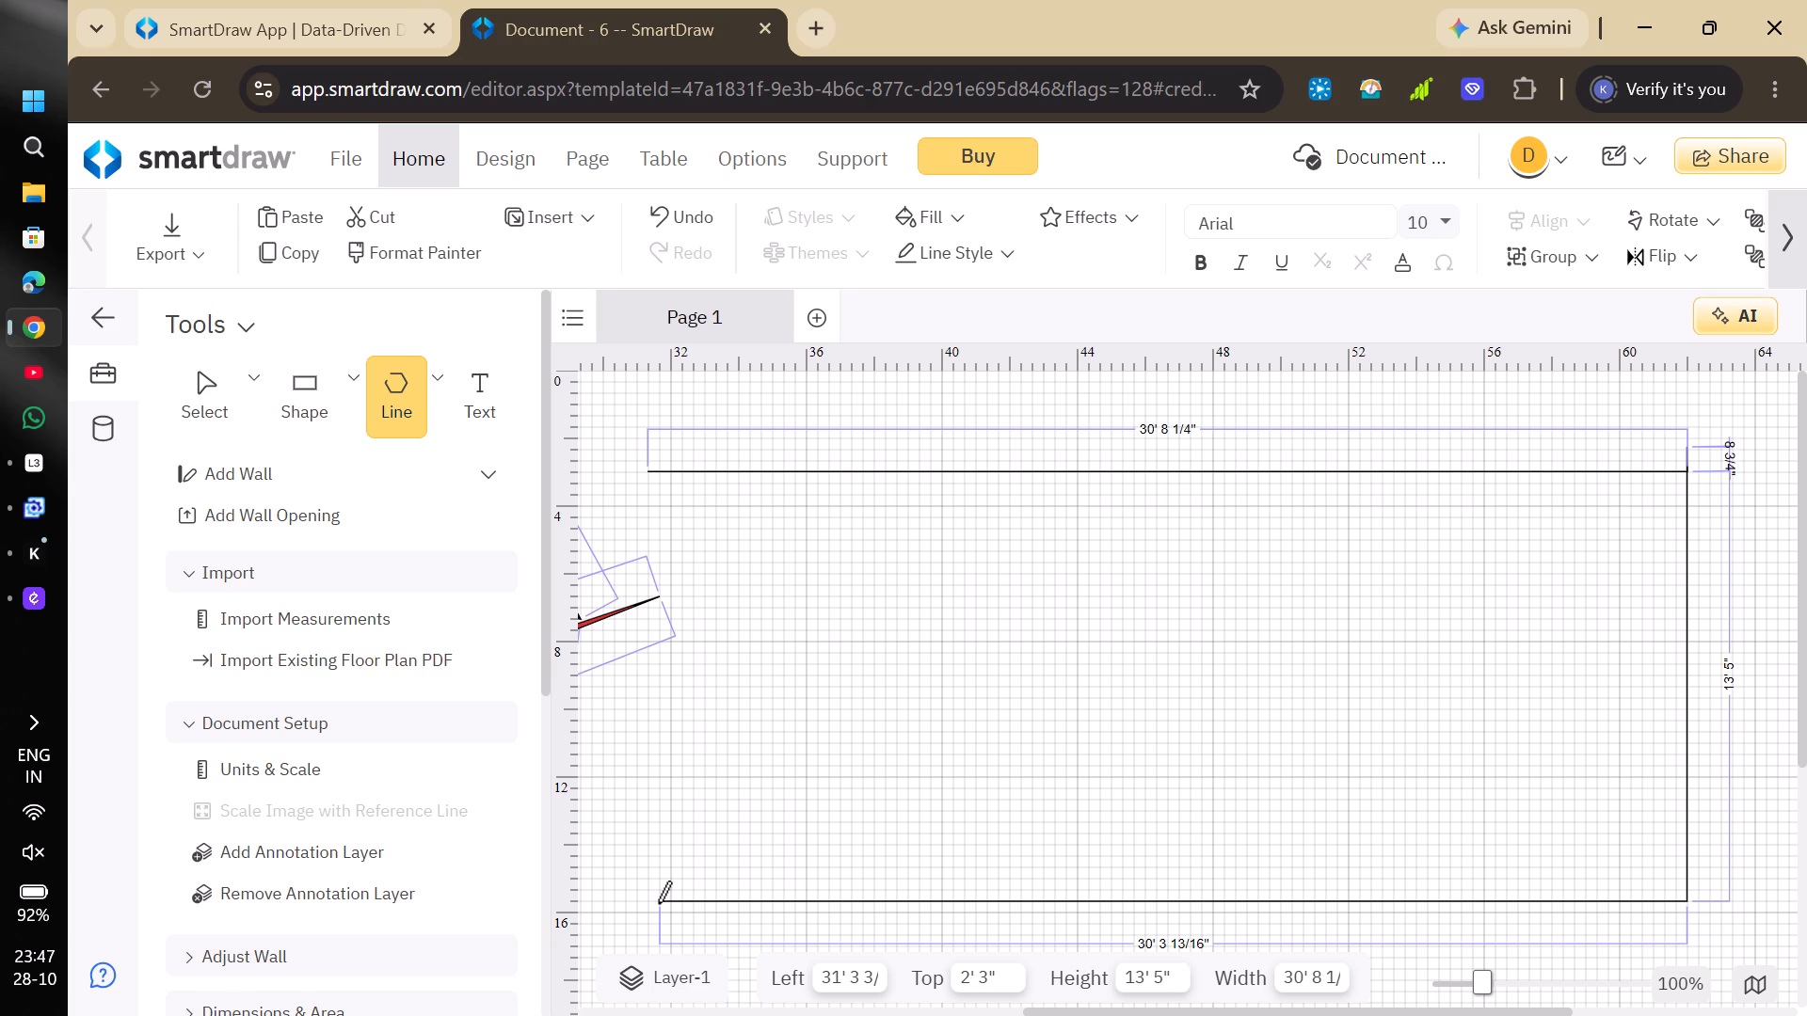
Continue the outline with an 11' 6" rising side and zigzag segments inside the frame, including ones about 11' 8", 20' 1" and 12' 6" long.
{"action": "left_click", "coordinate": [724, 520]}
{"action": "left_click", "coordinate": [970, 705]}
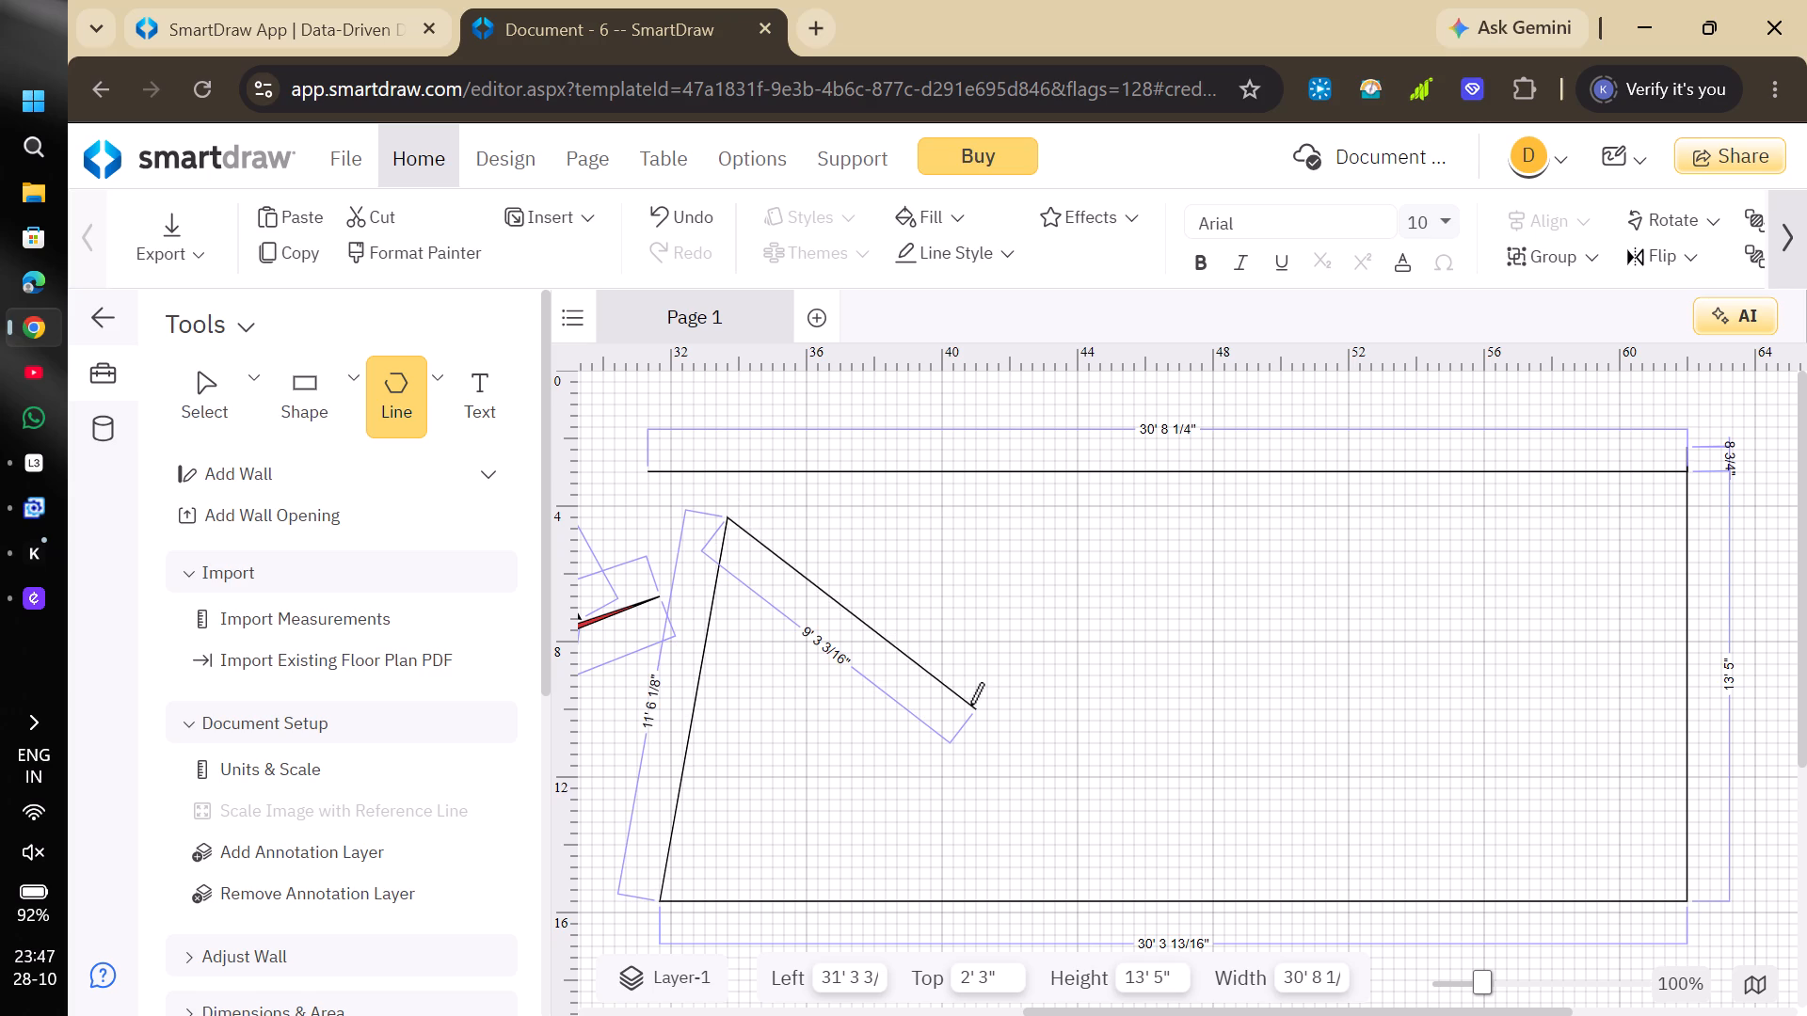
{"action": "left_click", "coordinate": [1233, 590]}
{"action": "left_click_drag", "start_coordinate": [1456, 767], "coordinate": [1077, 755]}
{"action": "left_click", "coordinate": [1077, 755]}
{"action": "left_click_drag", "start_coordinate": [1562, 640], "coordinate": [1351, 542]}
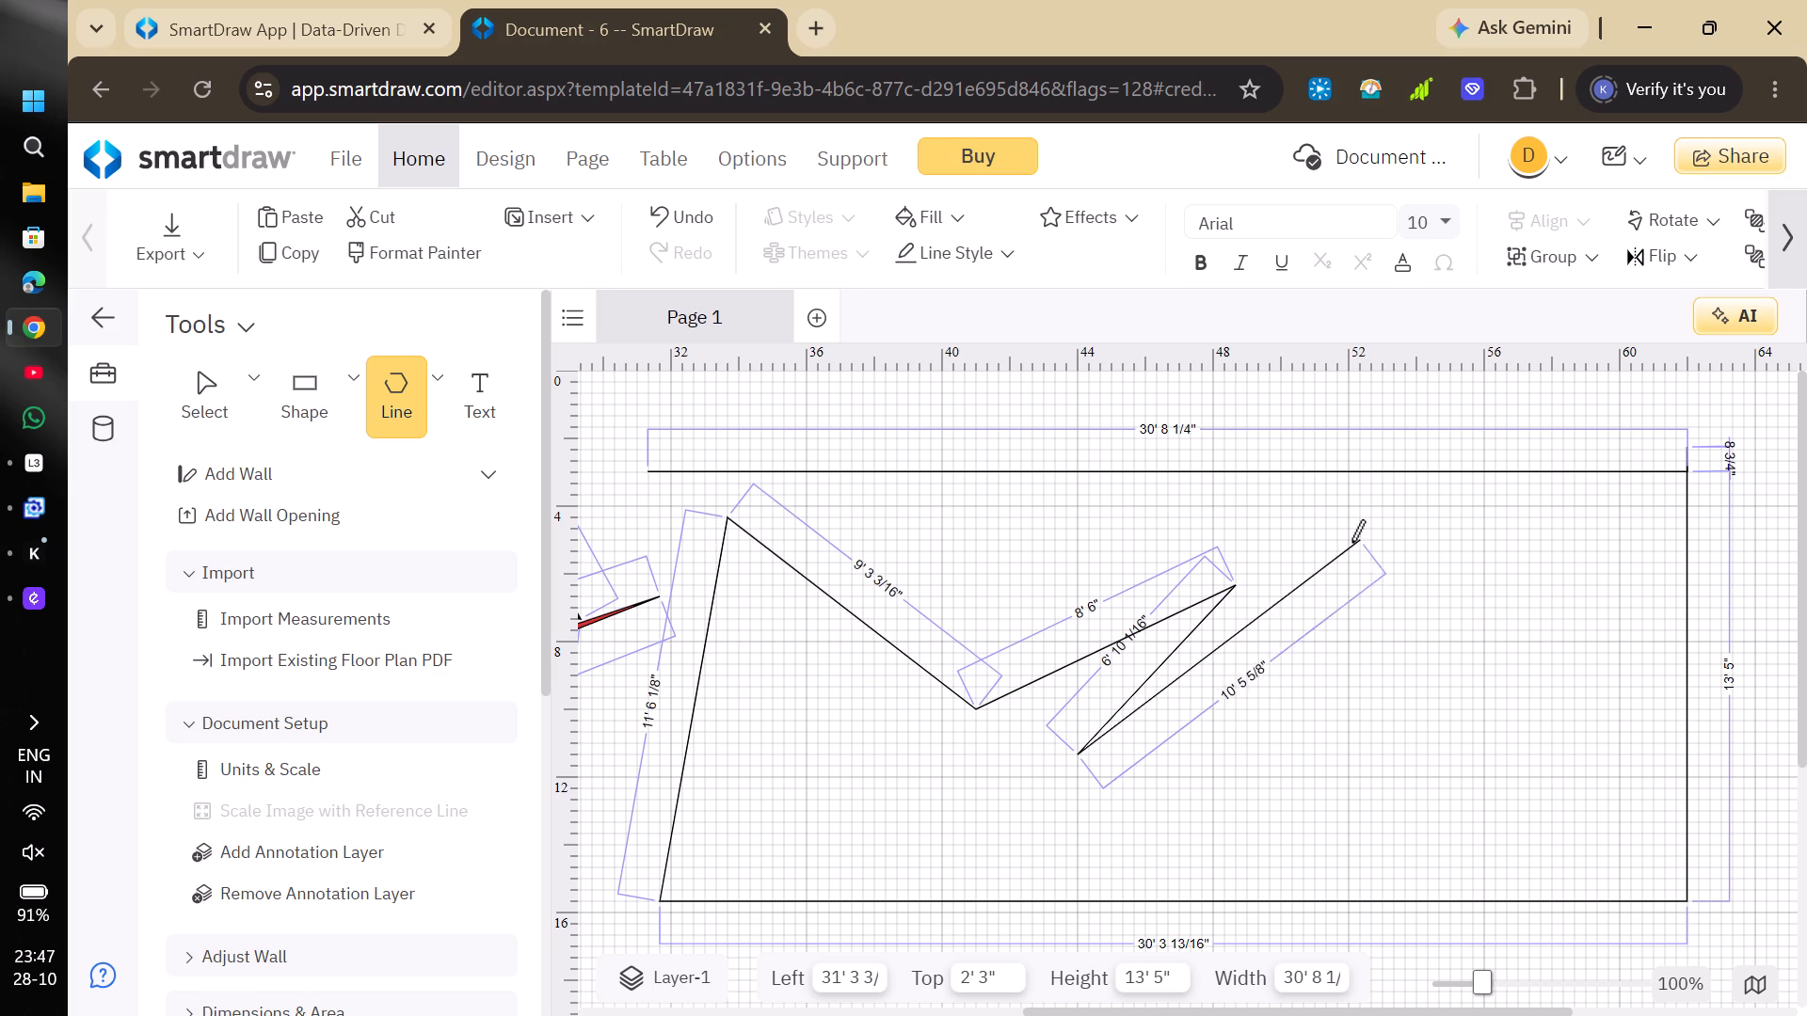
{"action": "left_click", "coordinate": [1351, 542]}
{"action": "left_click", "coordinate": [1526, 765]}
{"action": "left_click", "coordinate": [1138, 754]}
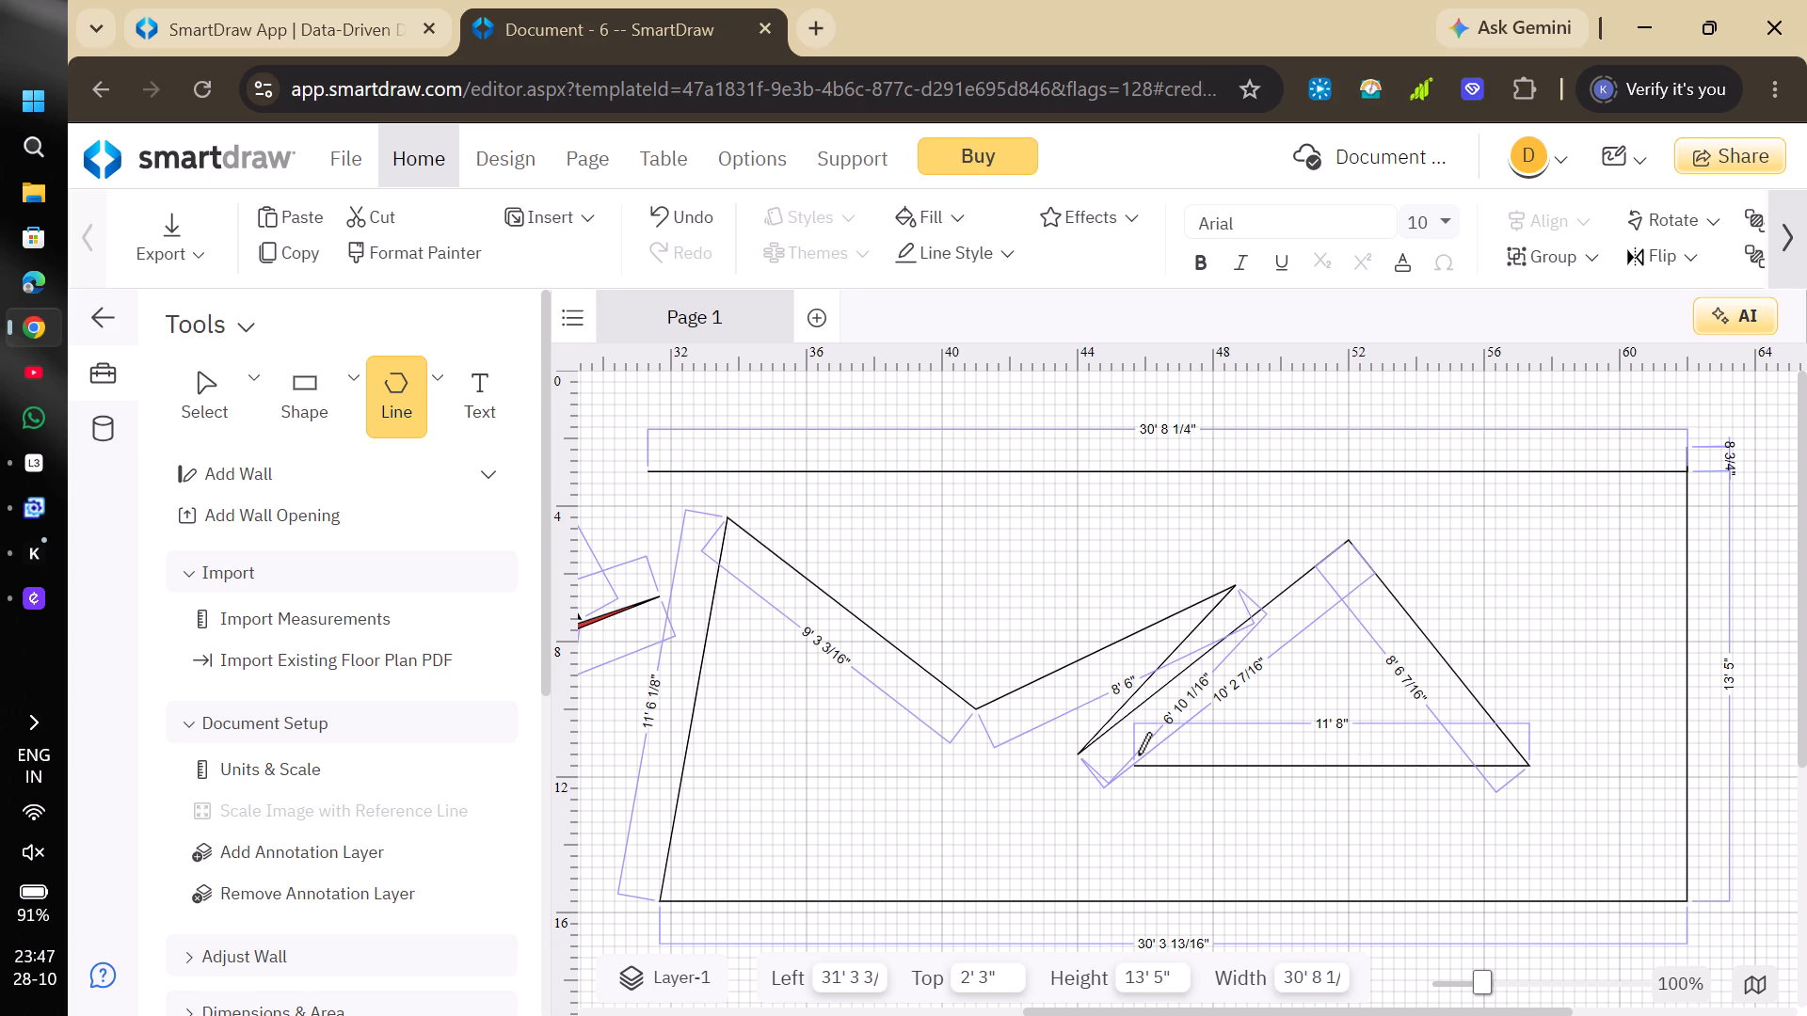
{"action": "left_click", "coordinate": [1759, 487]}
{"action": "left_click_drag", "start_coordinate": [1395, 511], "coordinate": [1453, 769]}
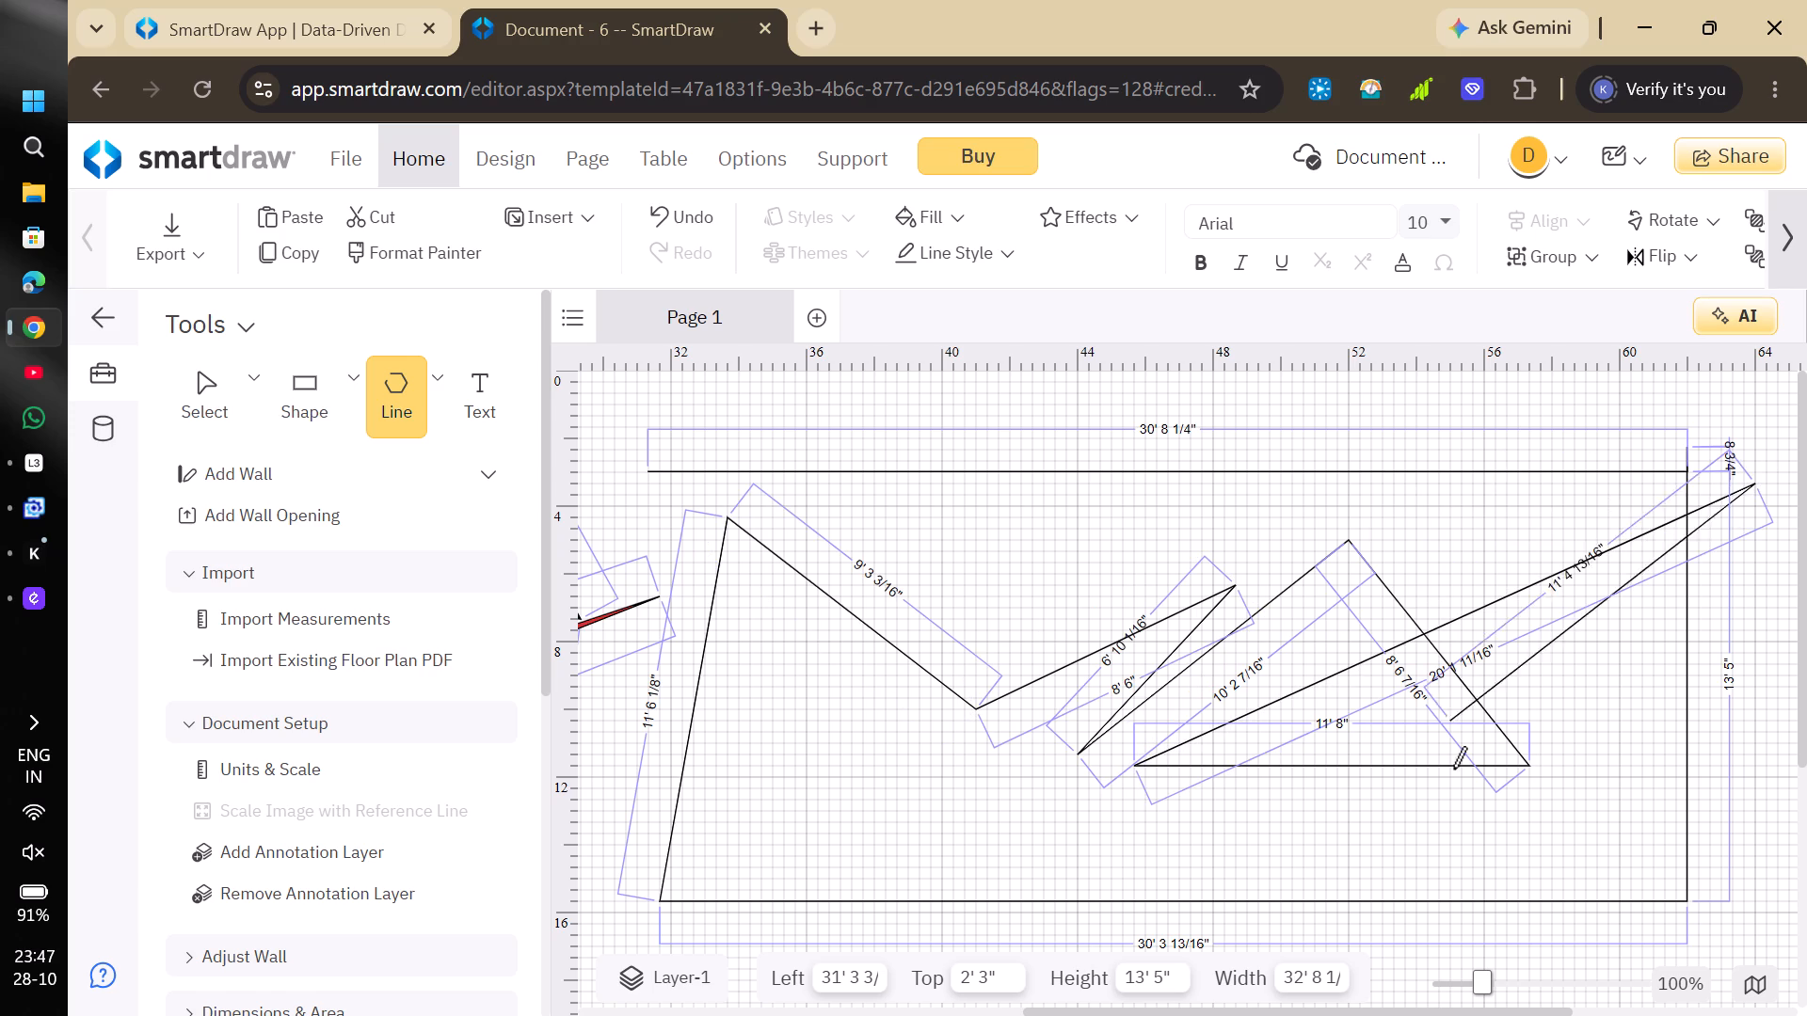
{"action": "left_click_drag", "start_coordinate": [1453, 769], "coordinate": [1452, 772]}
{"action": "left_click", "coordinate": [1452, 772]}
Add crossing segments about 19' 8", 7' 4", 7' 6", 14' 3", 12', 8' 9" and 11' long to the zigzag outline.
{"action": "left_click_drag", "start_coordinate": [1151, 847], "coordinate": [782, 804]}
{"action": "left_click_drag", "start_coordinate": [782, 804], "coordinate": [981, 648]}
{"action": "left_click_drag", "start_coordinate": [981, 648], "coordinate": [1033, 899]}
{"action": "left_click_drag", "start_coordinate": [1033, 899], "coordinate": [1196, 447]}
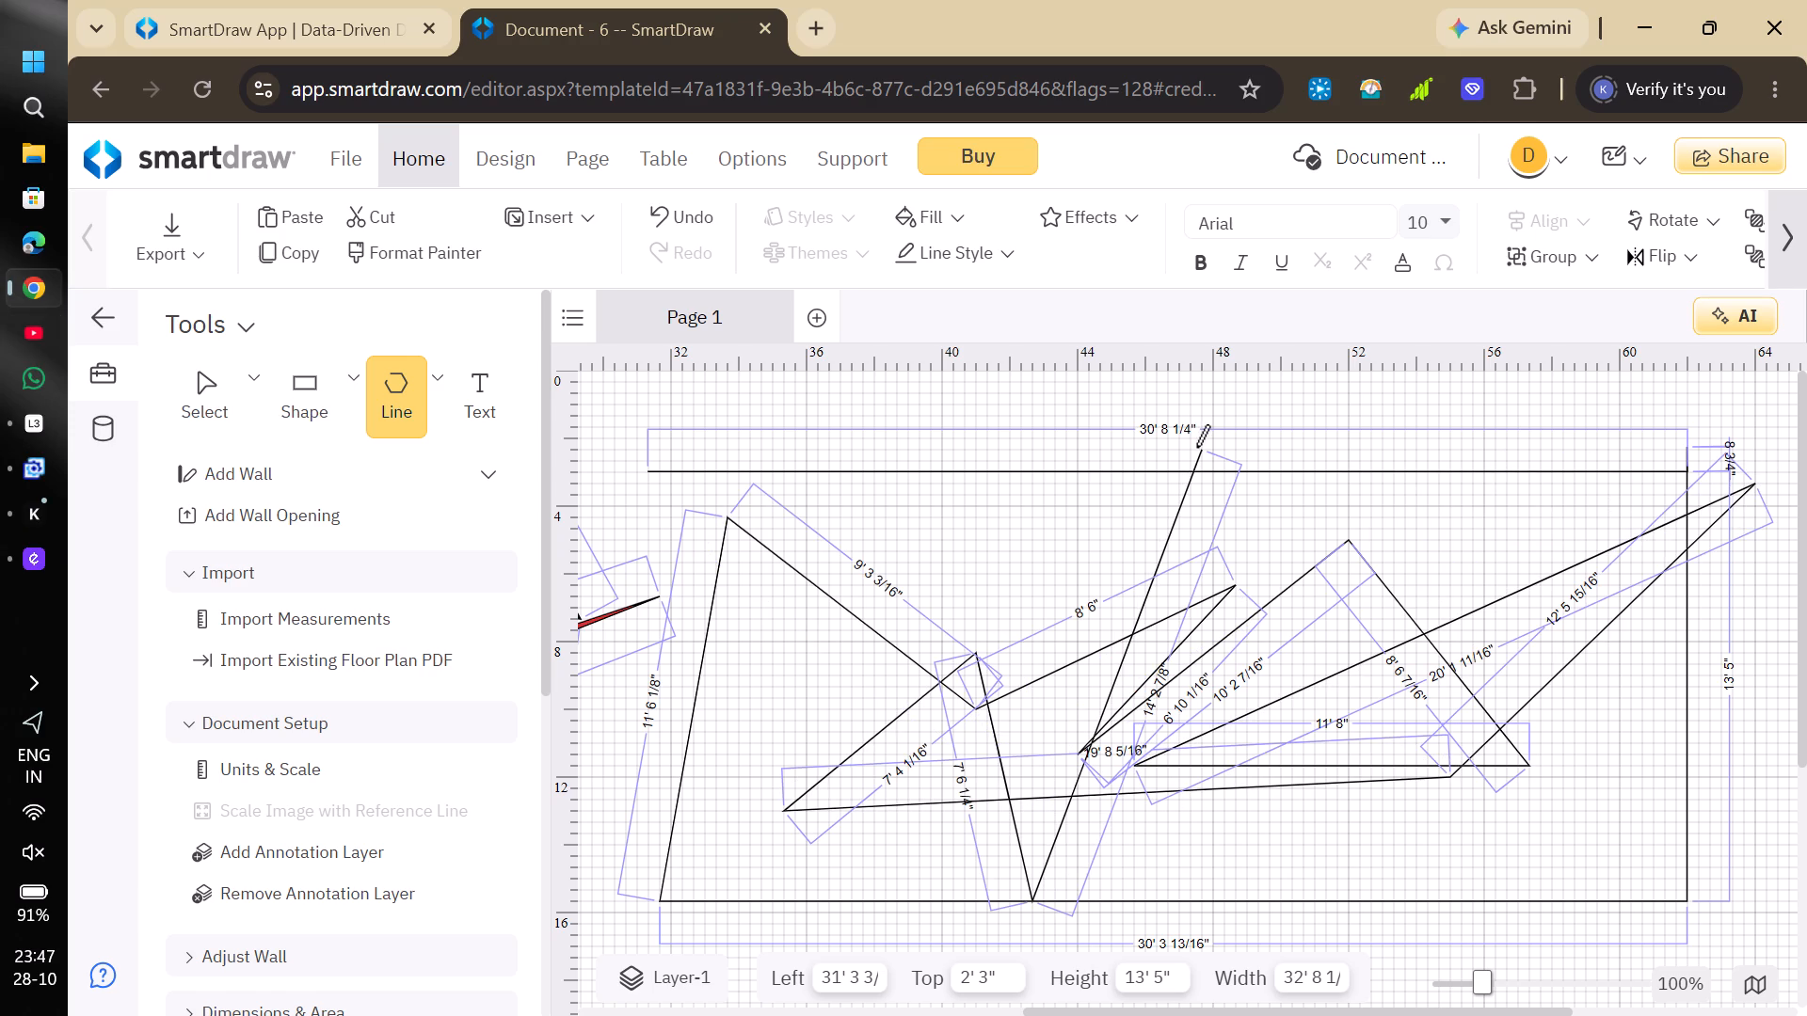
{"action": "left_click", "coordinate": [1196, 447]}
{"action": "left_click_drag", "start_coordinate": [1462, 800], "coordinate": [1607, 476]}
{"action": "left_click", "coordinate": [1607, 476]}
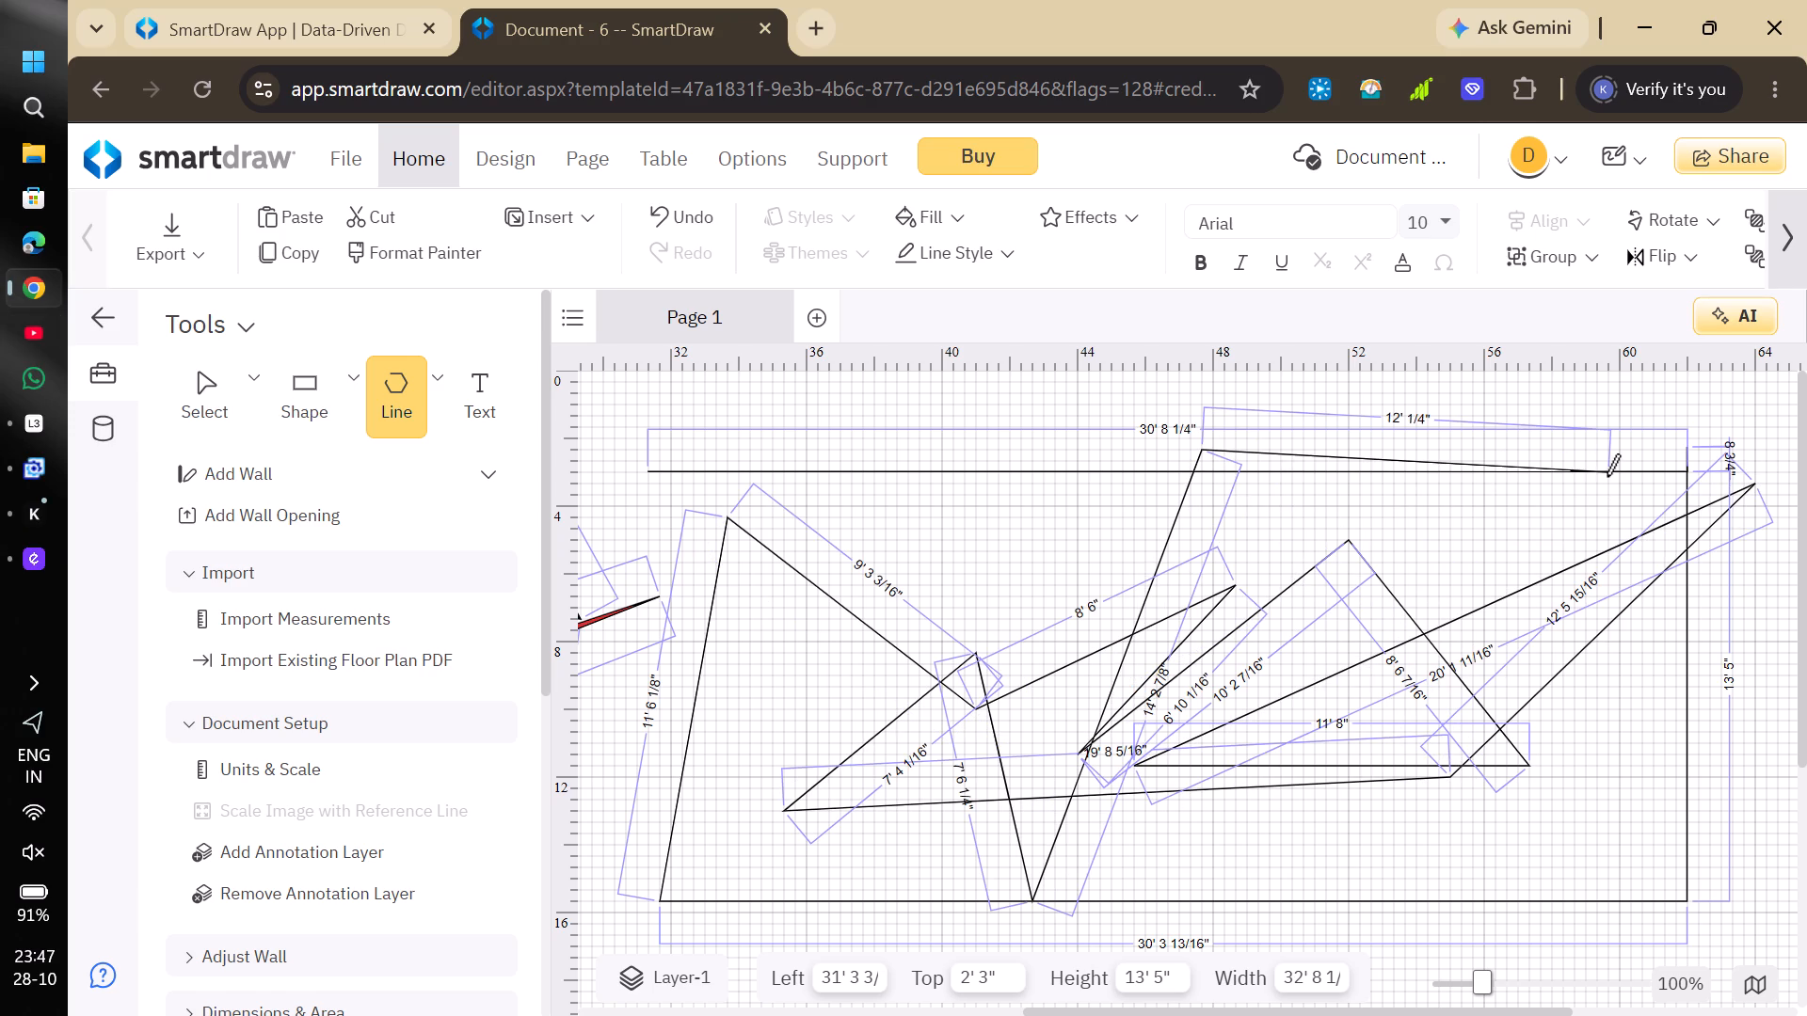
{"action": "left_click", "coordinate": [1637, 760]}
{"action": "left_click", "coordinate": [1292, 885]}
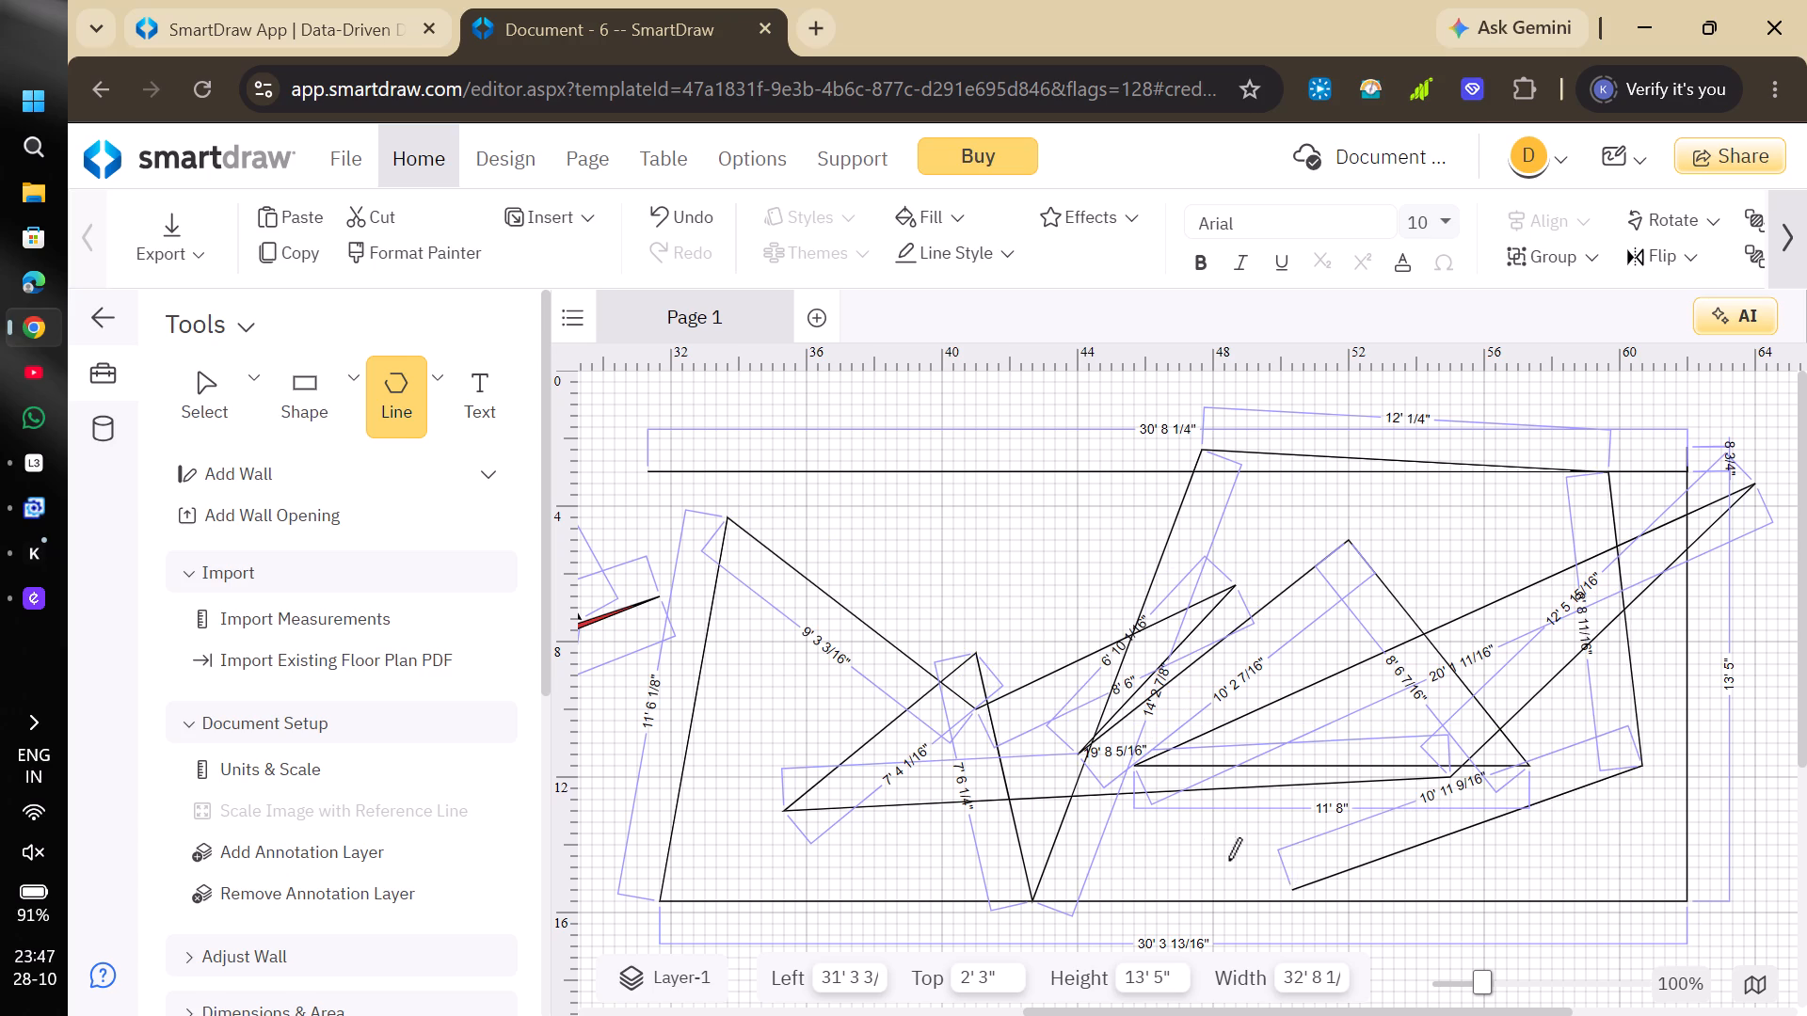
Extend the zigzag outline across the frame, including segments about 9' 5", 13', 8", 8' 8", 7' 8", 18' 11" and 14' long.
{"action": "left_click", "coordinate": [955, 589]}
{"action": "left_click_drag", "start_coordinate": [731, 697], "coordinate": [1239, 523]}
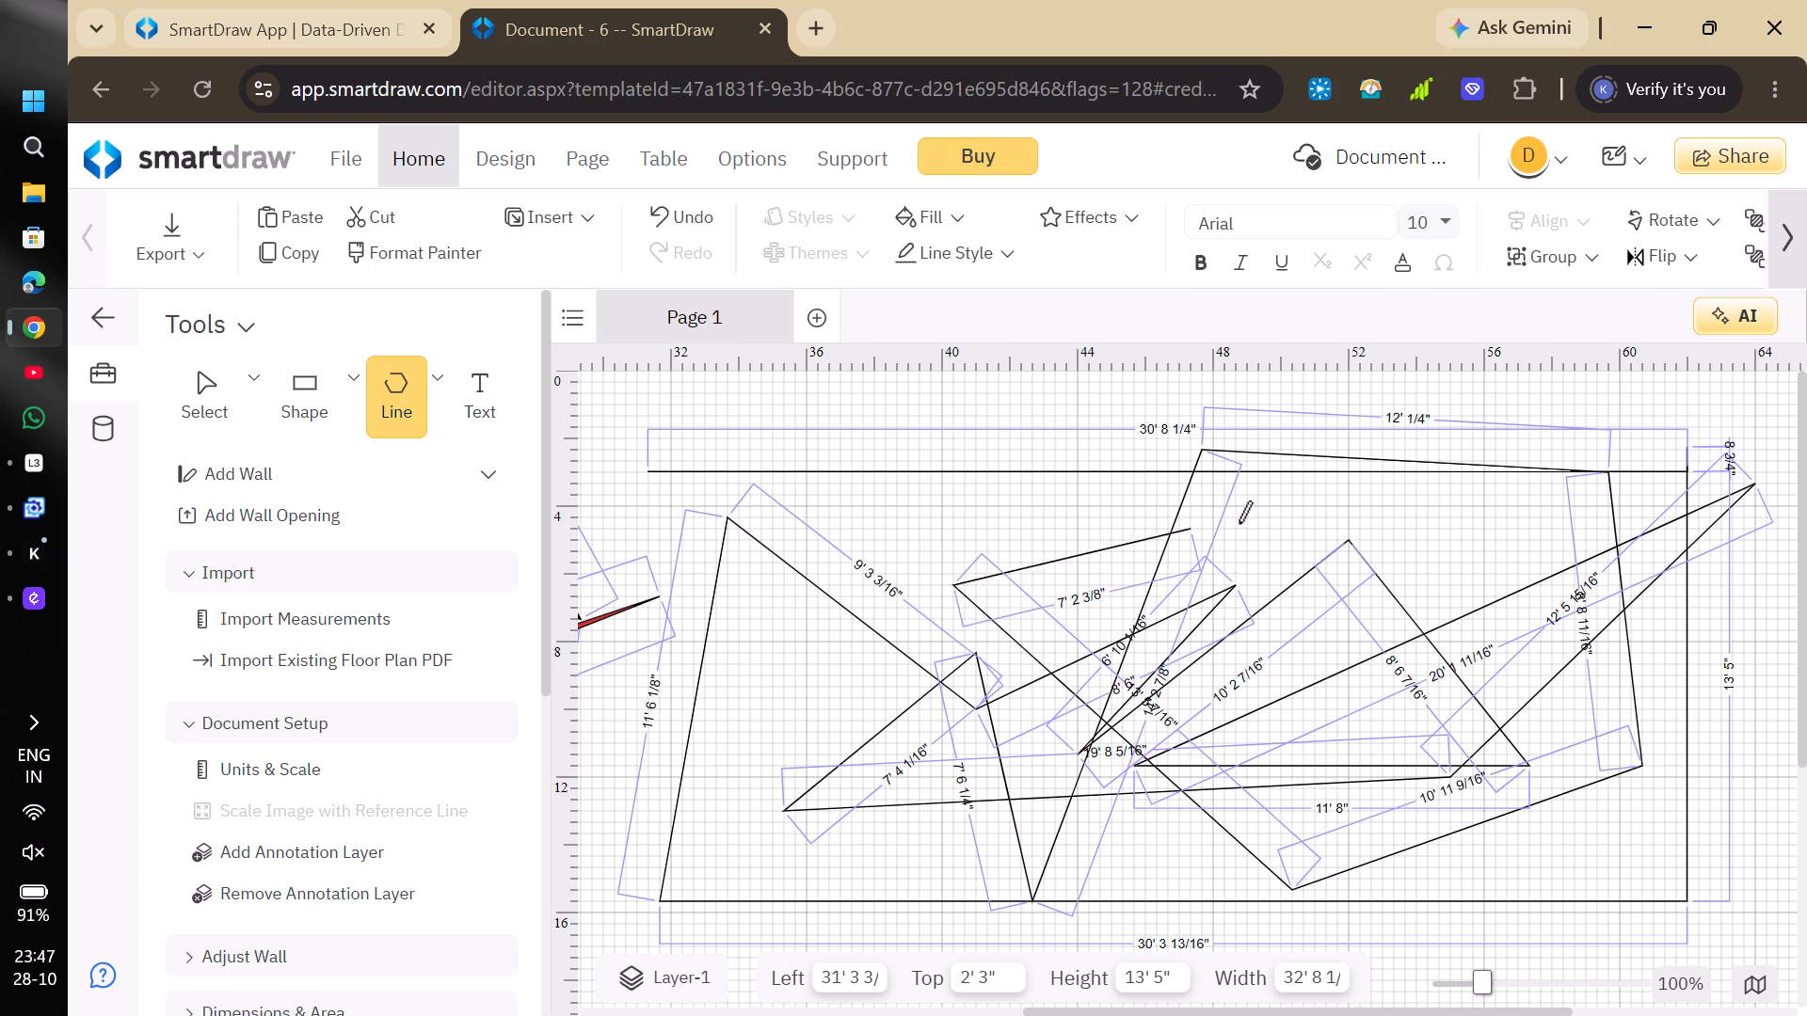
{"action": "left_click_drag", "start_coordinate": [1239, 523], "coordinate": [1268, 533]}
{"action": "left_click_drag", "start_coordinate": [1268, 533], "coordinate": [829, 512]}
{"action": "left_click", "coordinate": [829, 512]}
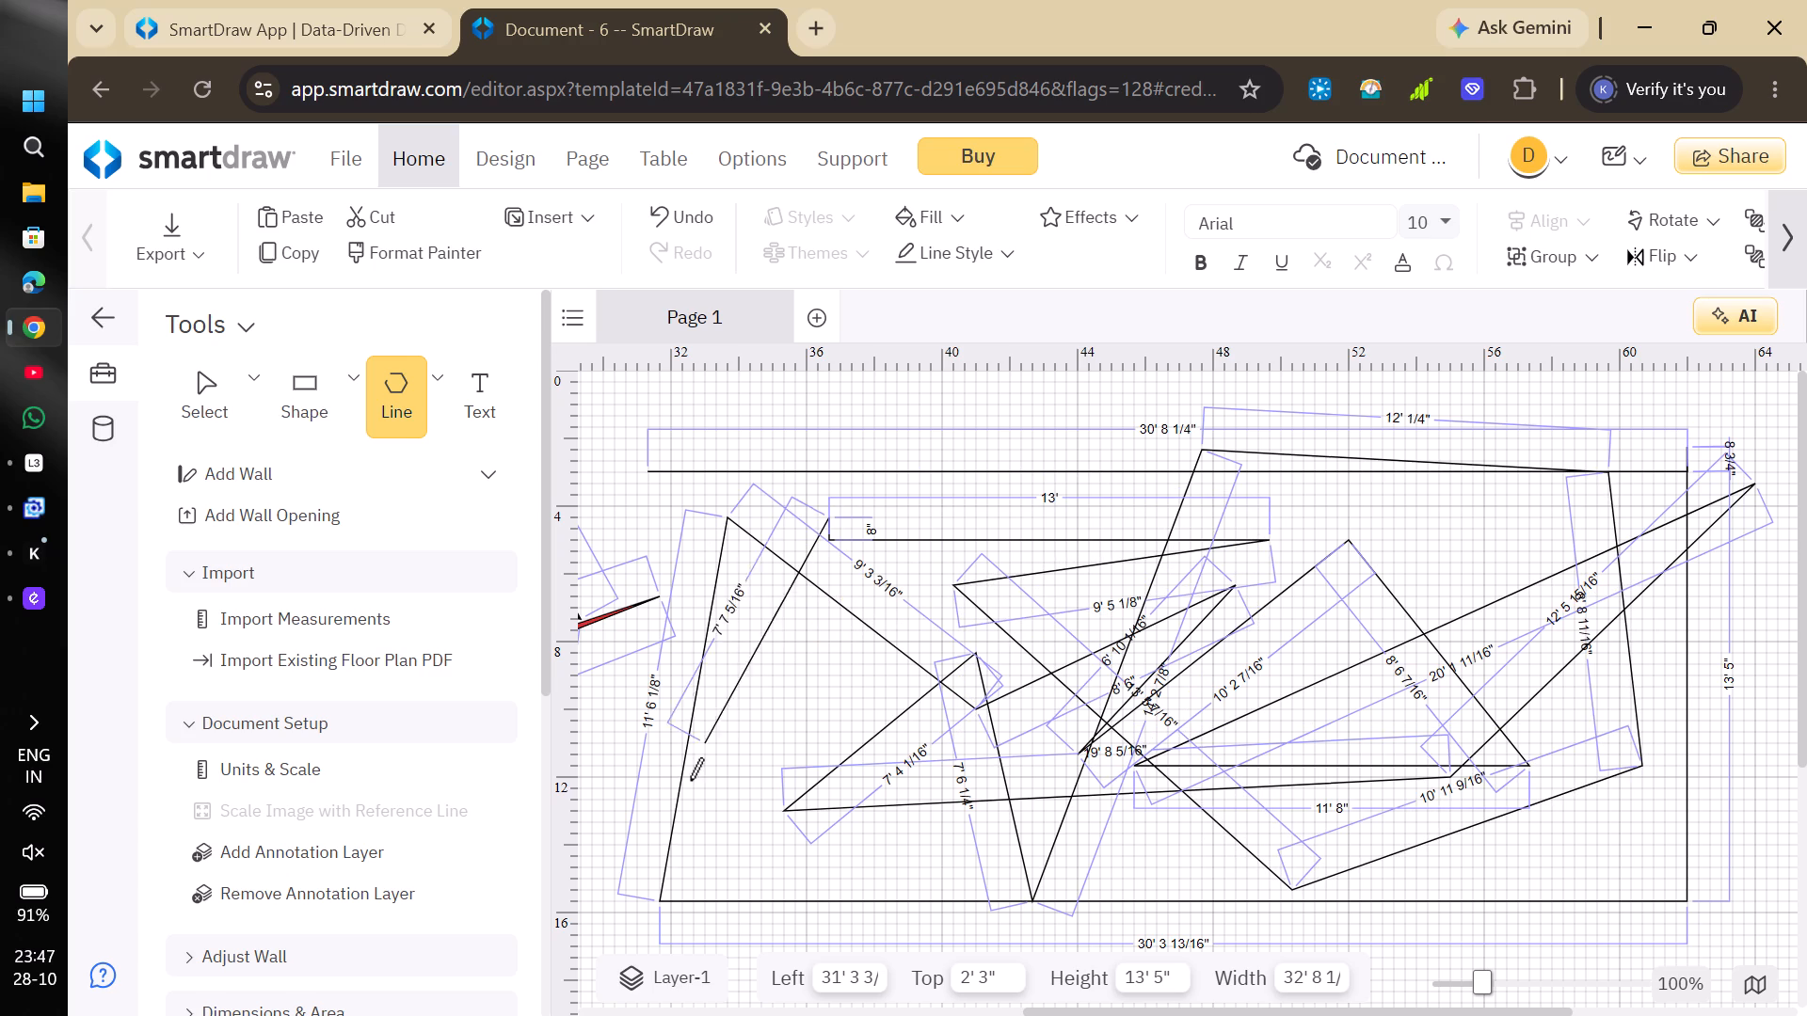
{"action": "left_click", "coordinate": [690, 780]}
{"action": "left_click", "coordinate": [905, 918]}
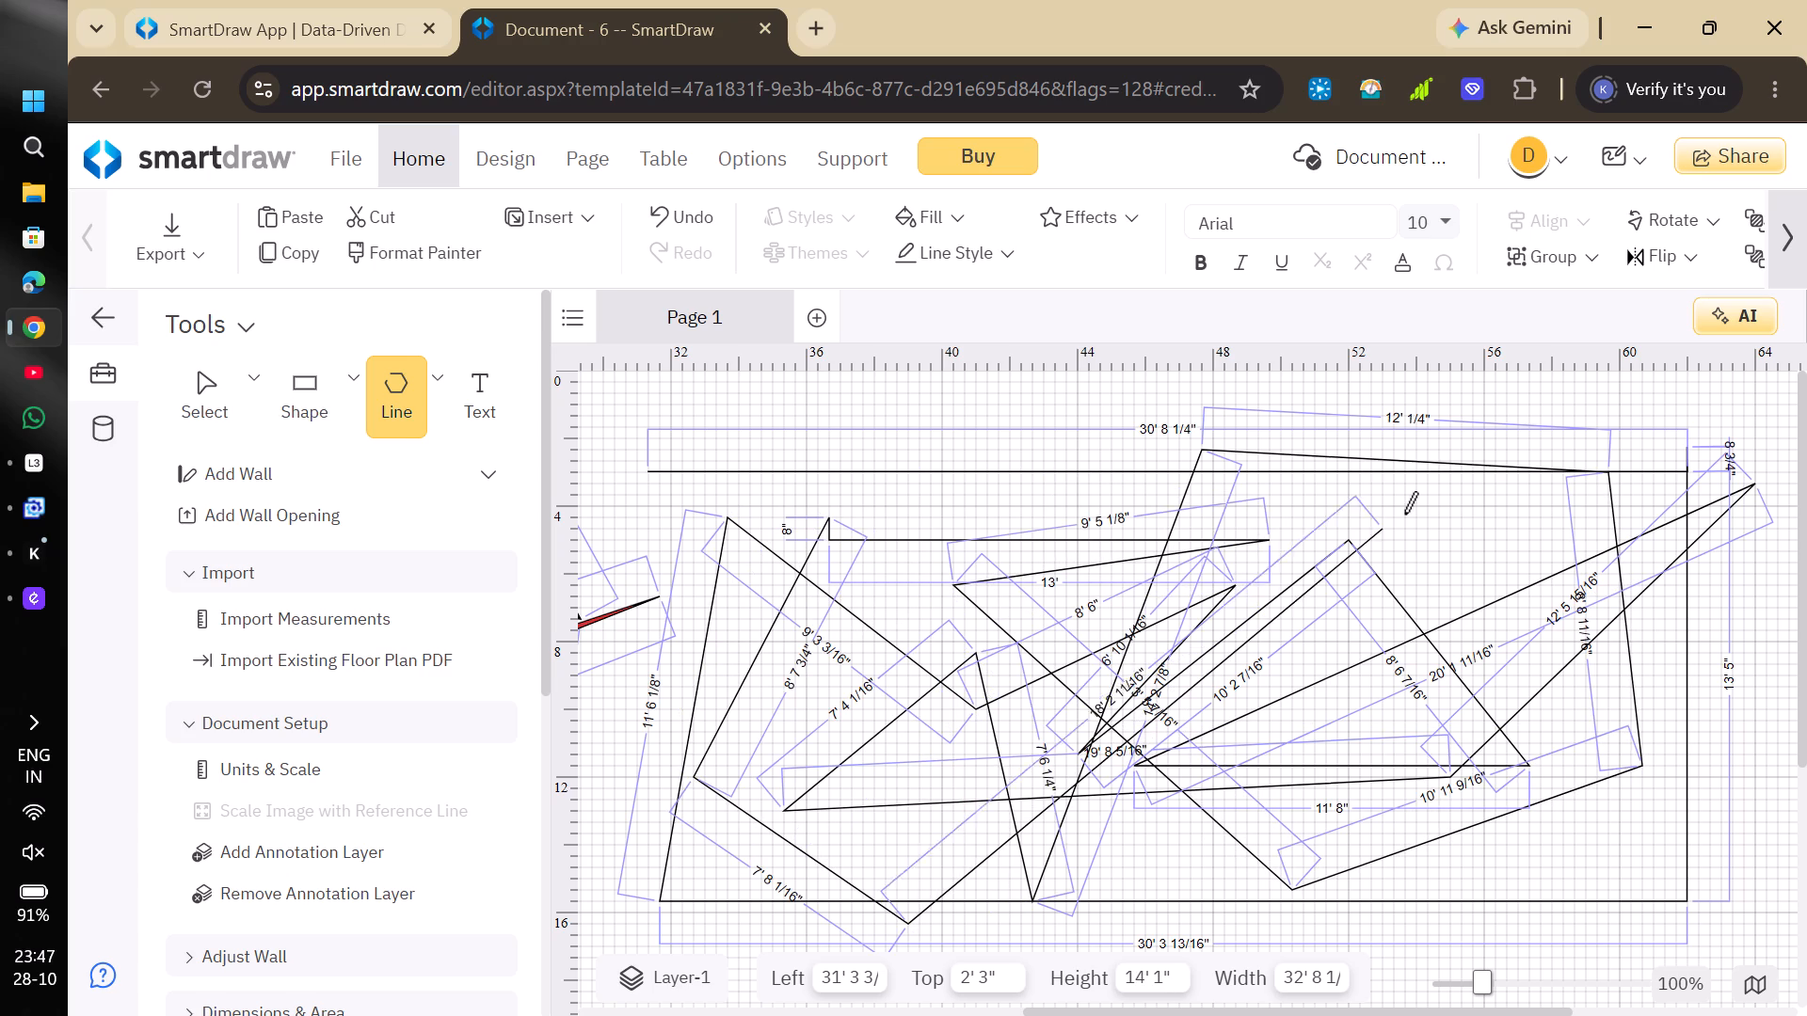
{"action": "left_click", "coordinate": [1405, 514]}
{"action": "left_click", "coordinate": [928, 507]}
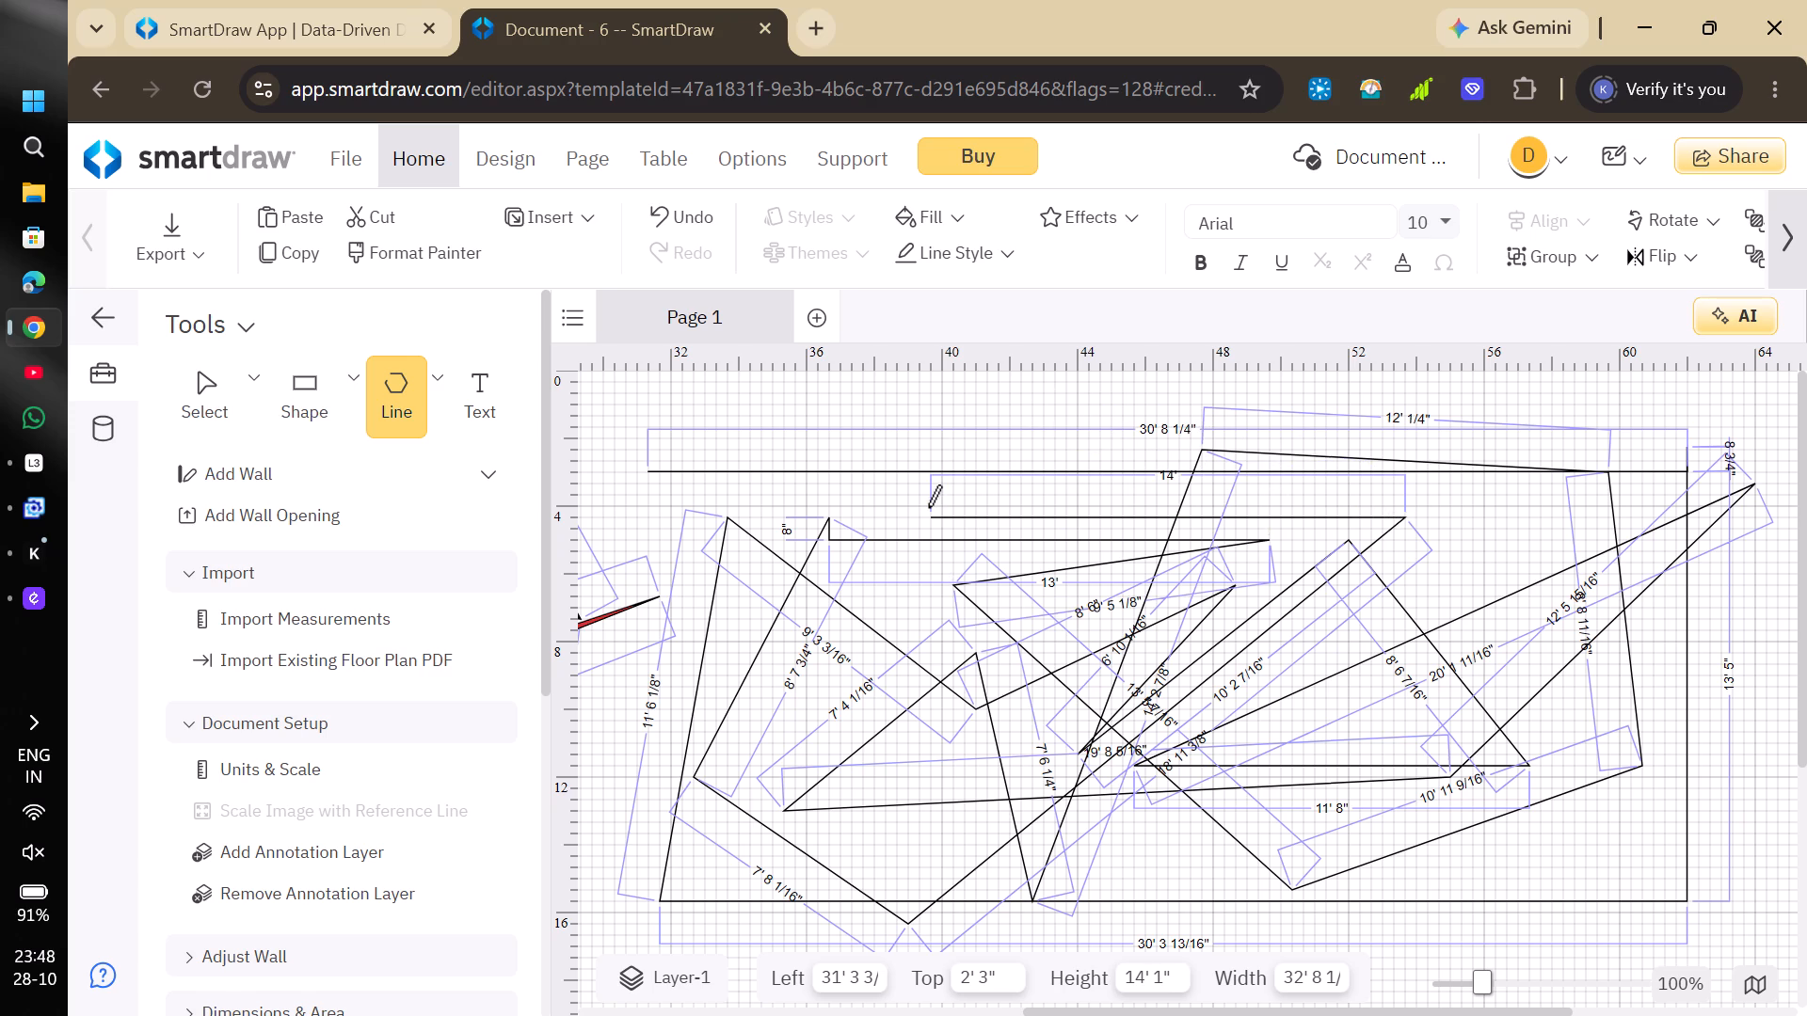
Carry the outline past the frame toward the filled shapes with segments about 5' 8", 5' 1", 6' 4", 8' 11" and 4' 6" long.
{"action": "left_click", "coordinate": [765, 426]}
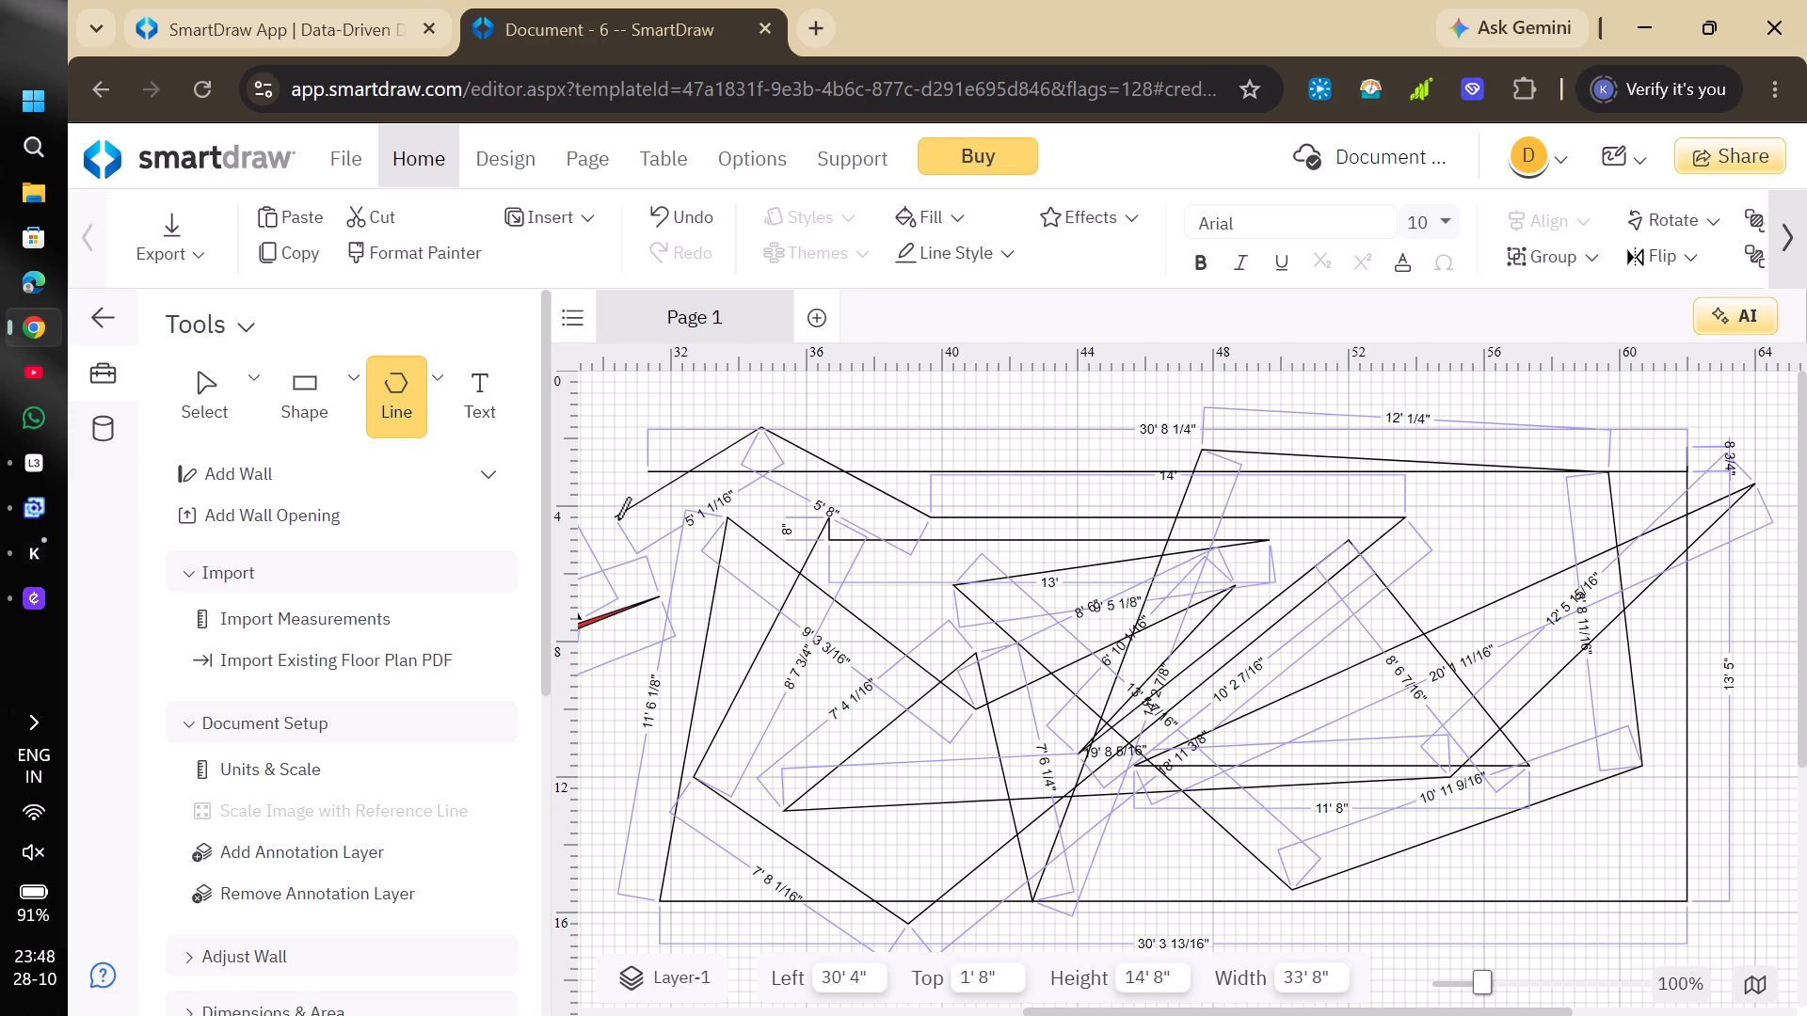
{"action": "left_click", "coordinate": [617, 519]}
{"action": "left_click", "coordinate": [599, 733]}
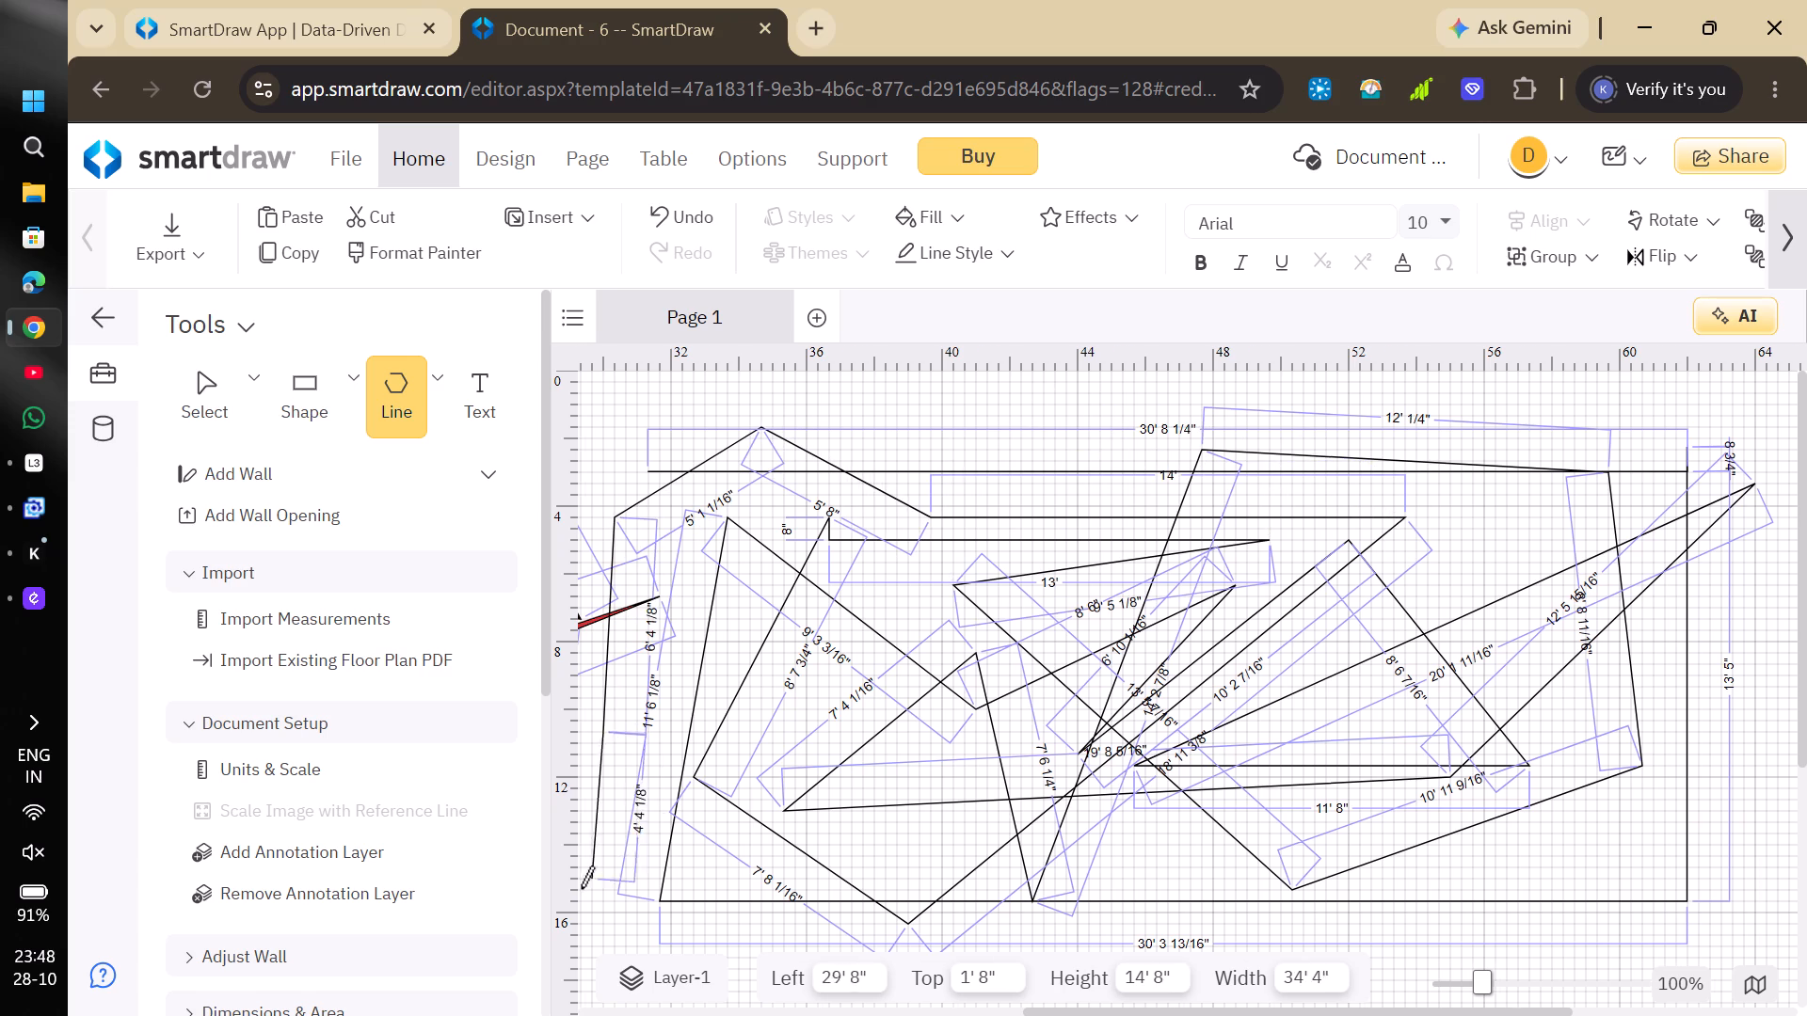
{"action": "left_click", "coordinate": [581, 888]}
{"action": "left_click", "coordinate": [818, 800]}
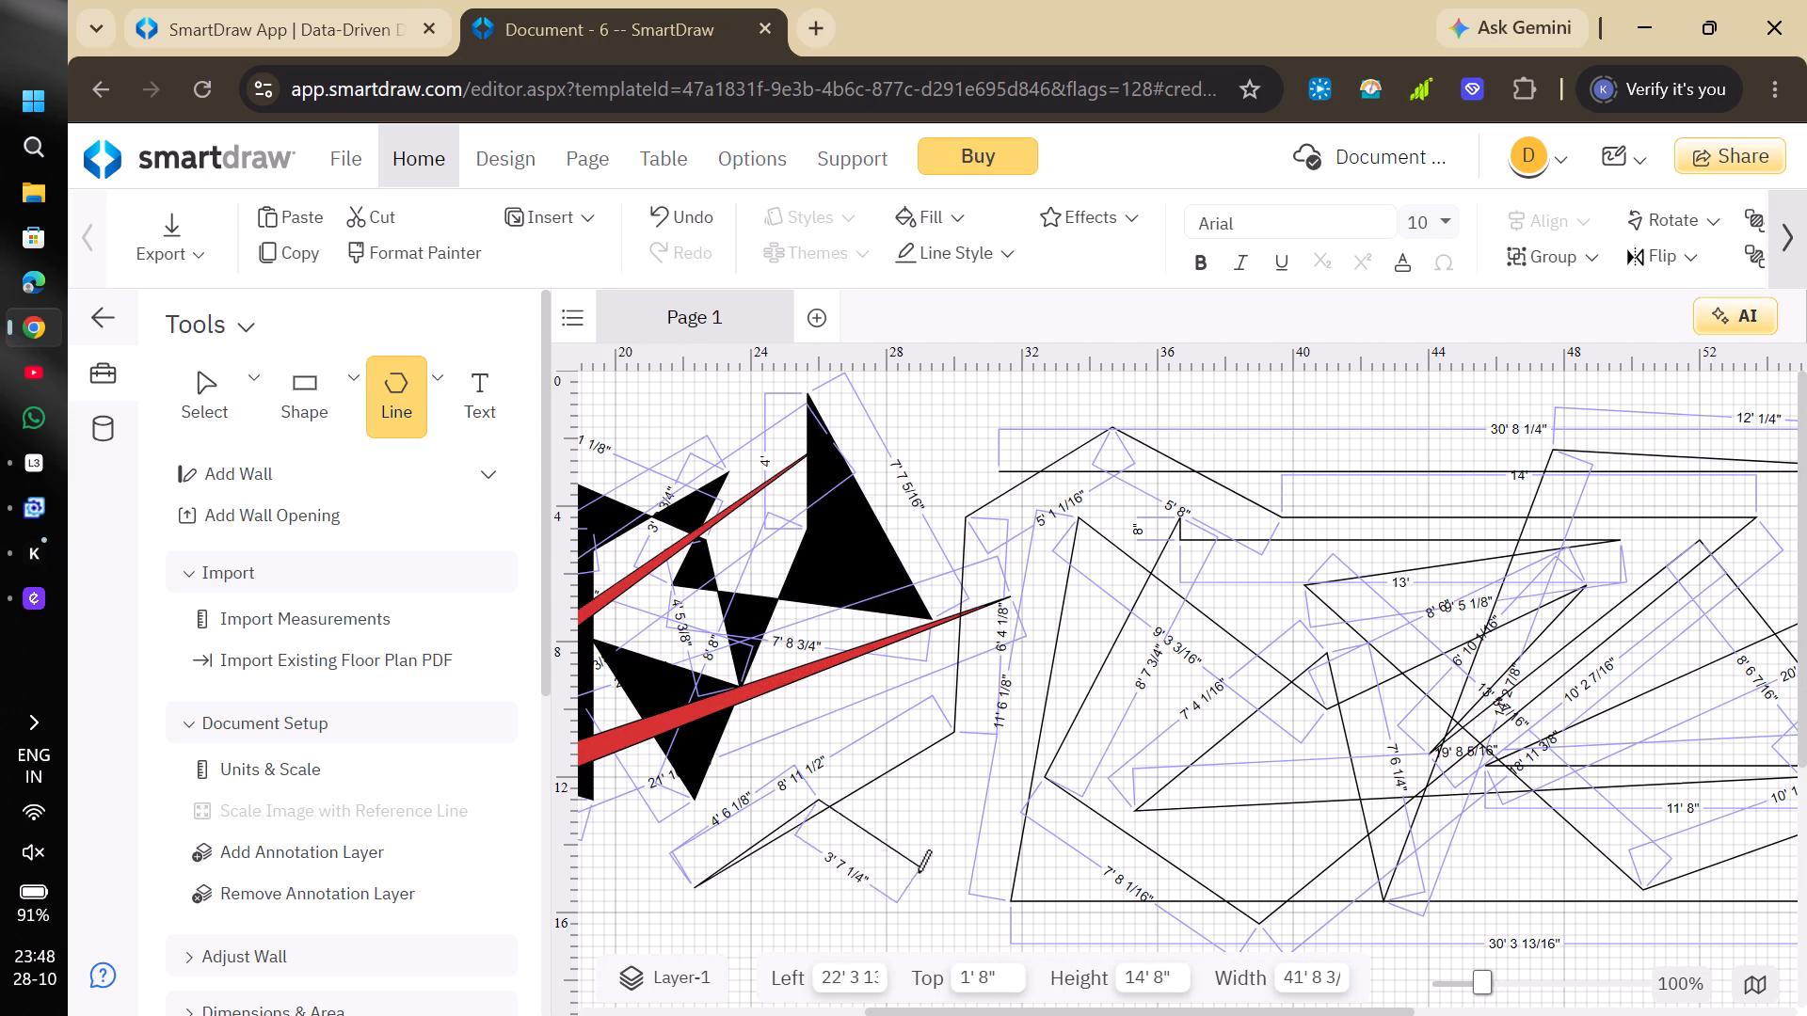
Bring the outline back into the frame with segments about 7' 2", 9' 2", 4' 5", 7' 5" and 9' 11" long.
{"action": "left_click_drag", "start_coordinate": [918, 872], "coordinate": [968, 604]}
{"action": "left_click", "coordinate": [968, 604]}
{"action": "left_click", "coordinate": [1259, 505]}
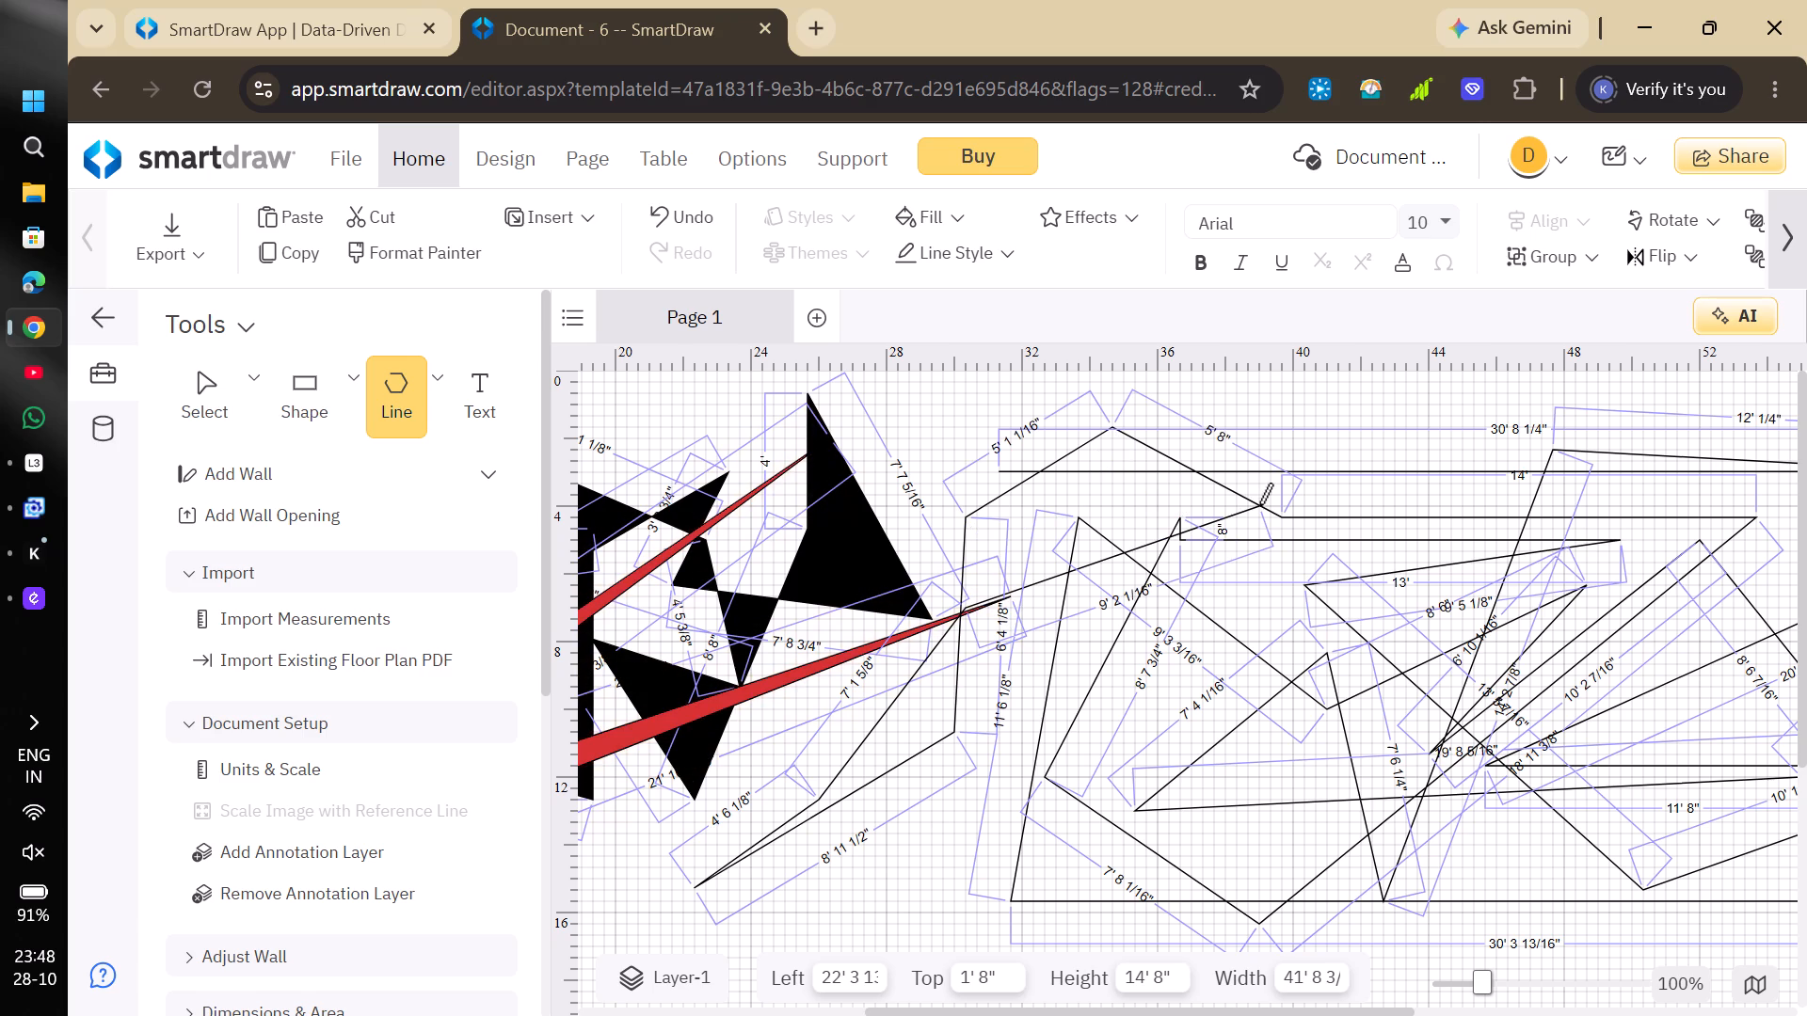
{"action": "left_click", "coordinate": [1109, 473]}
{"action": "left_click", "coordinate": [1079, 717]}
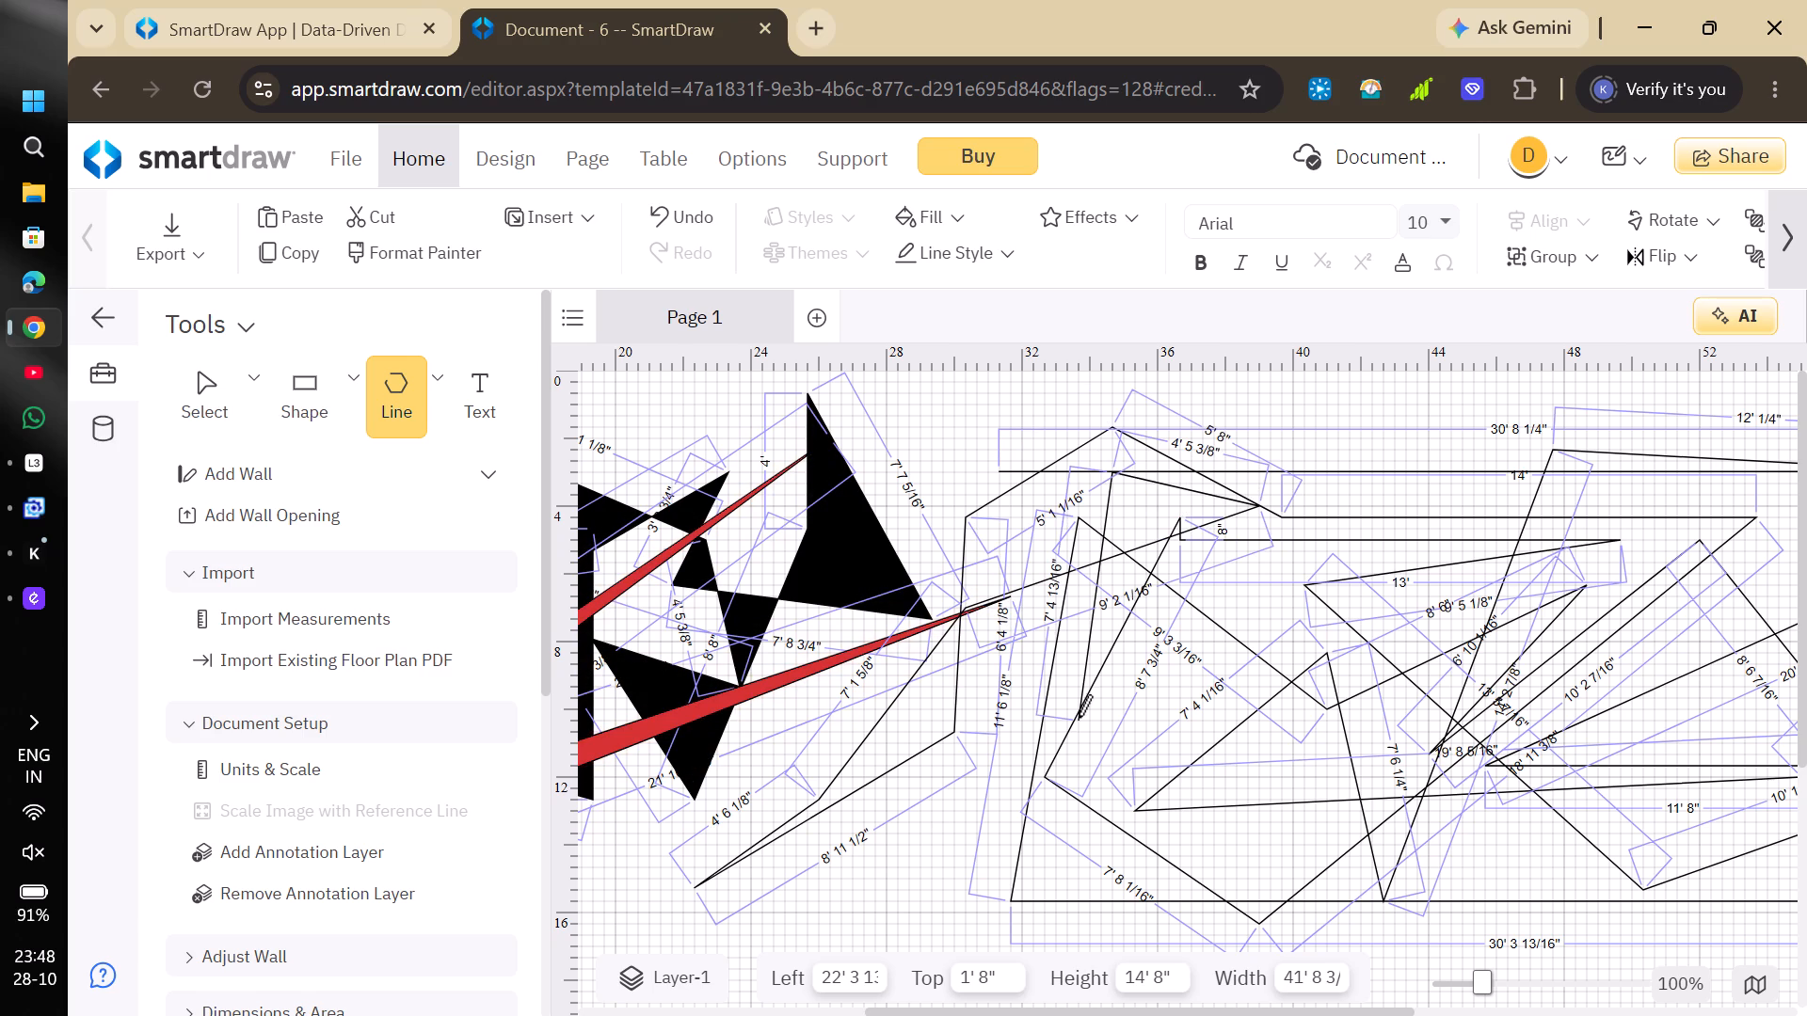
{"action": "left_click", "coordinate": [1364, 544]}
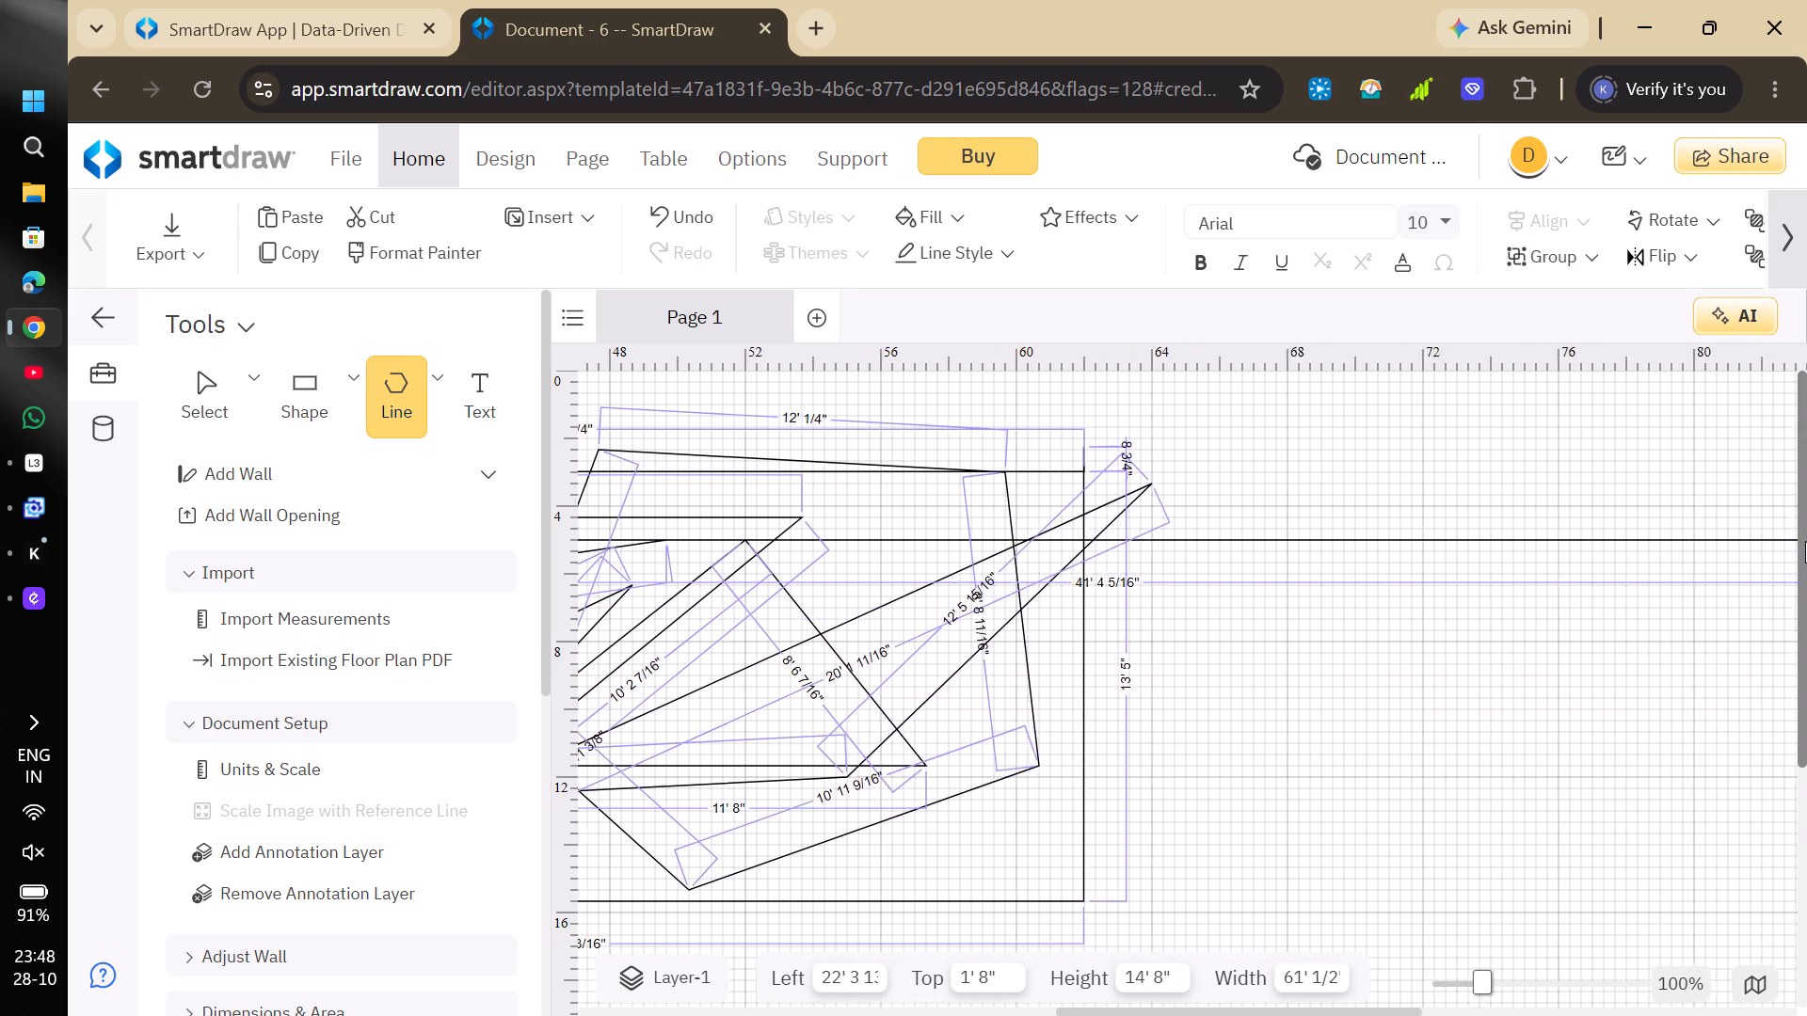
Extend the outline beyond the frame by about 23' 6" and 33' 8", up about 1', then down about 10' and 5' 2".
{"action": "left_click", "coordinate": [1316, 441]}
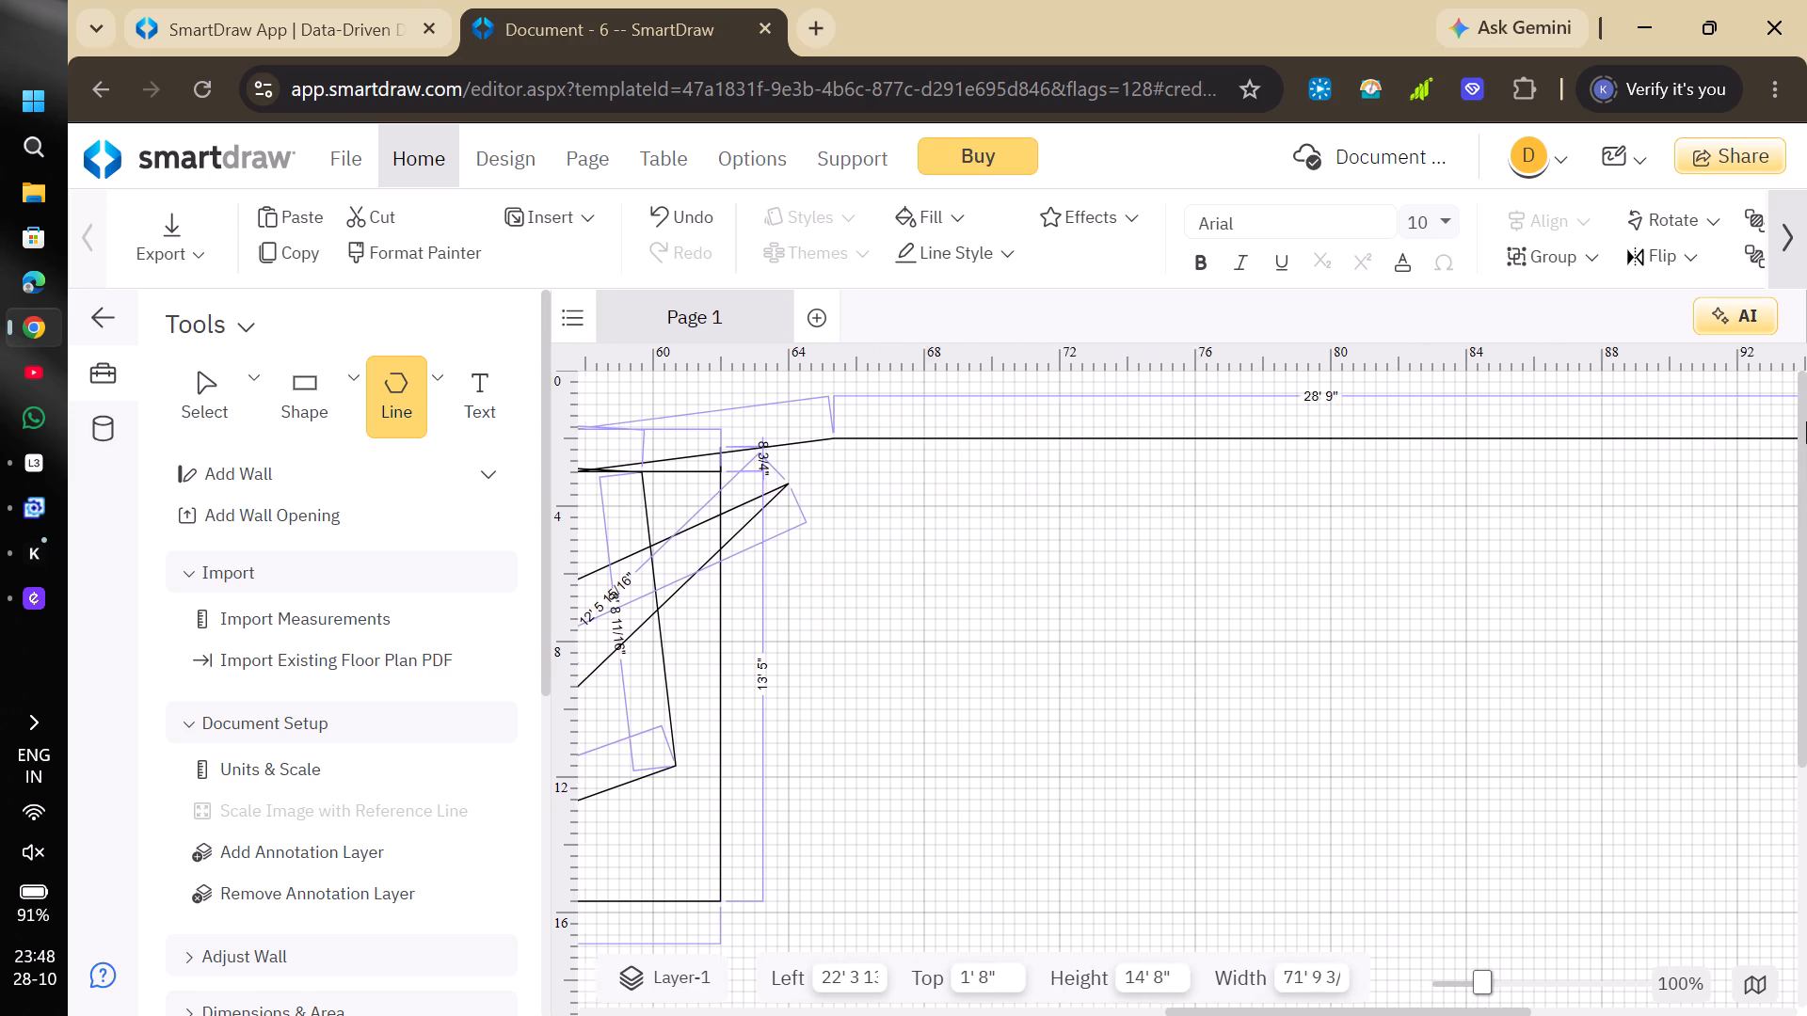
{"action": "left_click", "coordinate": [1751, 402]}
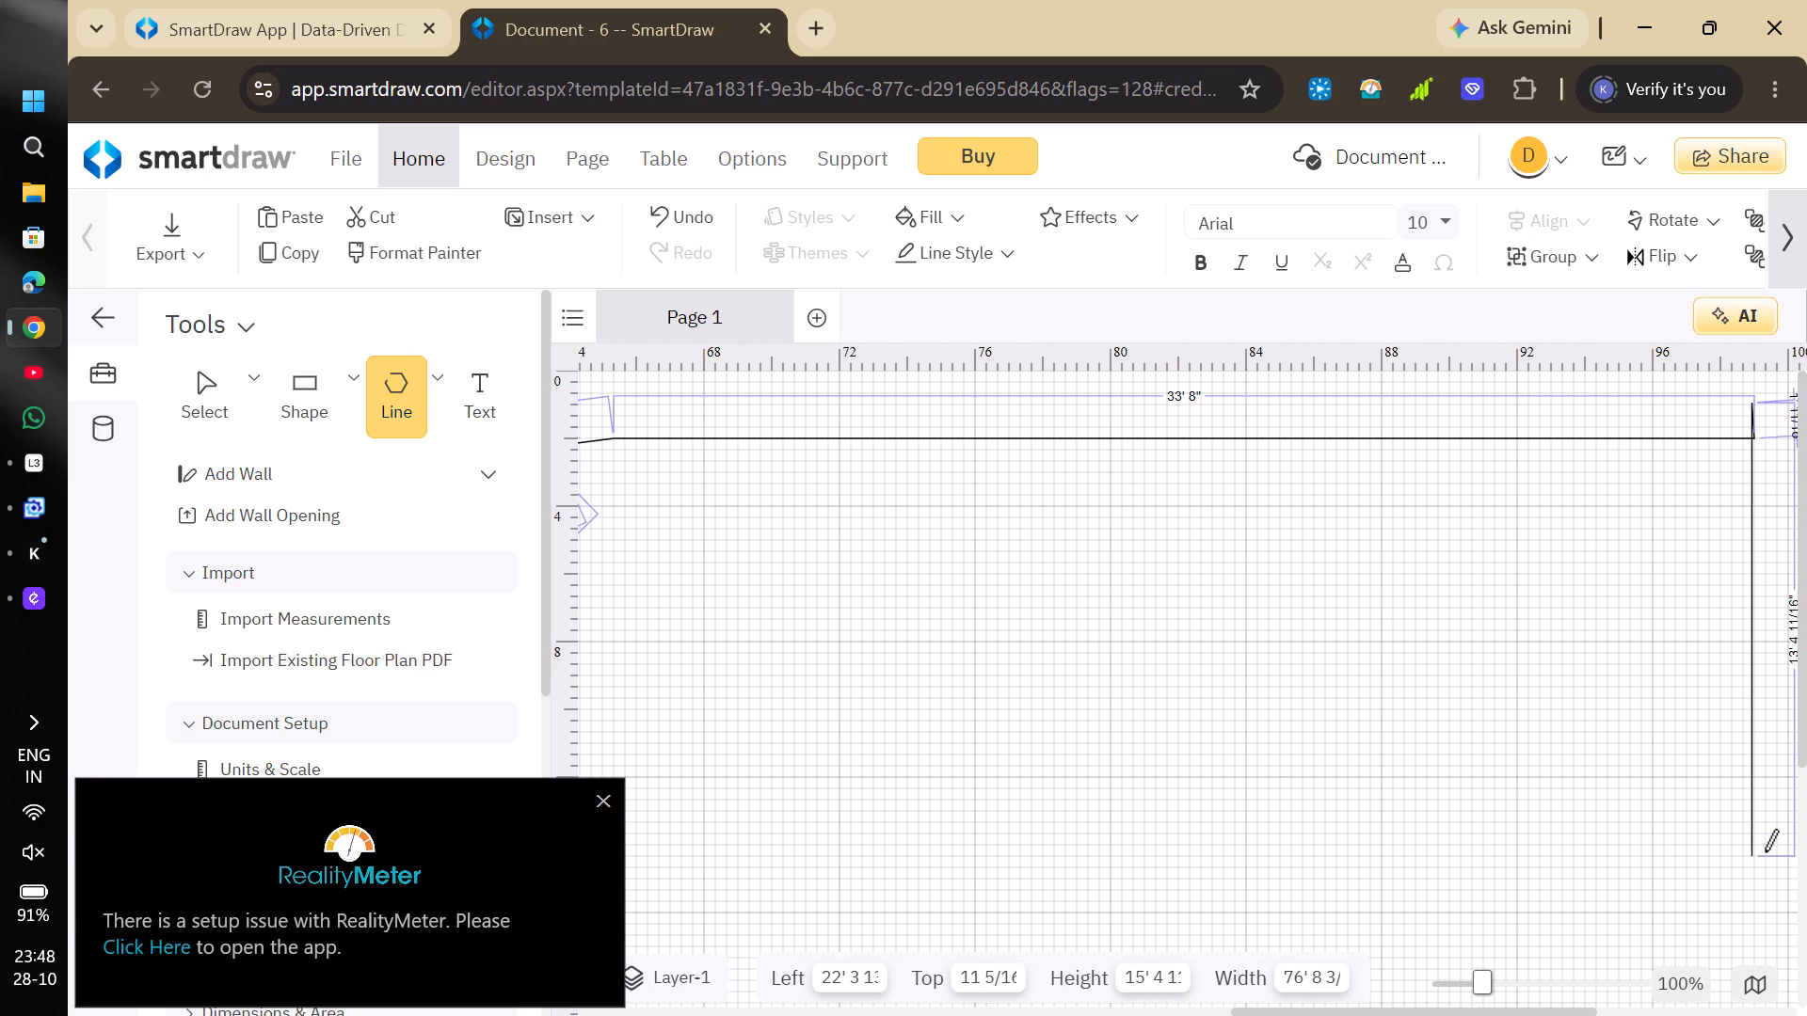
{"action": "left_click", "coordinate": [1741, 967]}
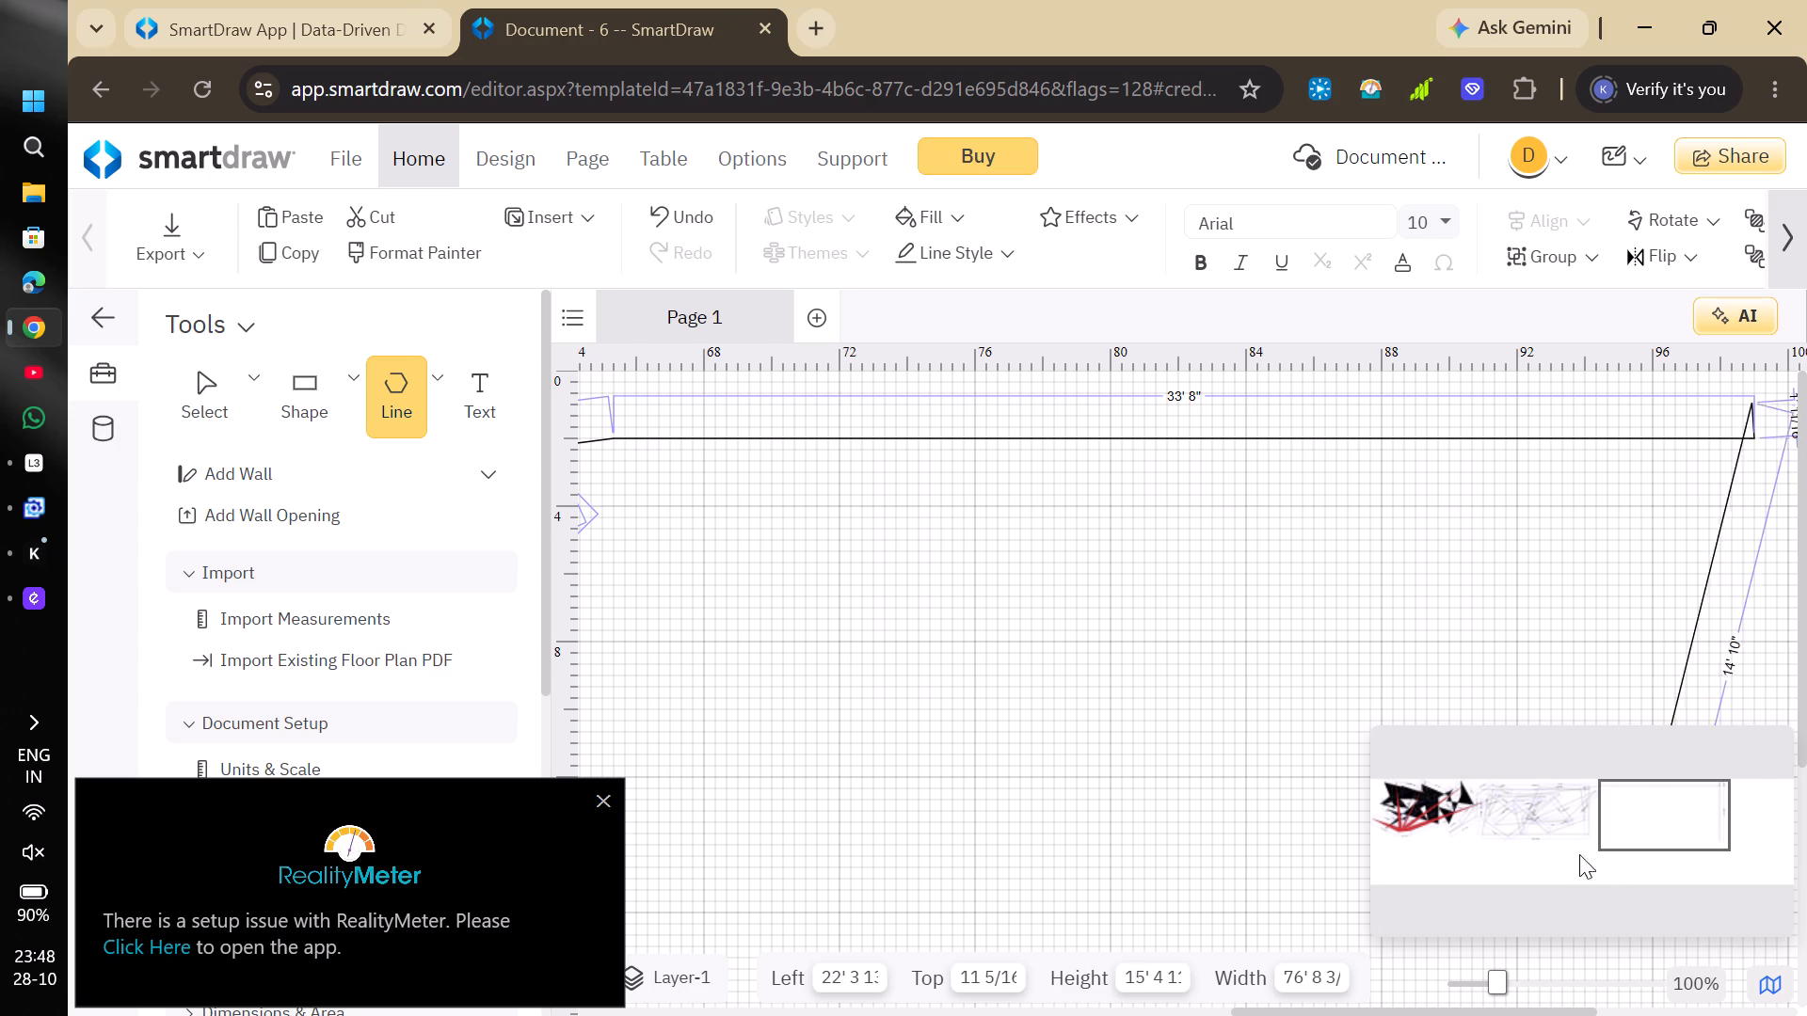
{"action": "left_click", "coordinate": [1584, 691]}
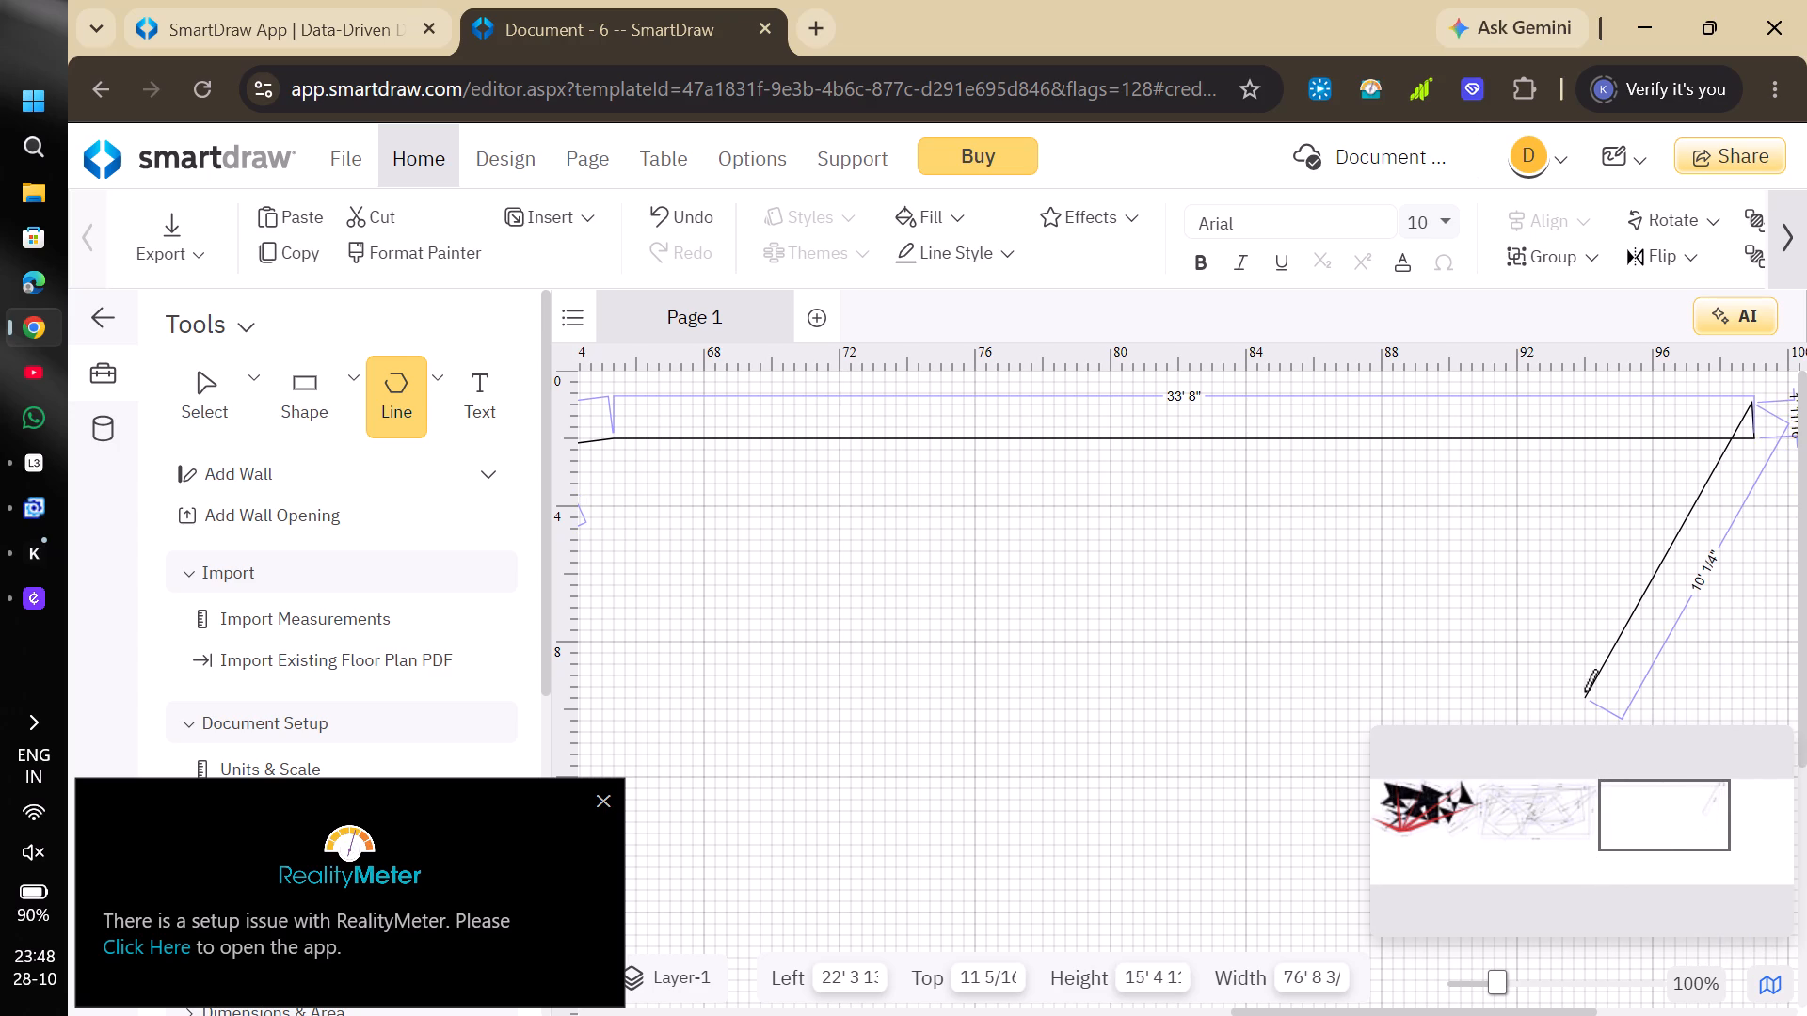
{"action": "left_click", "coordinate": [1511, 814]}
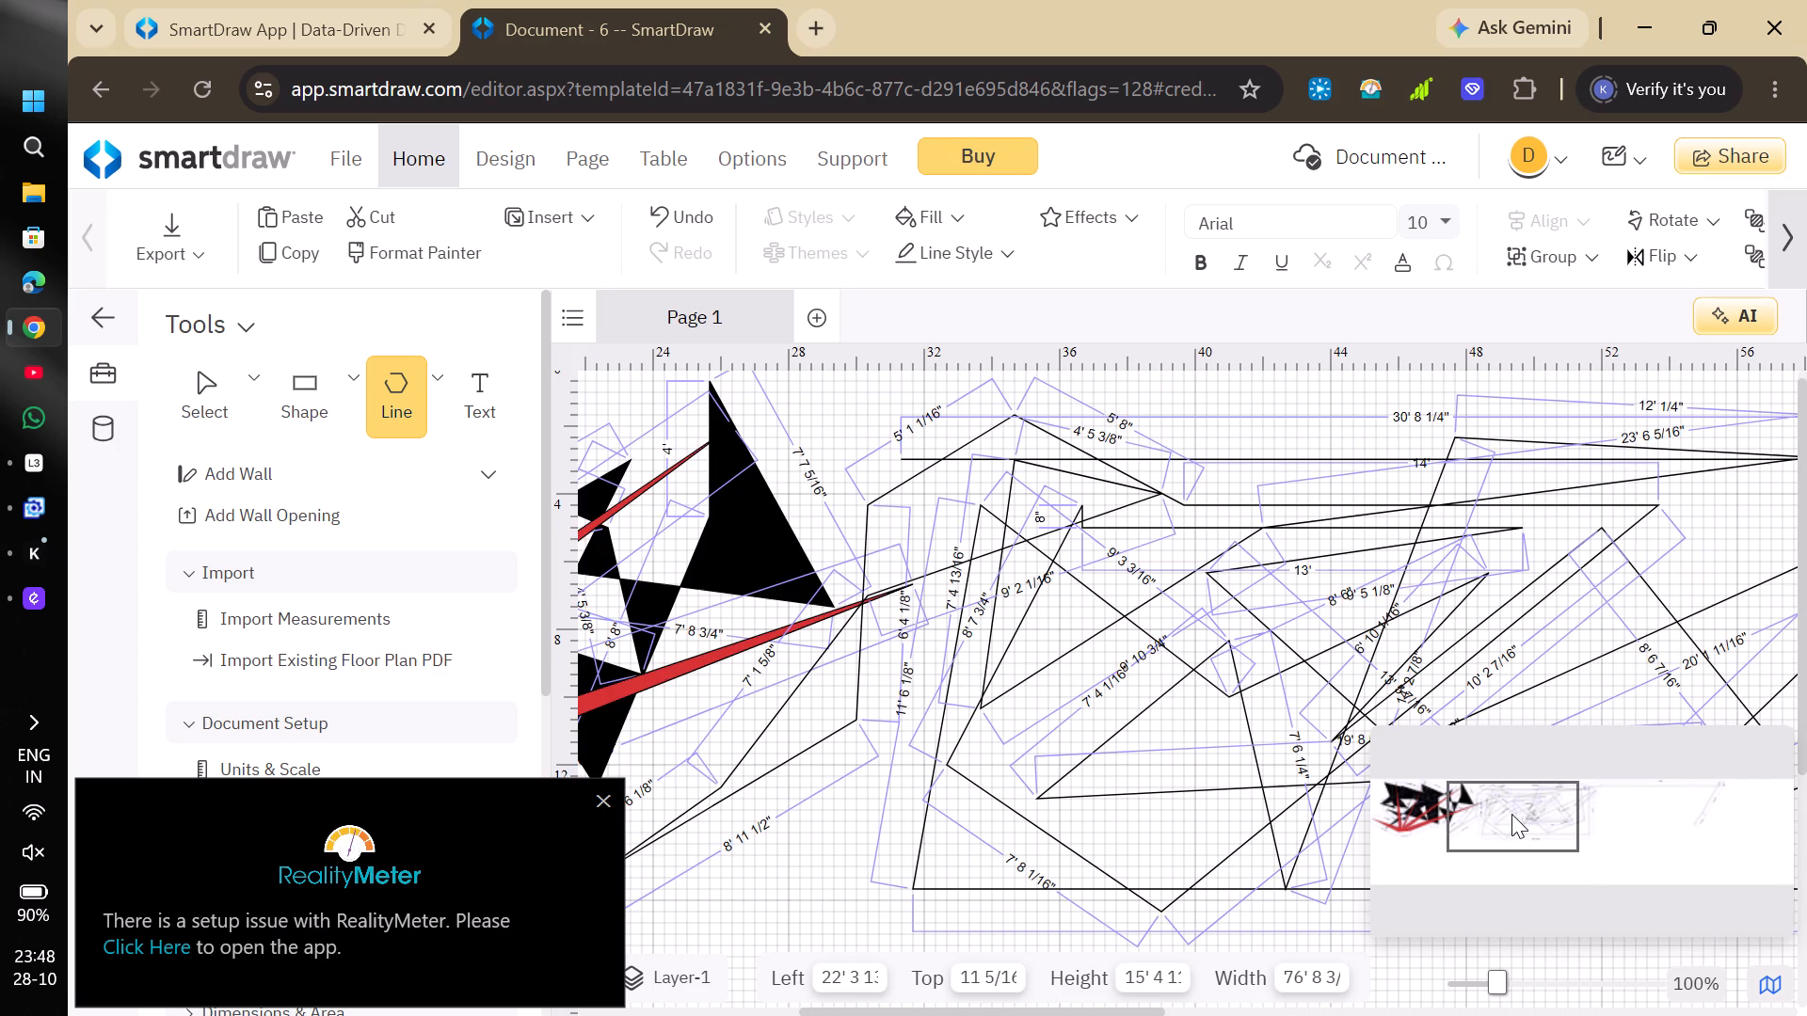
{"action": "left_click", "coordinate": [1632, 802]}
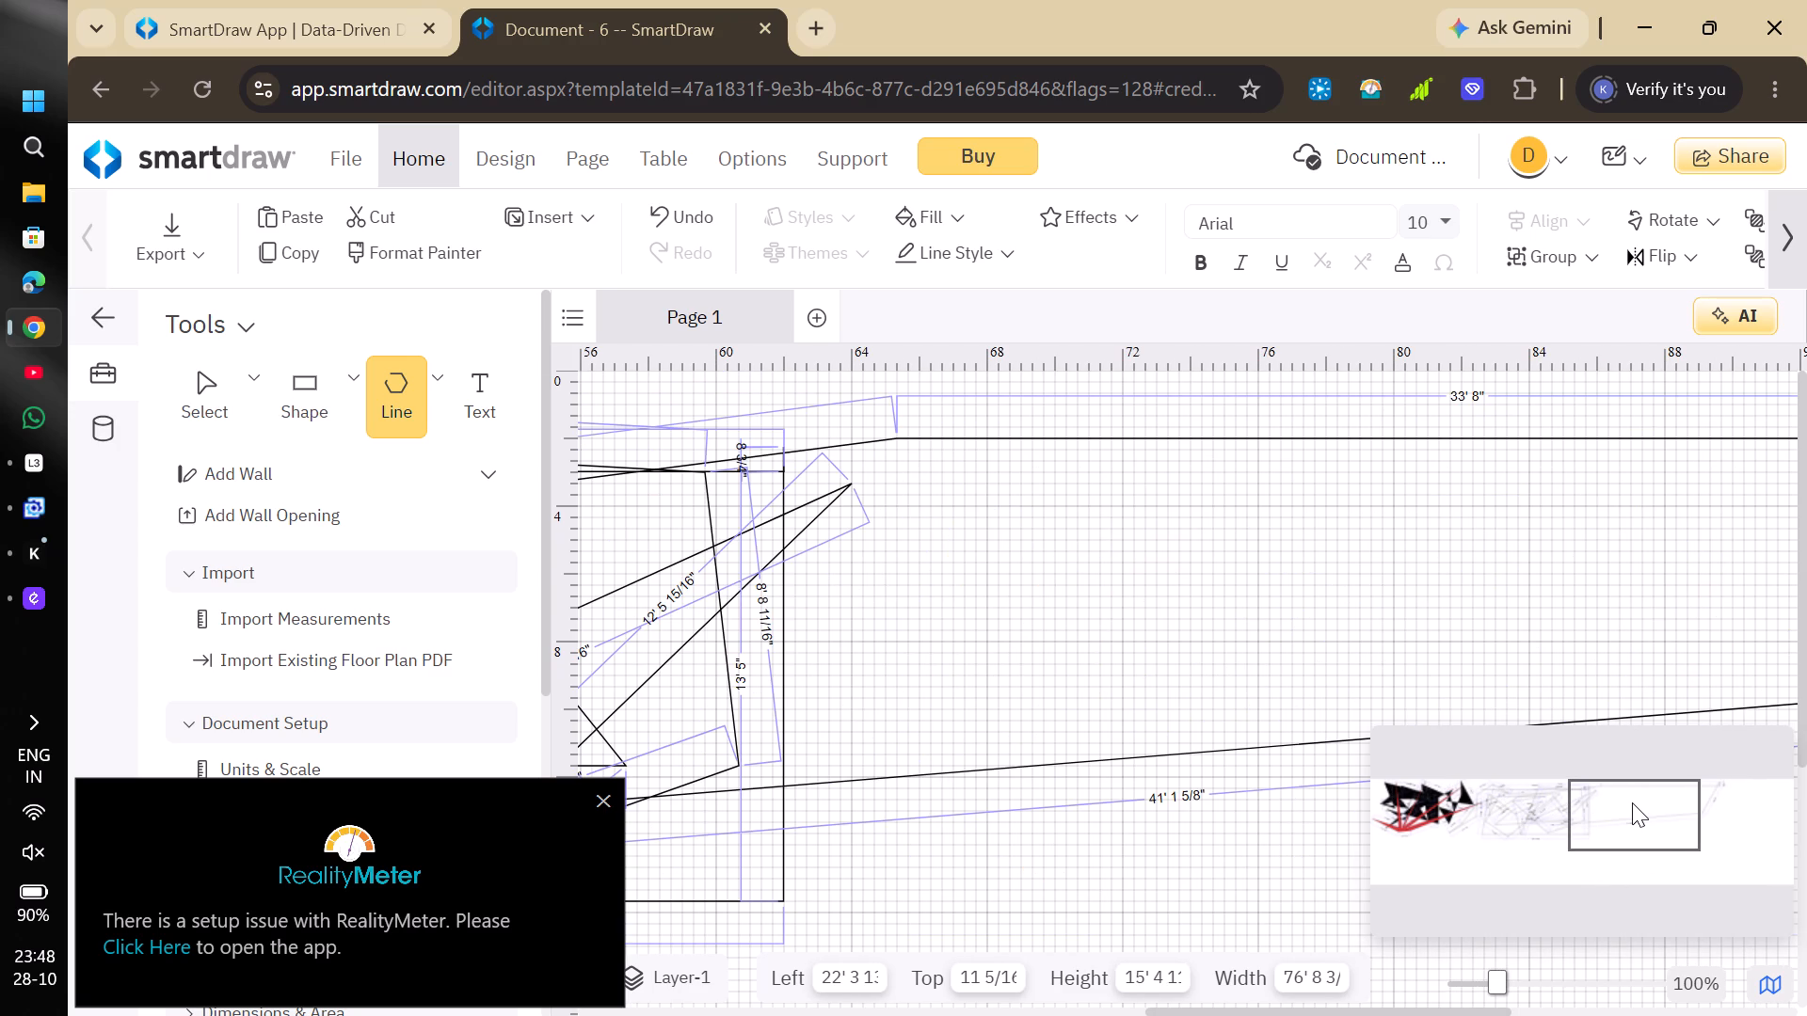
{"action": "left_click", "coordinate": [1757, 993]}
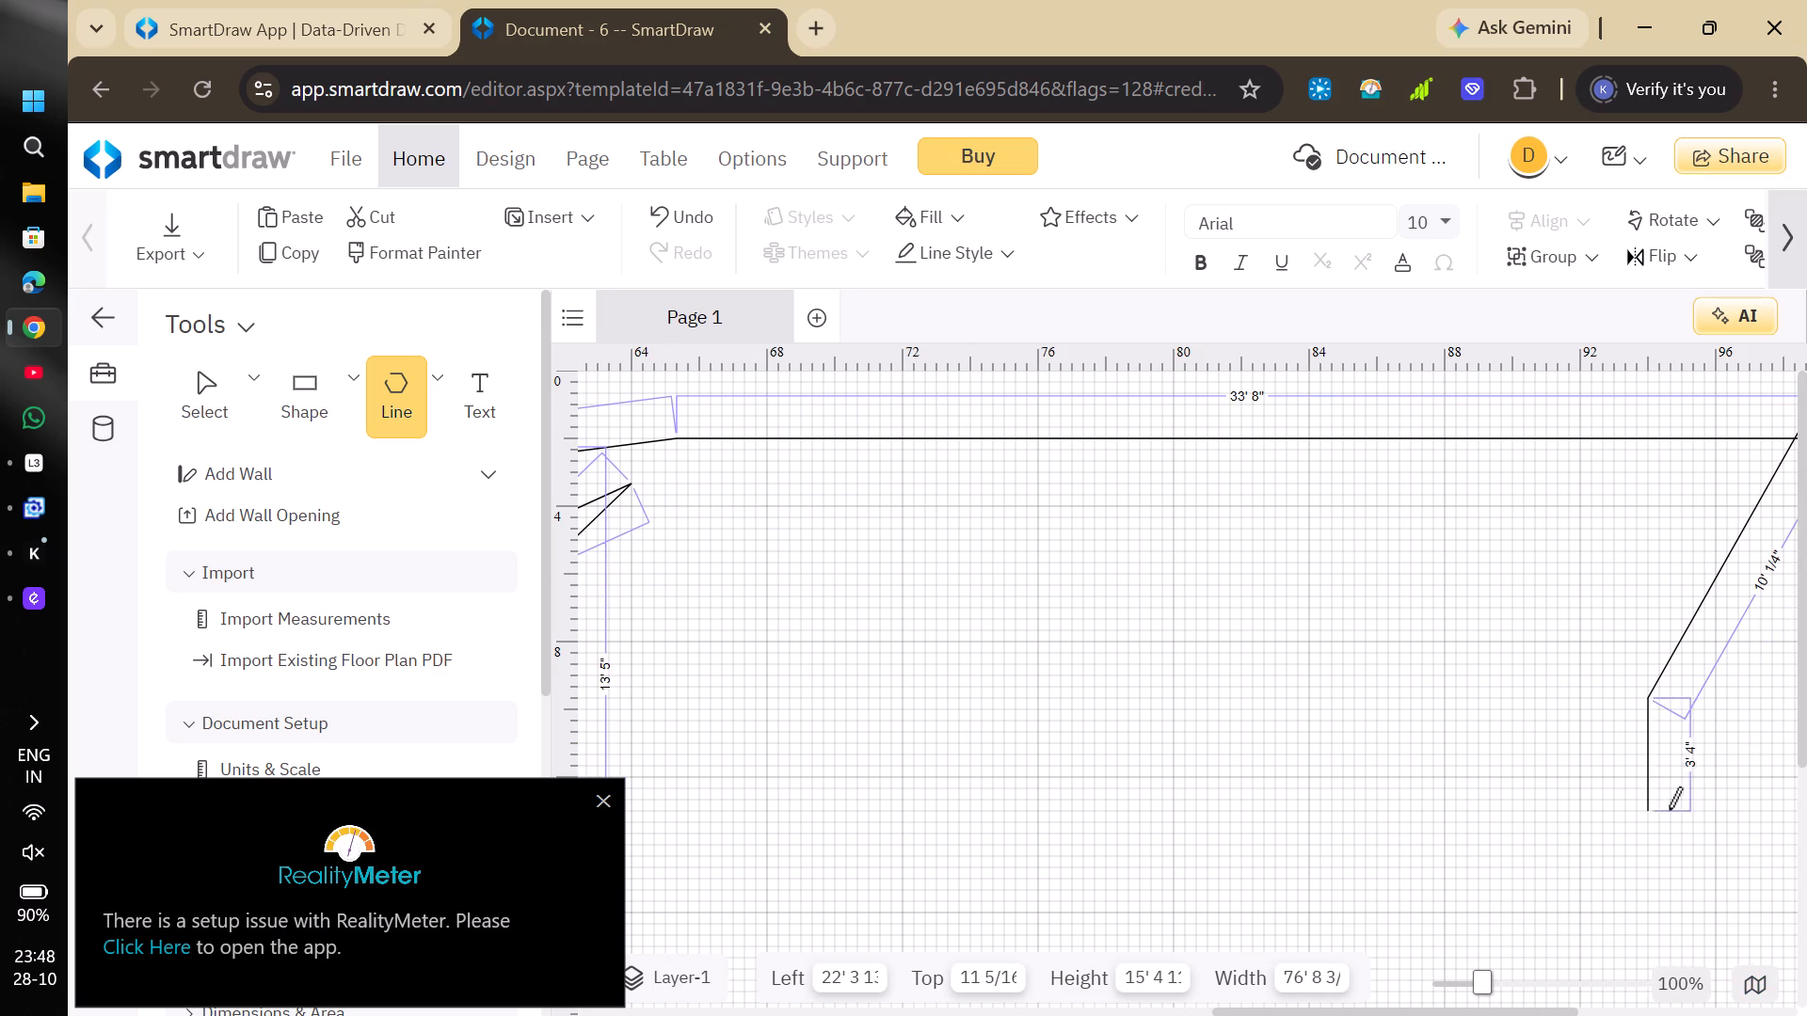
{"action": "left_click", "coordinate": [1764, 831]}
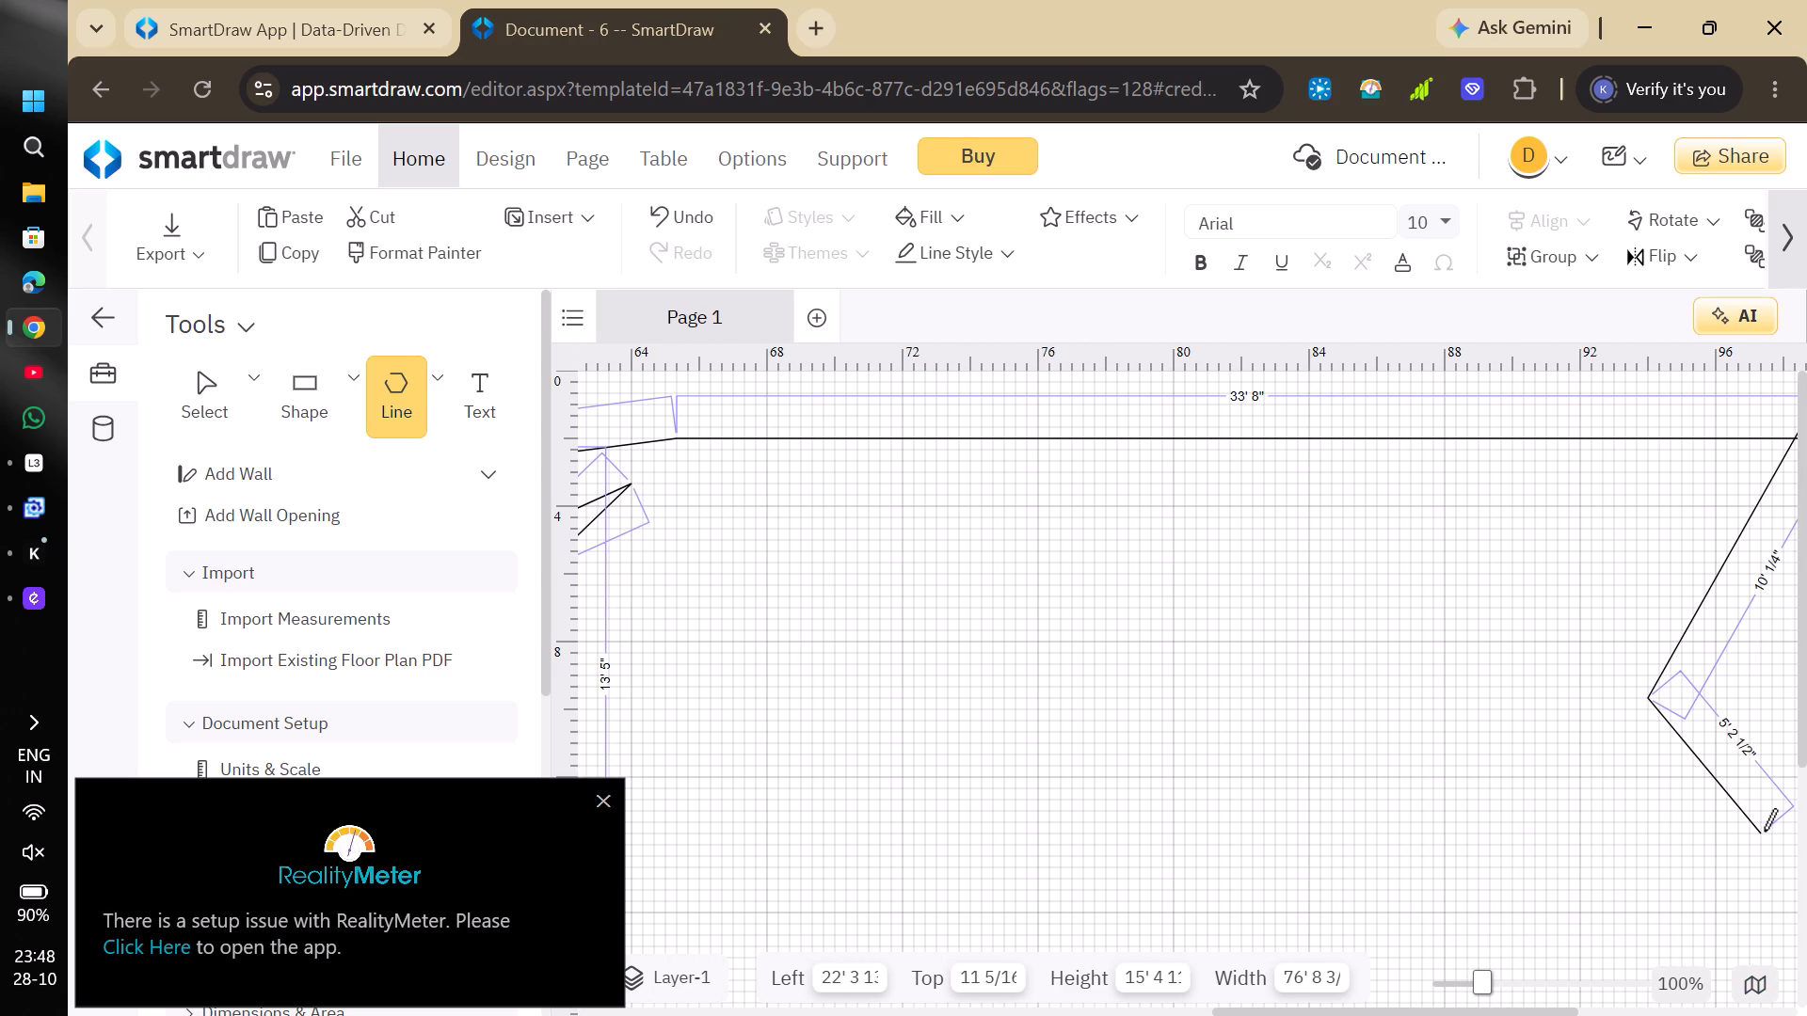
Return the outline to the start of the 33' 8" edge with segments about 9', 5' 8", 17' 2", 6', 6' and 11' 1" long.
{"action": "left_click", "coordinate": [1452, 840]}
{"action": "left_click", "coordinate": [1544, 675]}
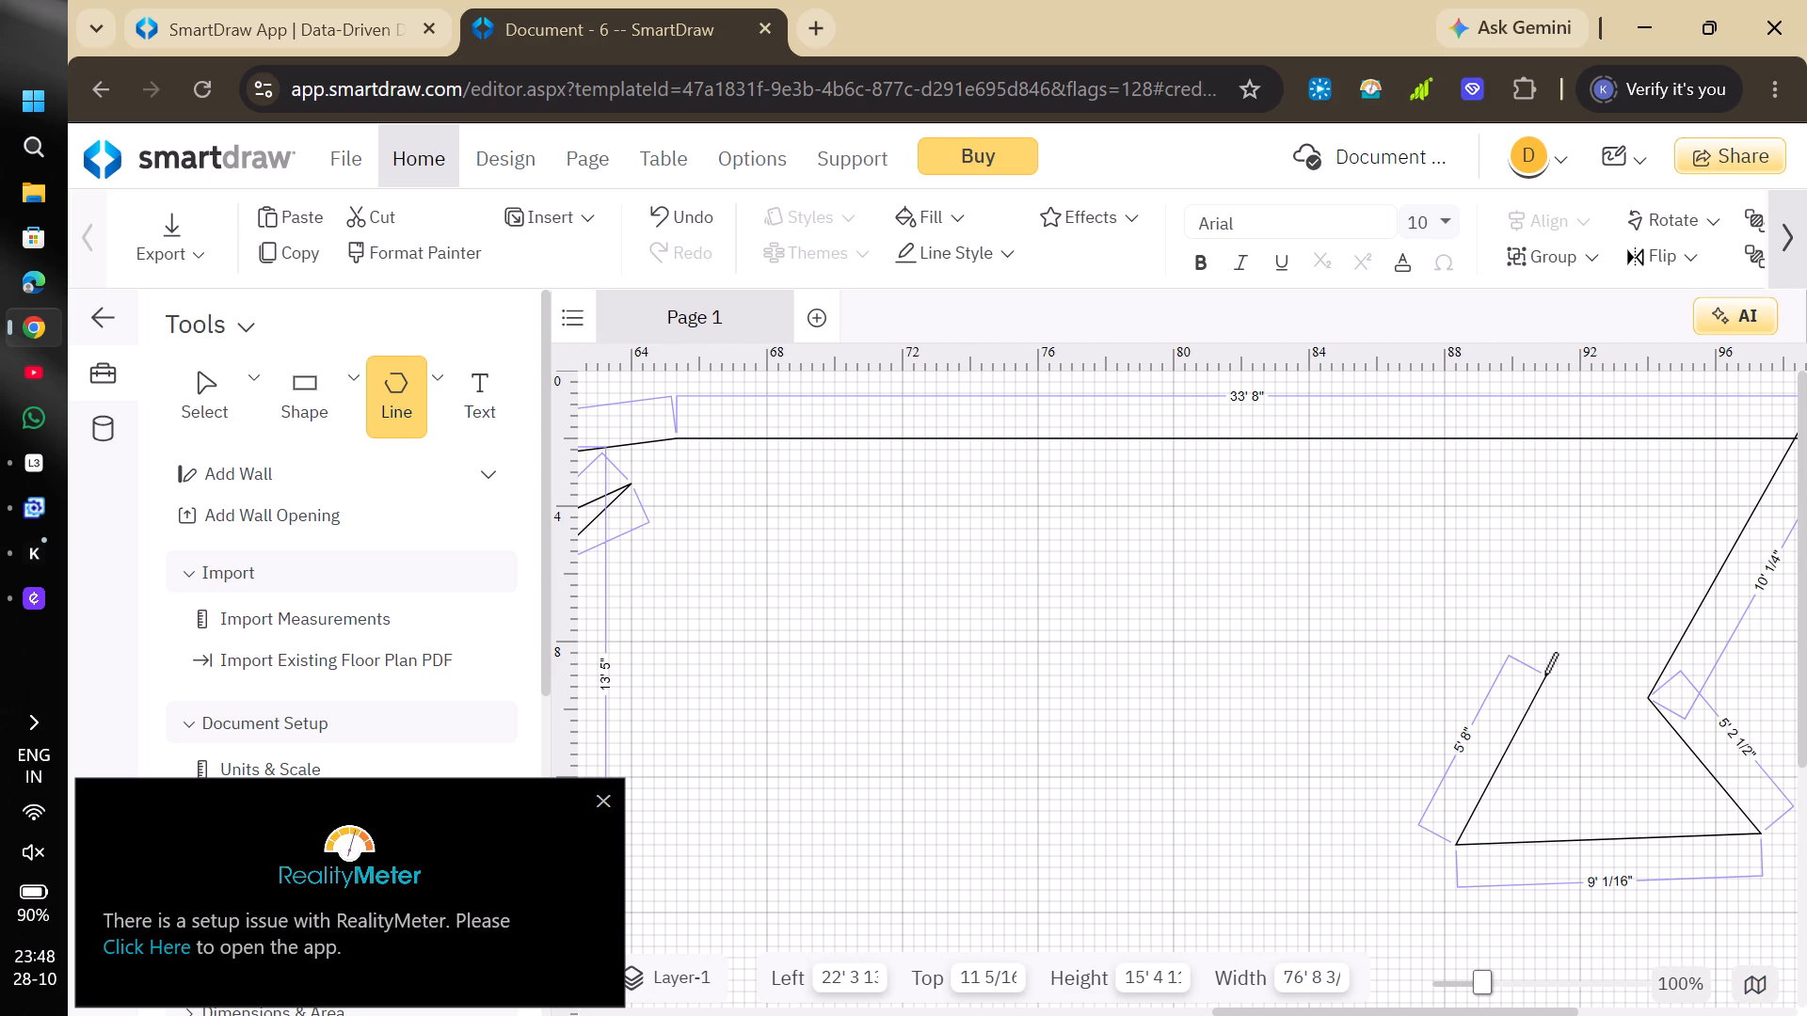
{"action": "left_click", "coordinate": [998, 857]}
{"action": "left_click", "coordinate": [826, 744]}
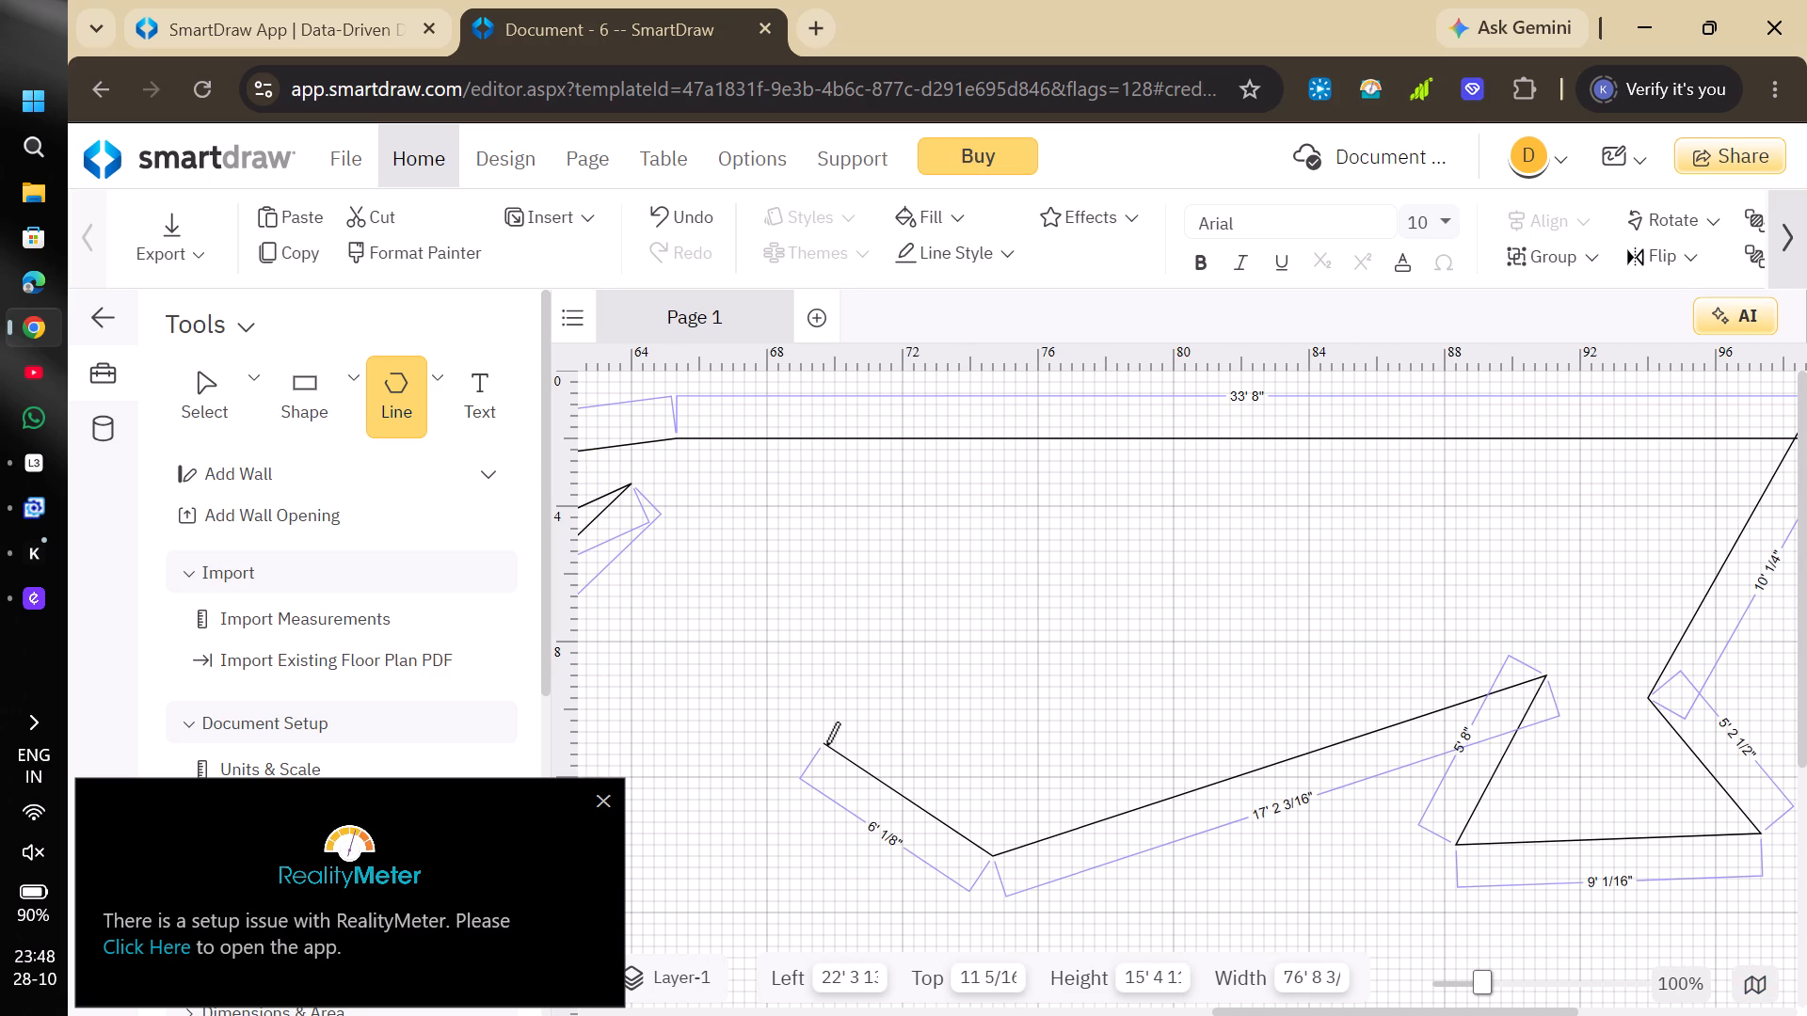
{"action": "left_click", "coordinate": [636, 807]}
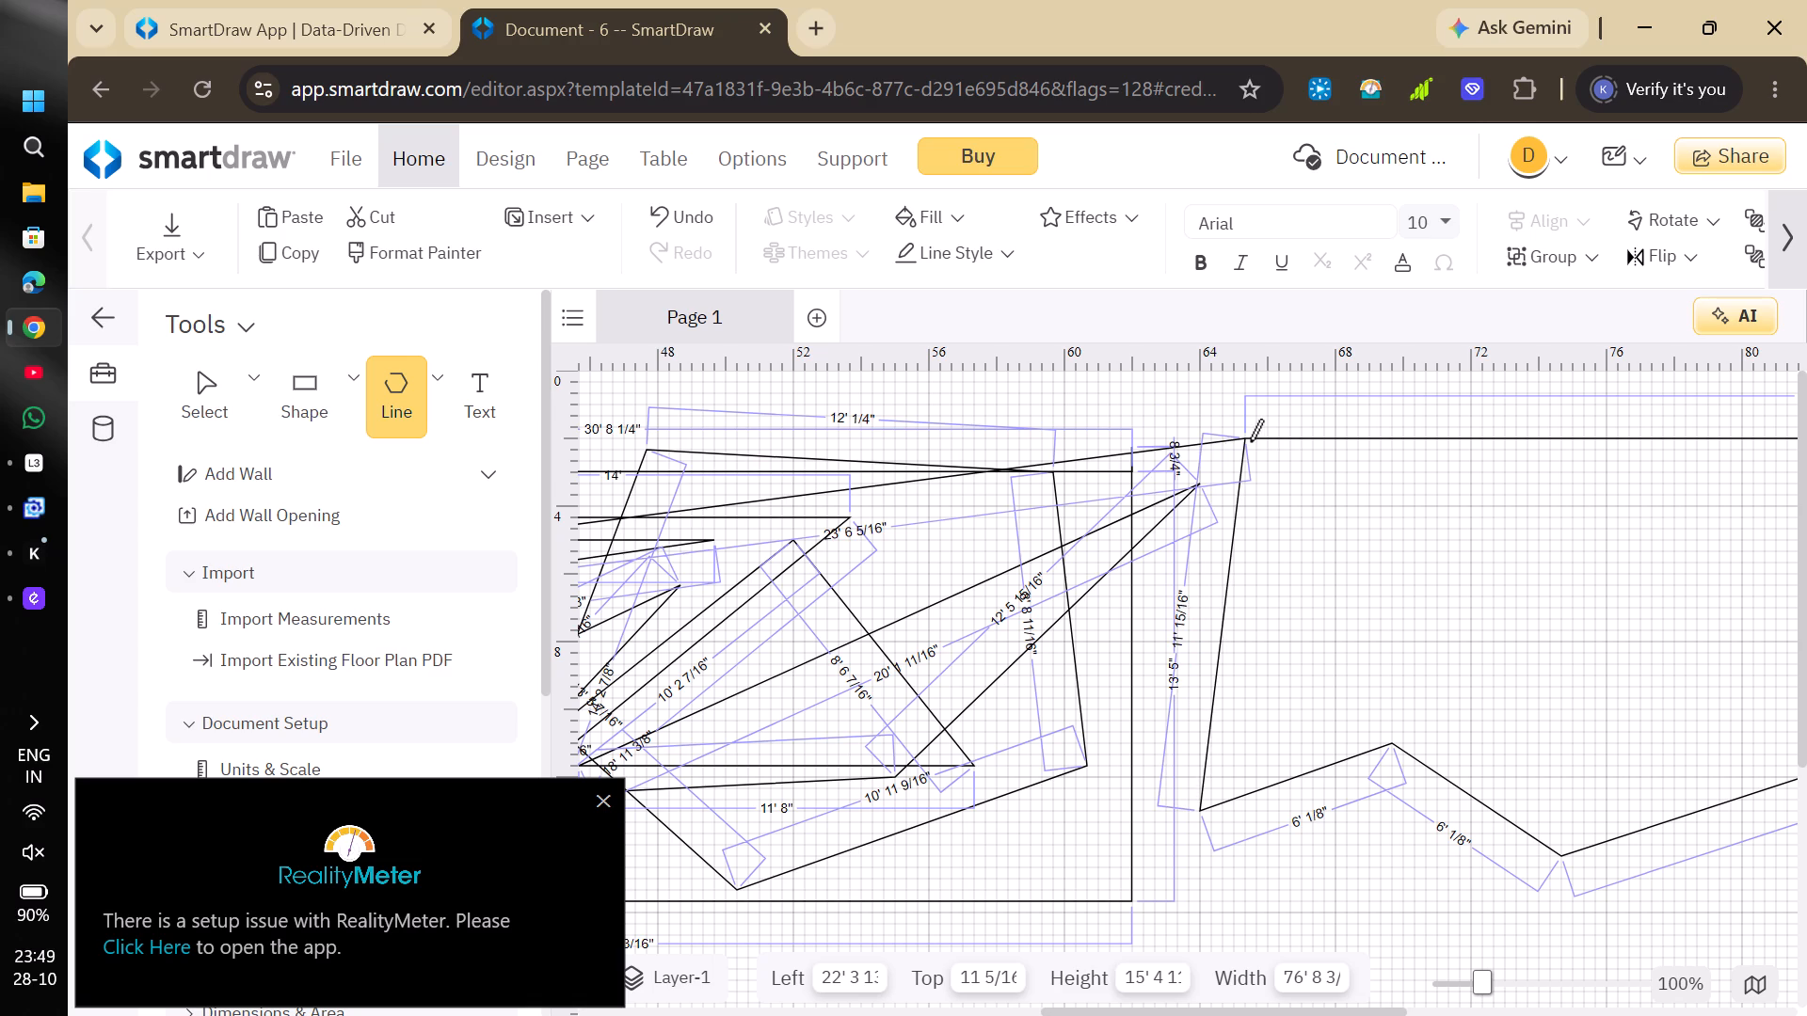
{"action": "left_click", "coordinate": [1250, 441]}
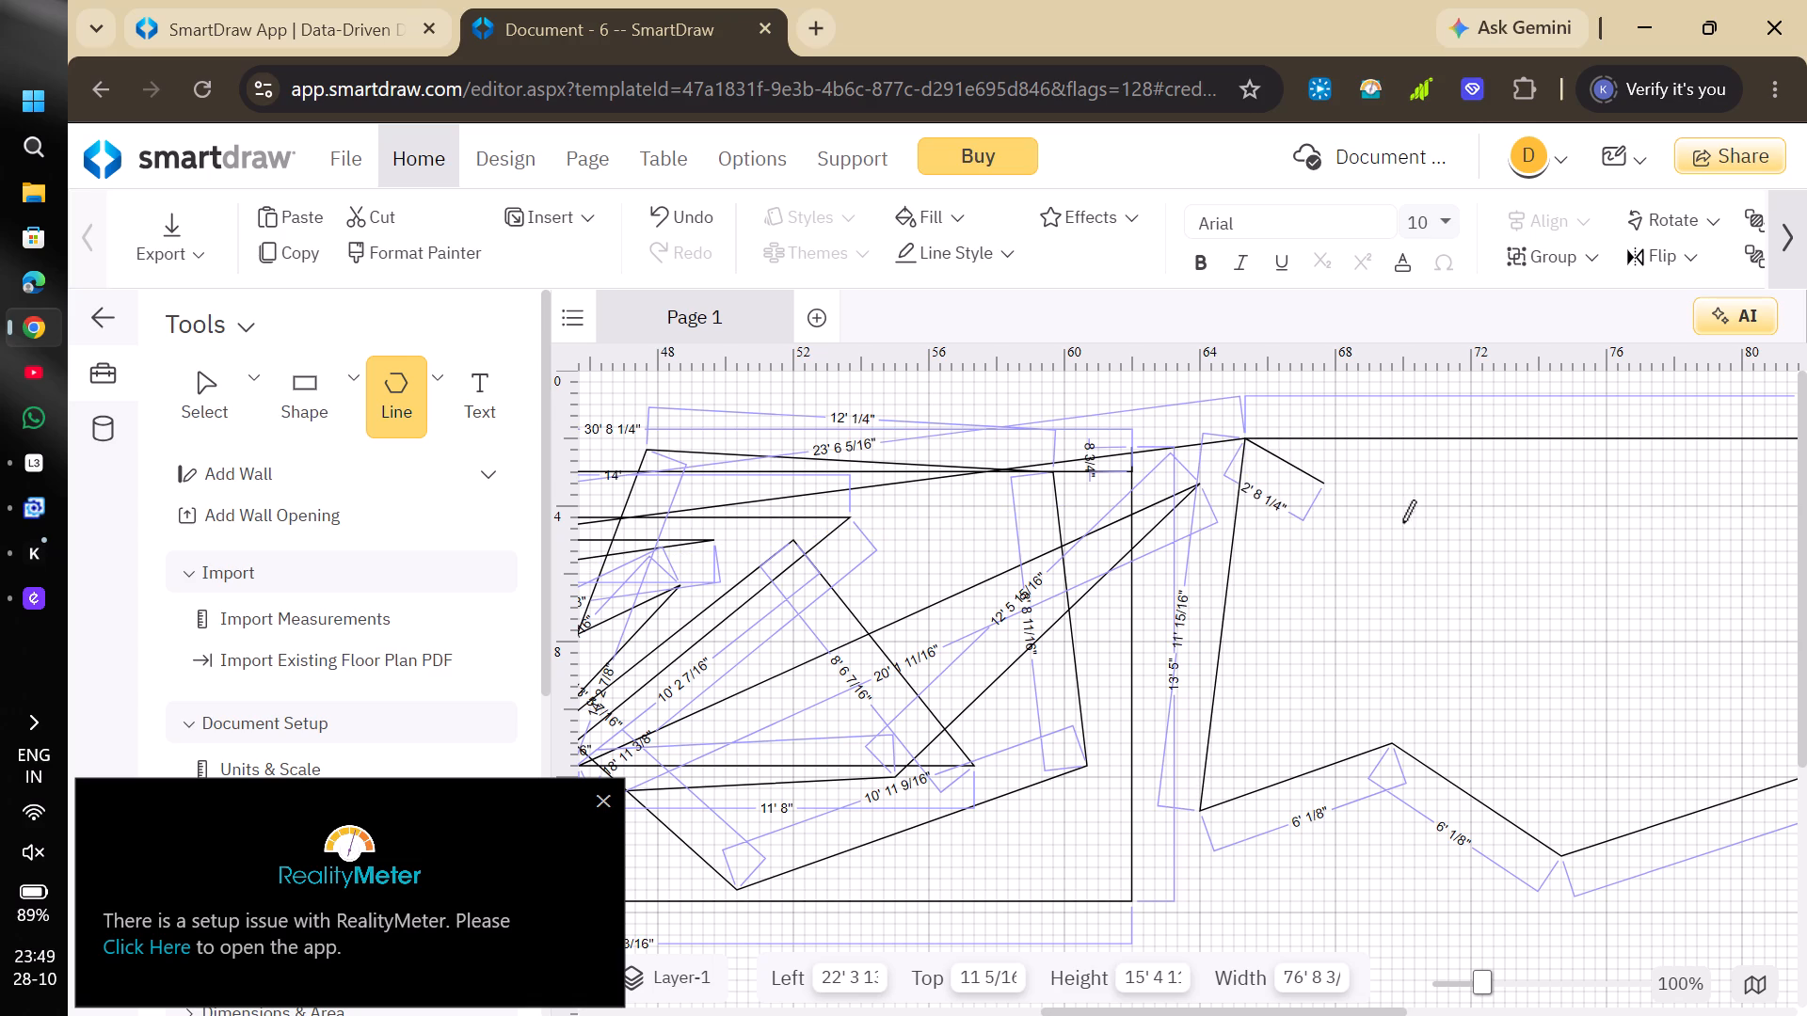
Zigzag inside the new area with segments about 14' 2", 17' 7", 16' 8", 9' 4", 12' 5", 5' 8" and 5' 1" long.
{"action": "left_click", "coordinate": [1641, 708]}
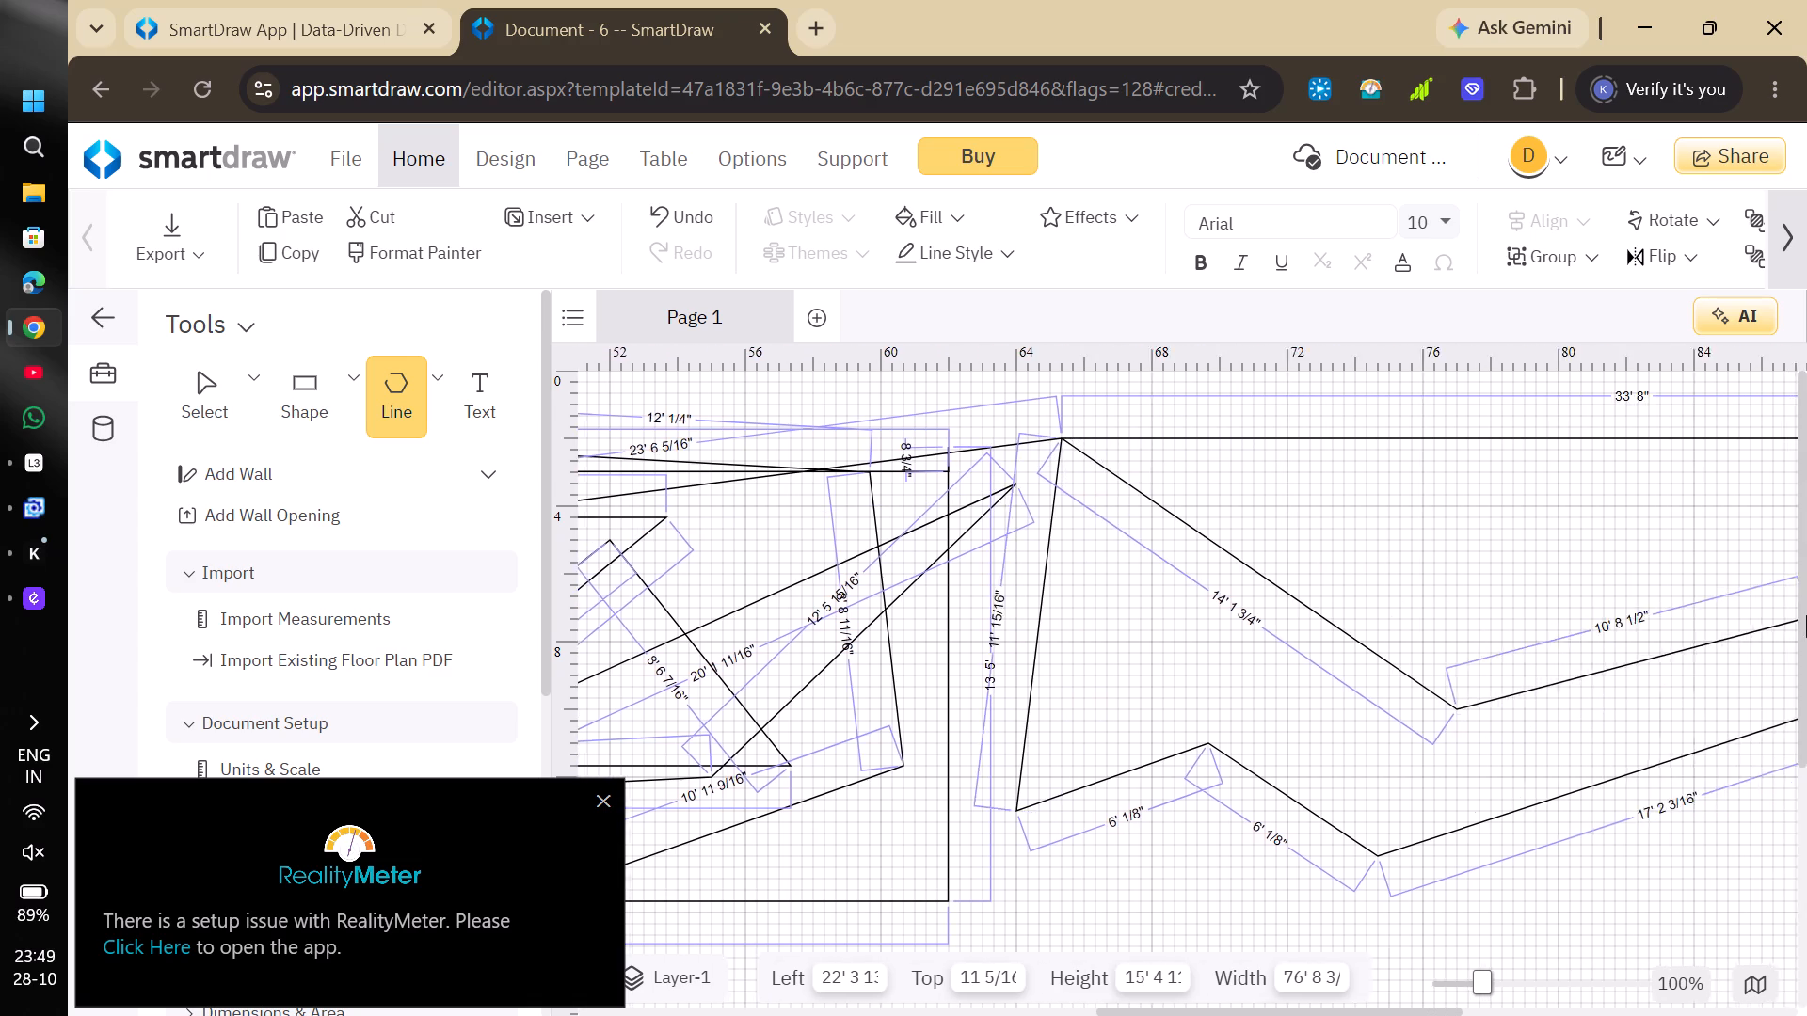
{"action": "left_click", "coordinate": [1540, 518]}
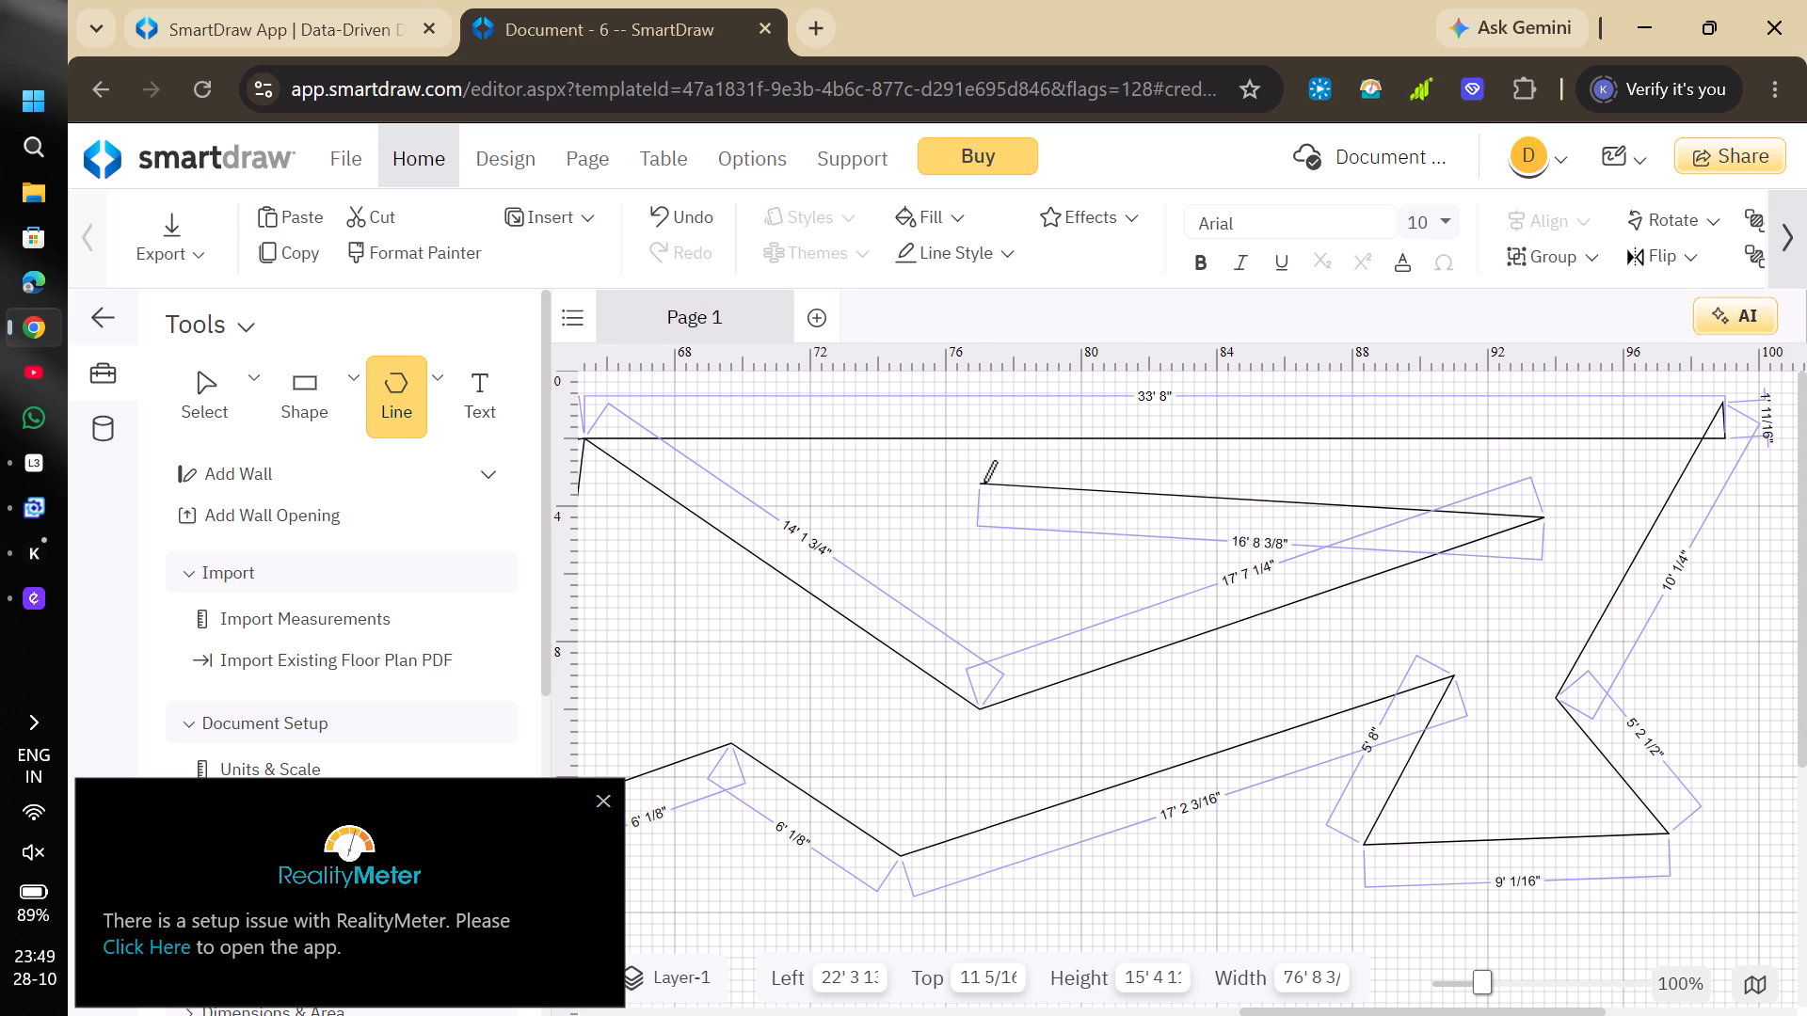
{"action": "left_click", "coordinate": [983, 483]}
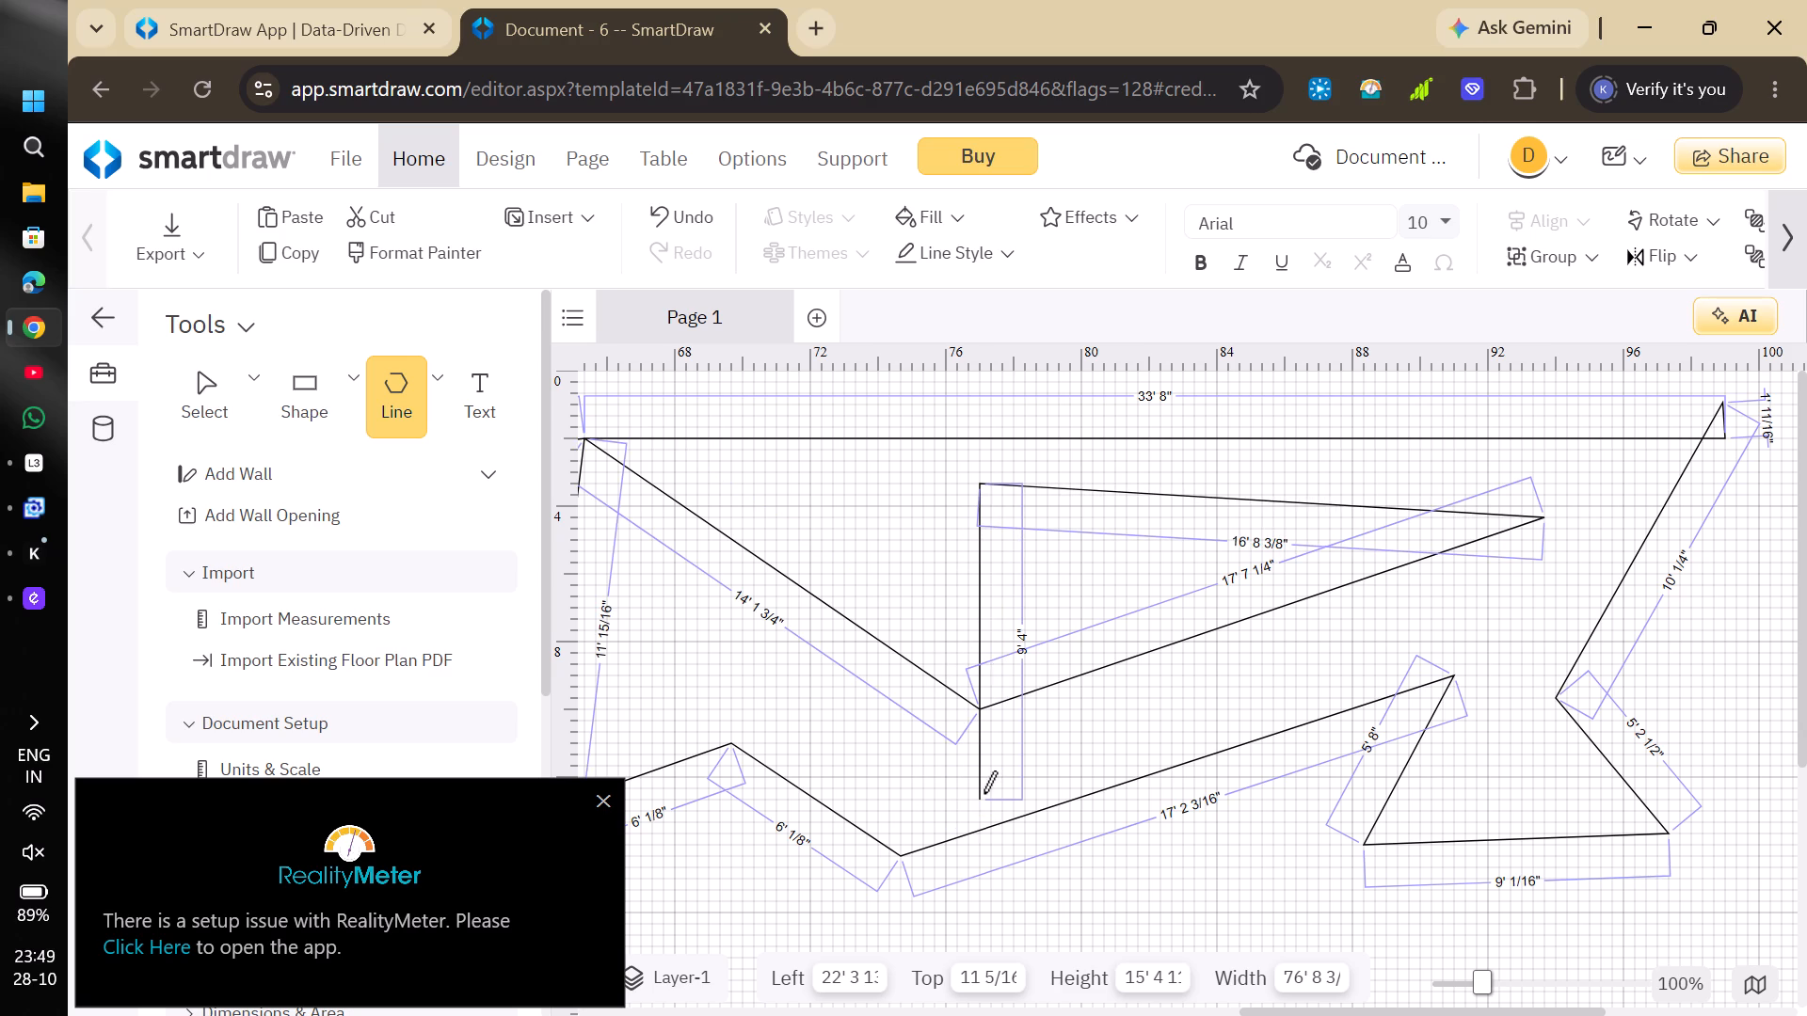
{"action": "left_click", "coordinate": [983, 793]}
{"action": "left_click", "coordinate": [1376, 655]}
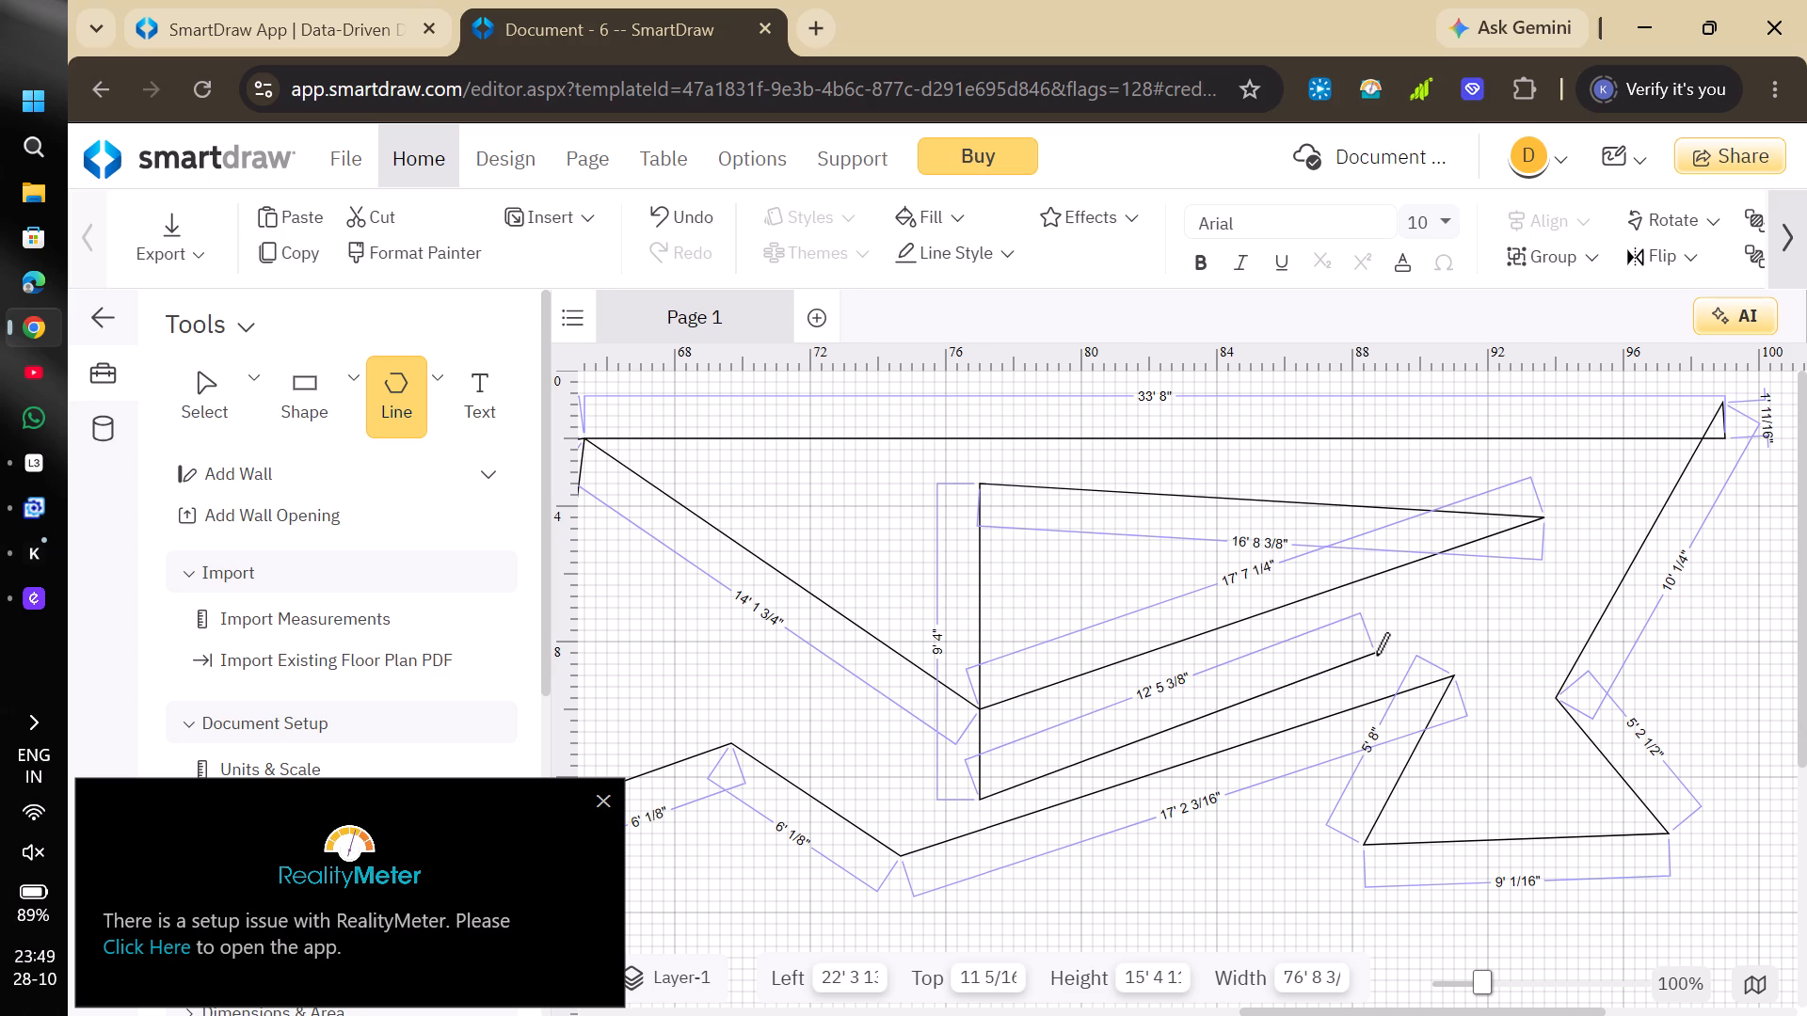
{"action": "left_click", "coordinate": [1562, 632]}
{"action": "left_click", "coordinate": [1474, 778]}
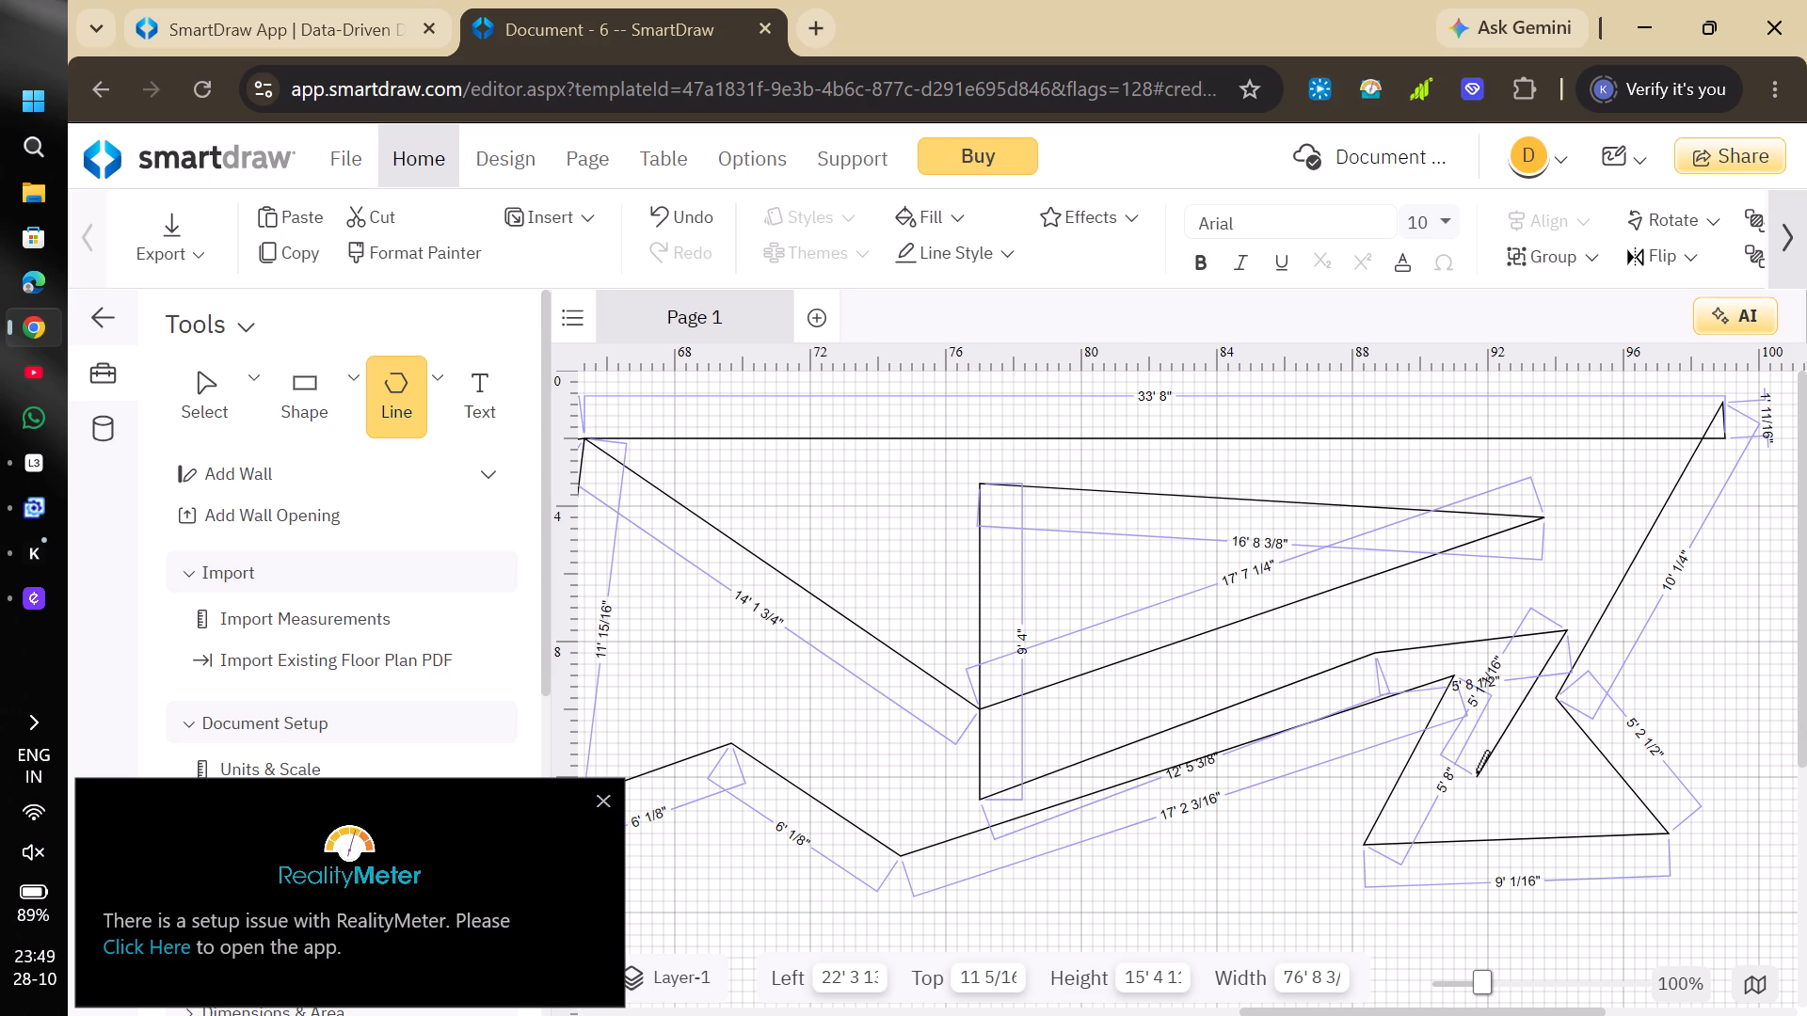
Extend the outline onward about 31' 10" and 5' 5", then back with segments about 11' 6", 8' 9", 8' 10", 9' 9" and 5' 8" long.
{"action": "left_click_drag", "start_coordinate": [1626, 465], "coordinate": [1806, 456]}
{"action": "left_click", "coordinate": [1806, 456]}
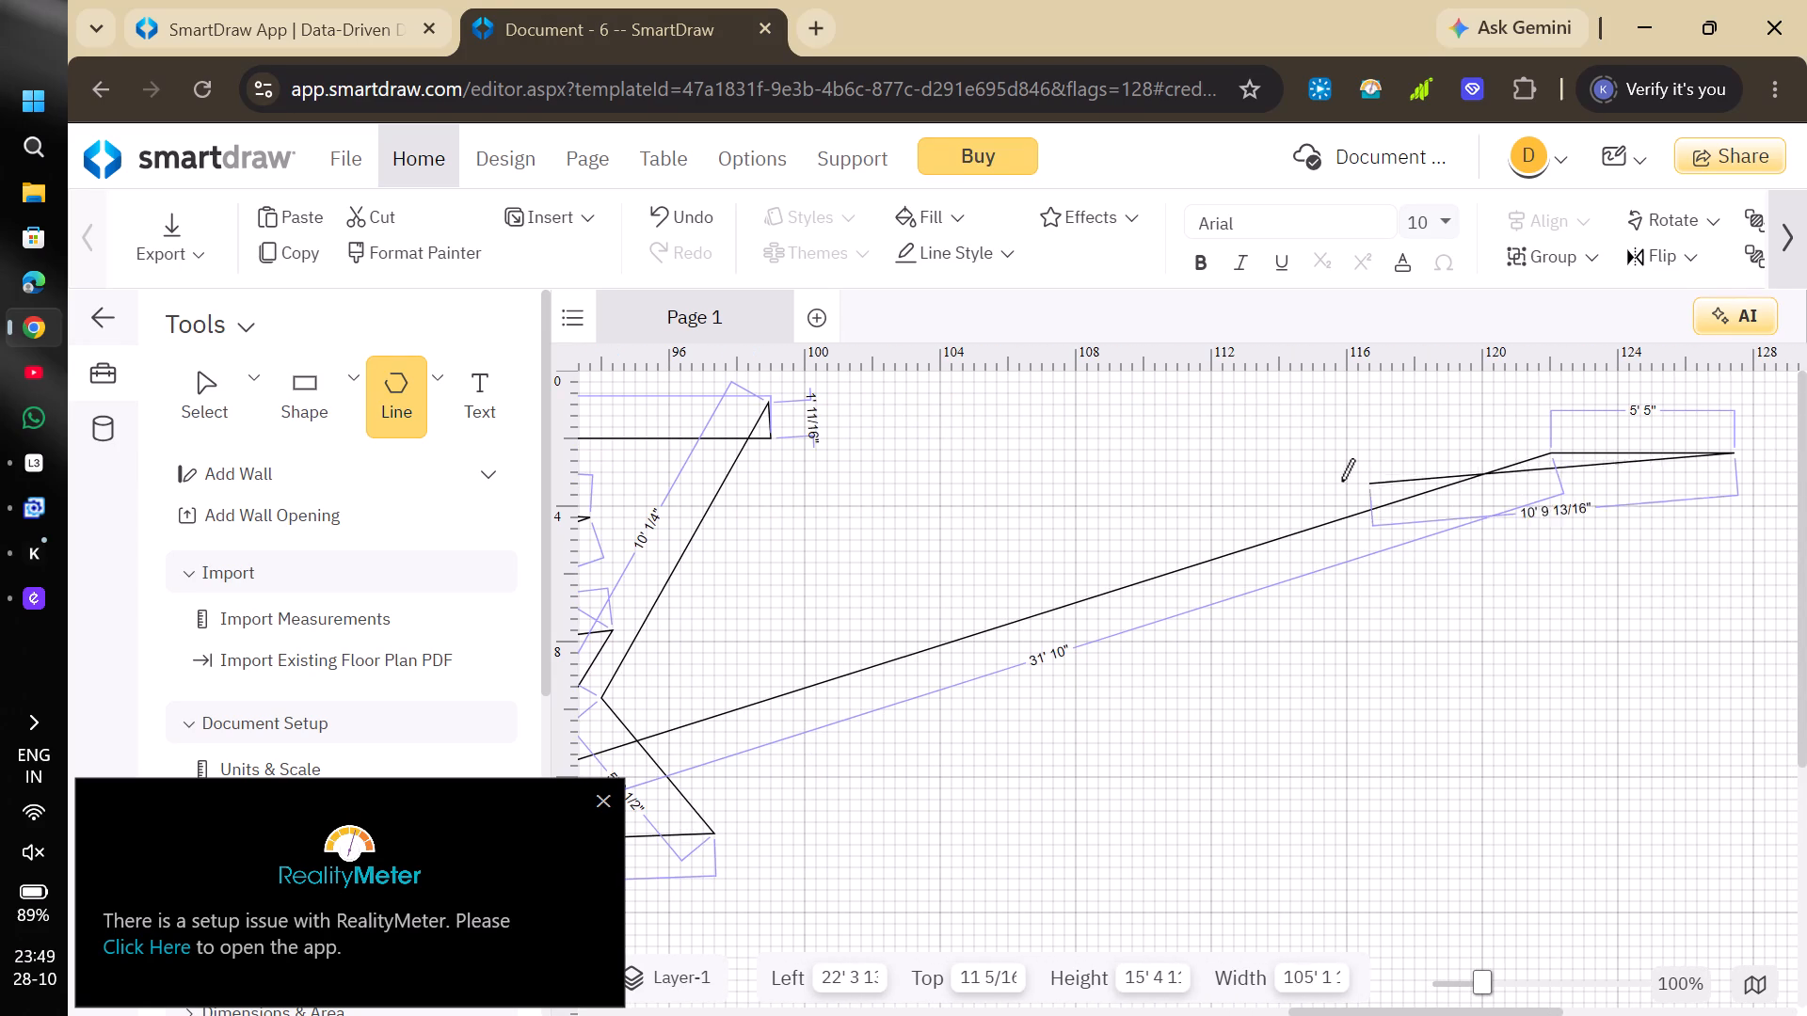
{"action": "left_click", "coordinate": [1341, 481]}
{"action": "left_click", "coordinate": [1055, 454]}
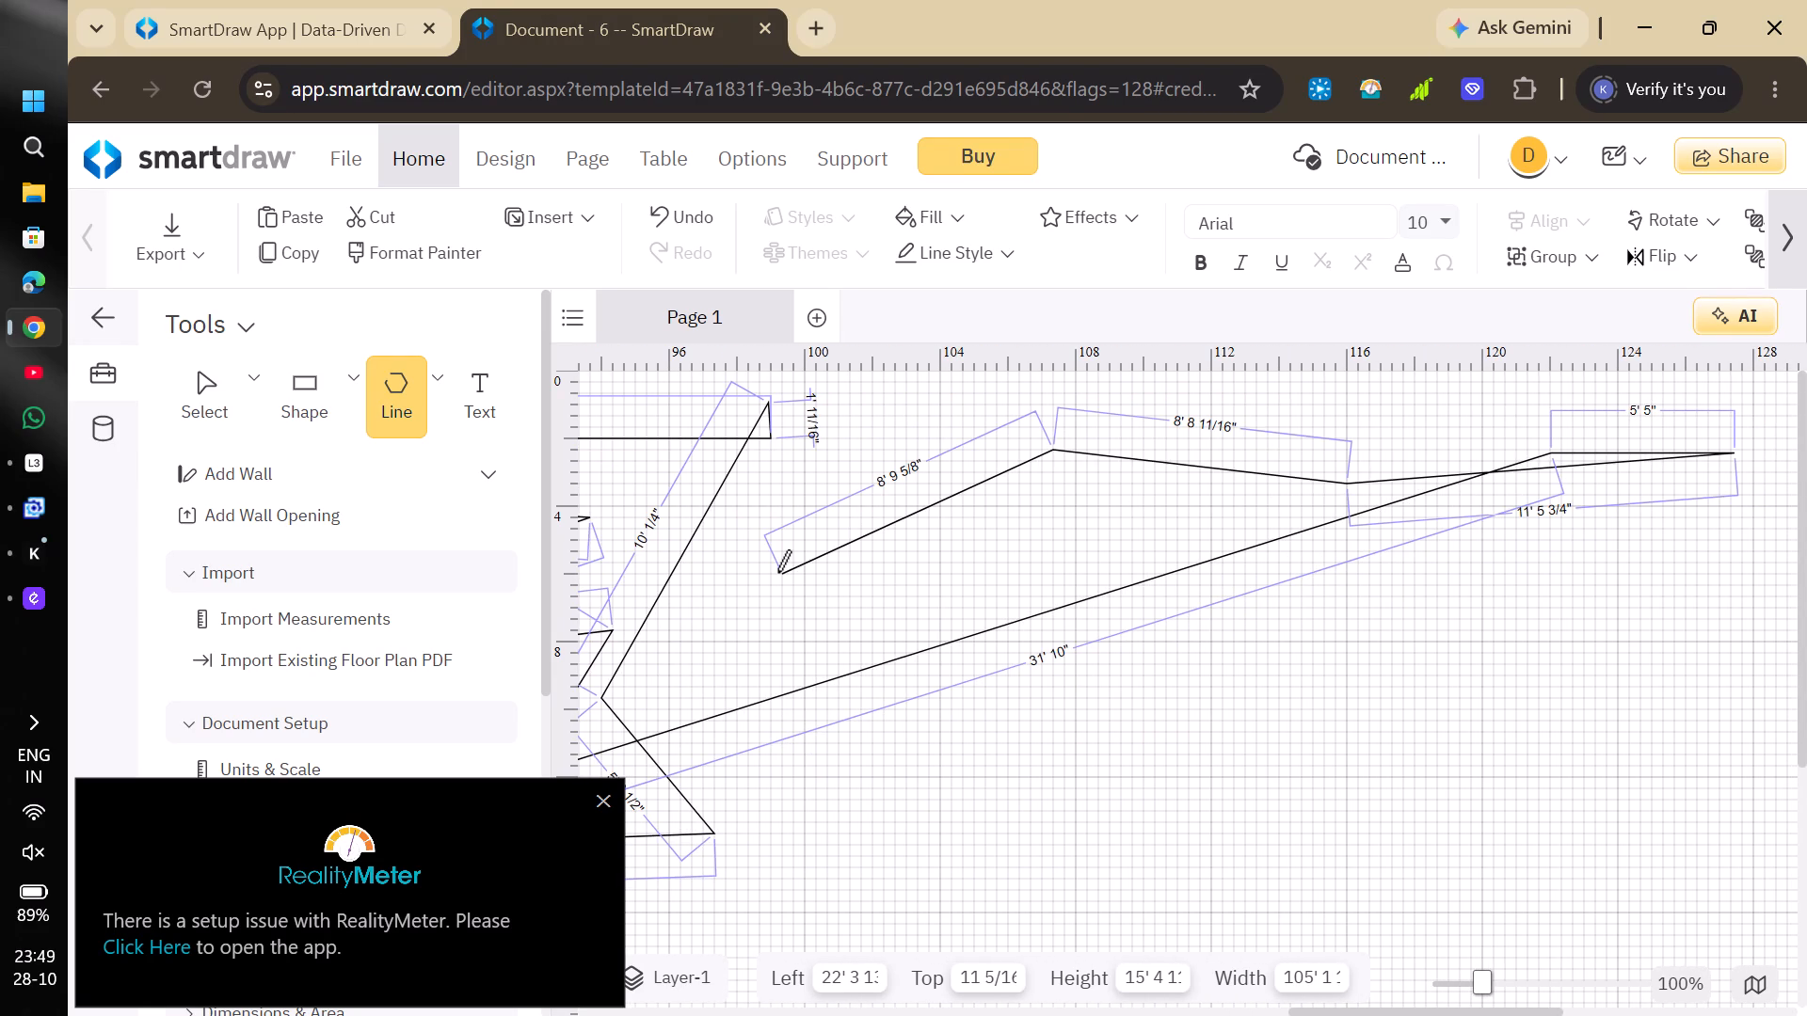
{"action": "left_click", "coordinate": [777, 572]}
{"action": "left_click", "coordinate": [1041, 772]}
{"action": "left_click", "coordinate": [1066, 580]}
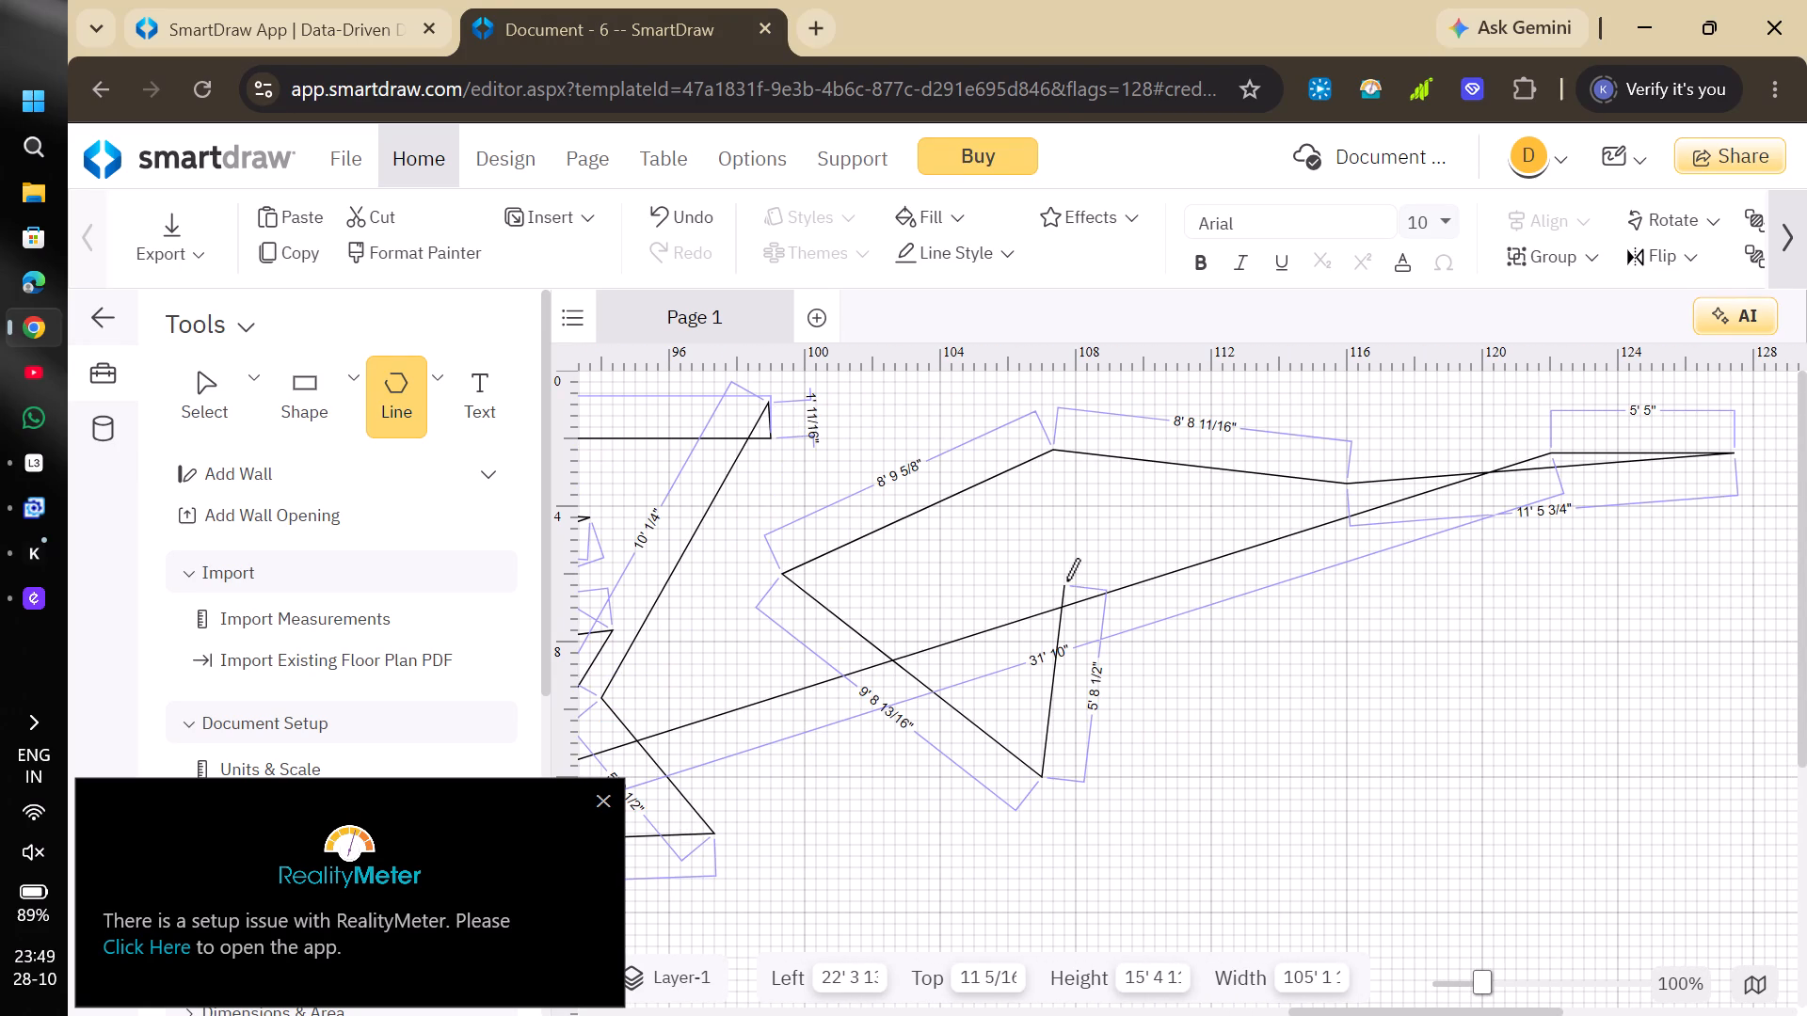
Add crossing segments to this end of the outline, including ones about 12' 2", 8', 9' 9", 8' 6", 12' 4", 9' 5" and 14' 2" long.
{"action": "left_click", "coordinate": [1453, 735]}
{"action": "left_click", "coordinate": [1655, 549]}
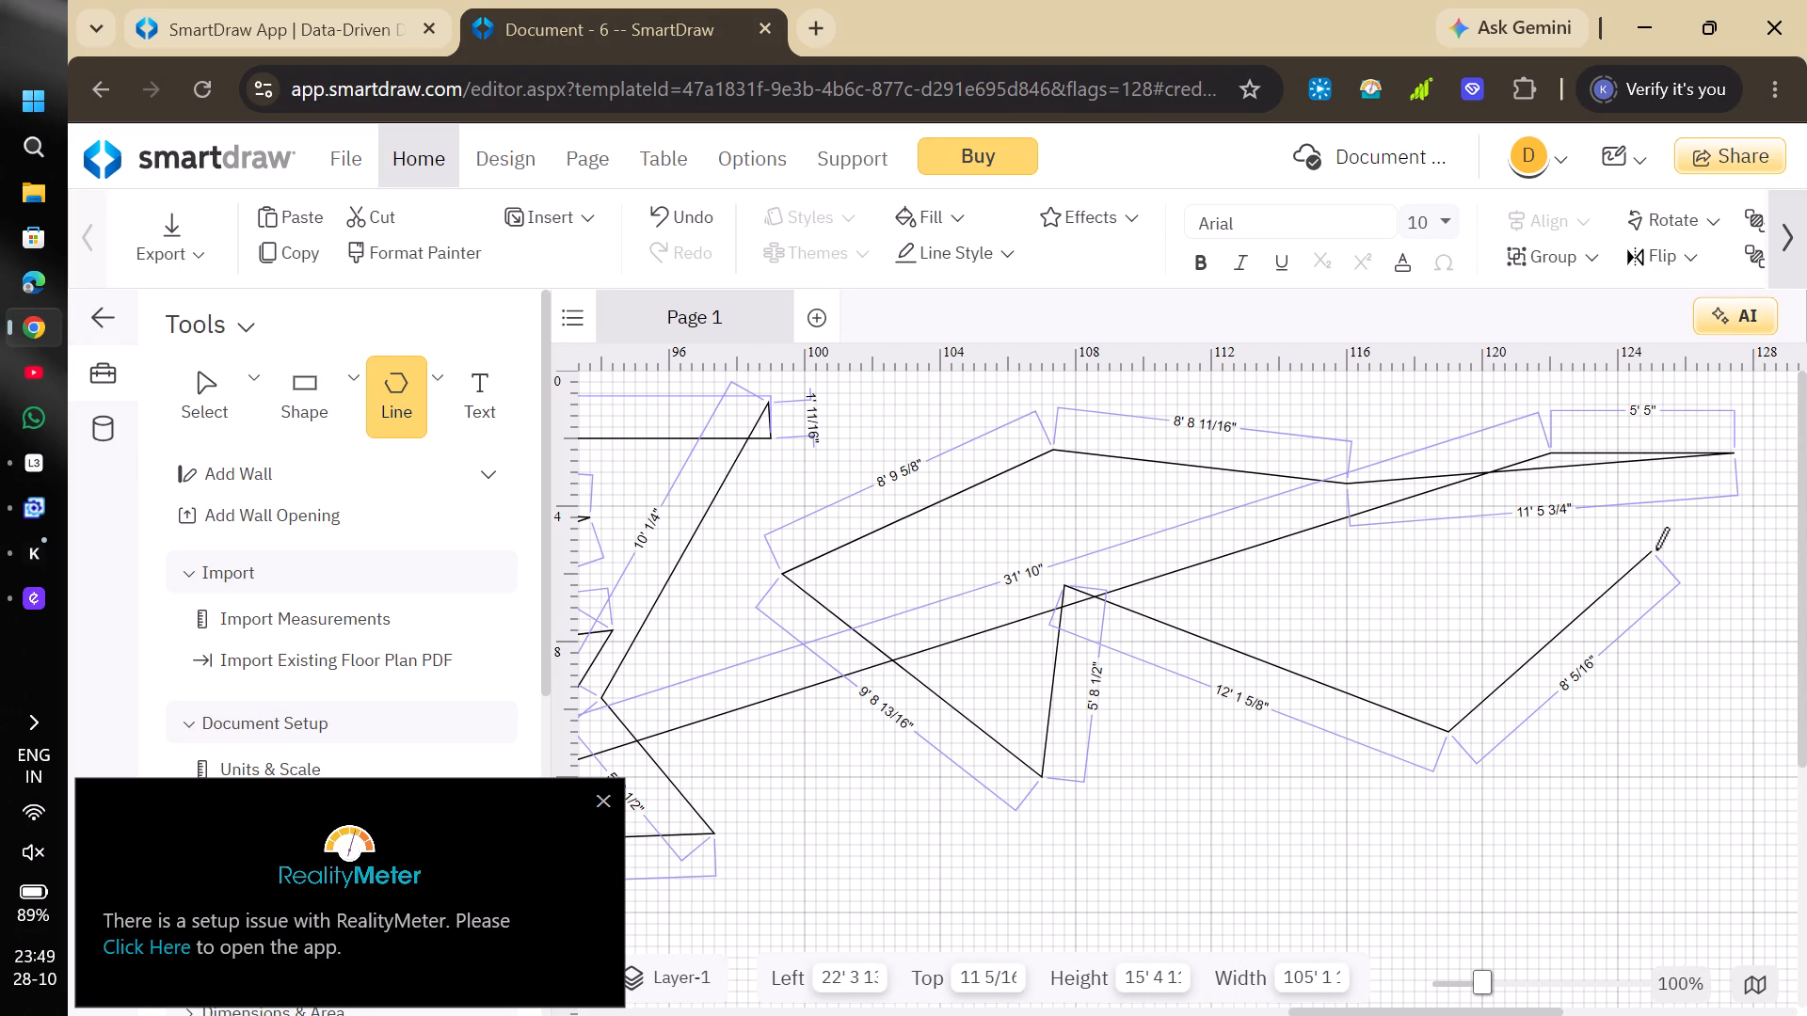
{"action": "left_click", "coordinate": [1324, 518]}
{"action": "left_click", "coordinate": [1335, 719]}
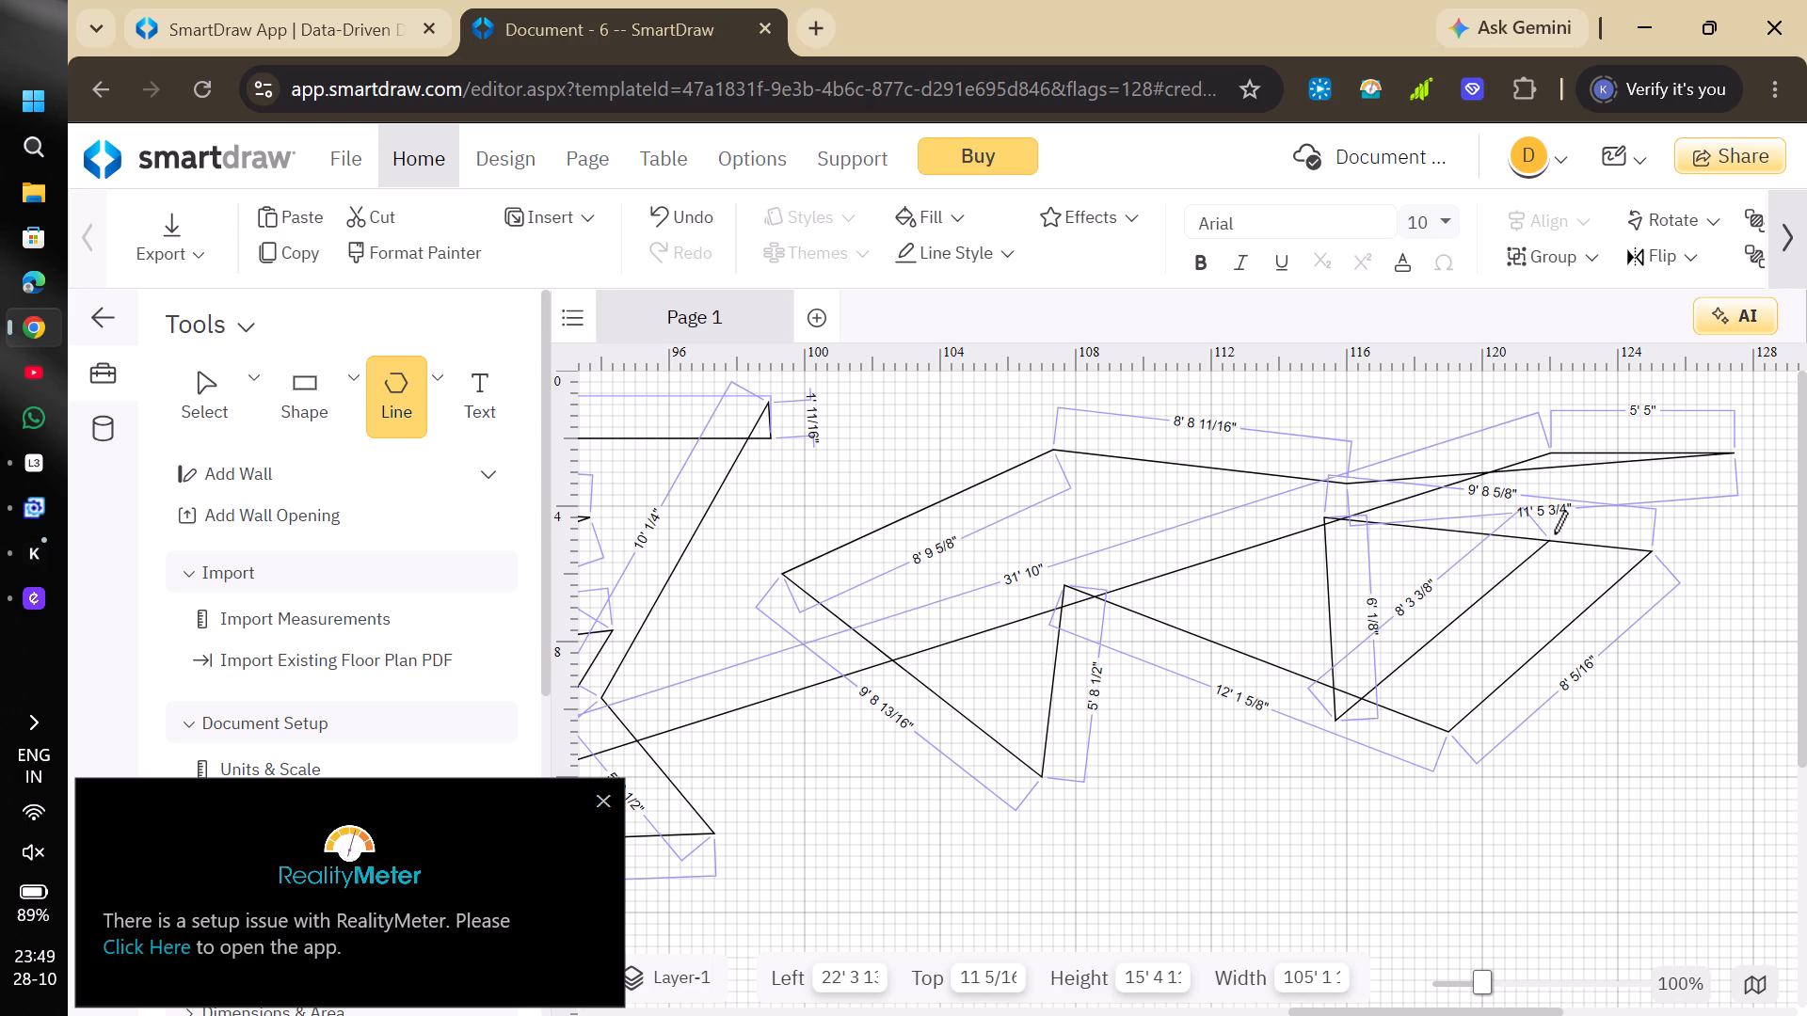
{"action": "left_click", "coordinate": [1554, 533]}
{"action": "left_click", "coordinate": [1695, 791]}
{"action": "left_click", "coordinate": [1274, 783]}
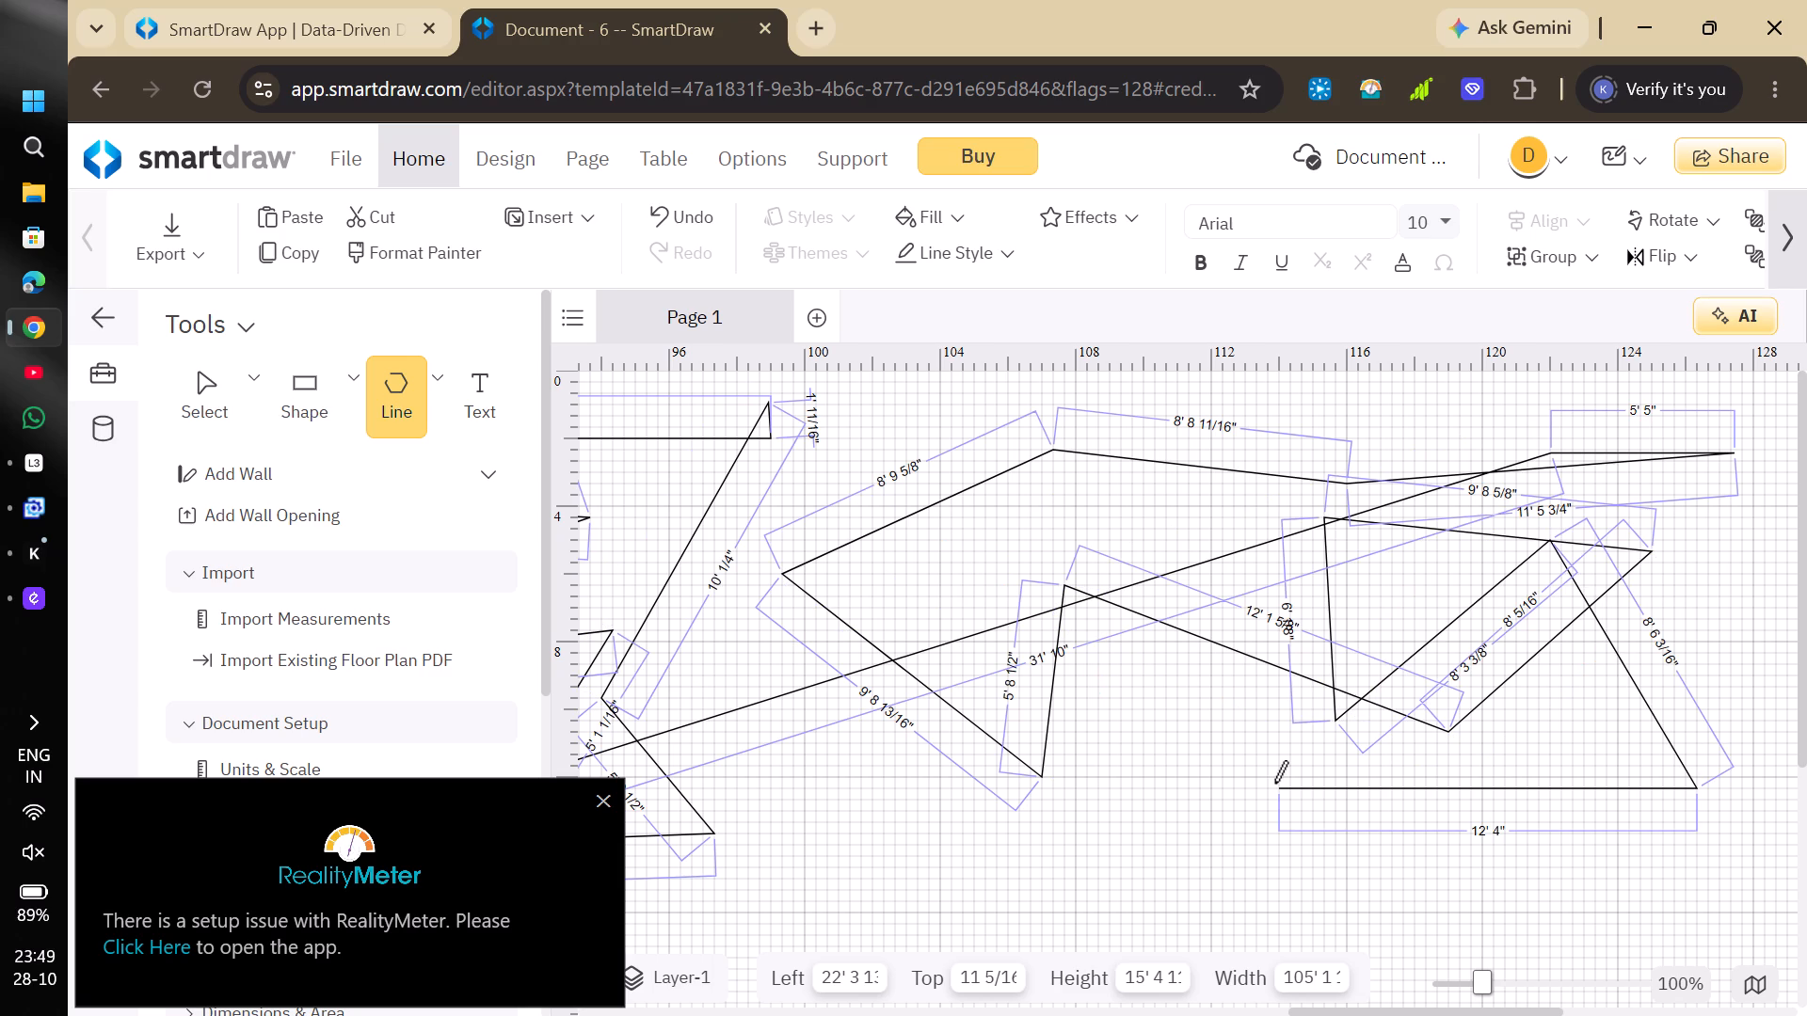
{"action": "left_click", "coordinate": [1130, 504]}
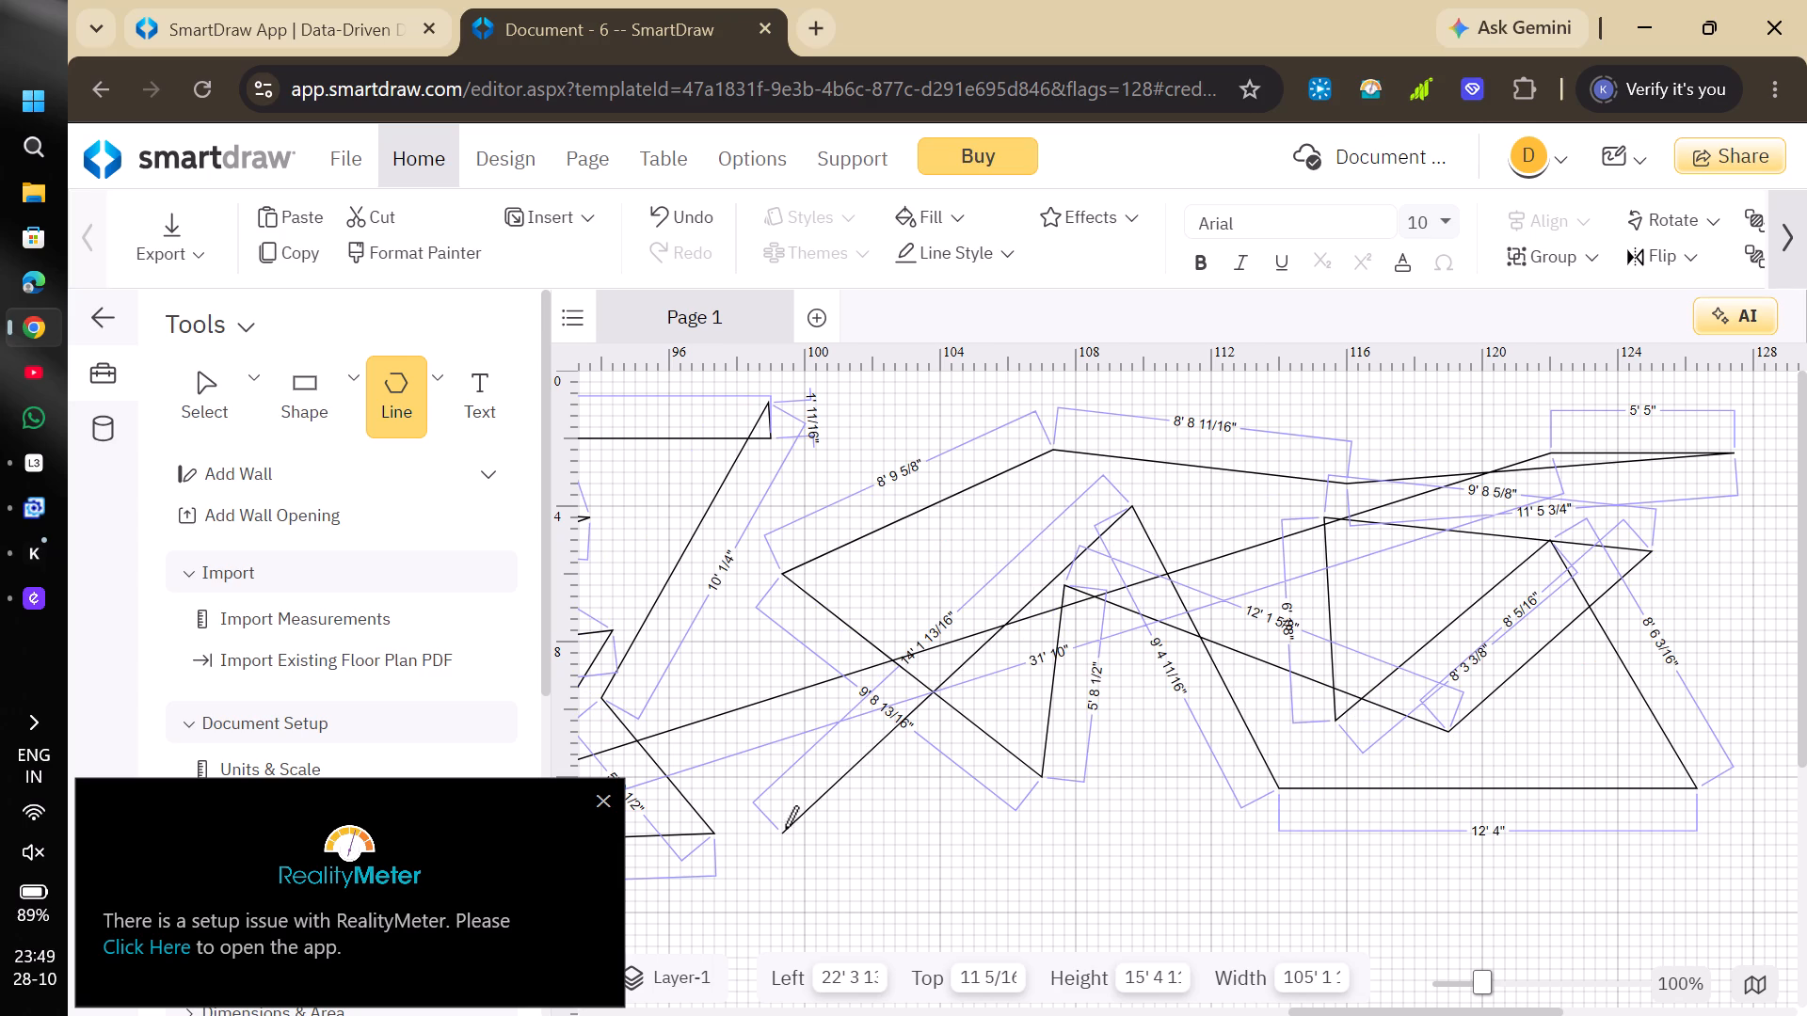
{"action": "left_click", "coordinate": [785, 828]}
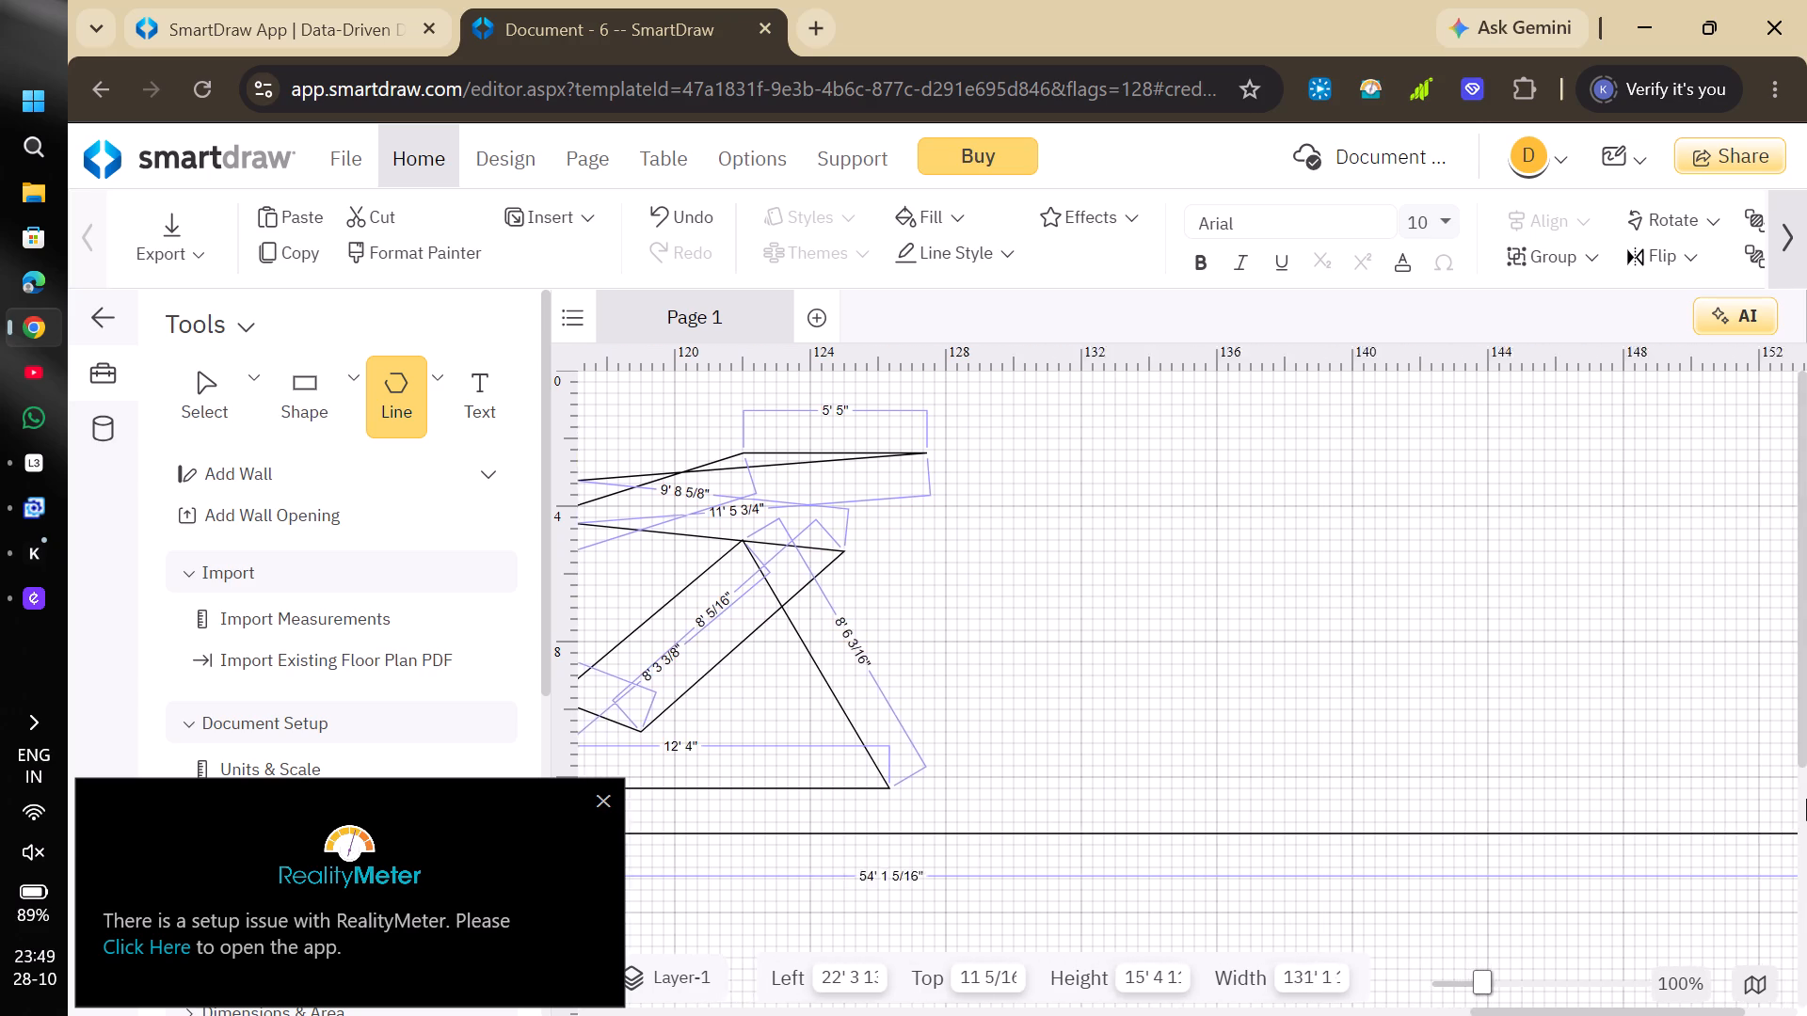
Extend the baseline to about 63' 4", up with an 11' 3" edge, back about 14' 3", around a 4' 4" by 2' 4" notch, and 4' onward.
{"action": "left_click", "coordinate": [1751, 796]}
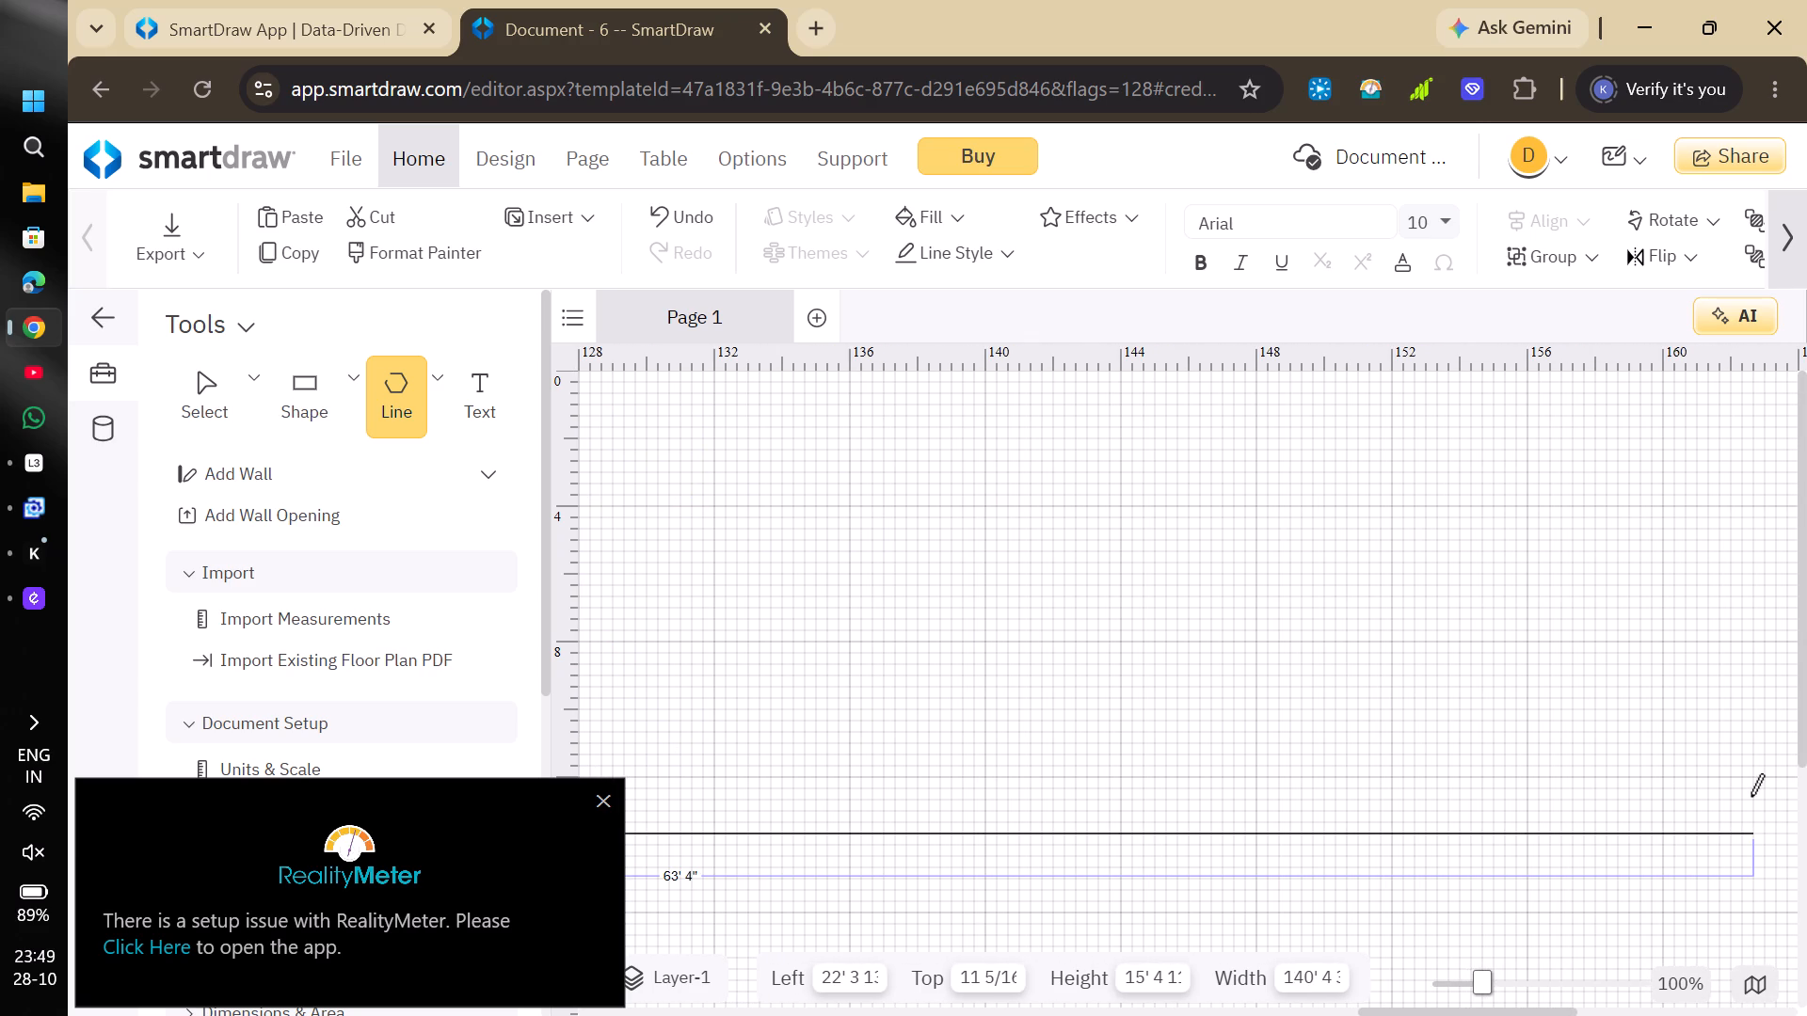
{"action": "left_click", "coordinate": [1740, 411]}
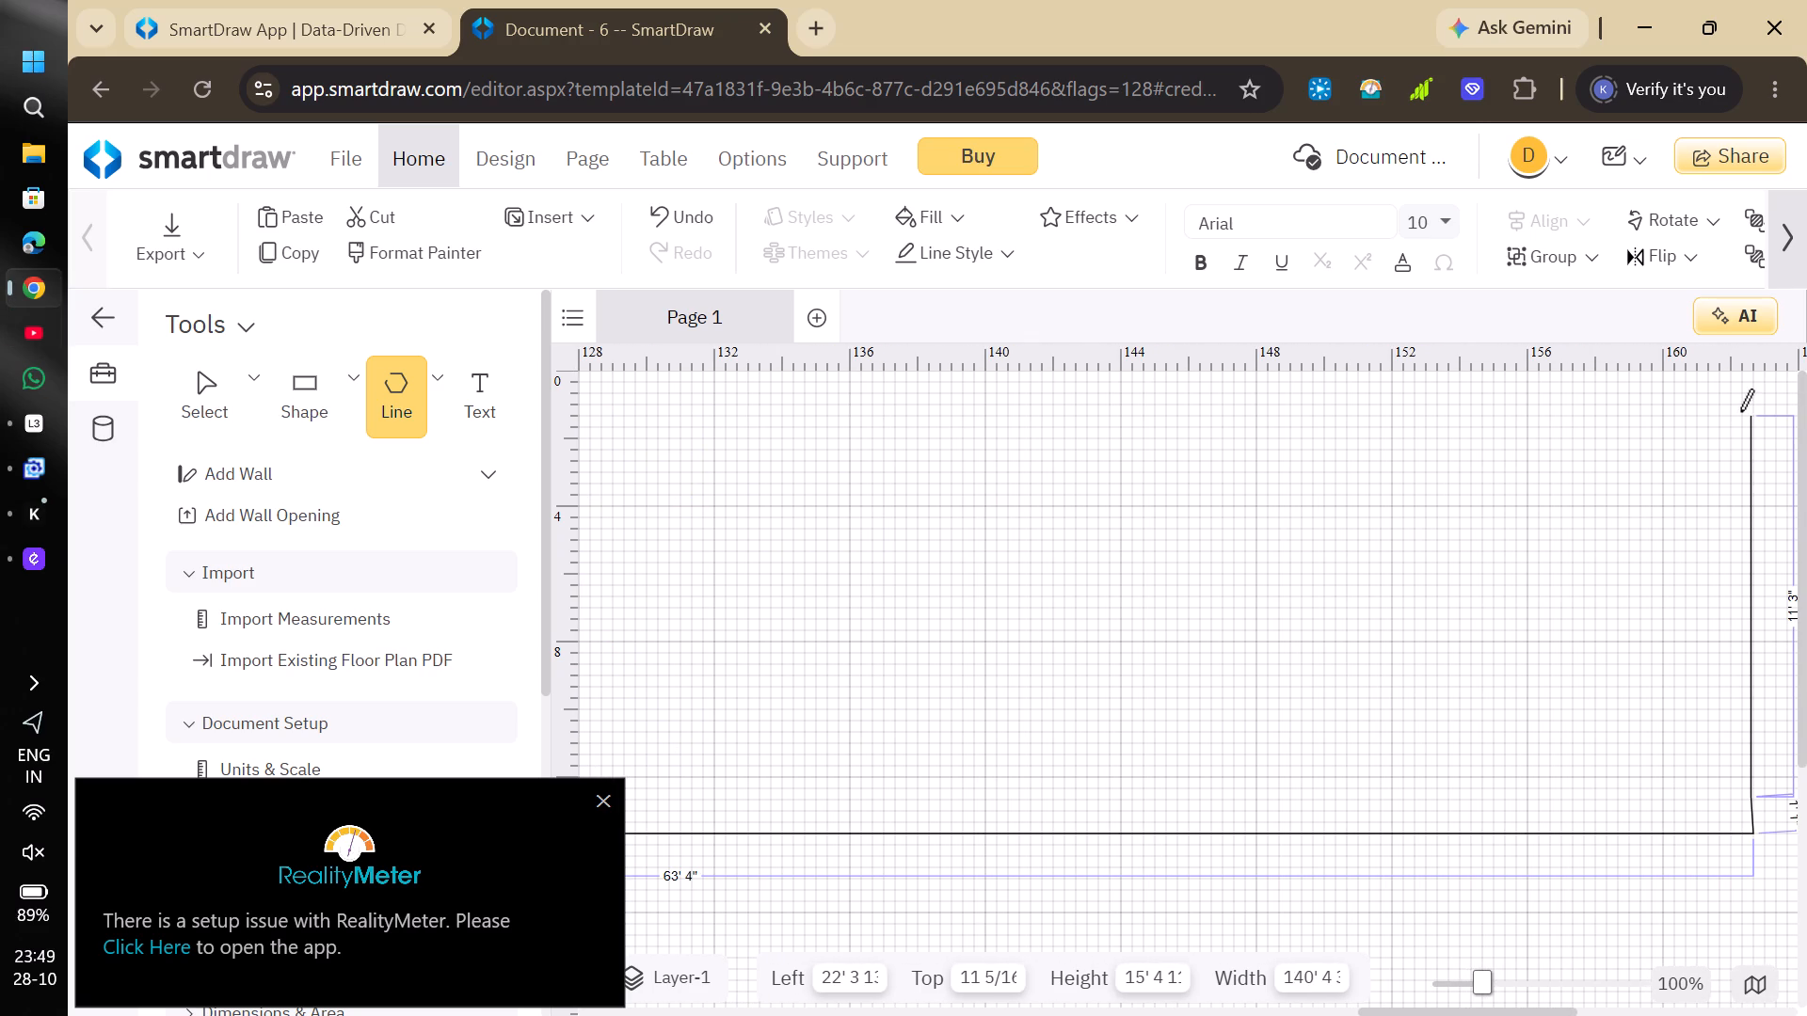
{"action": "left_click", "coordinate": [1271, 408]}
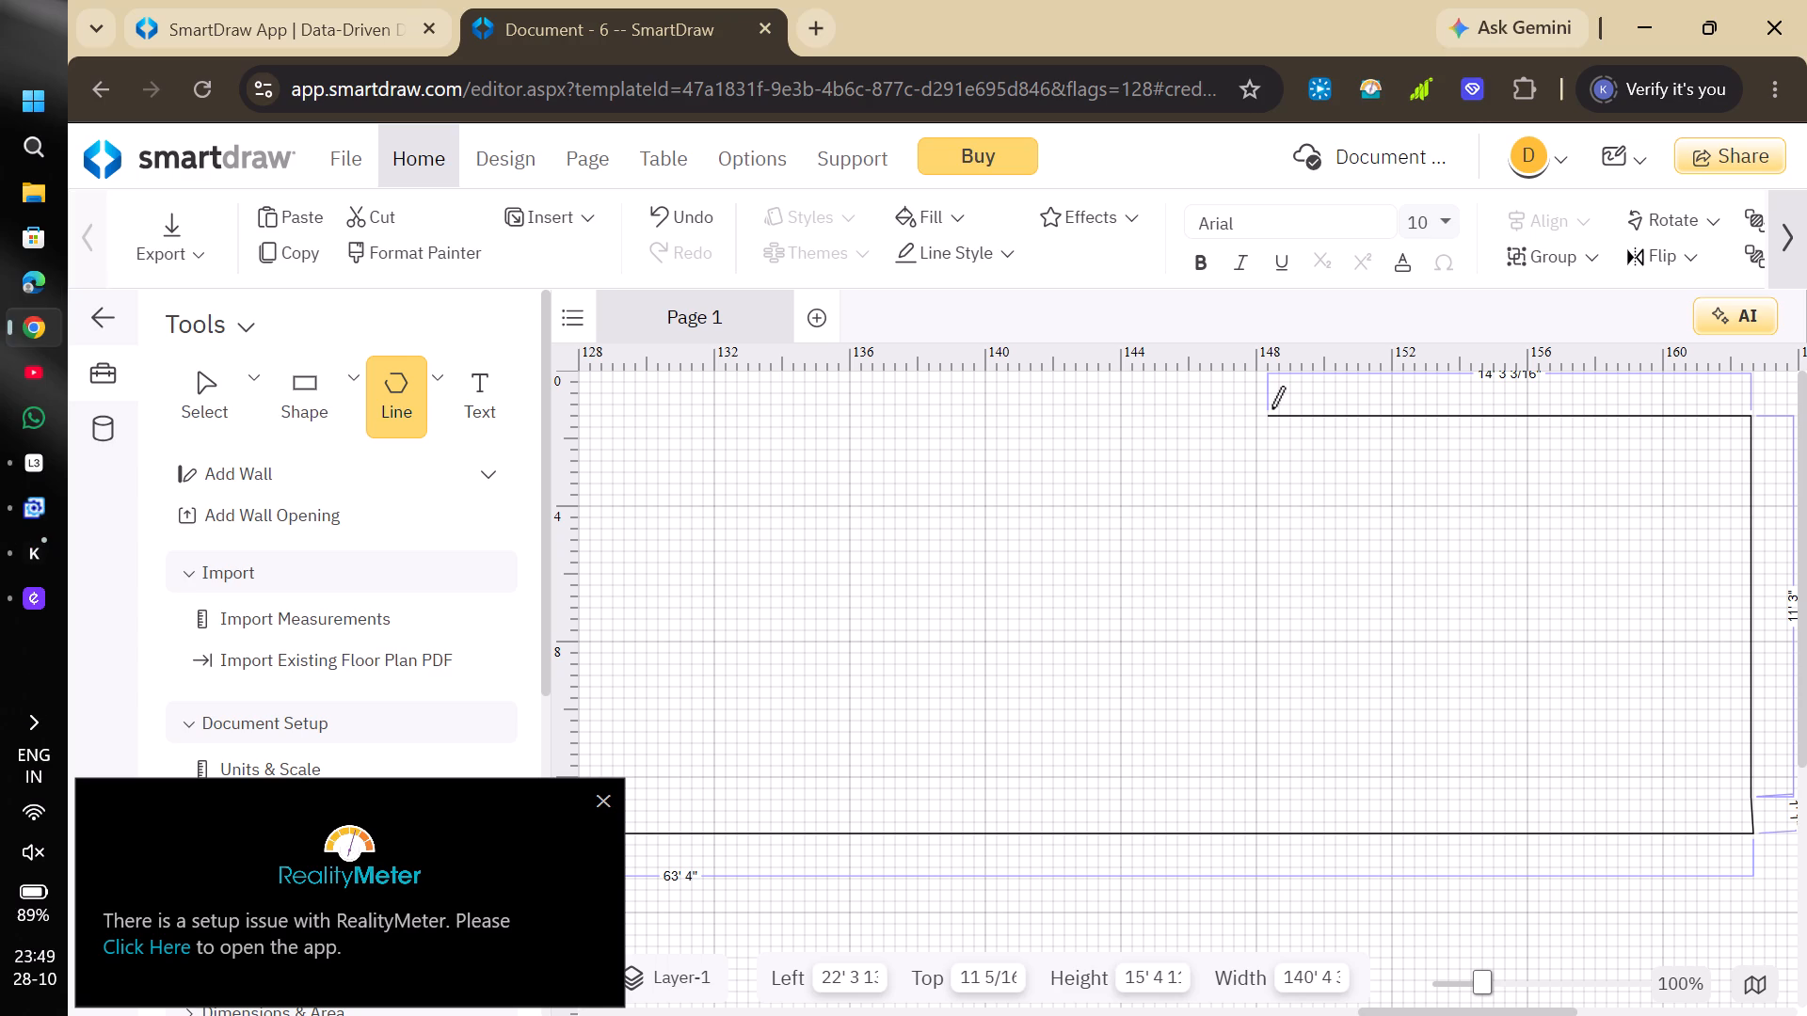
{"action": "left_click", "coordinate": [1265, 496]}
{"action": "left_click", "coordinate": [1124, 496]}
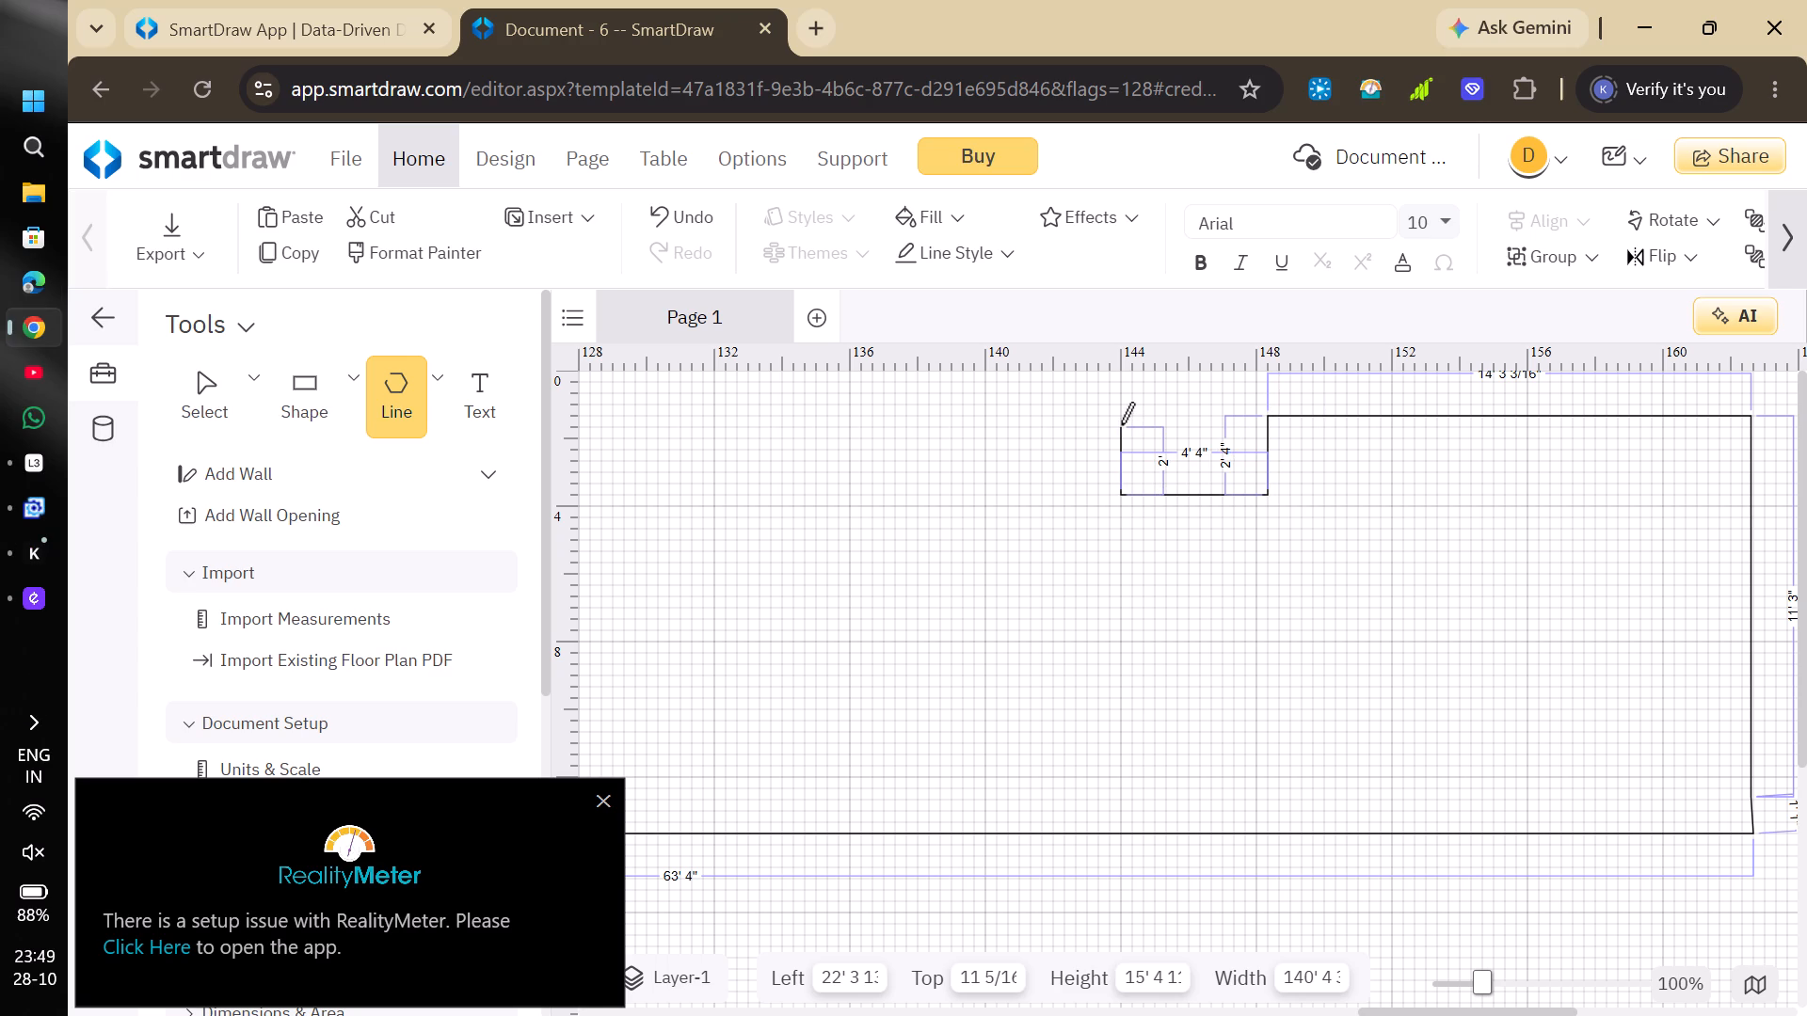
{"action": "left_click", "coordinate": [1121, 419]}
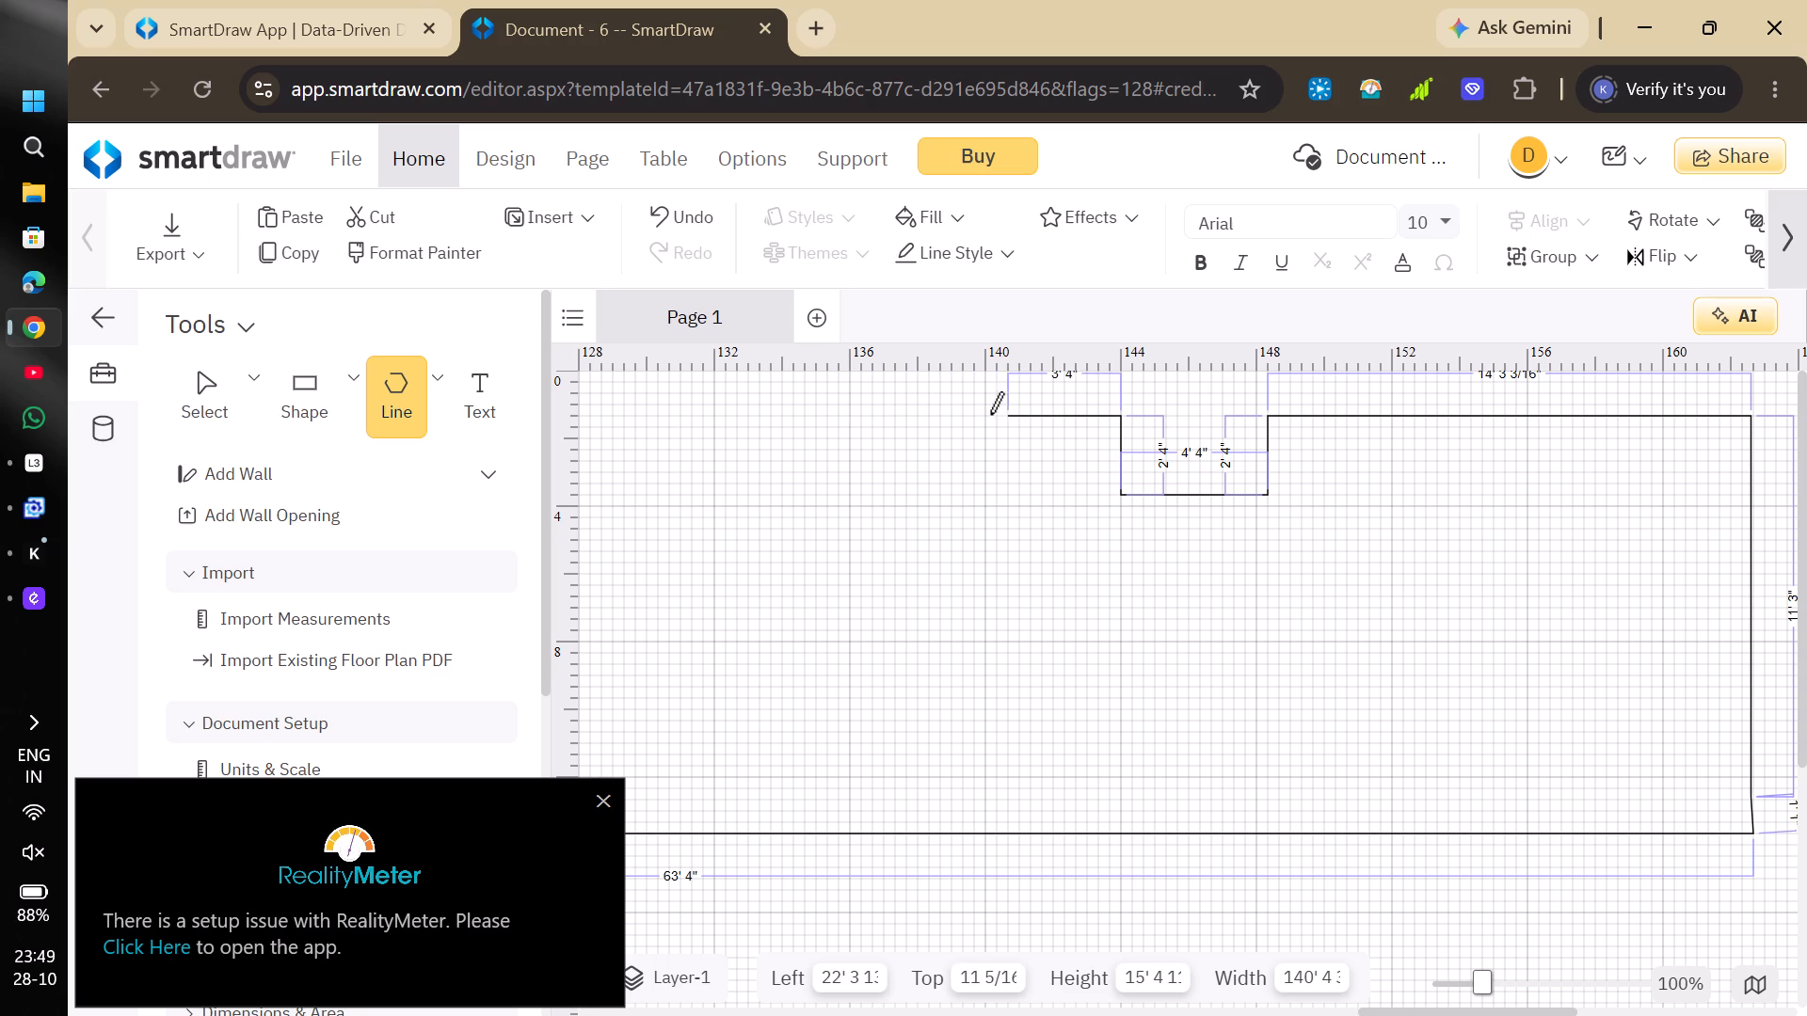
{"action": "left_click", "coordinate": [989, 413]}
Add a notch about 4' wide and 6' 8" deep, a 7' 4" top edge and a 12' 4" side down to the baseline; dismiss the RealityMeter notice.
{"action": "left_click", "coordinate": [982, 637]}
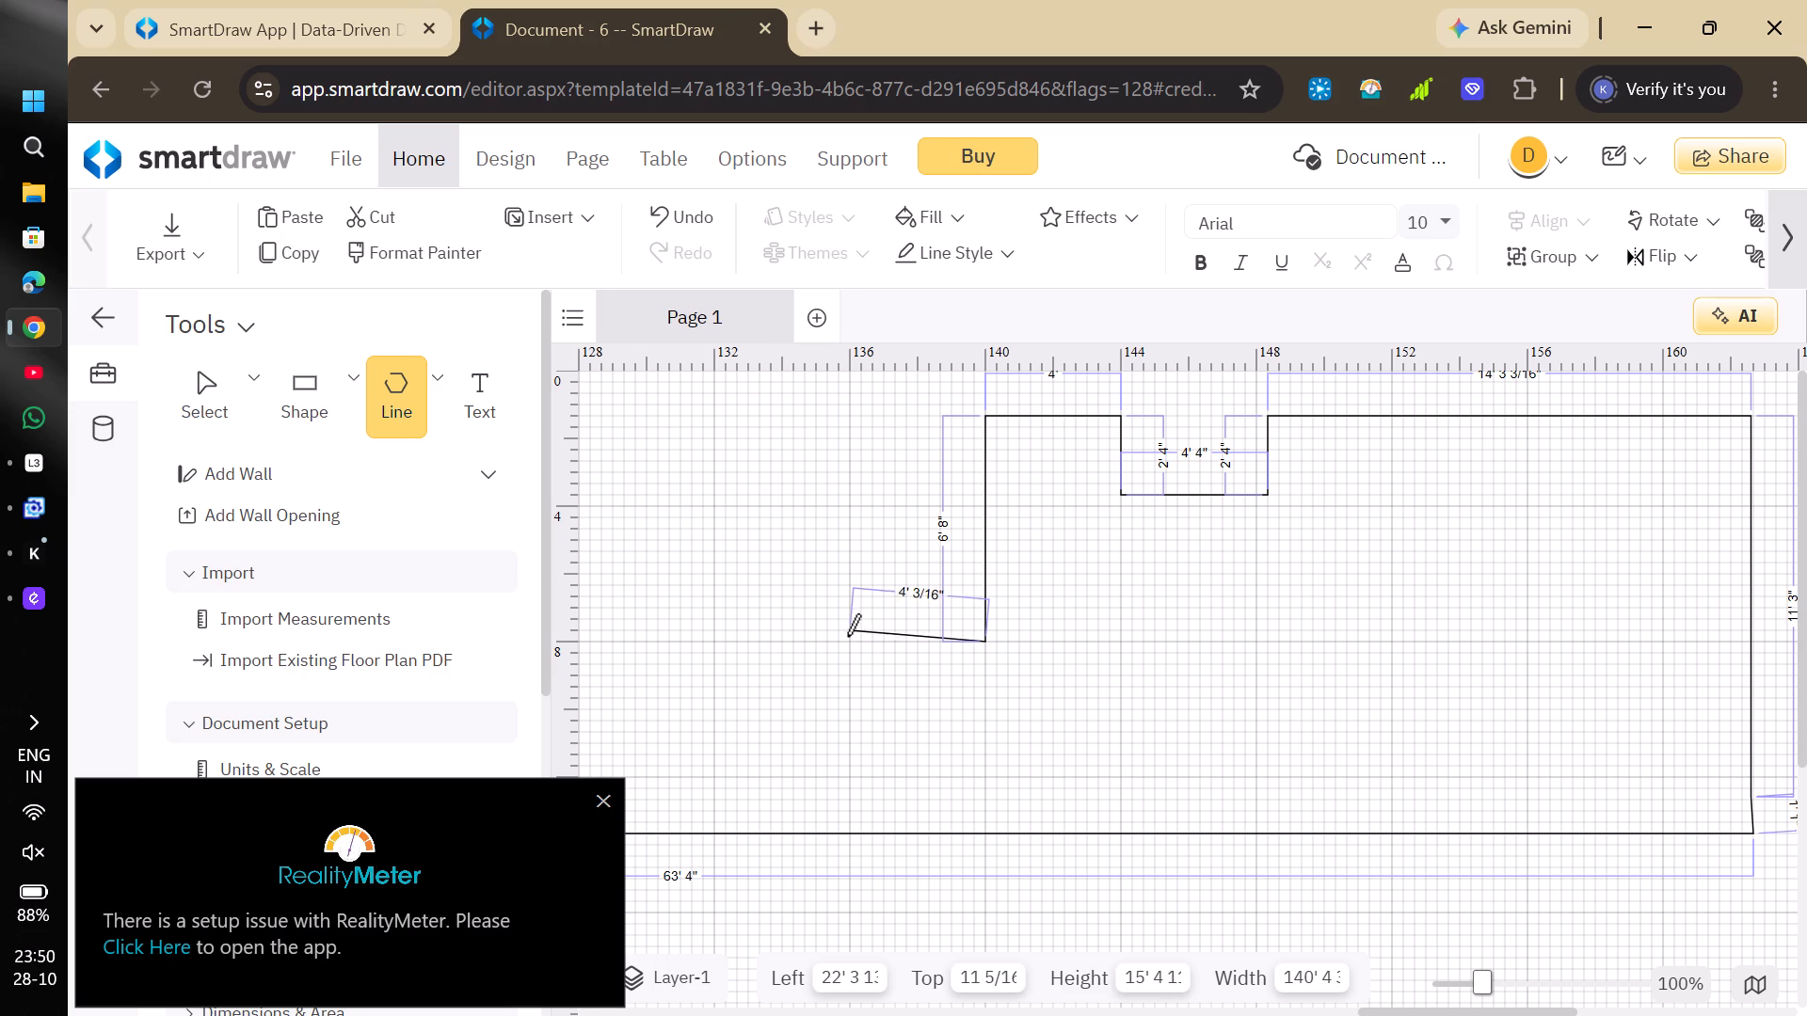
{"action": "left_click", "coordinate": [847, 636]}
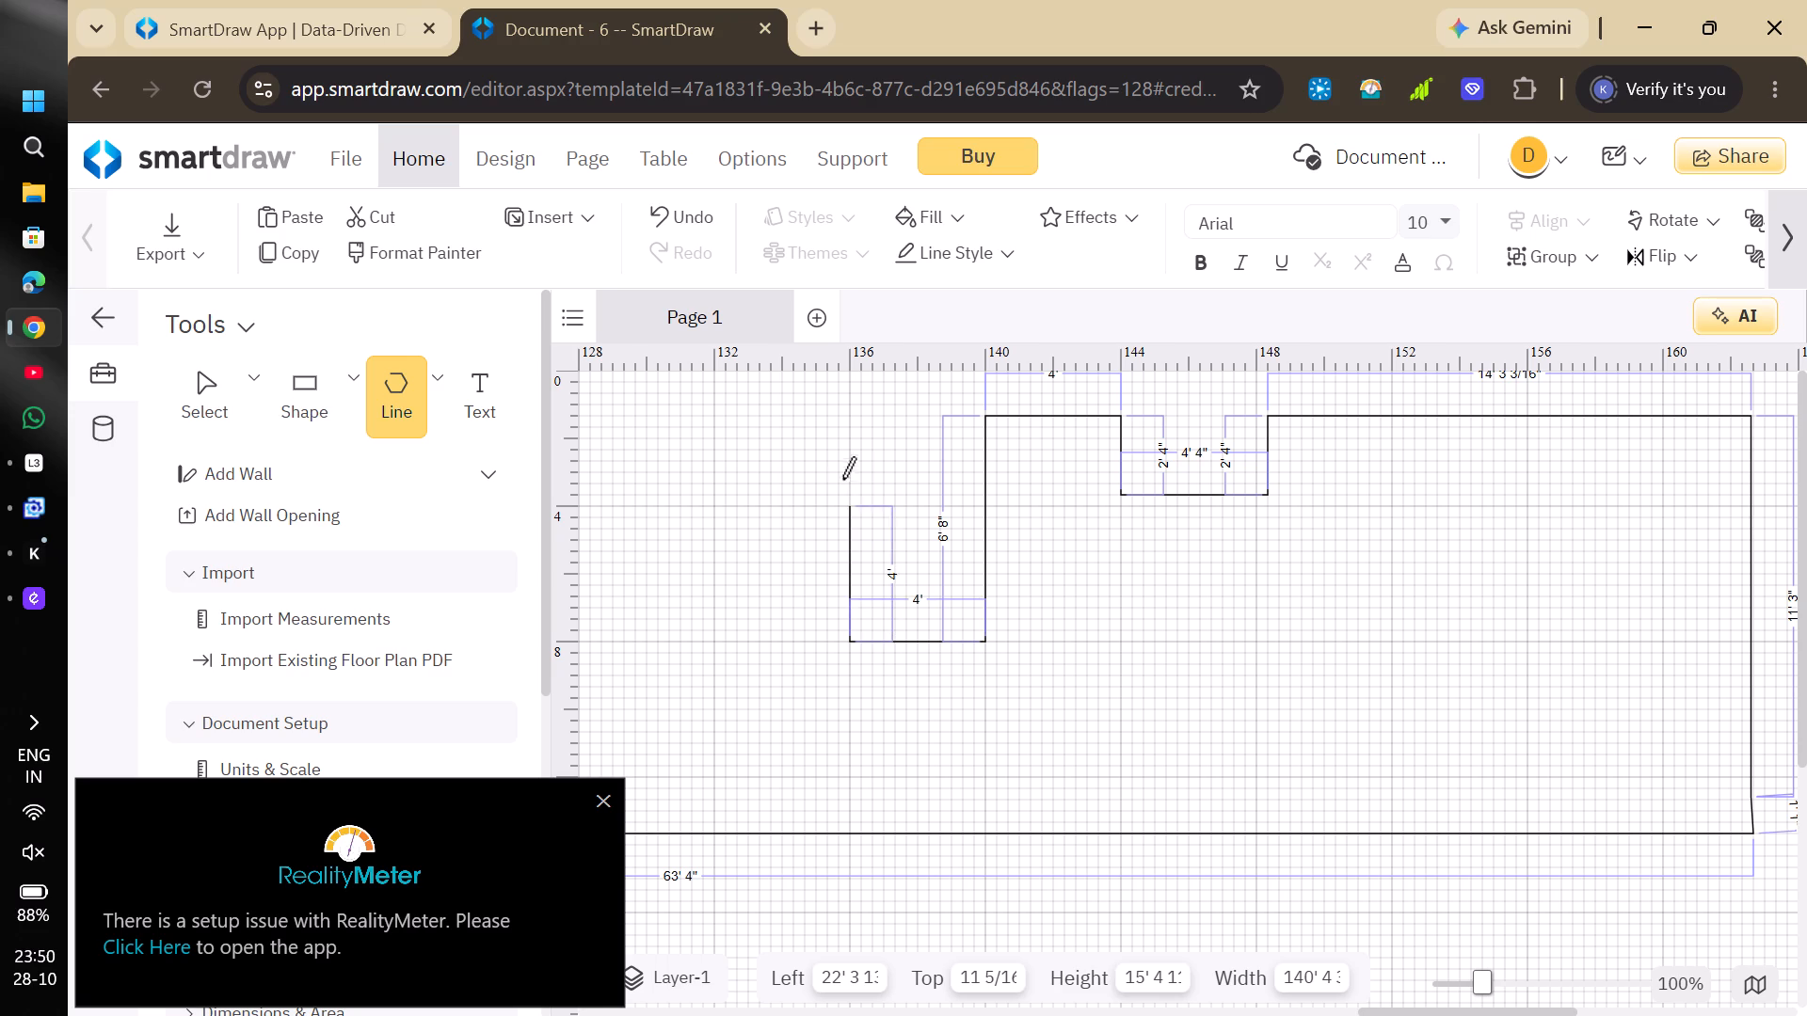
{"action": "left_click", "coordinate": [849, 419]}
{"action": "left_click", "coordinate": [602, 409]}
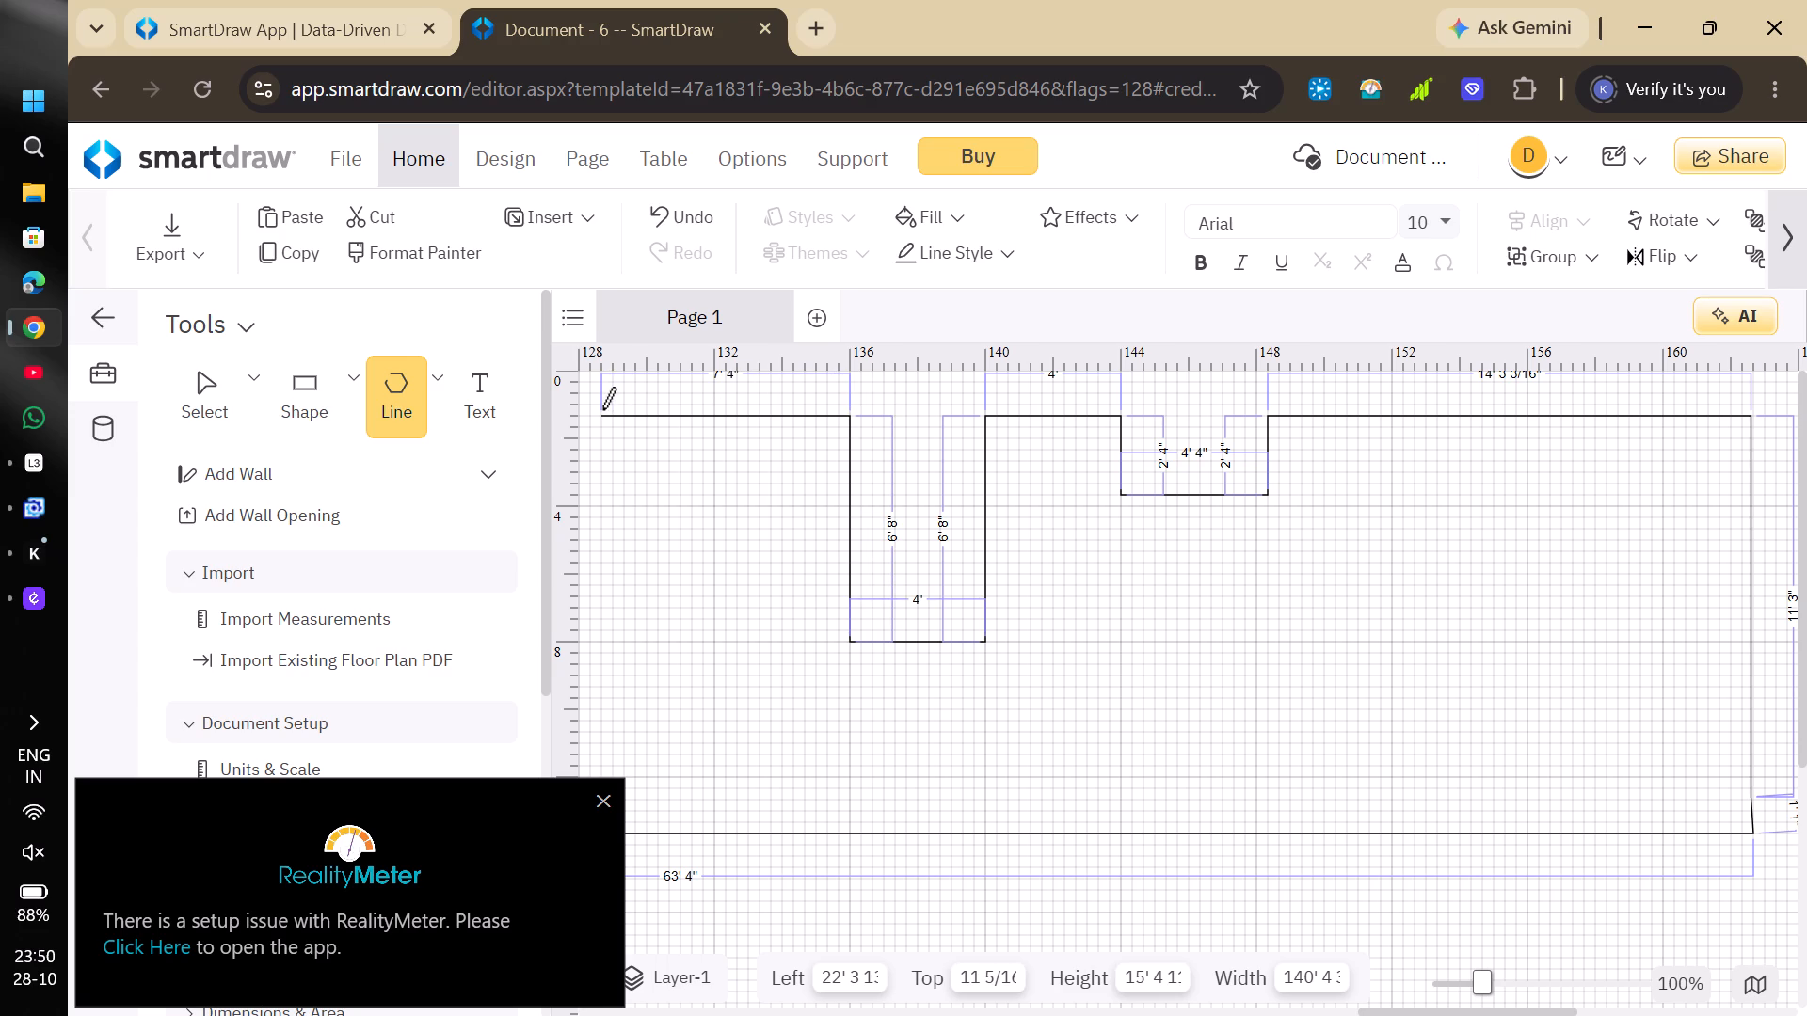
{"action": "left_click", "coordinate": [674, 830]}
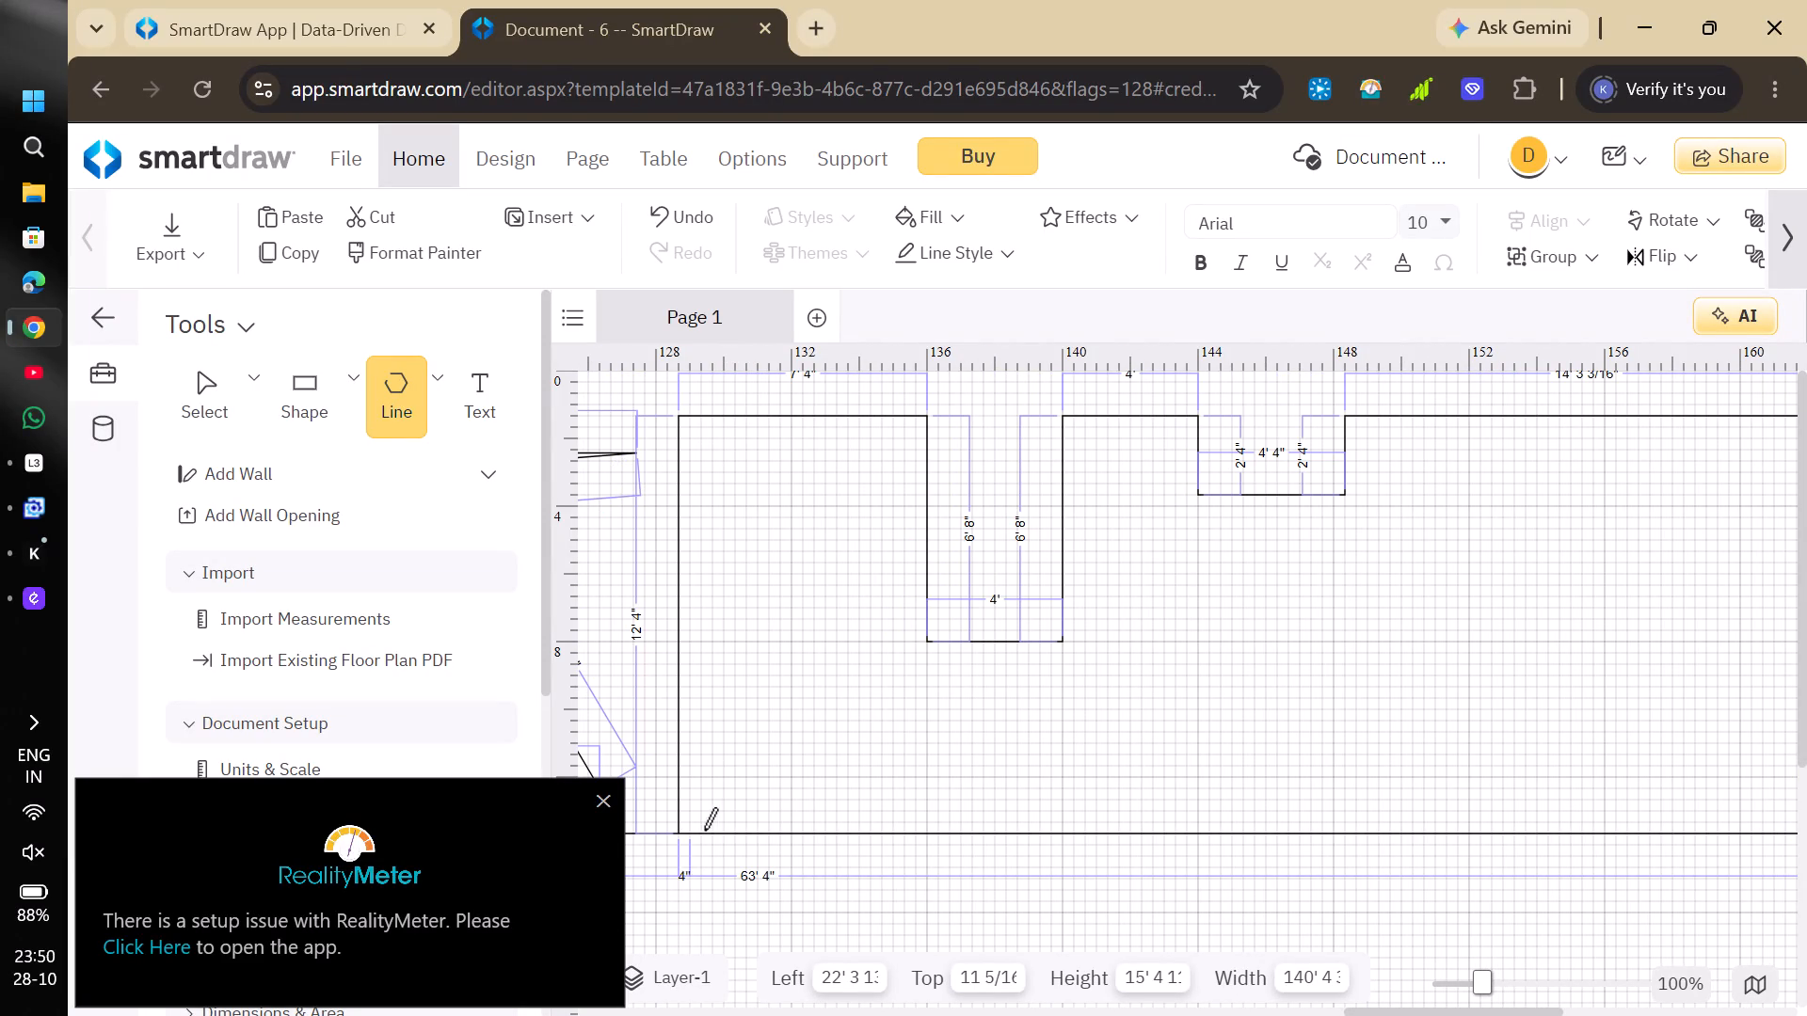
{"action": "left_click", "coordinate": [613, 802]}
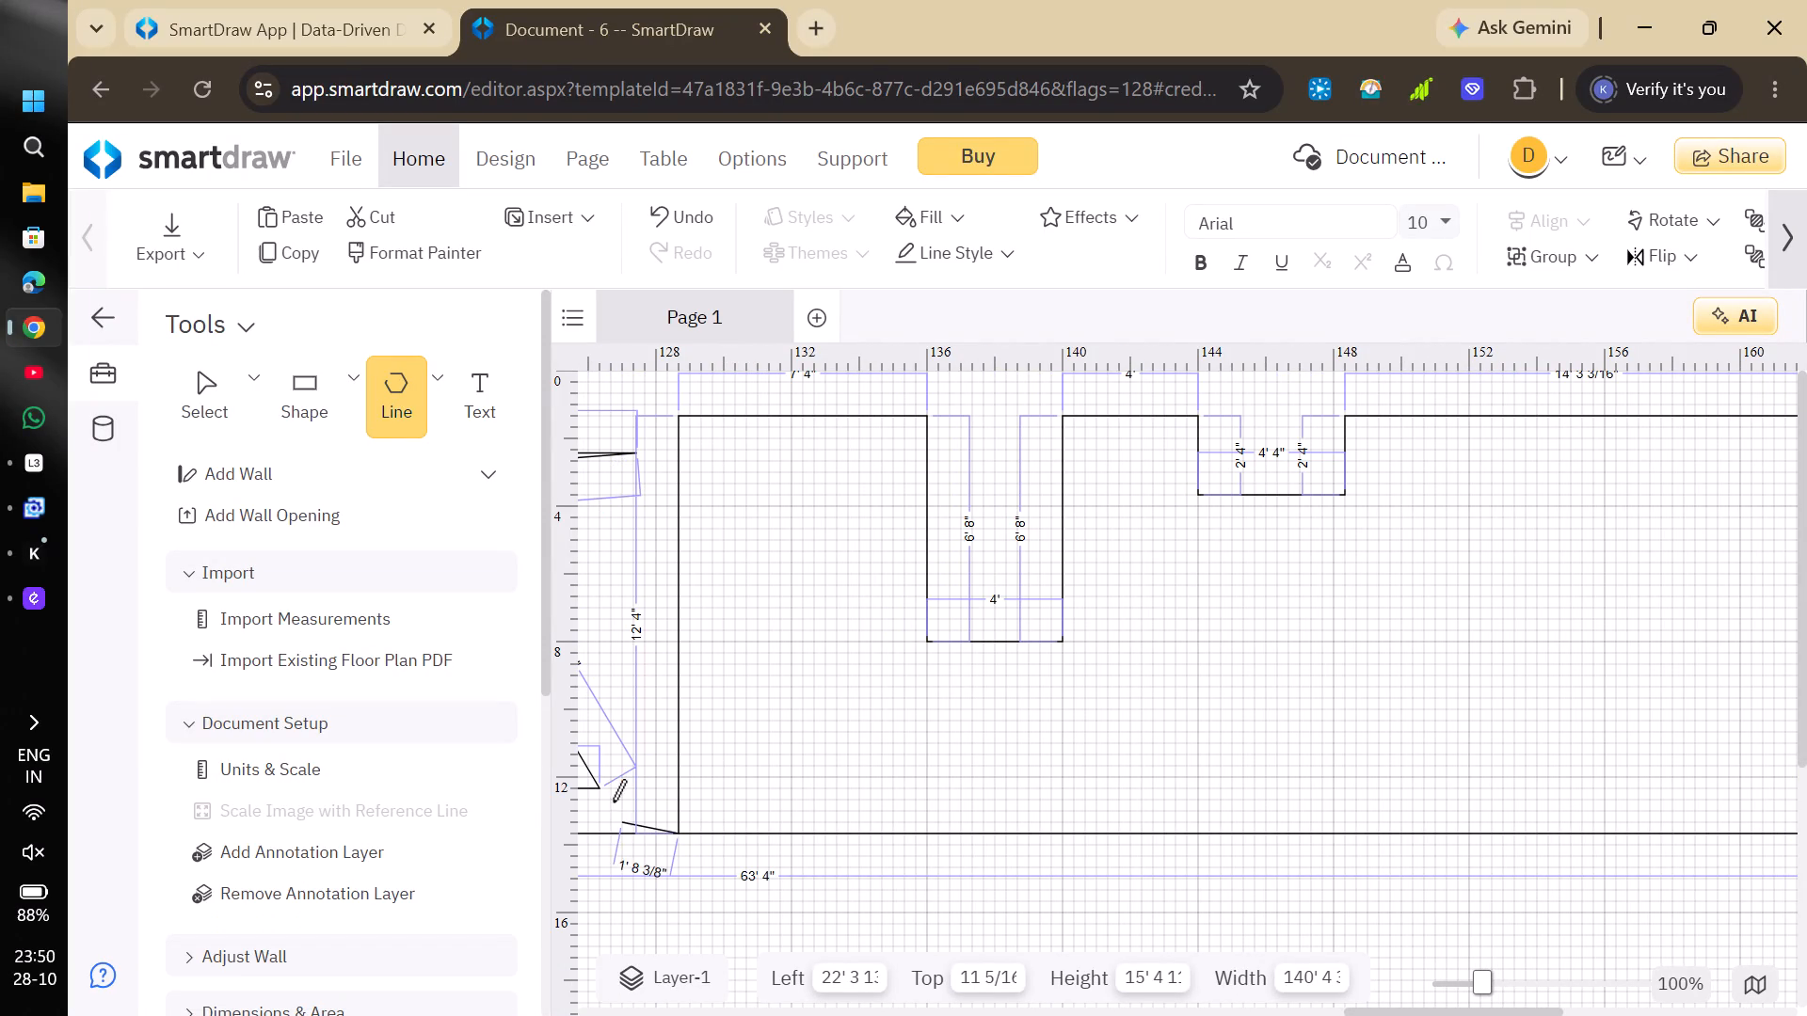
With the Straight Line tool, draw a 6' 4" line down from the shallow notch's far corner and a 2' 8" line up from the baseline below it.
{"action": "left_click", "coordinate": [426, 404]}
{"action": "left_click", "coordinate": [435, 405]}
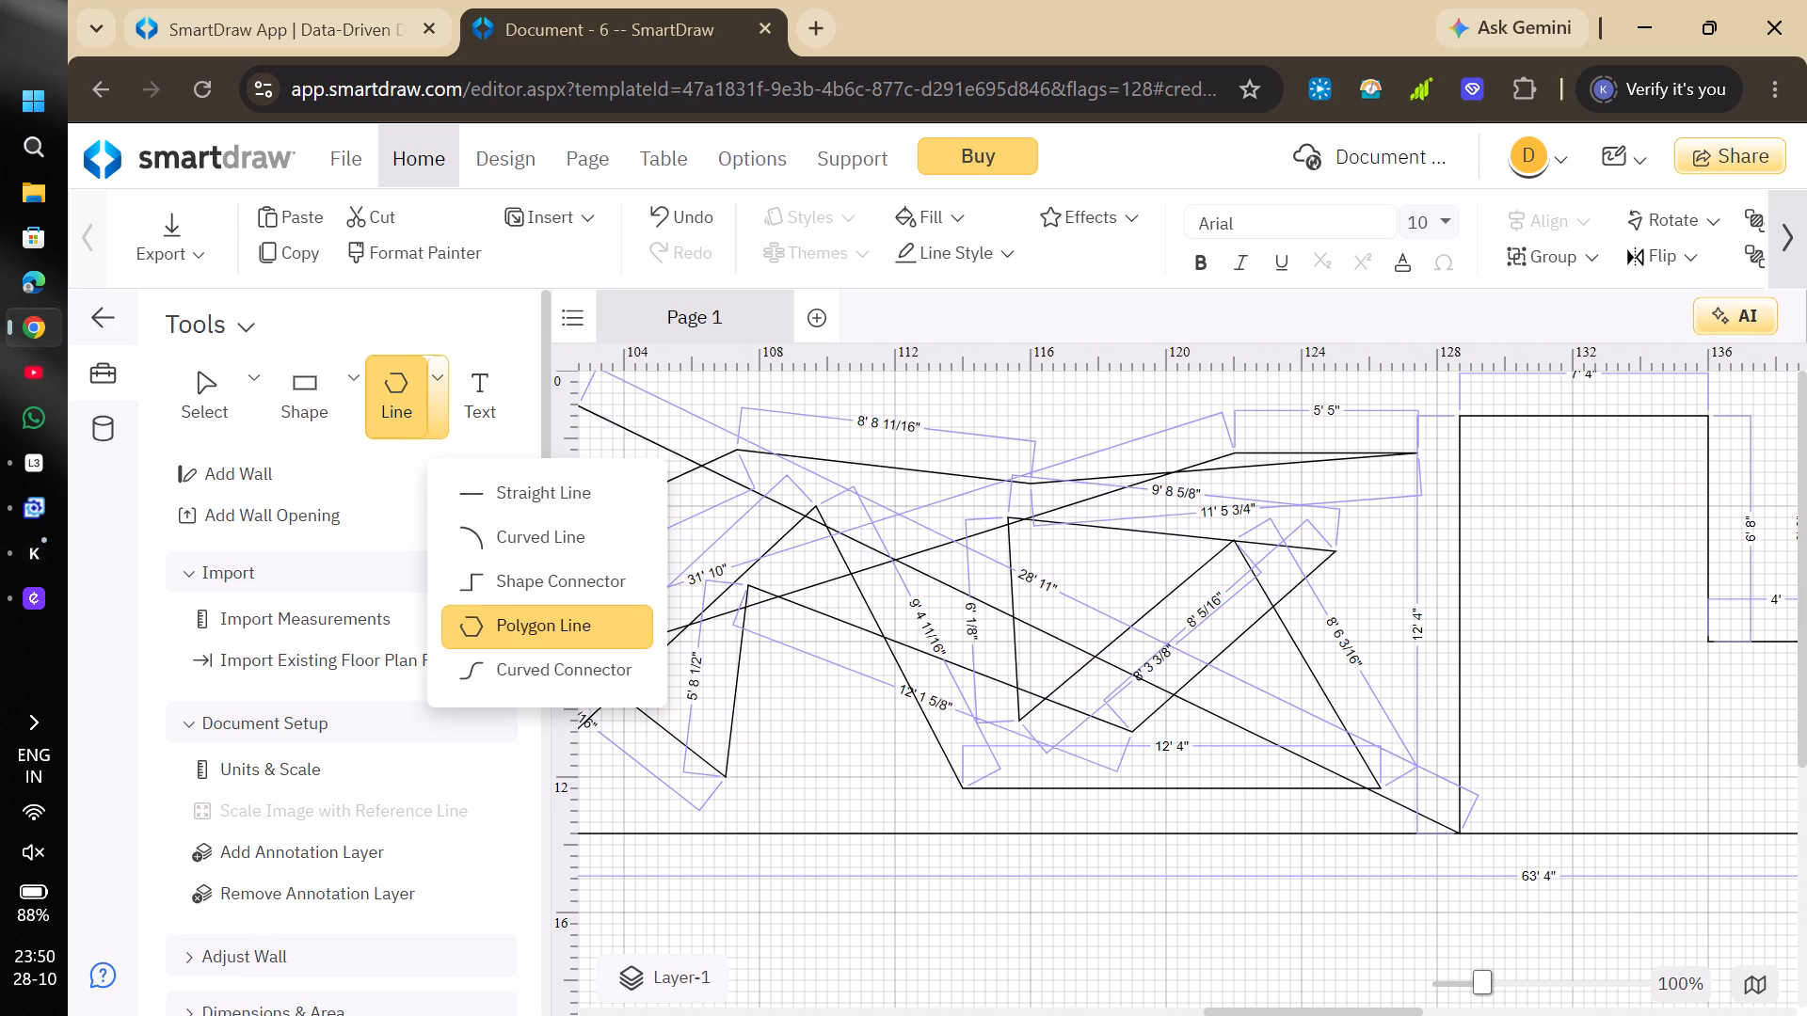
{"action": "left_click", "coordinate": [520, 473]}
{"action": "scroll", "coordinate": [1640, 407], "scroll_direction": "left", "scroll_amount": 8}
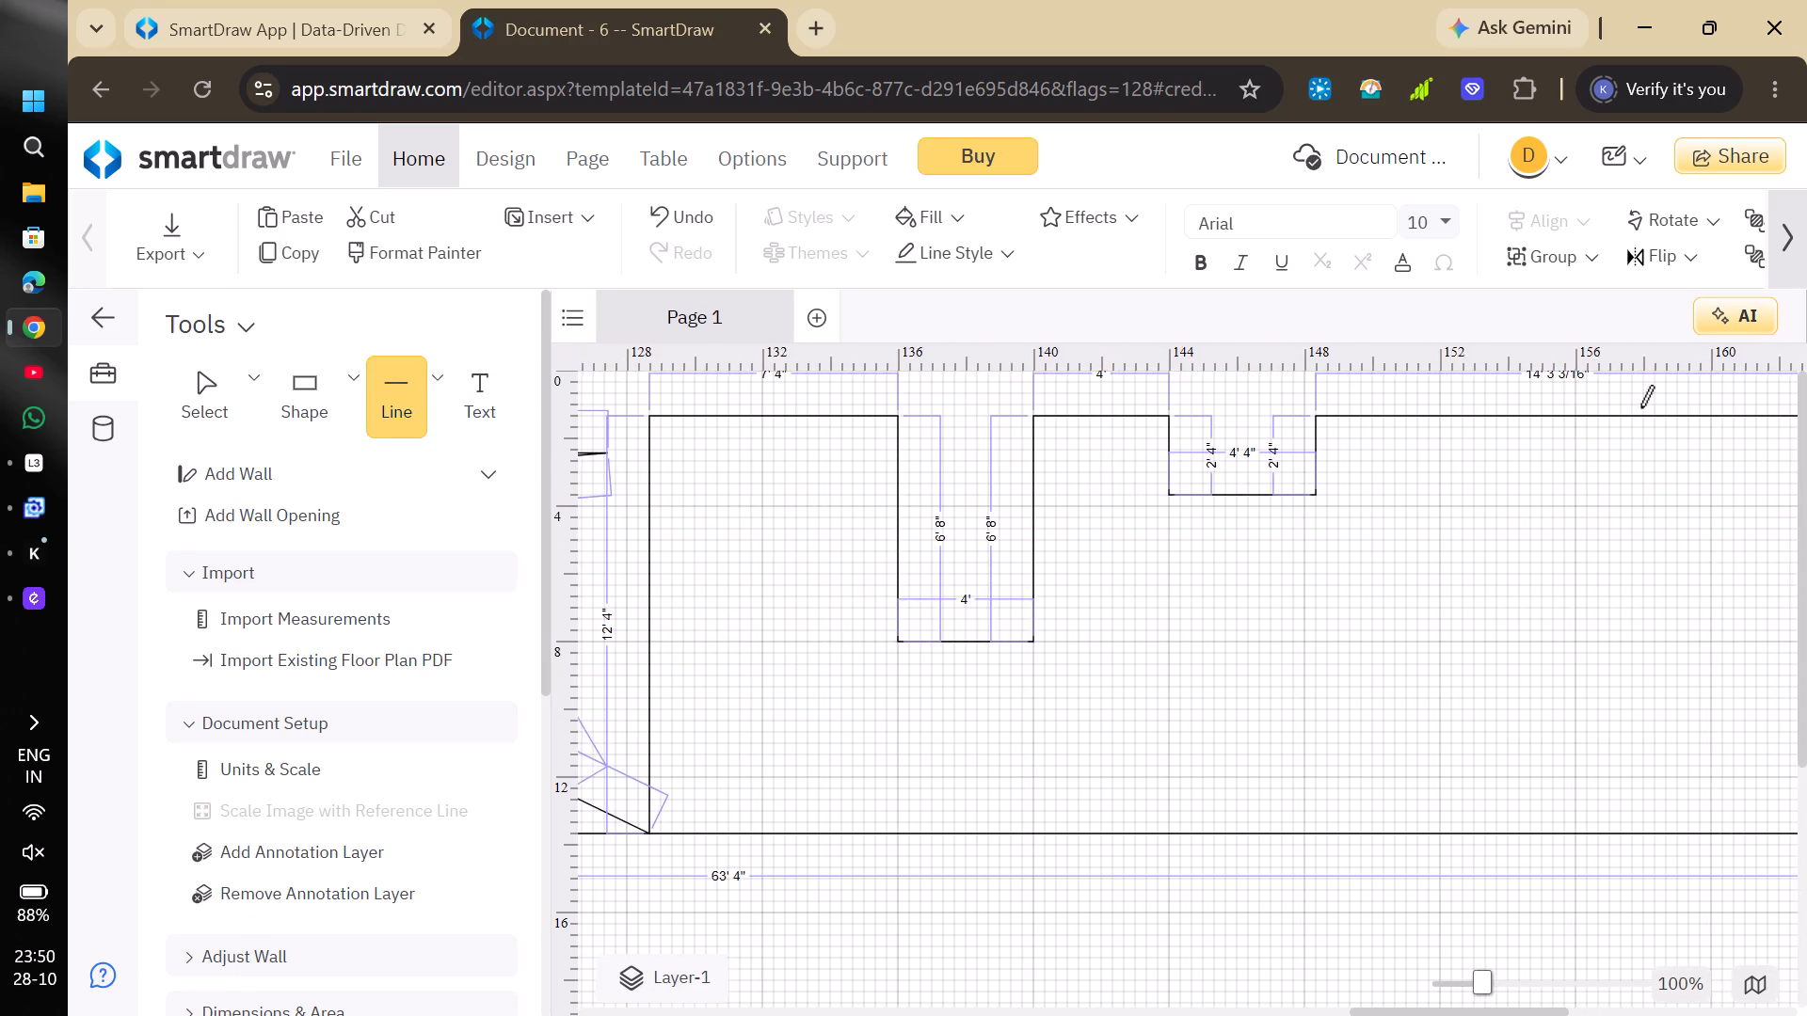
{"action": "scroll", "coordinate": [1640, 407], "scroll_direction": "left", "scroll_amount": 1}
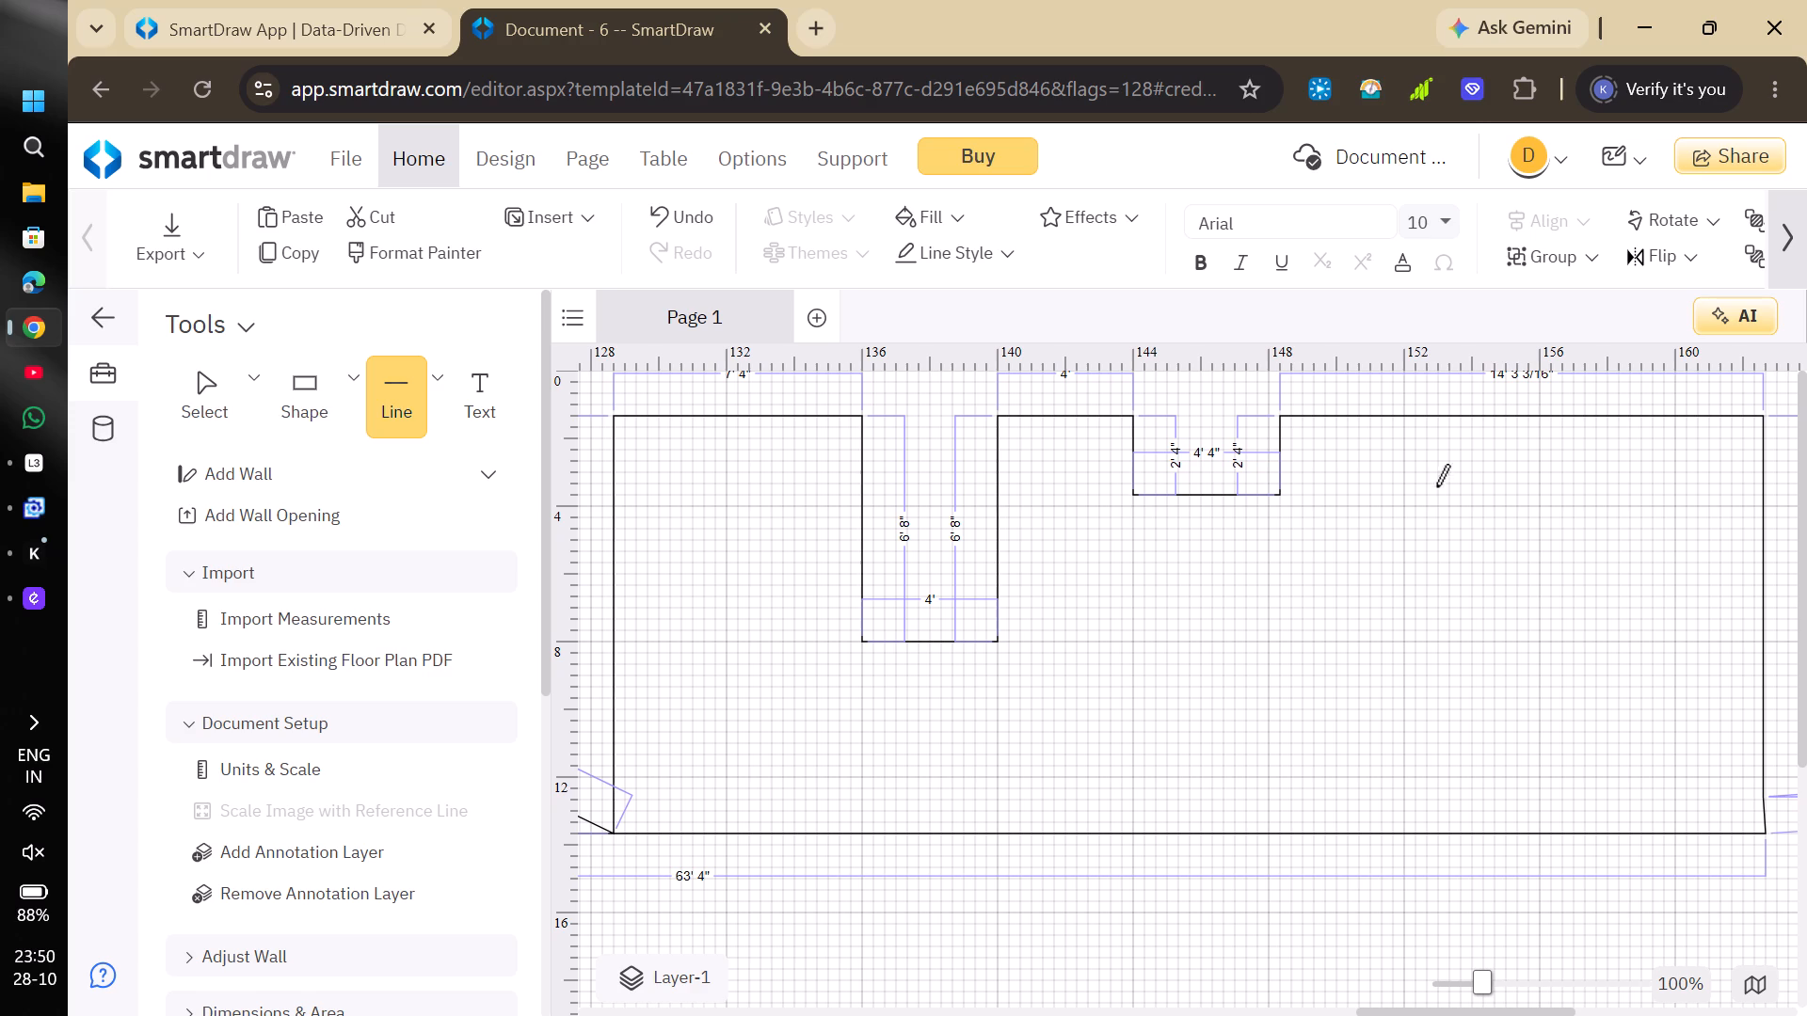
{"action": "left_click", "coordinate": [1276, 495]}
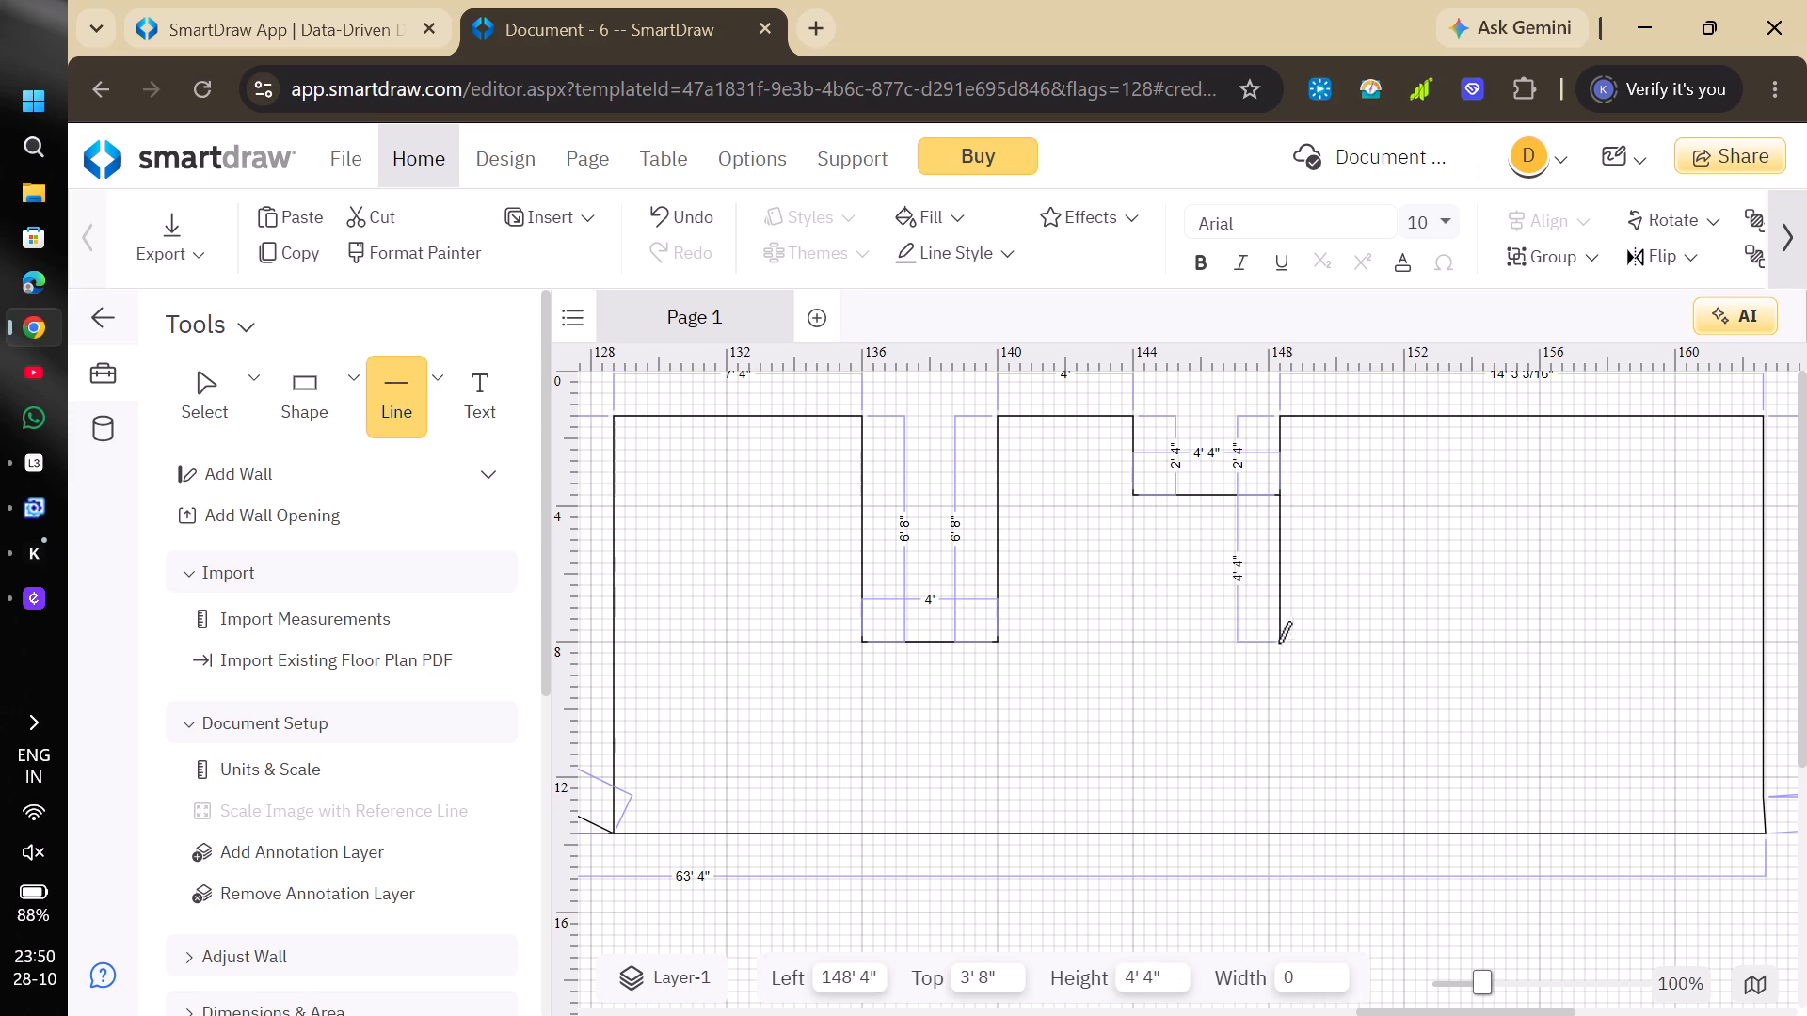
{"action": "left_click", "coordinate": [1279, 713]}
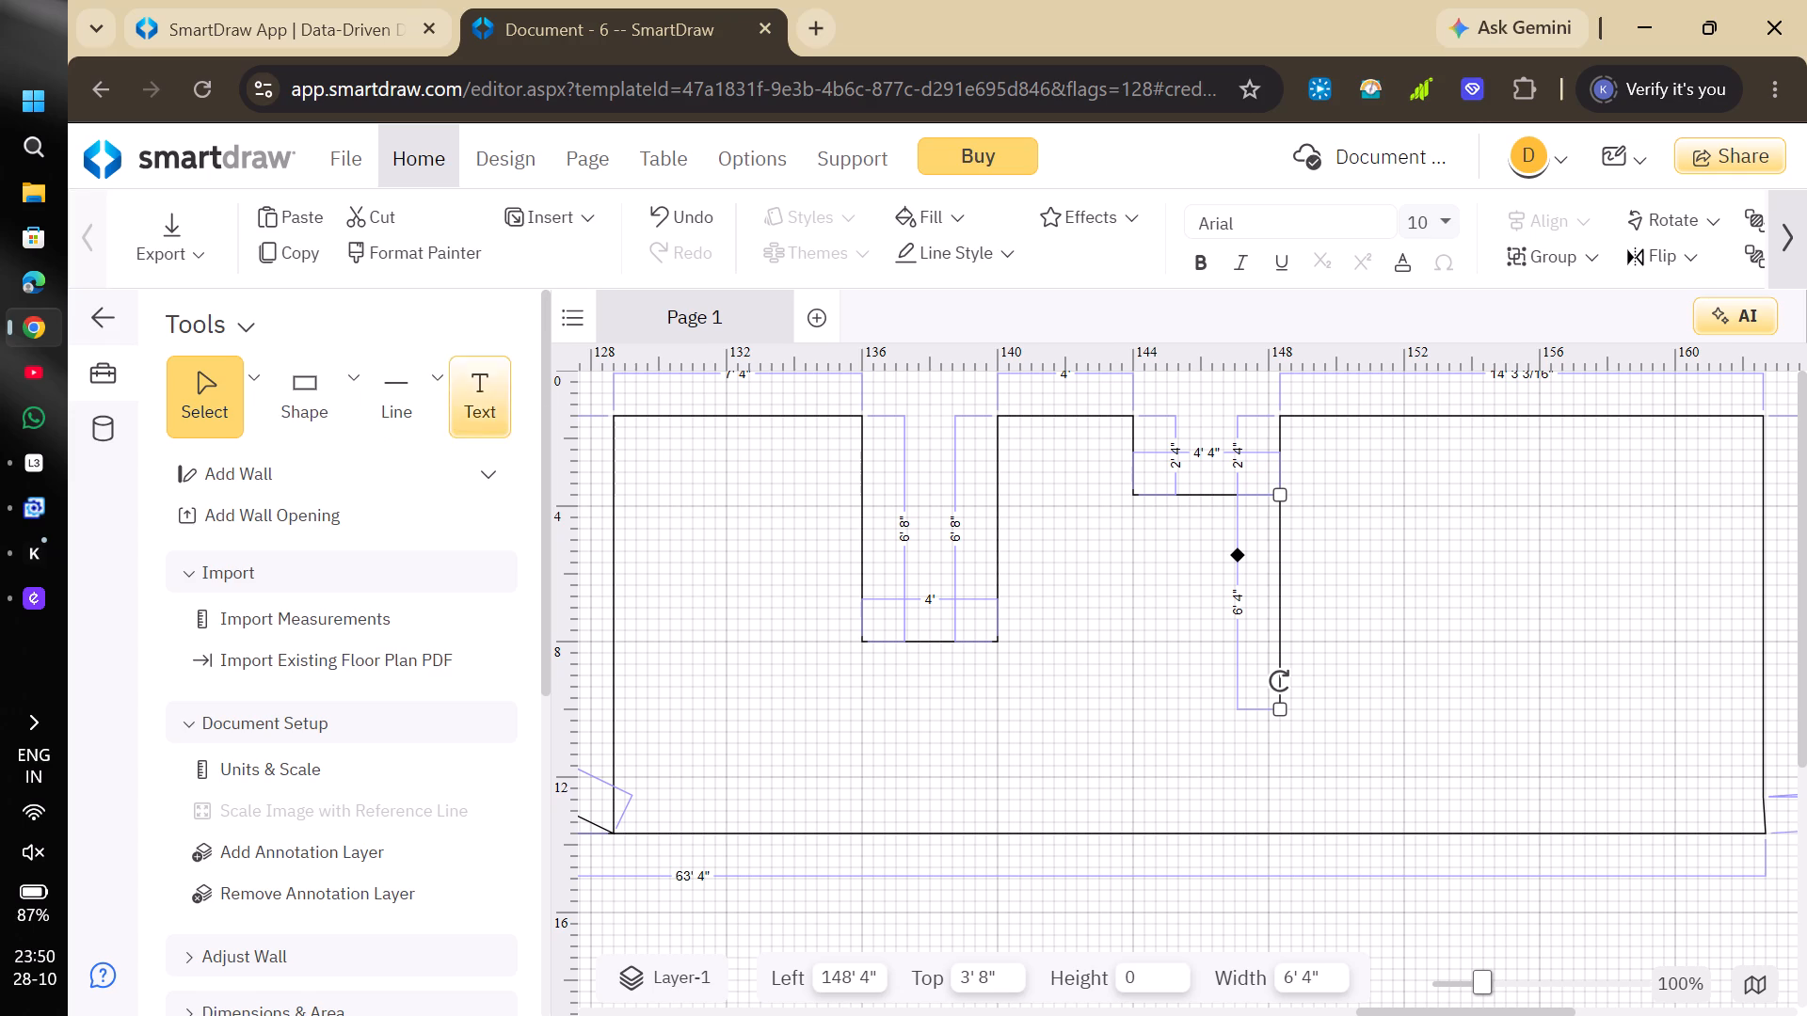
{"action": "left_click", "coordinate": [402, 379]}
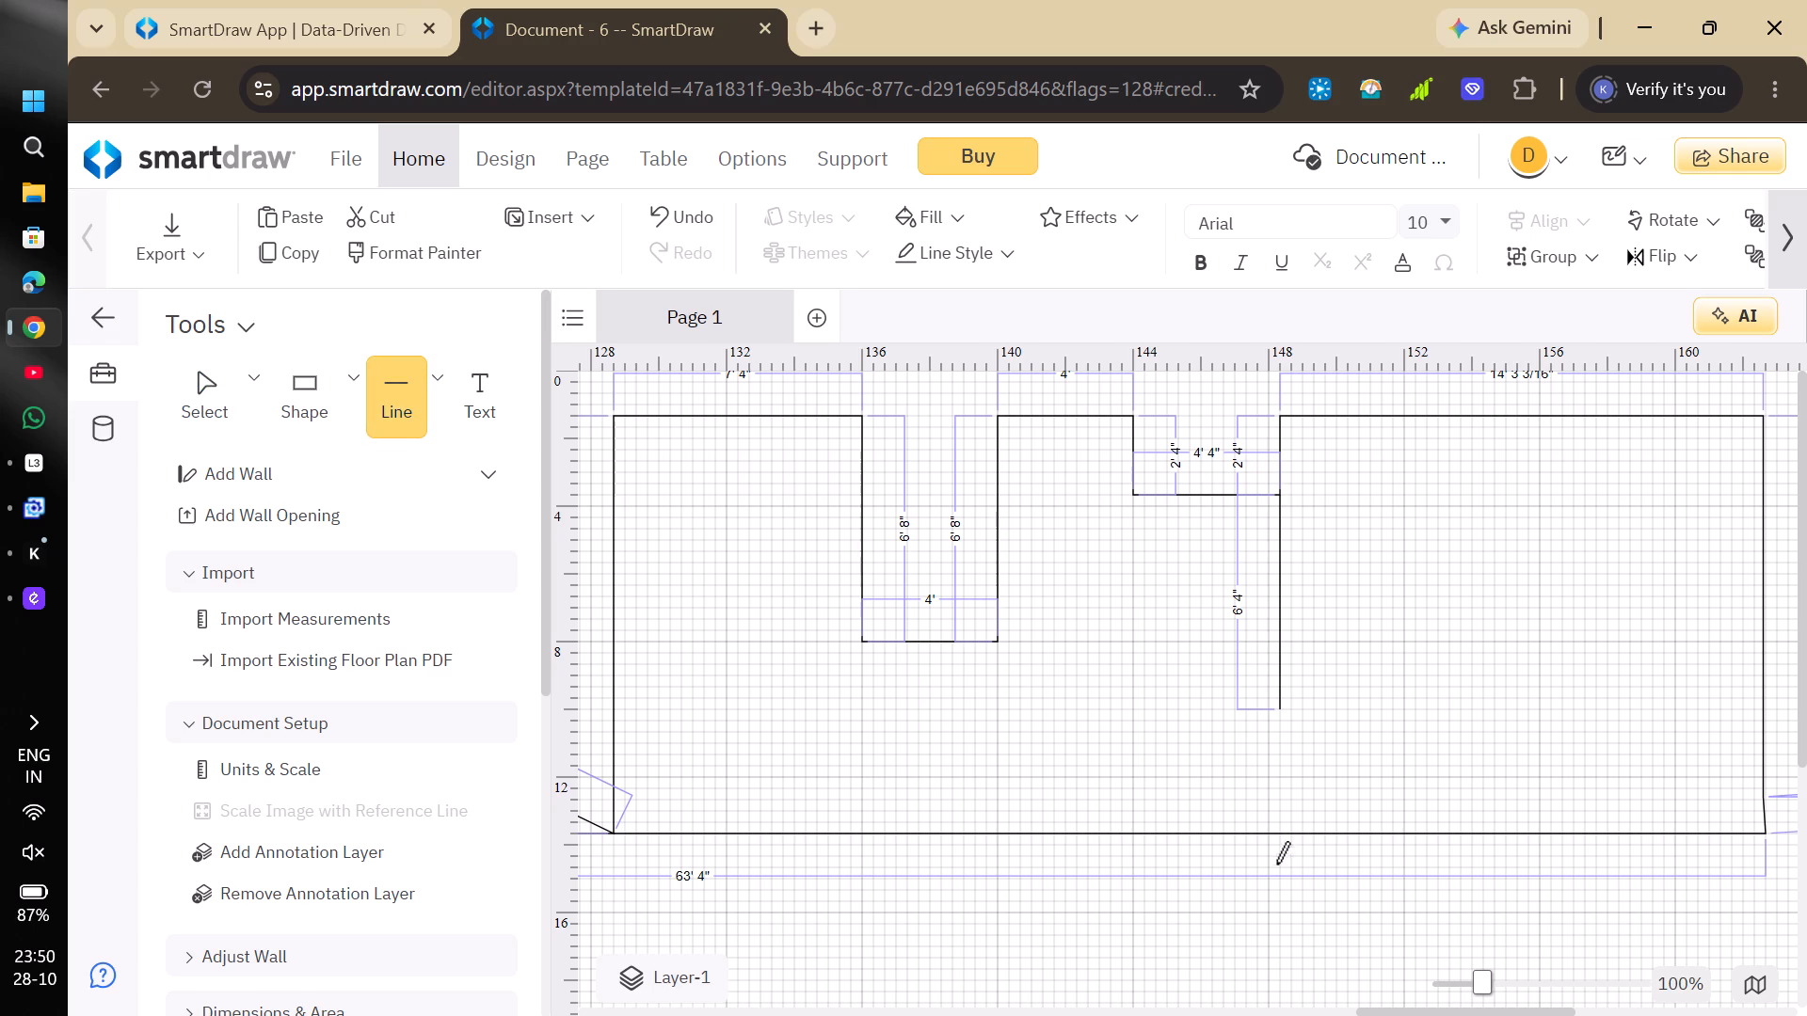
{"action": "left_click", "coordinate": [1287, 830]}
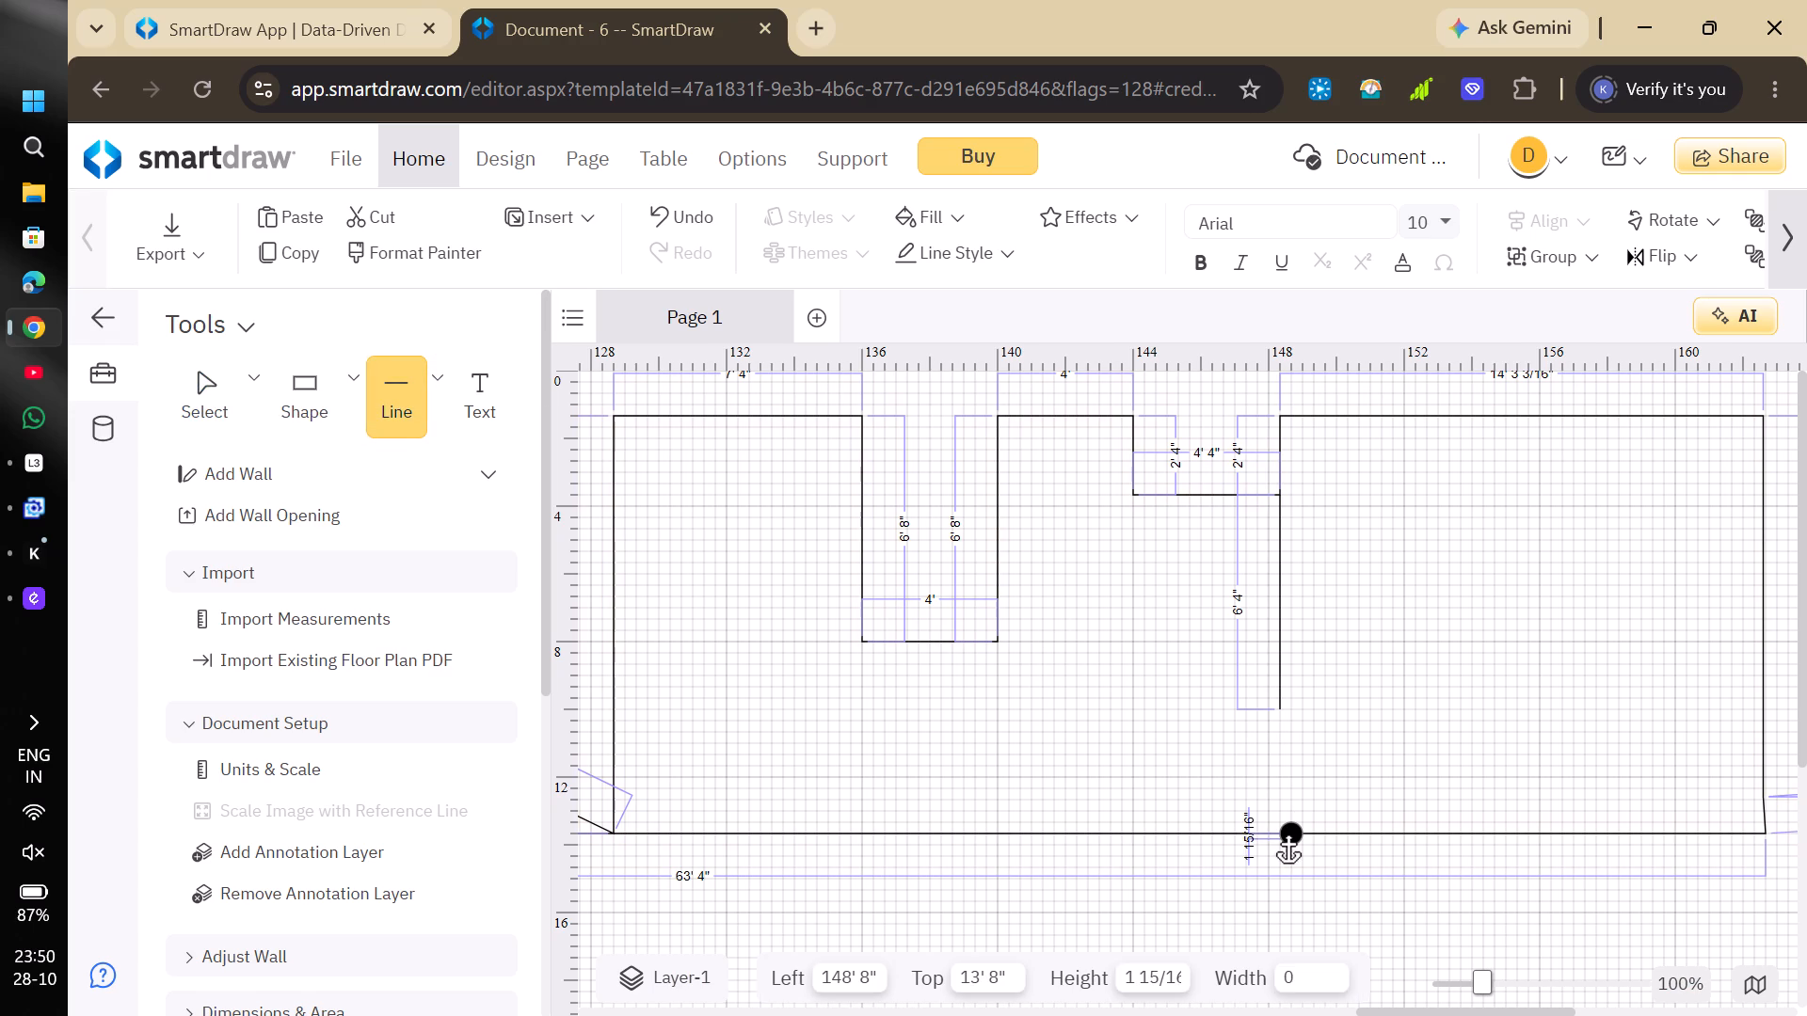
{"action": "left_click", "coordinate": [1288, 738]}
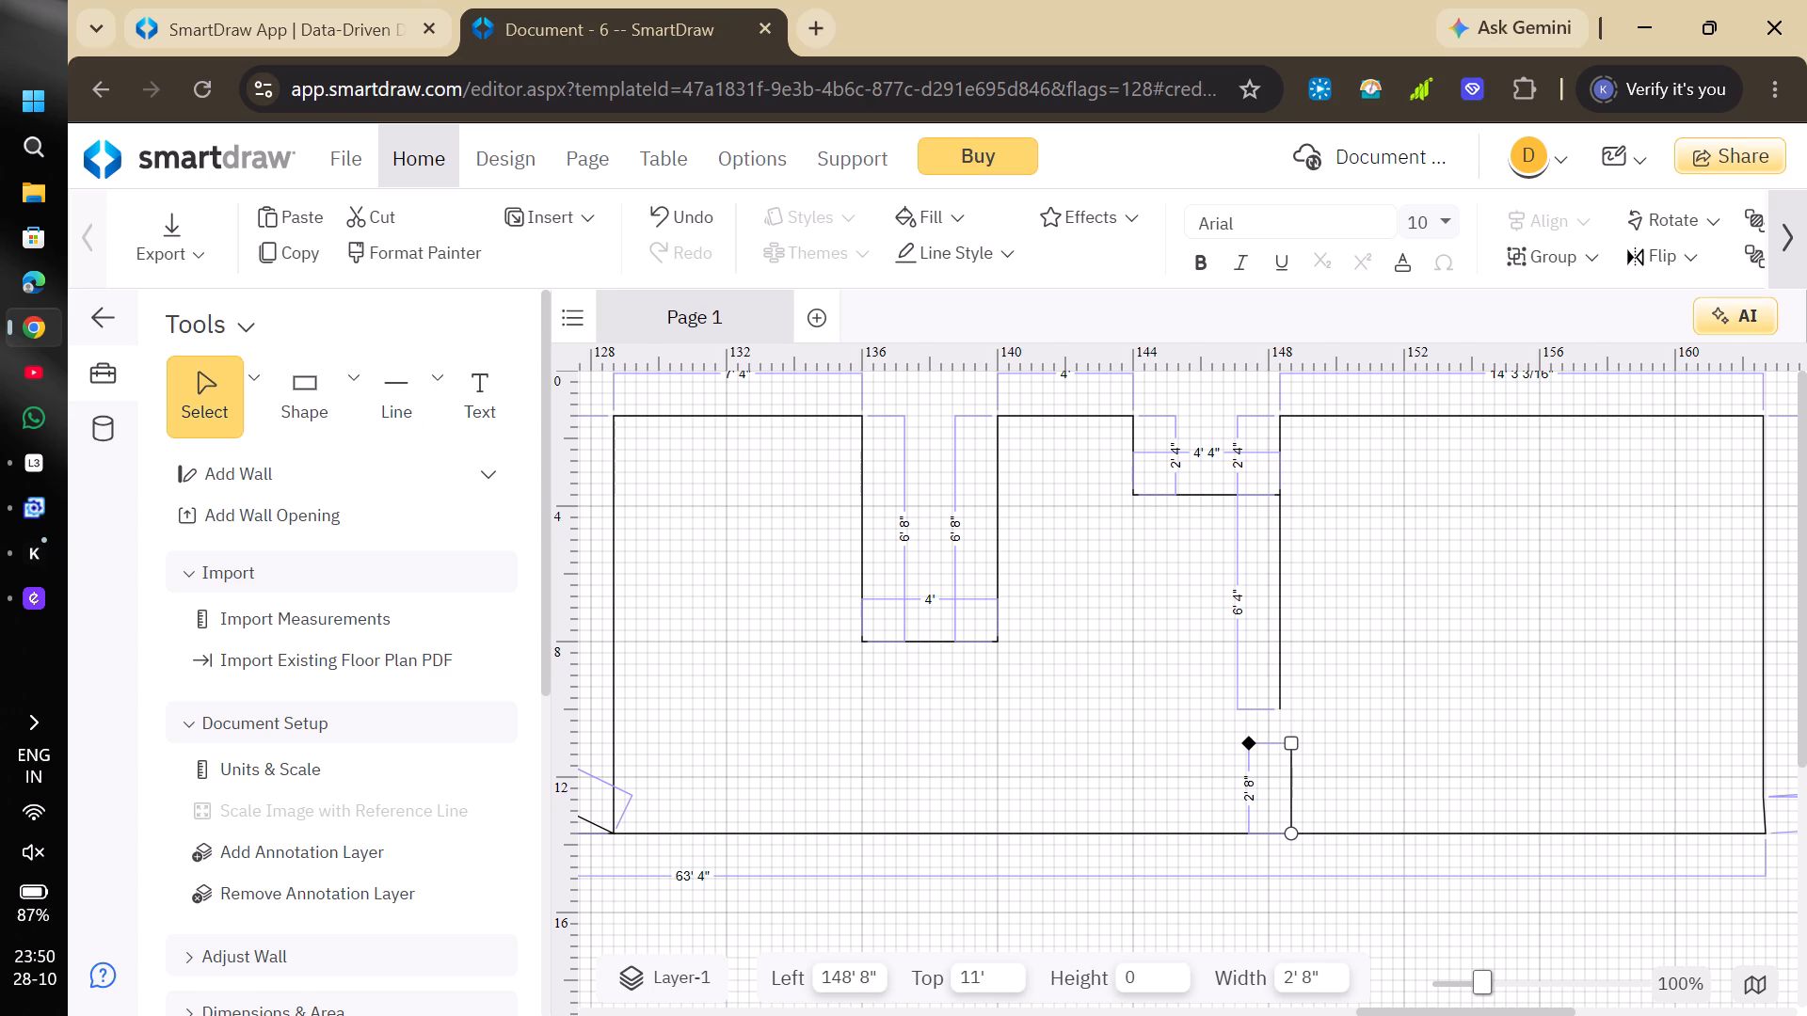
Draw a 3' 8" line extending the shallow notch's base and a 1' 8" line down from the top edge above its free end.
{"action": "left_click", "coordinate": [393, 393]}
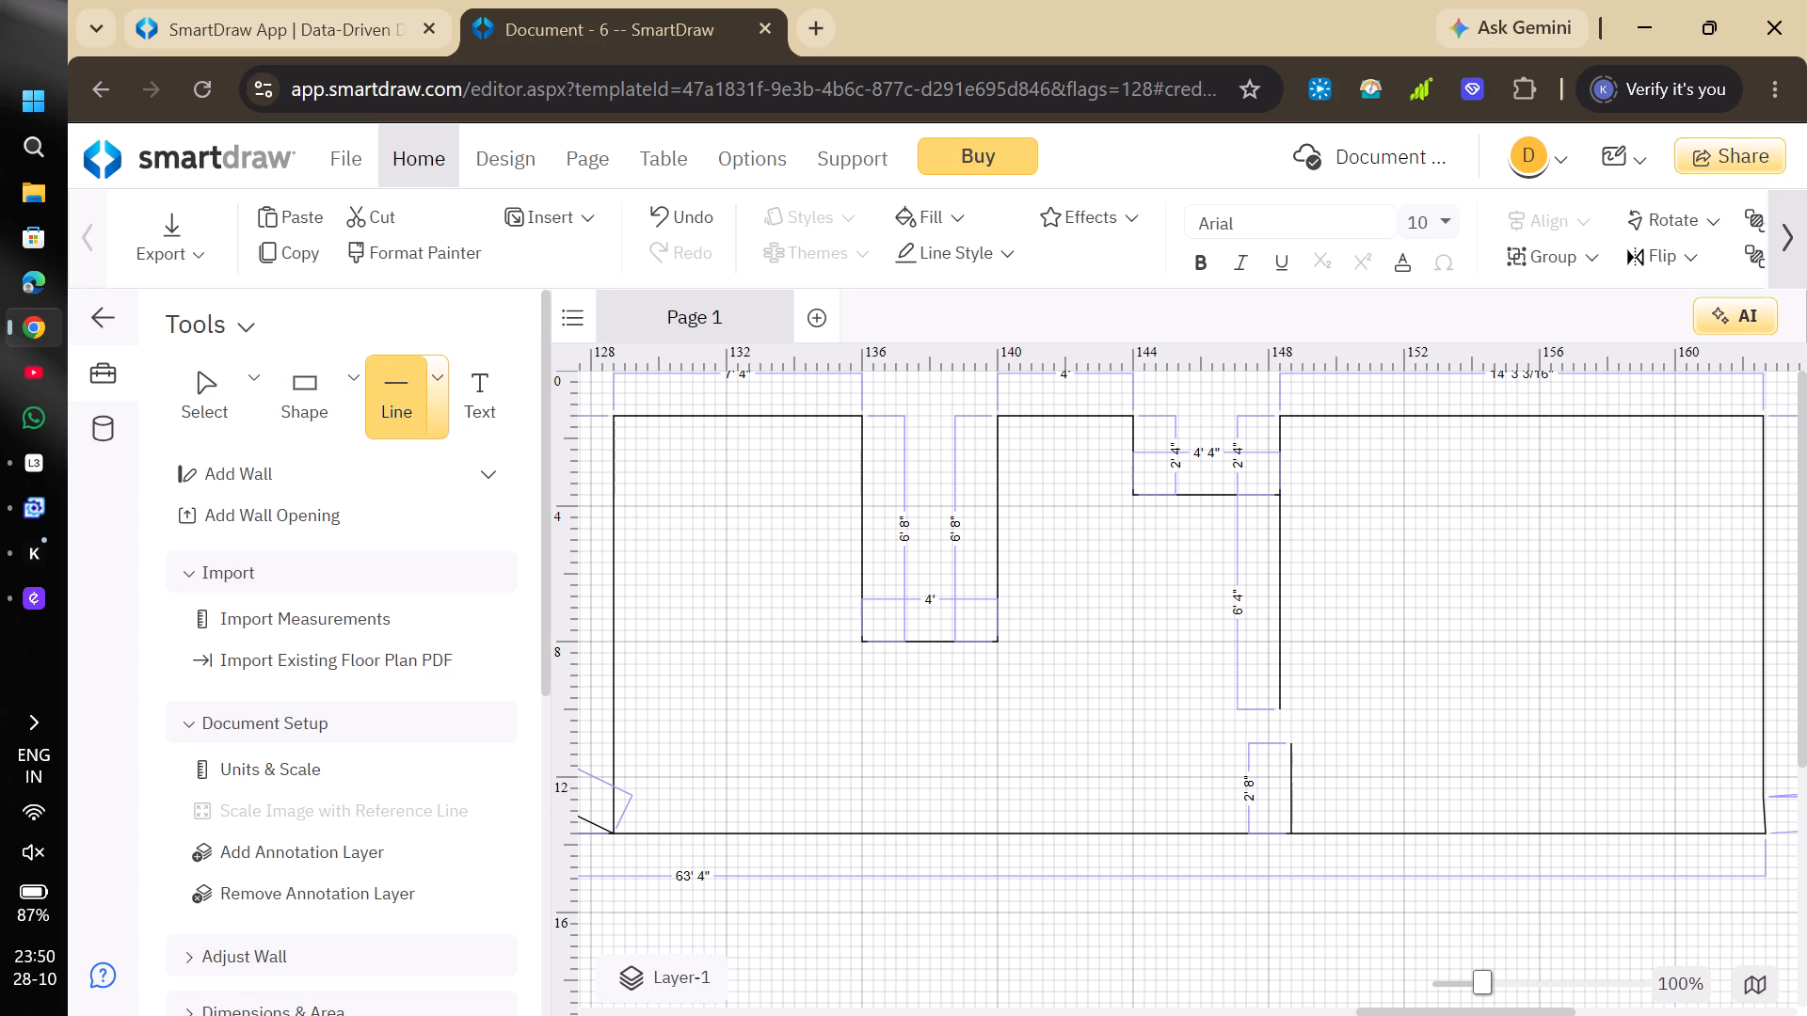
{"action": "left_click", "coordinate": [1280, 506]}
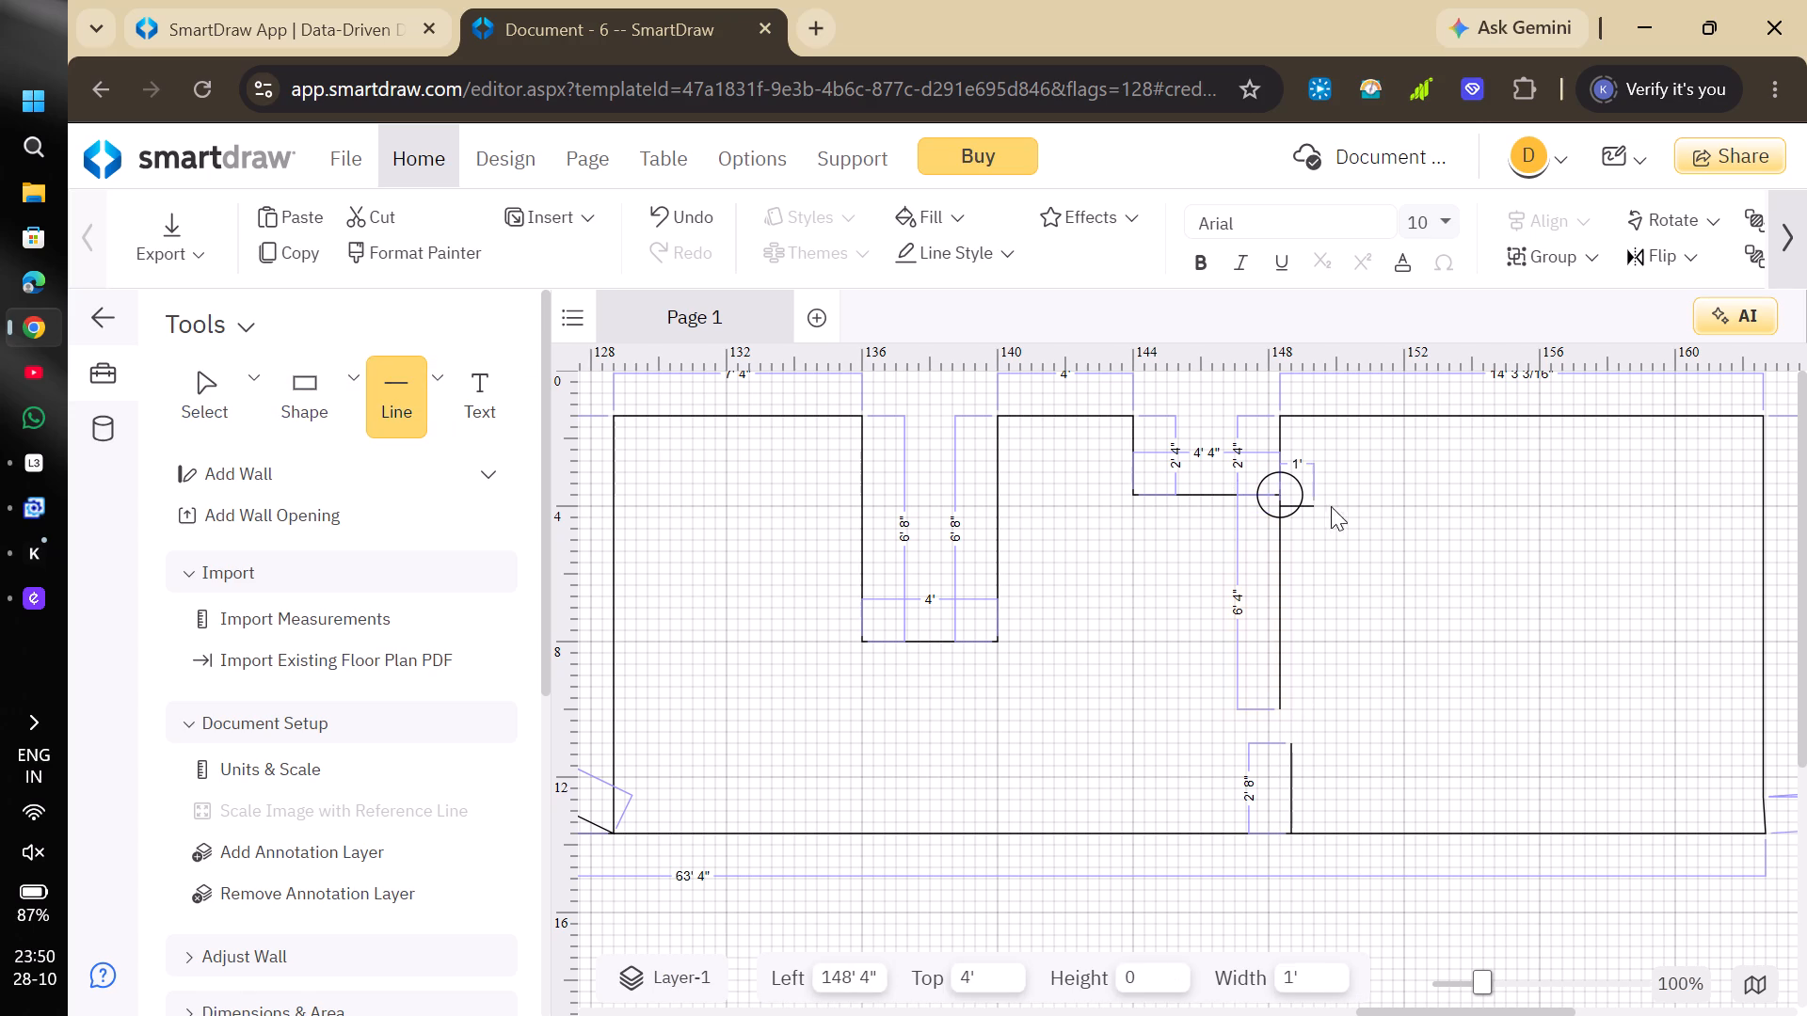
{"action": "left_click", "coordinate": [1403, 507]}
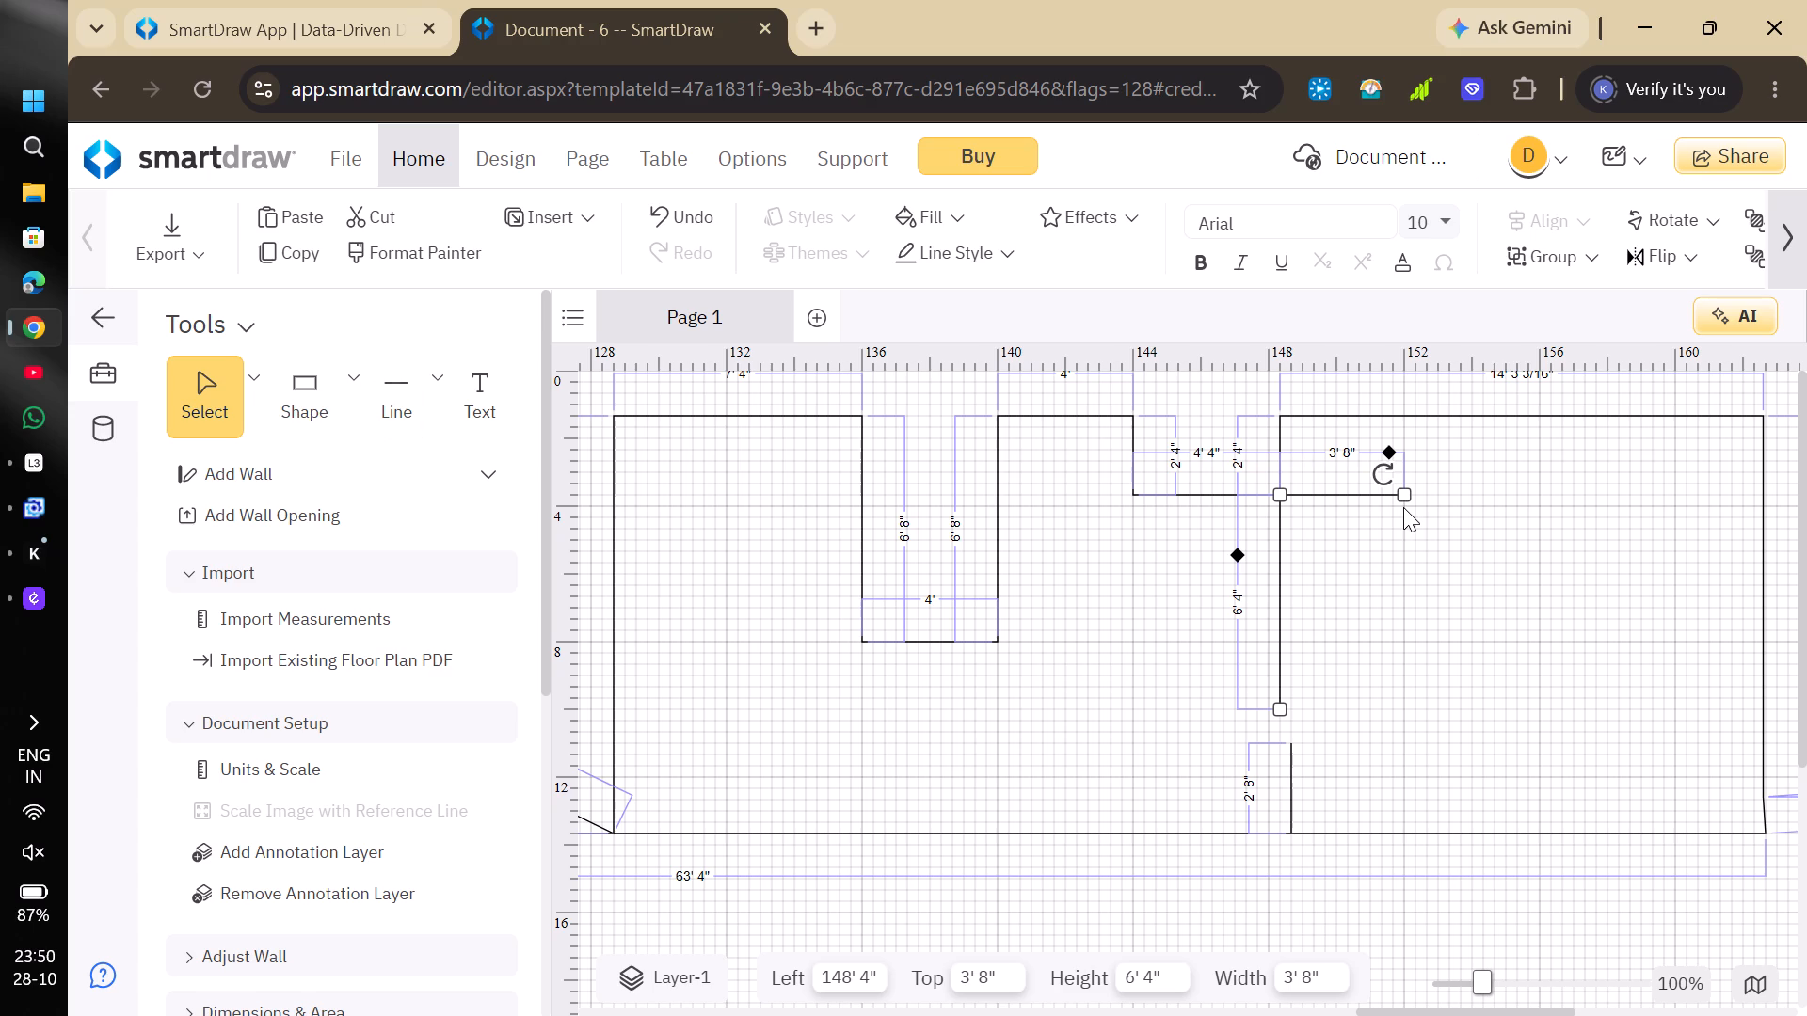
{"action": "left_click", "coordinate": [392, 377]}
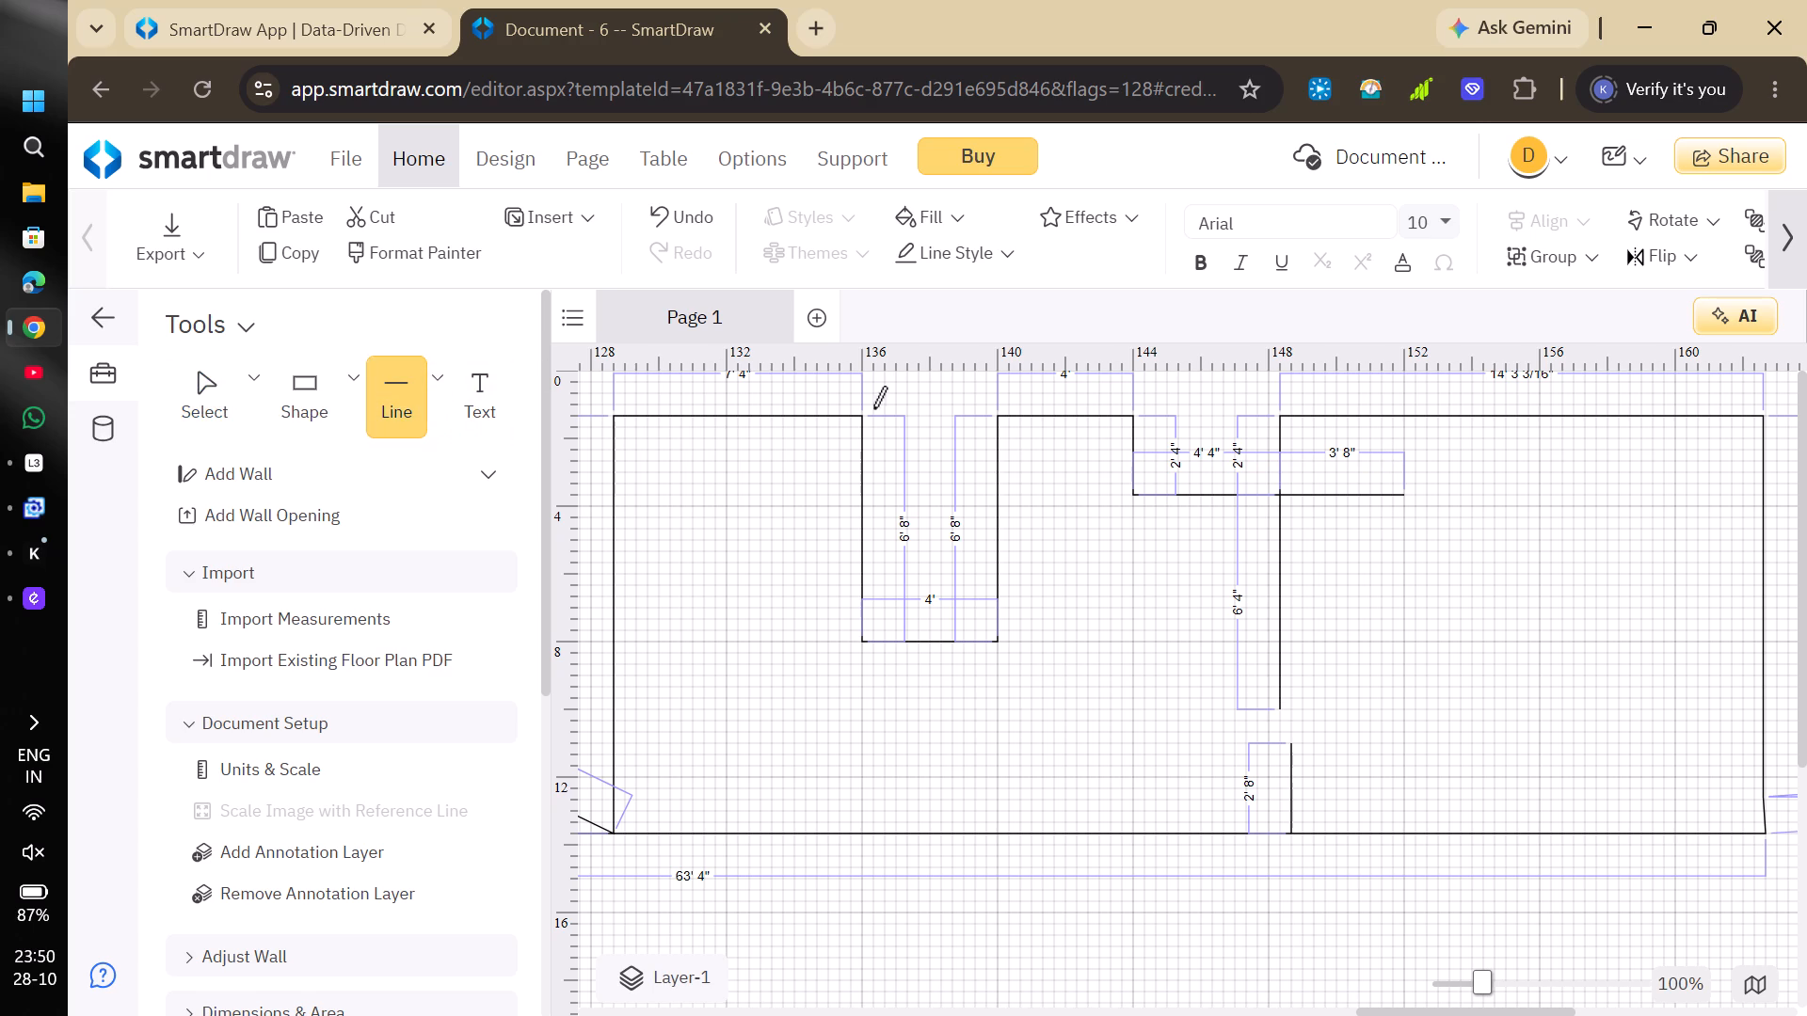
{"action": "left_click", "coordinate": [1400, 414]}
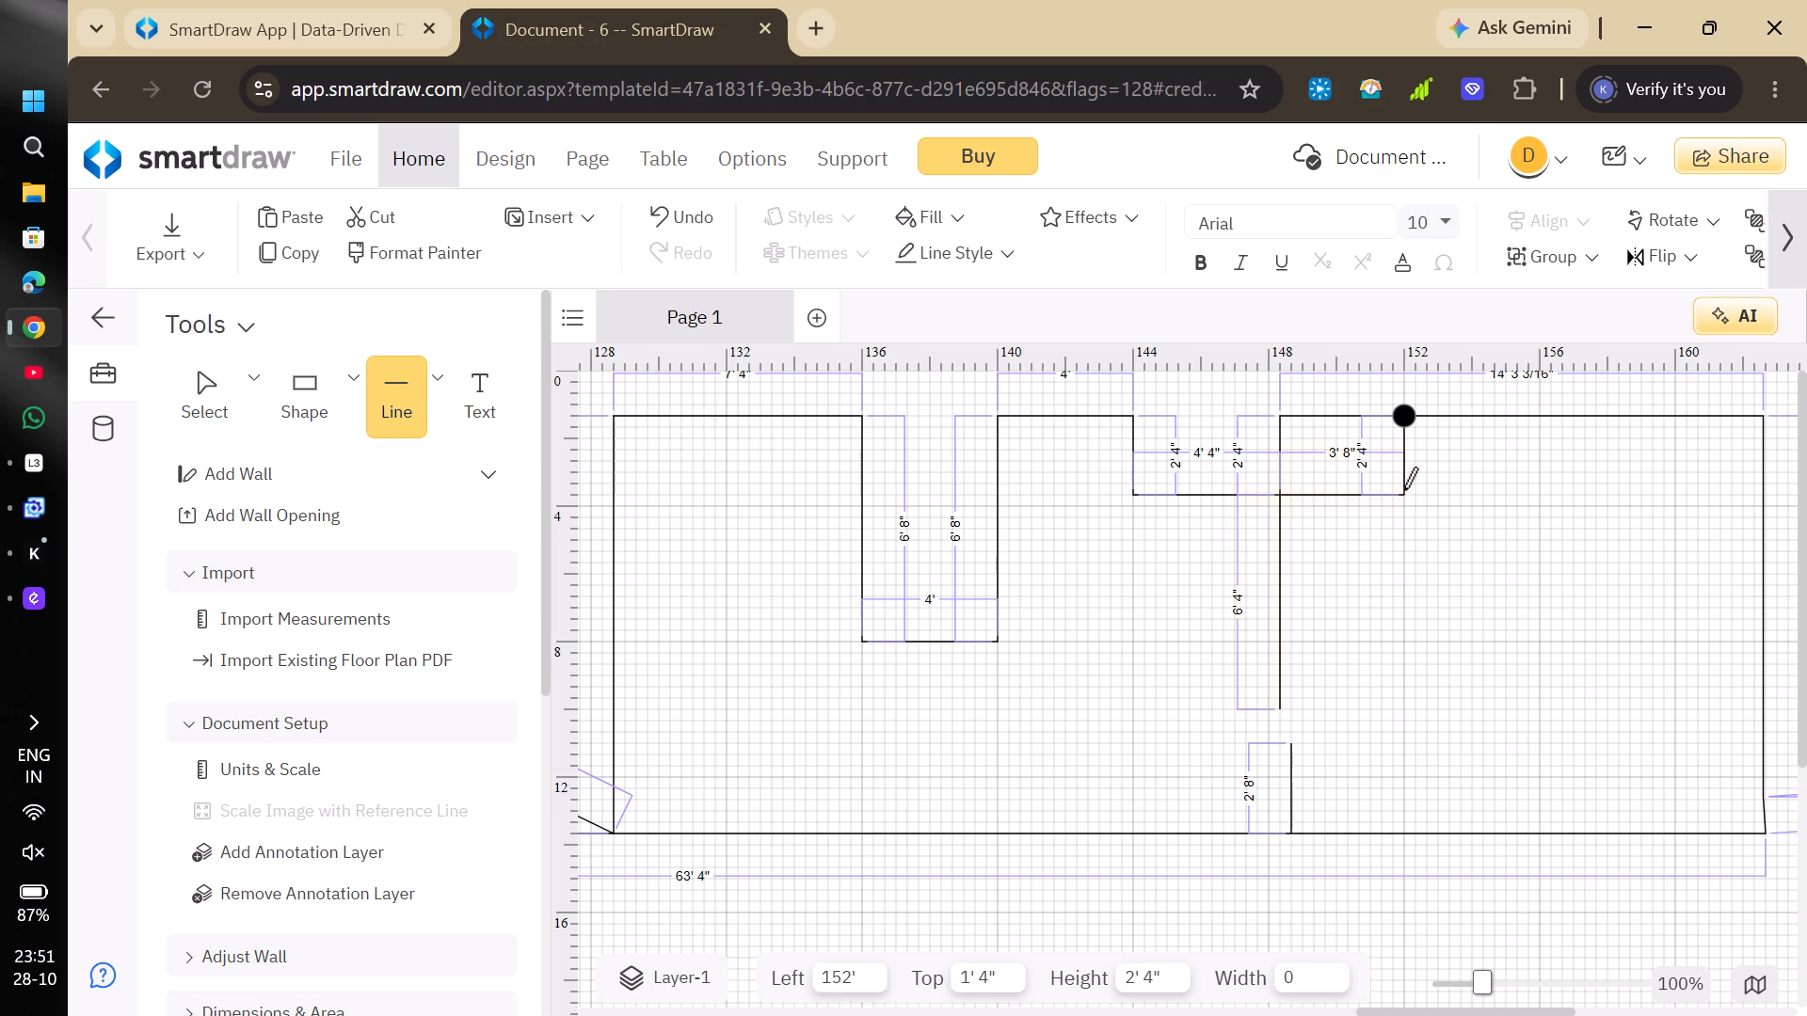
{"action": "left_click", "coordinate": [1401, 468]}
Draw a 2' line down from the free end of the 3' 8" line and an 8' horizontal line from there towards the far side edge.
{"action": "left_click", "coordinate": [382, 396]}
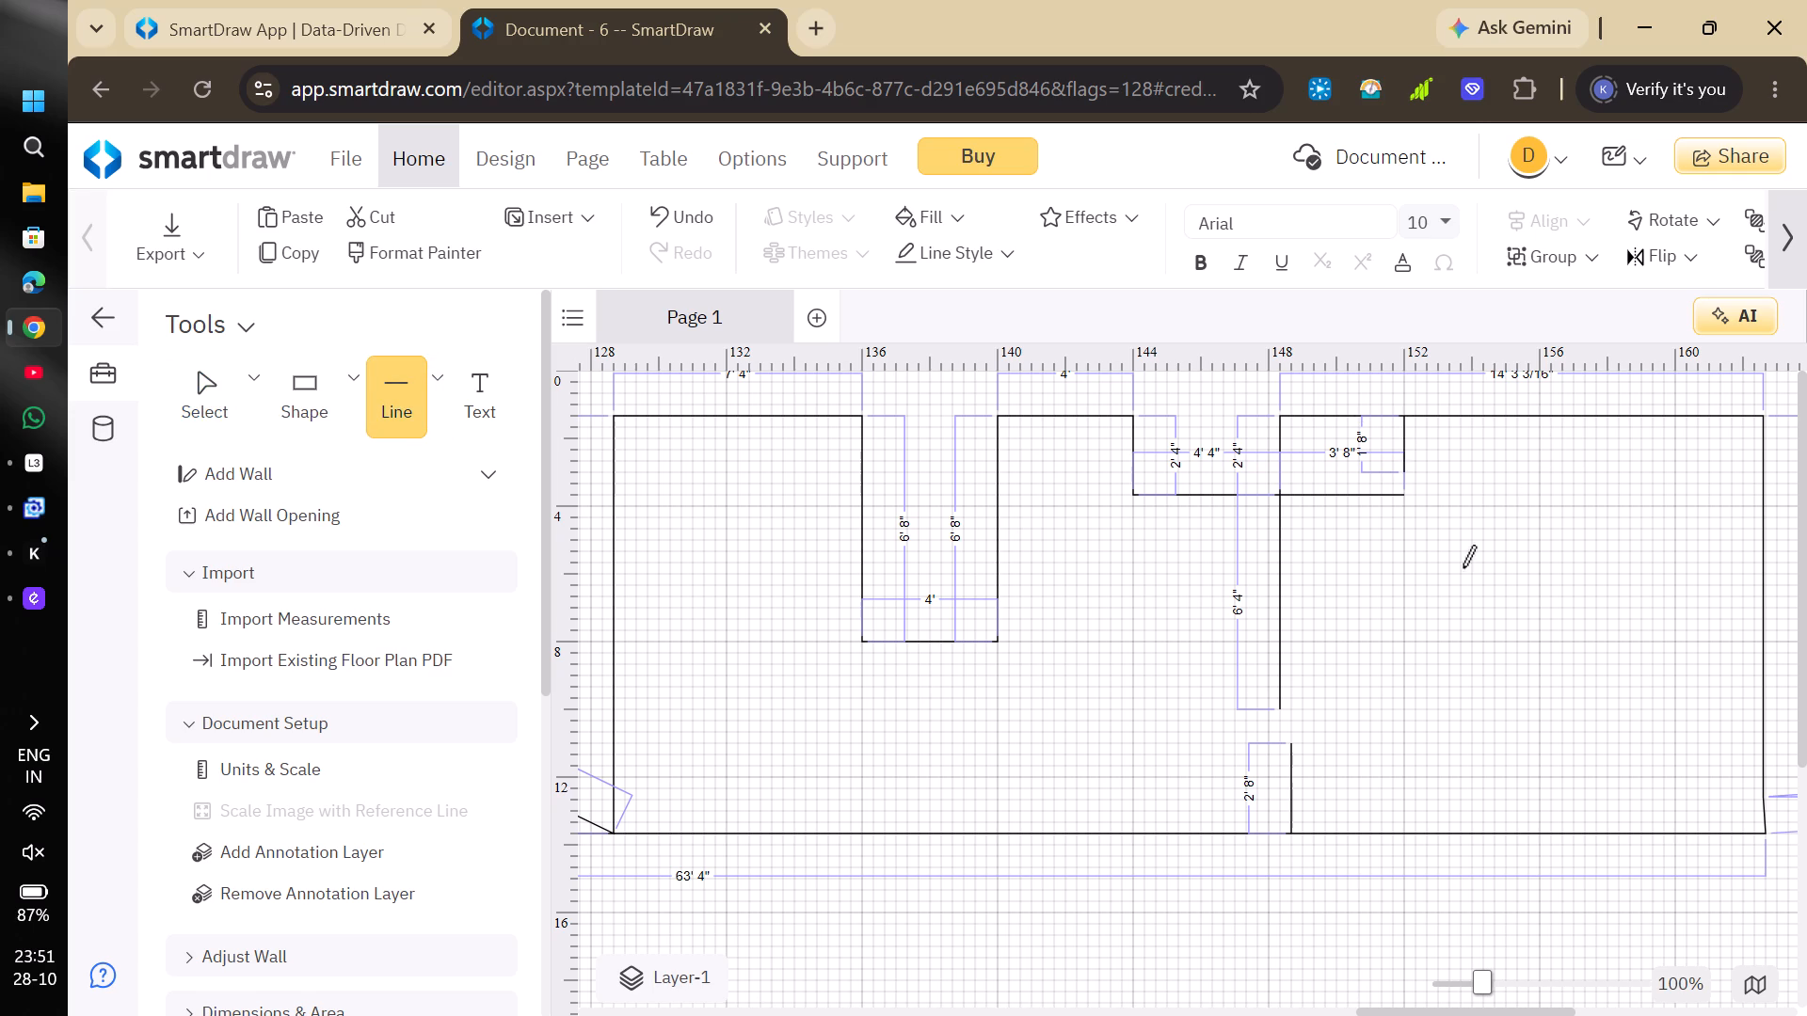
{"action": "left_click", "coordinate": [1405, 498]}
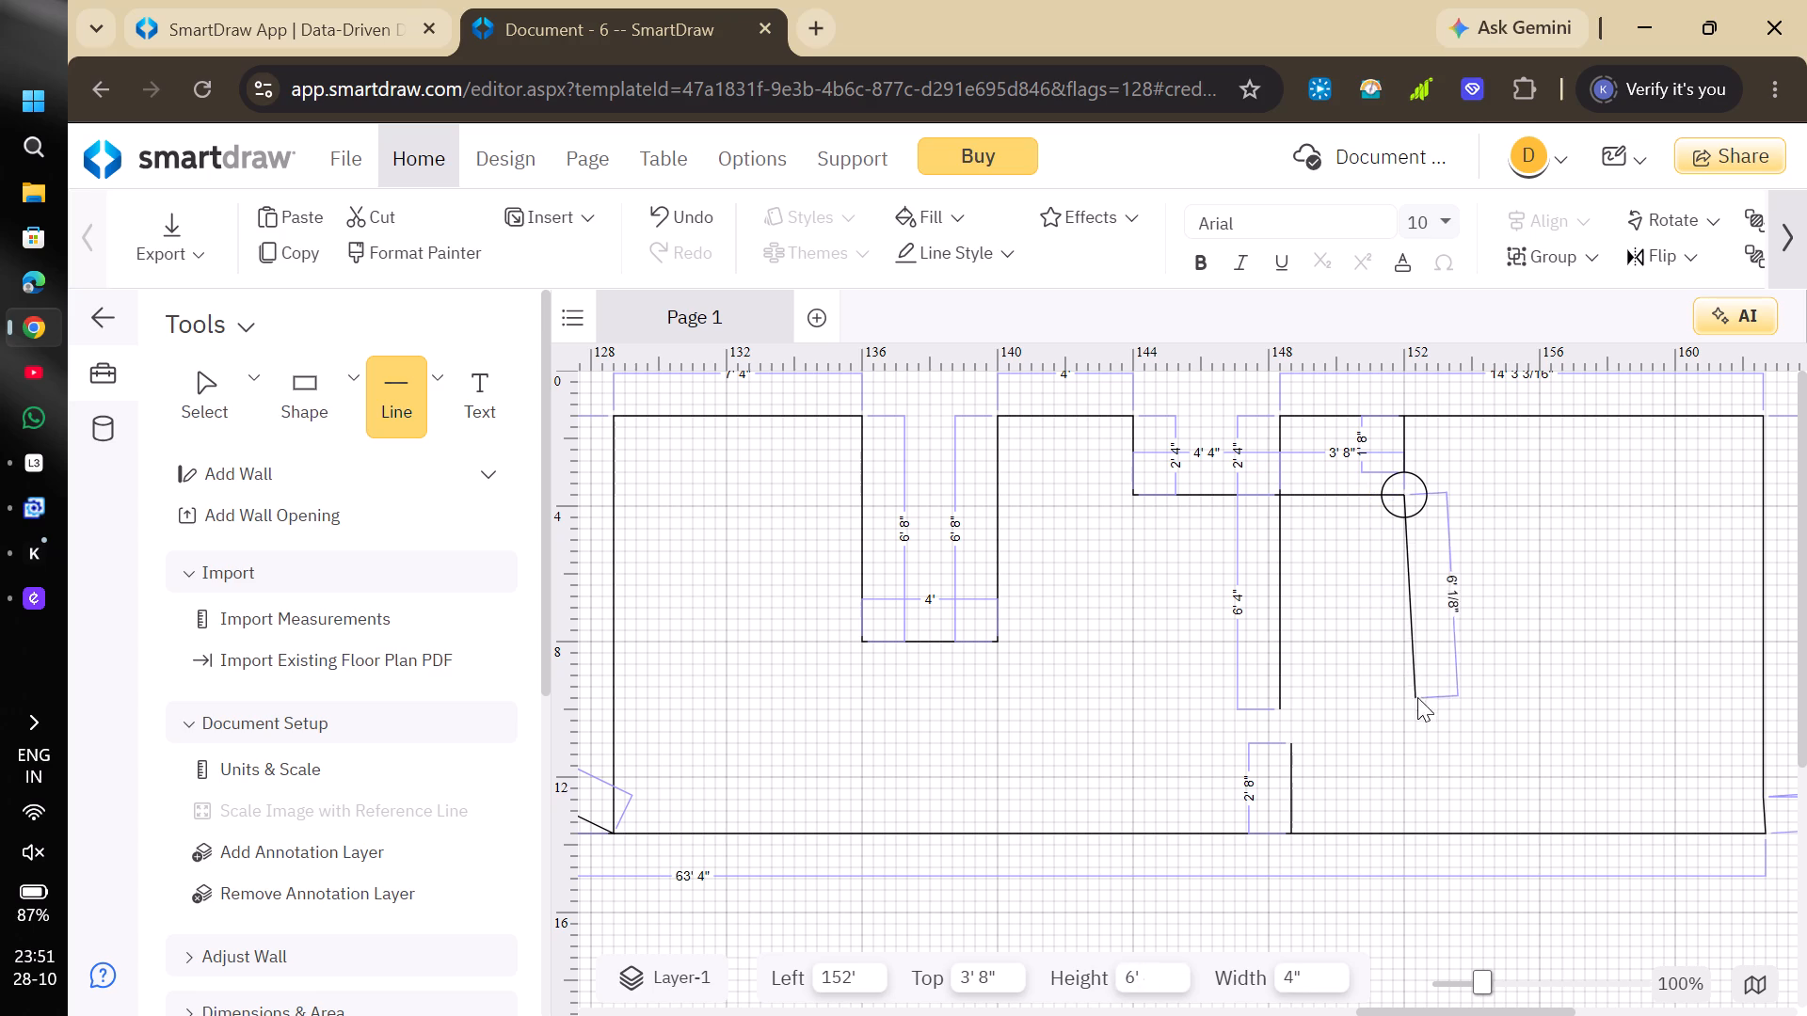
{"action": "left_click", "coordinate": [1404, 560]}
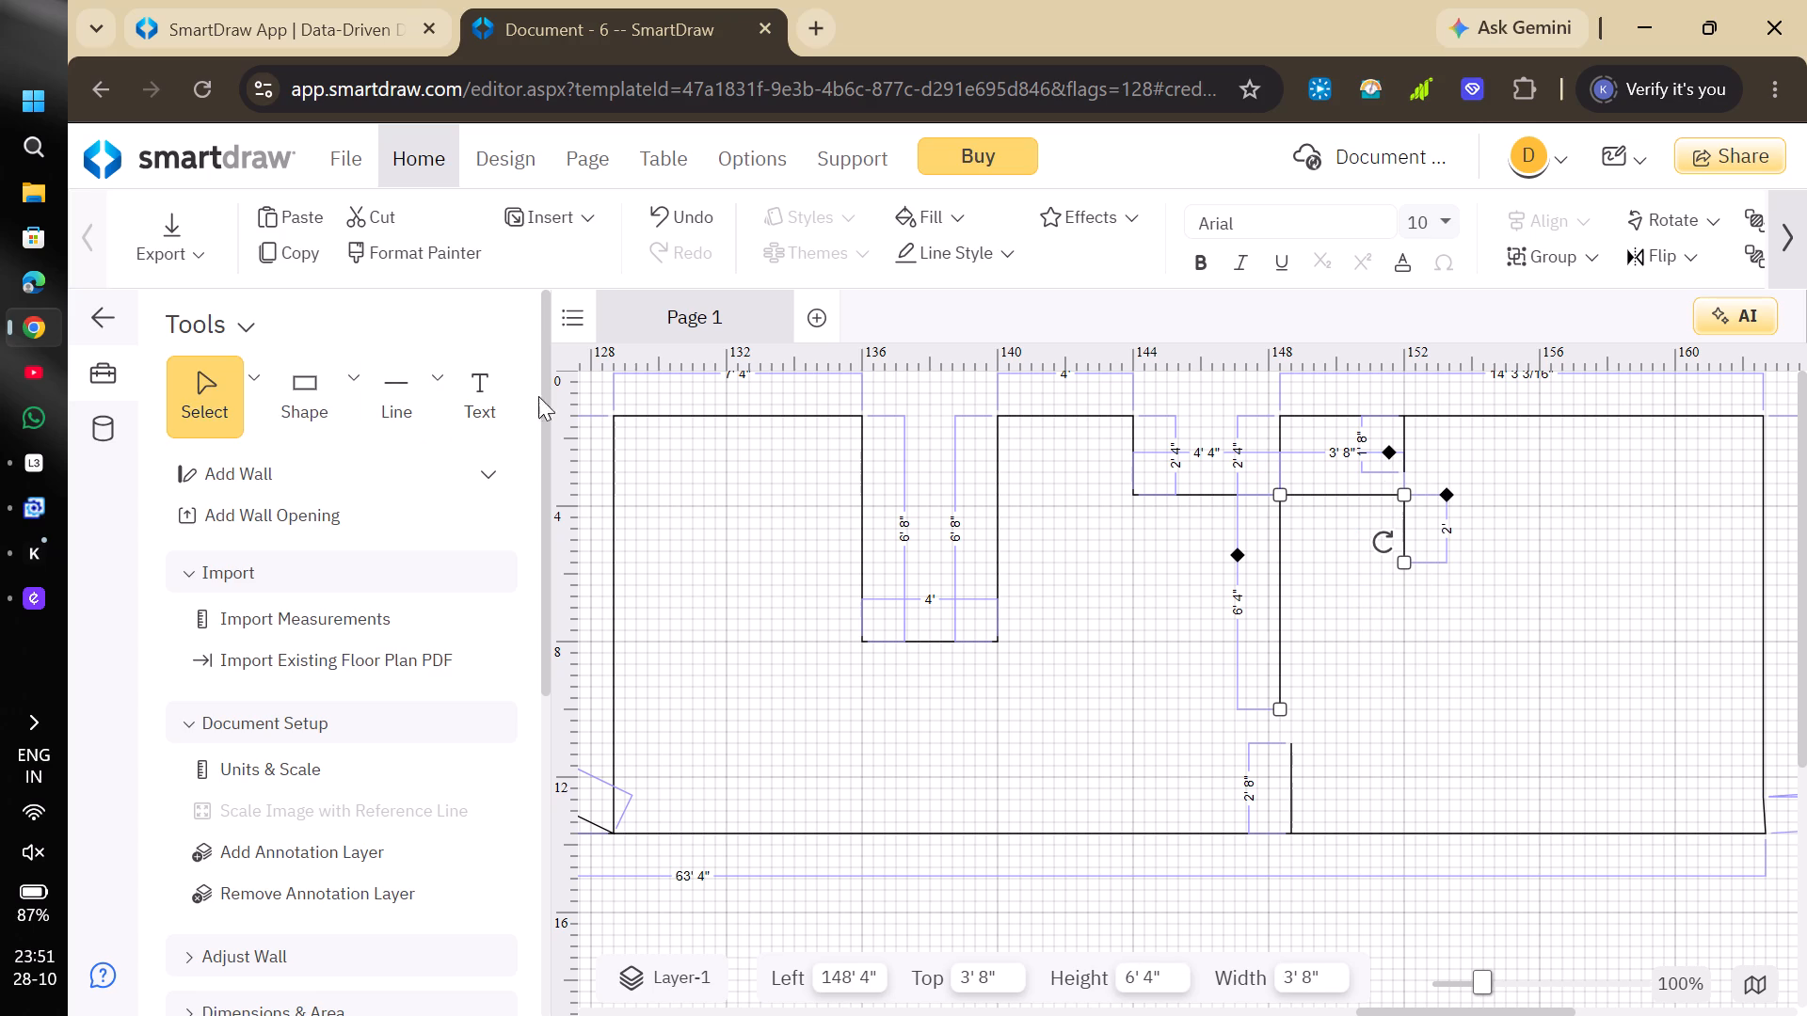
{"action": "left_click", "coordinate": [407, 397]}
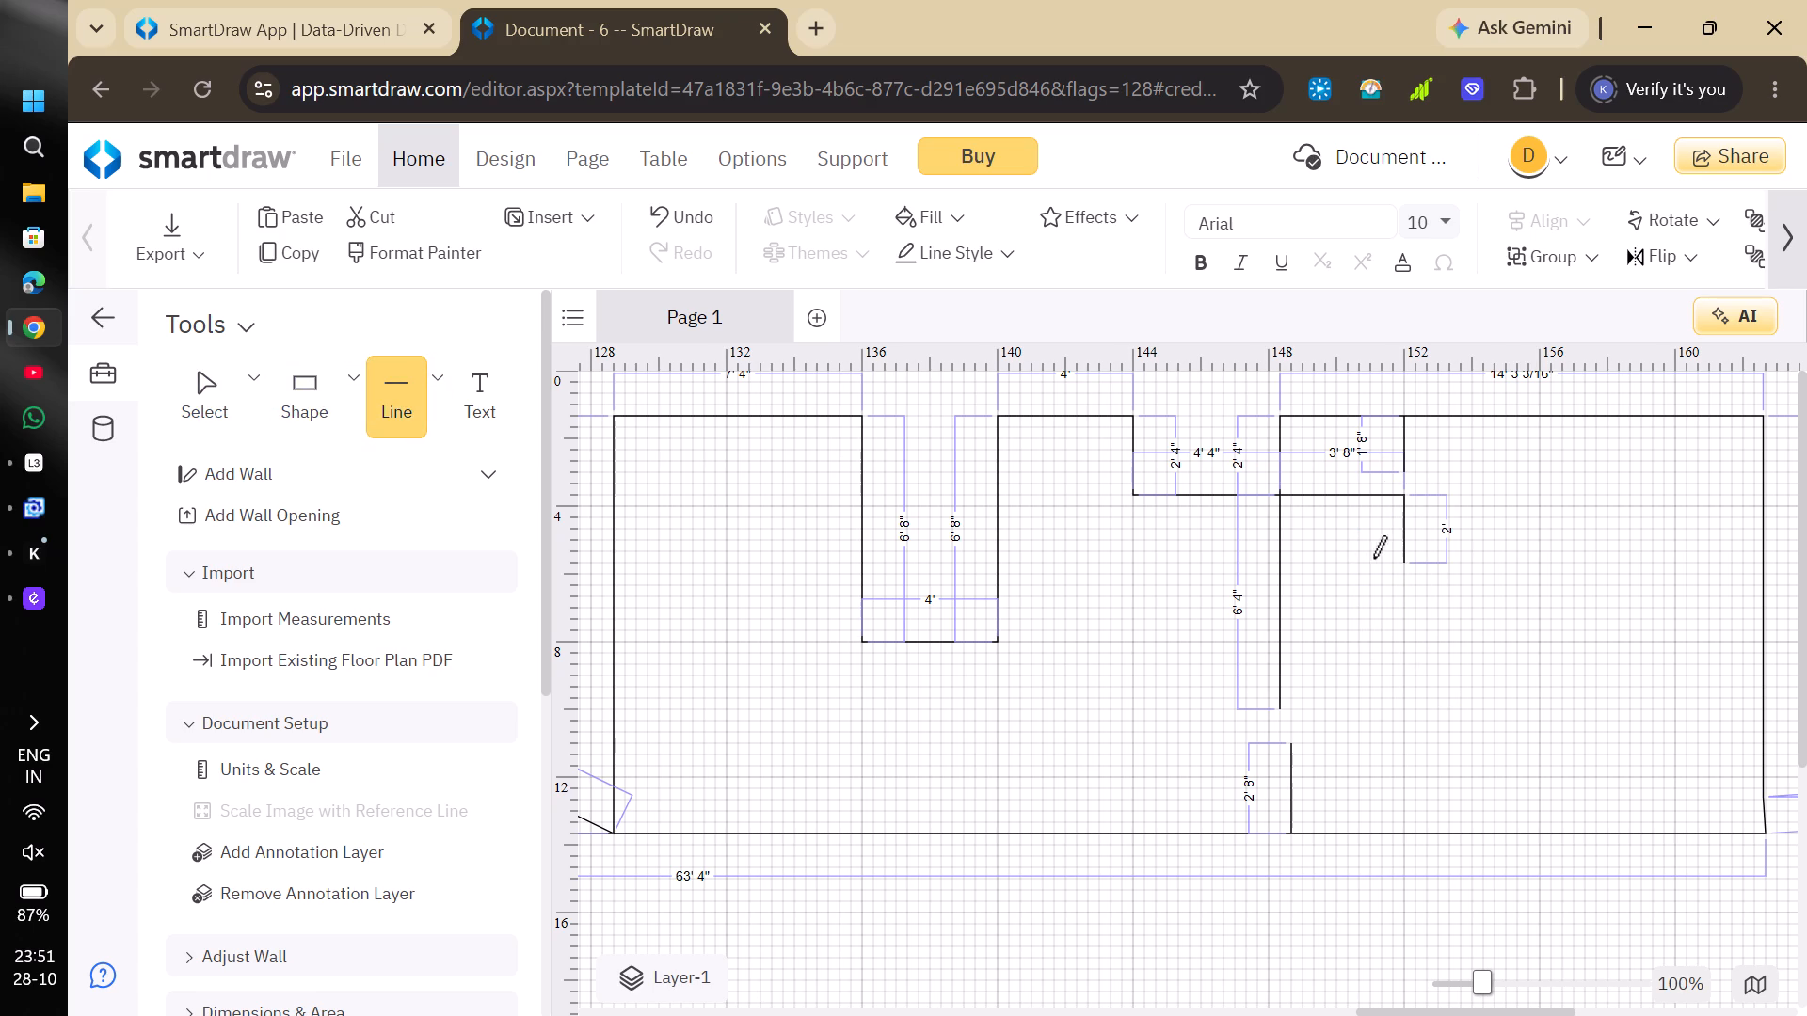
{"action": "left_click", "coordinate": [1402, 561]}
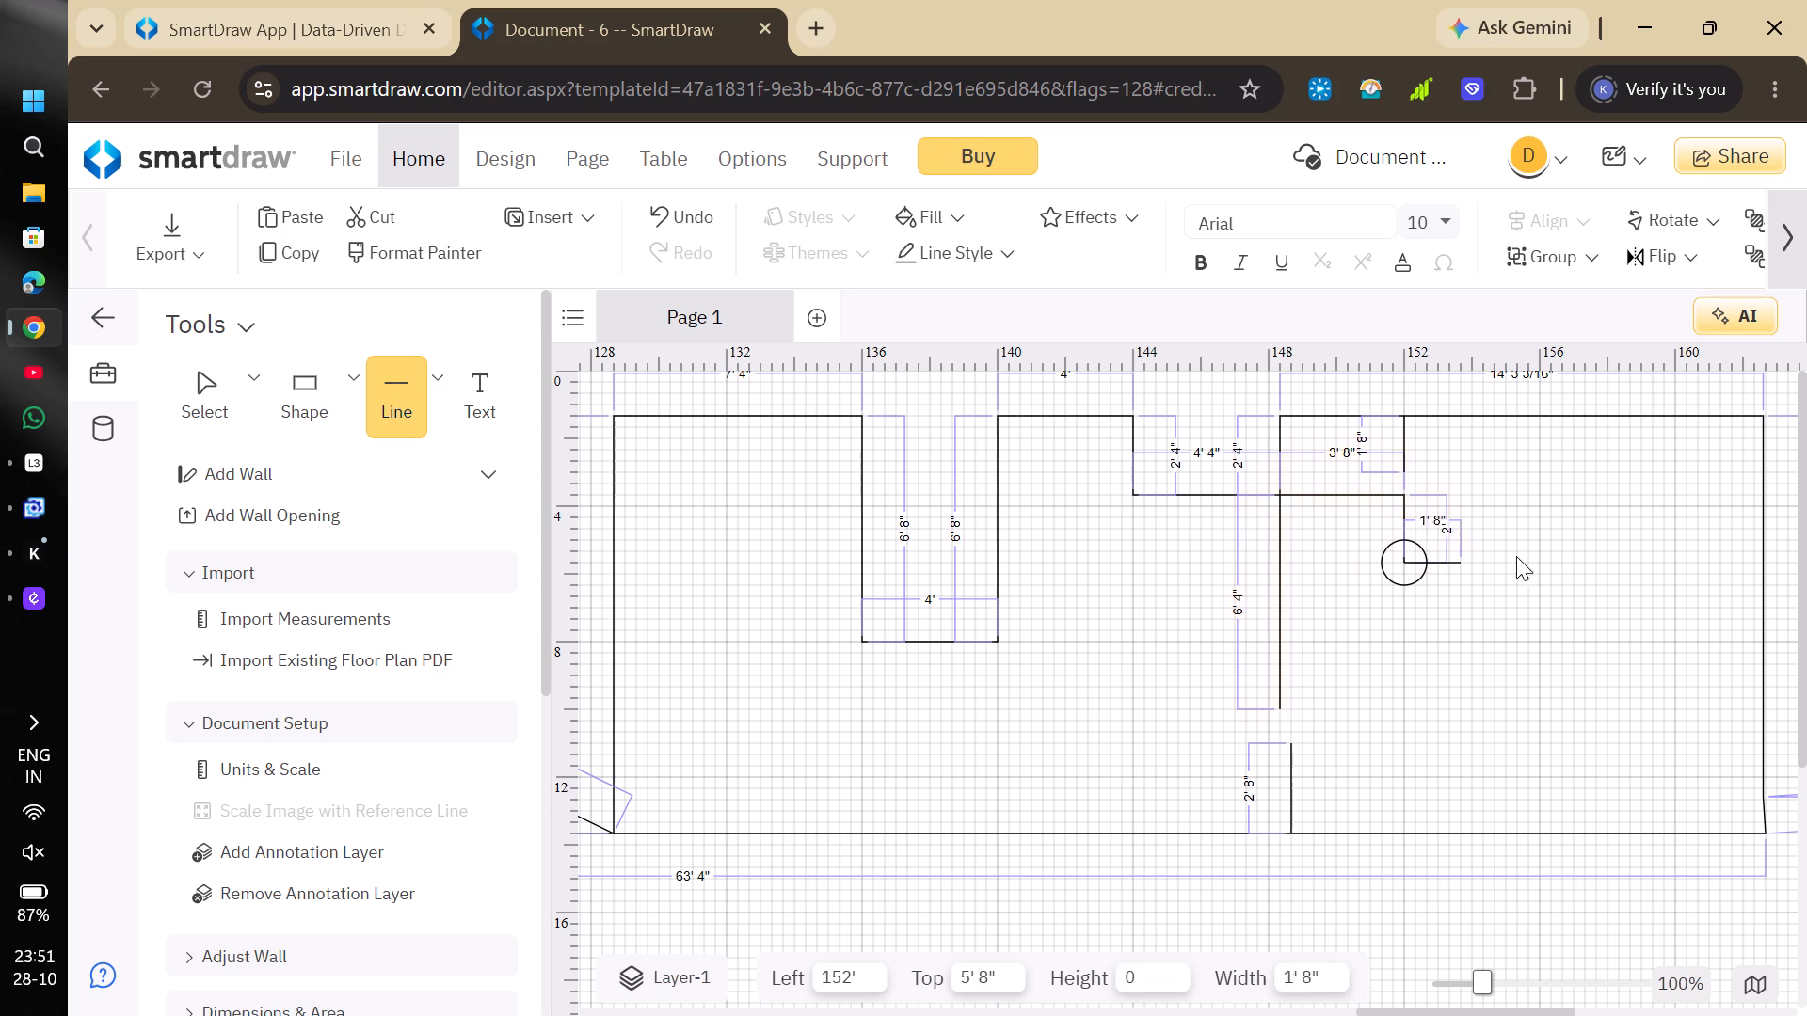
{"action": "left_click", "coordinate": [1677, 561]}
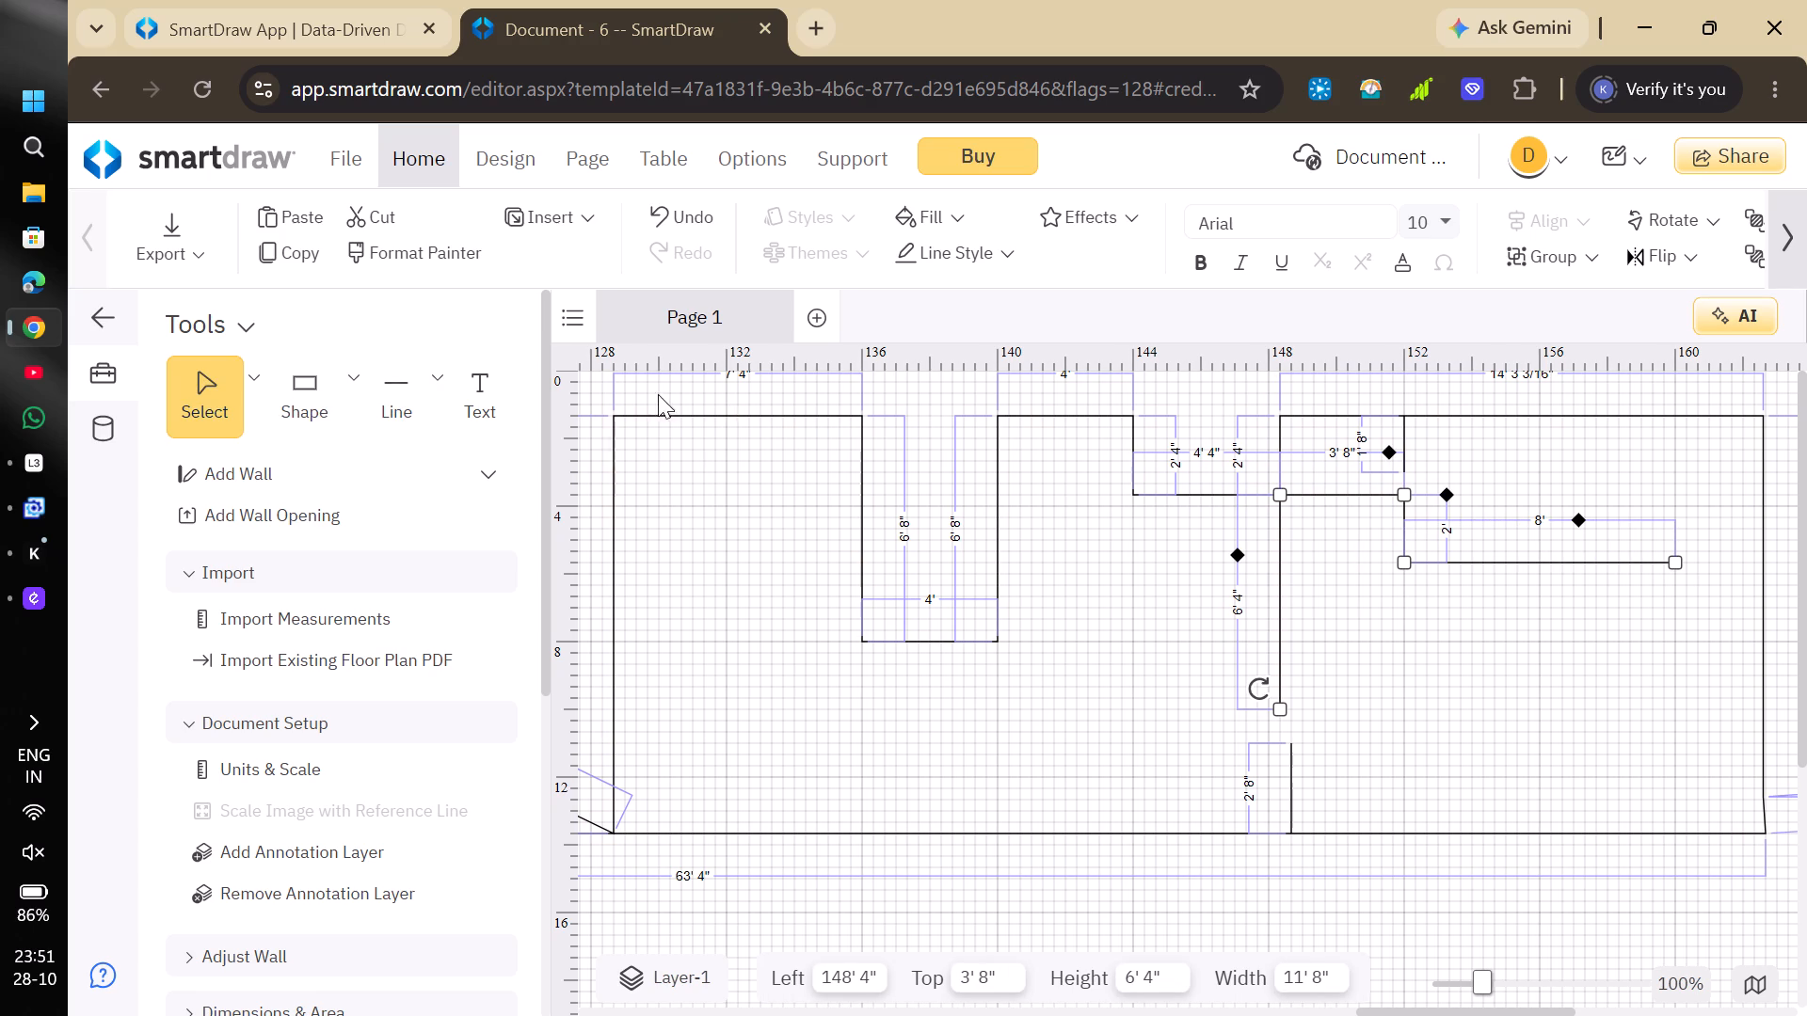
With the Straight Line tool, draw a horizontal line about 1' 11" long inward from the far side edge, level with the 8' line.
{"action": "left_click", "coordinate": [417, 405]}
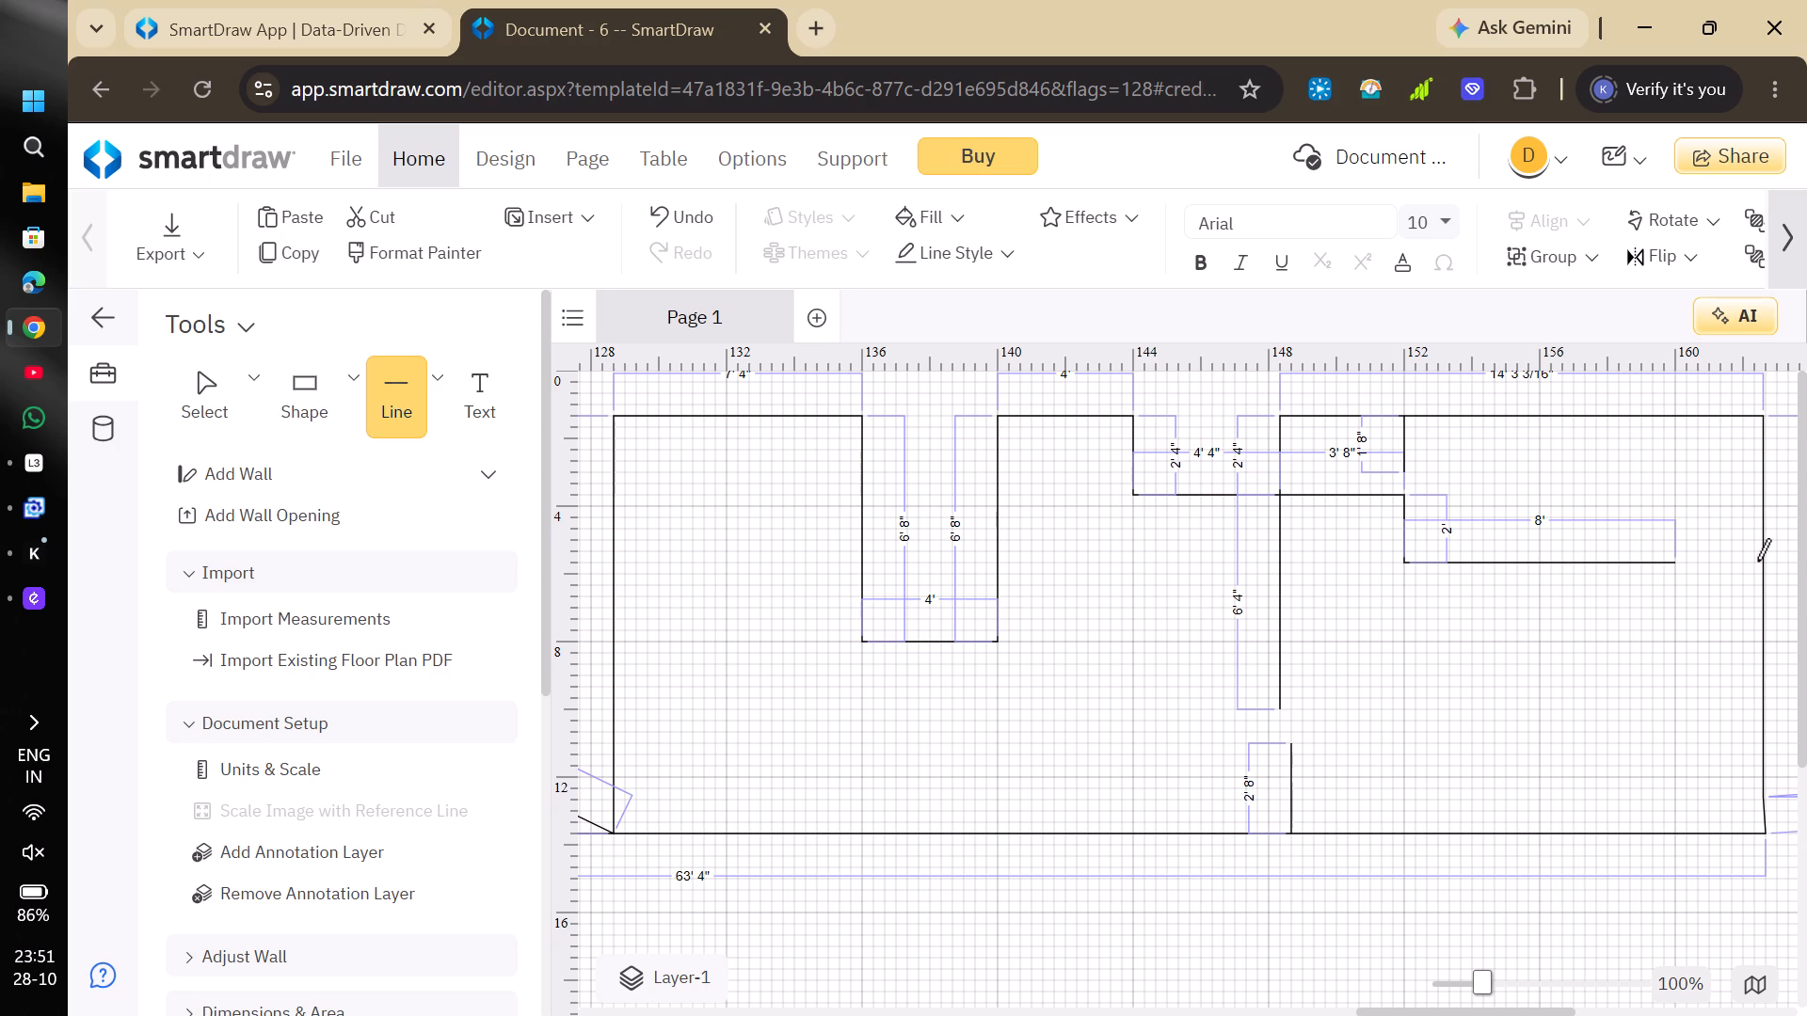
{"action": "left_click", "coordinate": [1757, 561]}
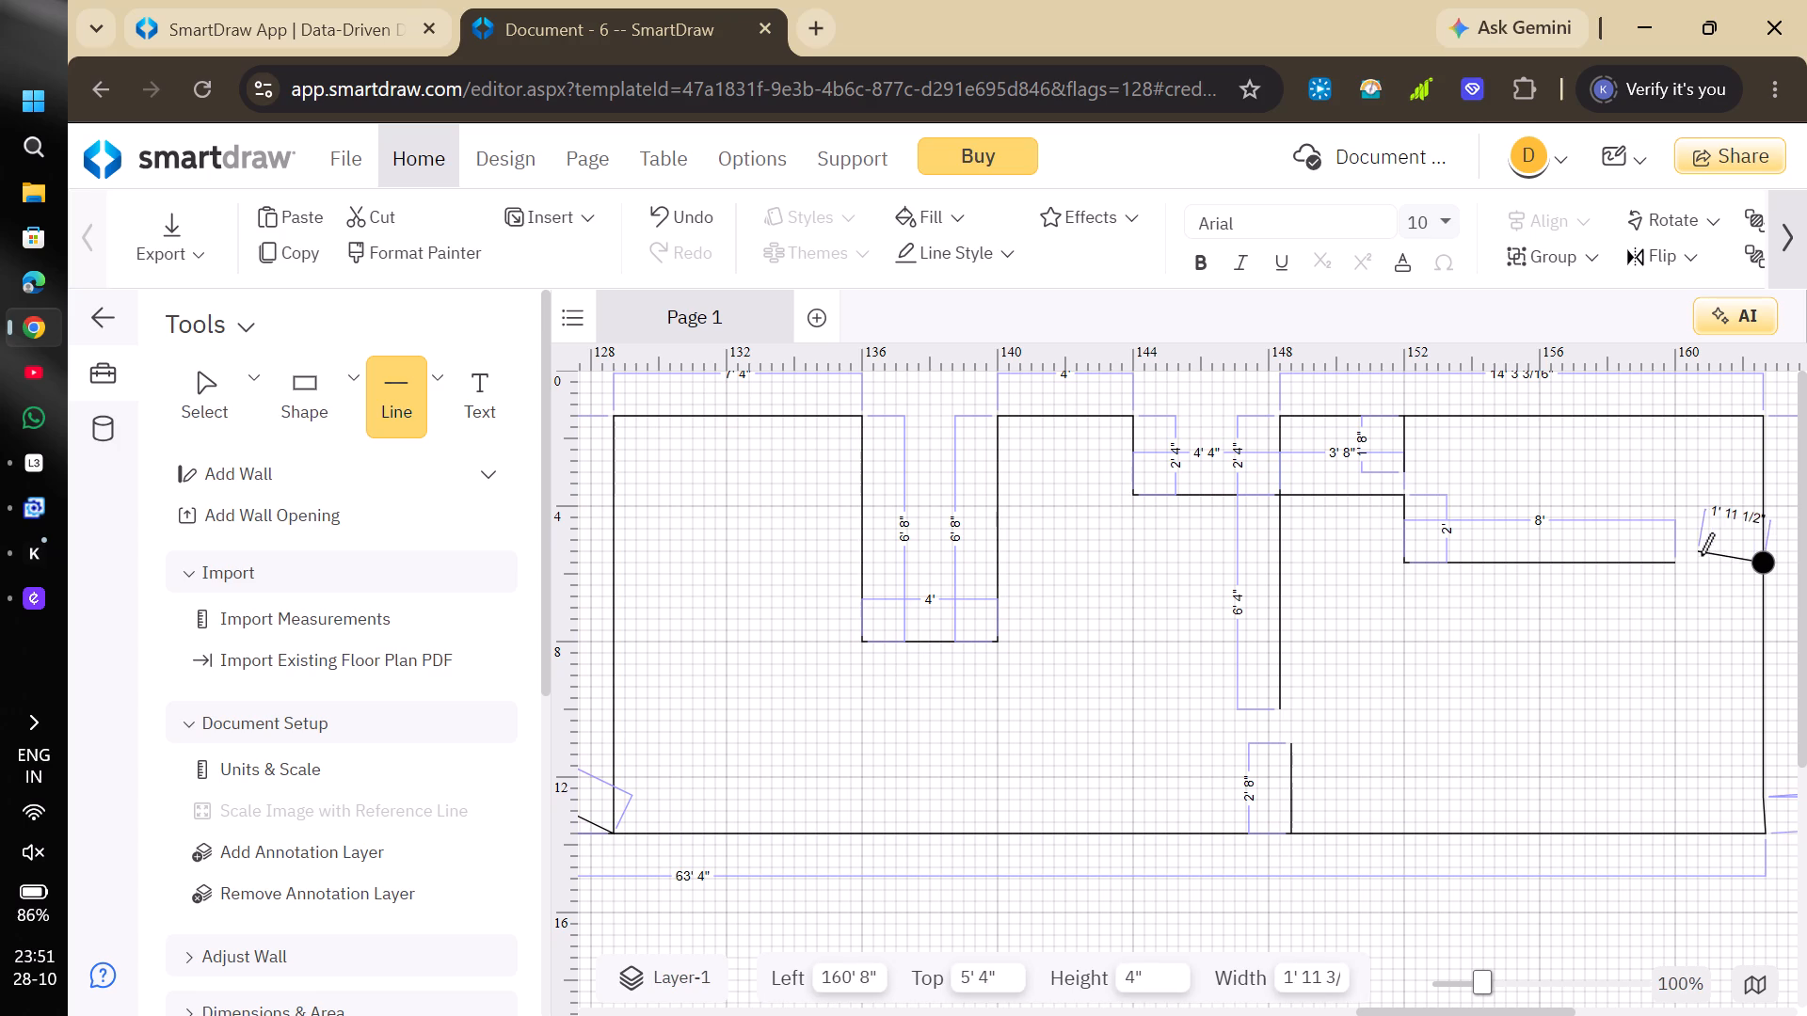
{"action": "left_click", "coordinate": [1695, 560]}
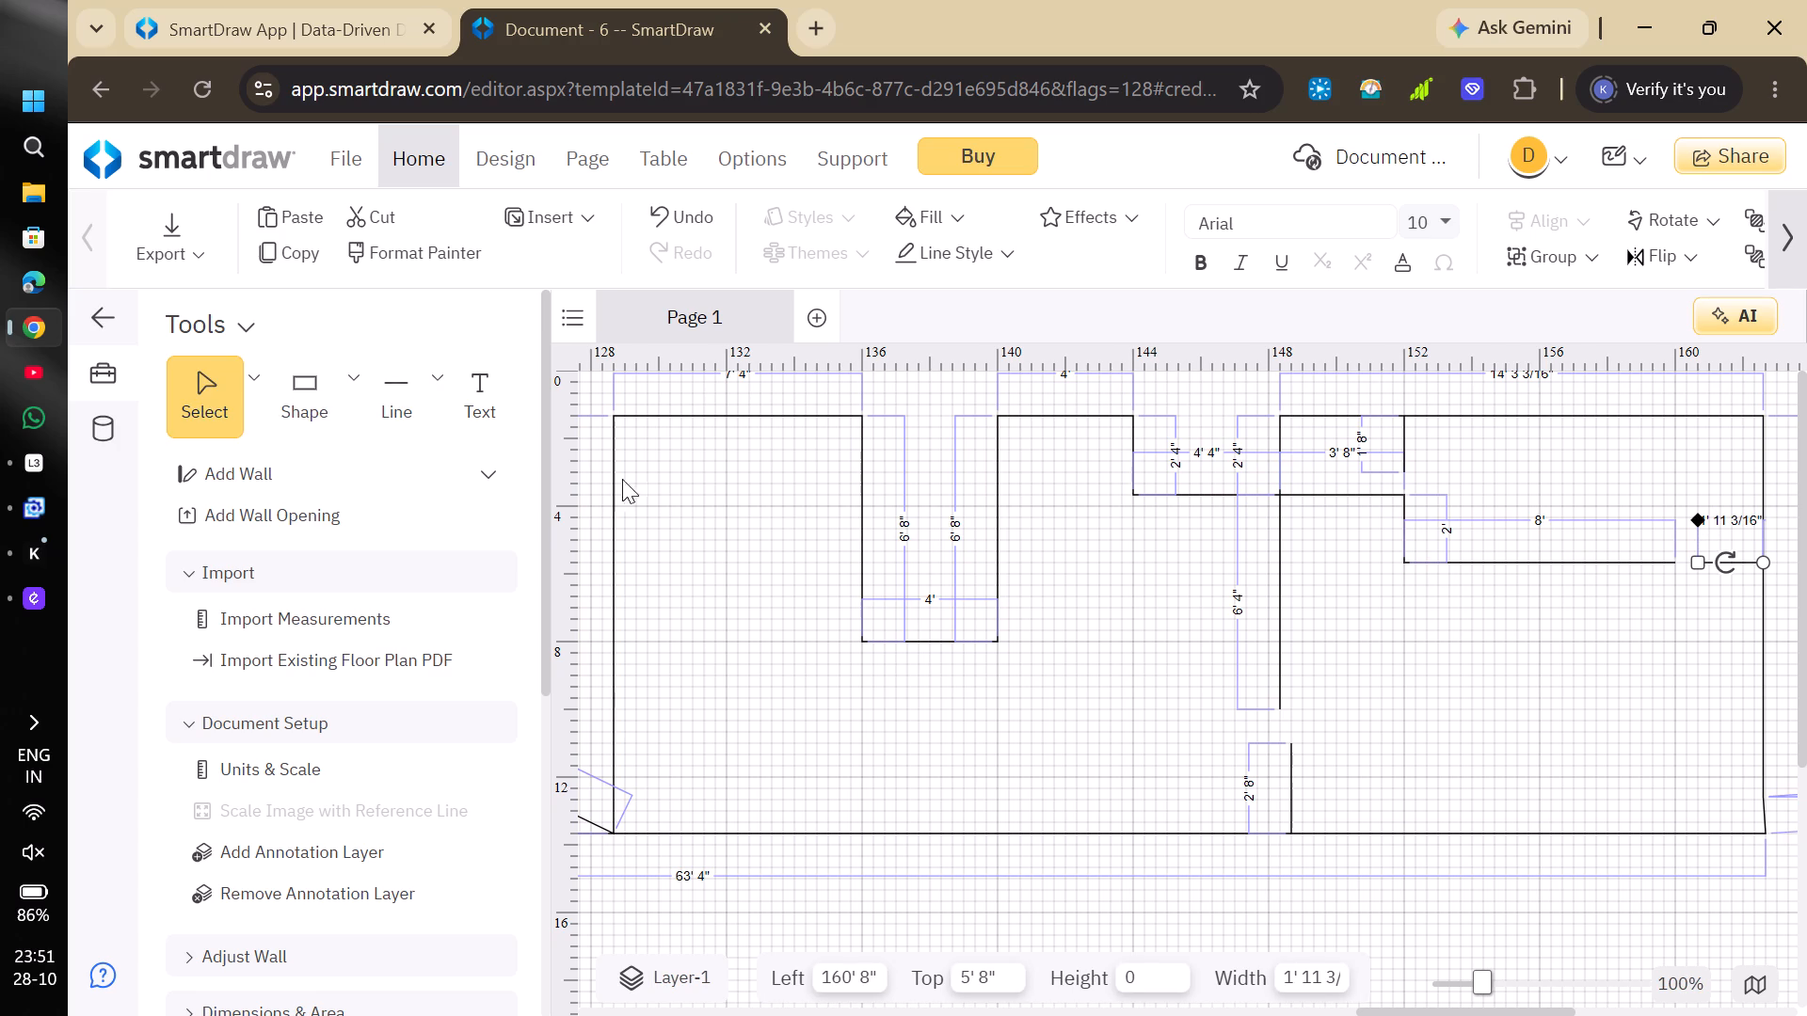
Draw a 5' 8" line up from the baseline at the 156' mark and a 5' 8" horizontal line from its top towards the far side edge.
{"action": "left_click", "coordinate": [406, 405]}
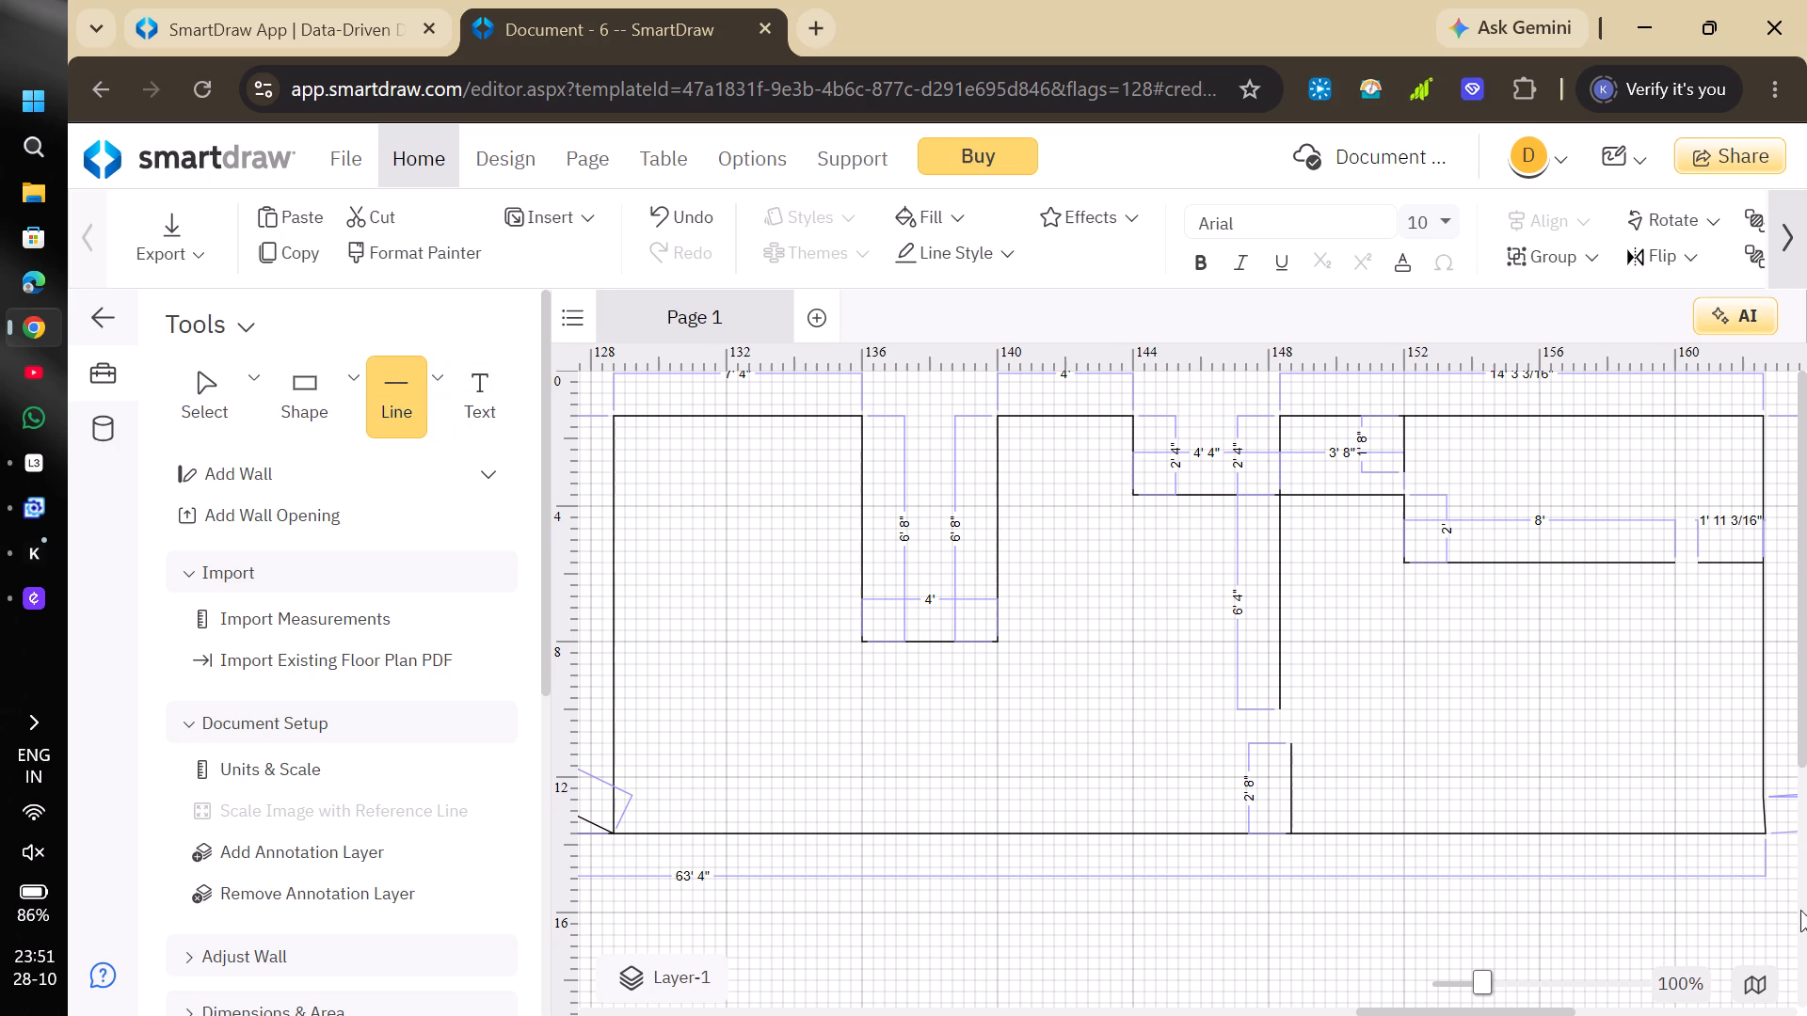
{"action": "left_click", "coordinate": [1542, 833]}
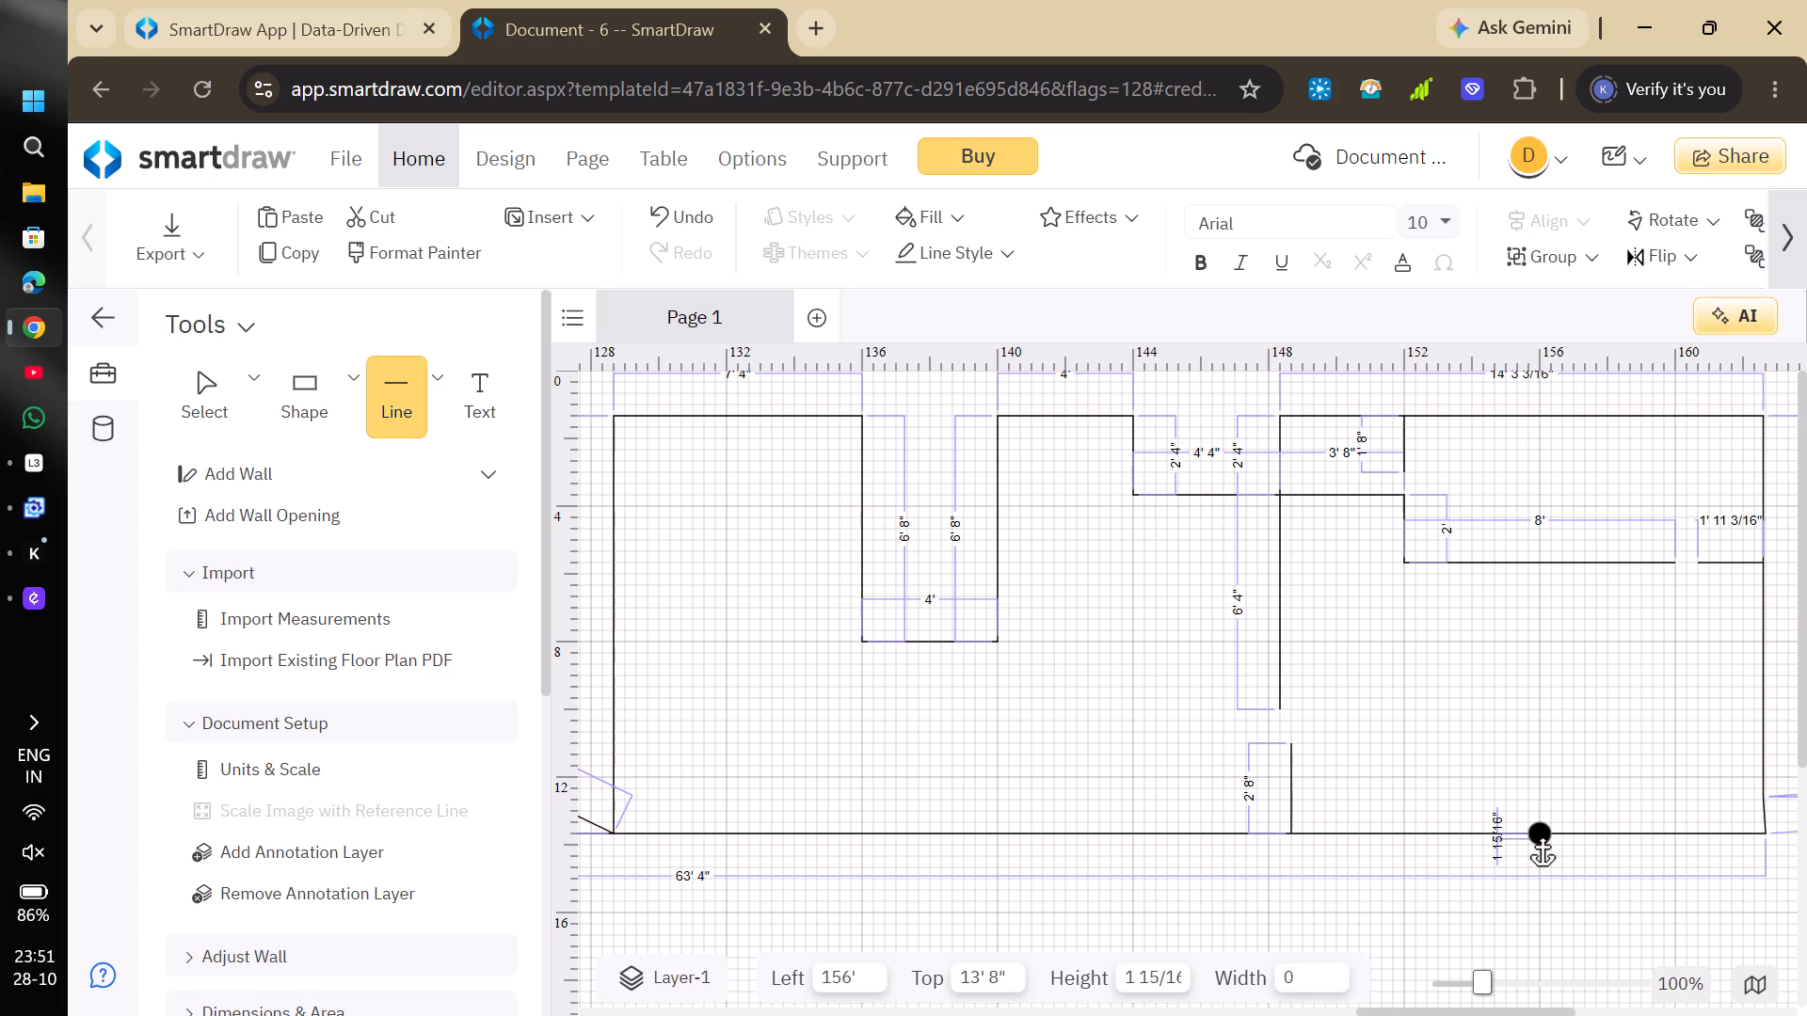
{"action": "left_click", "coordinate": [1537, 640]}
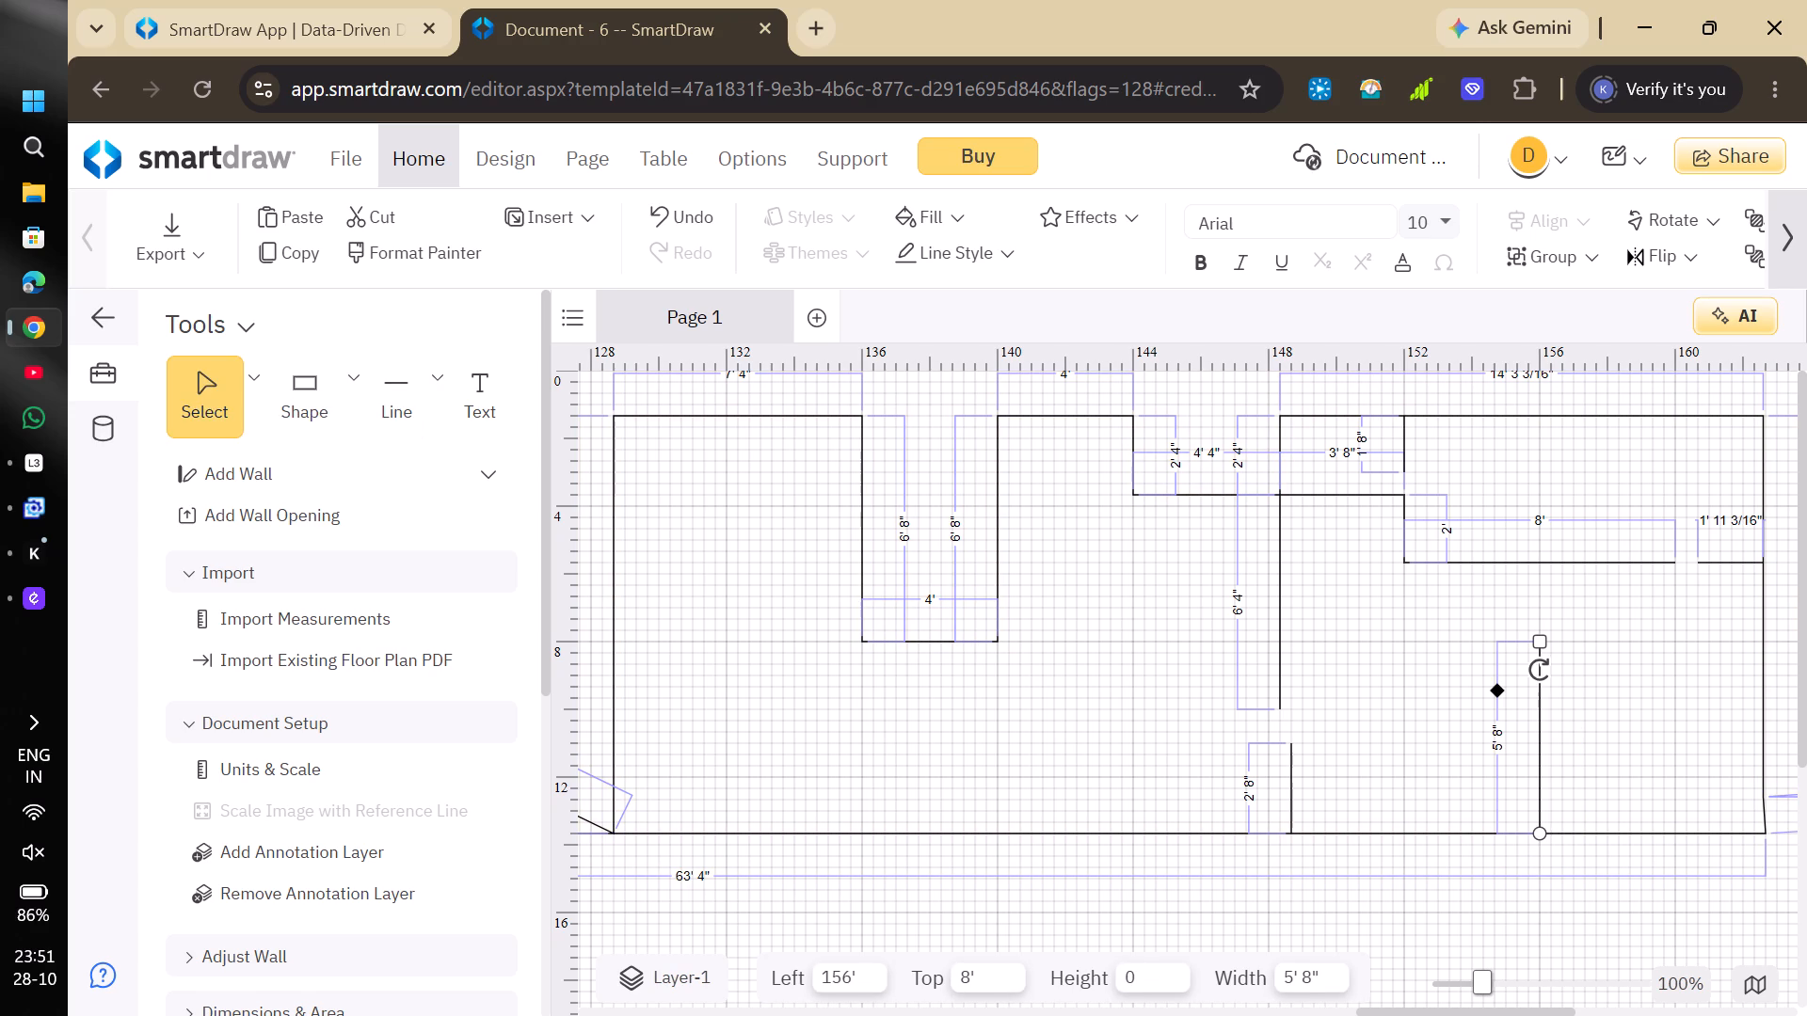
{"action": "left_click", "coordinate": [385, 405]}
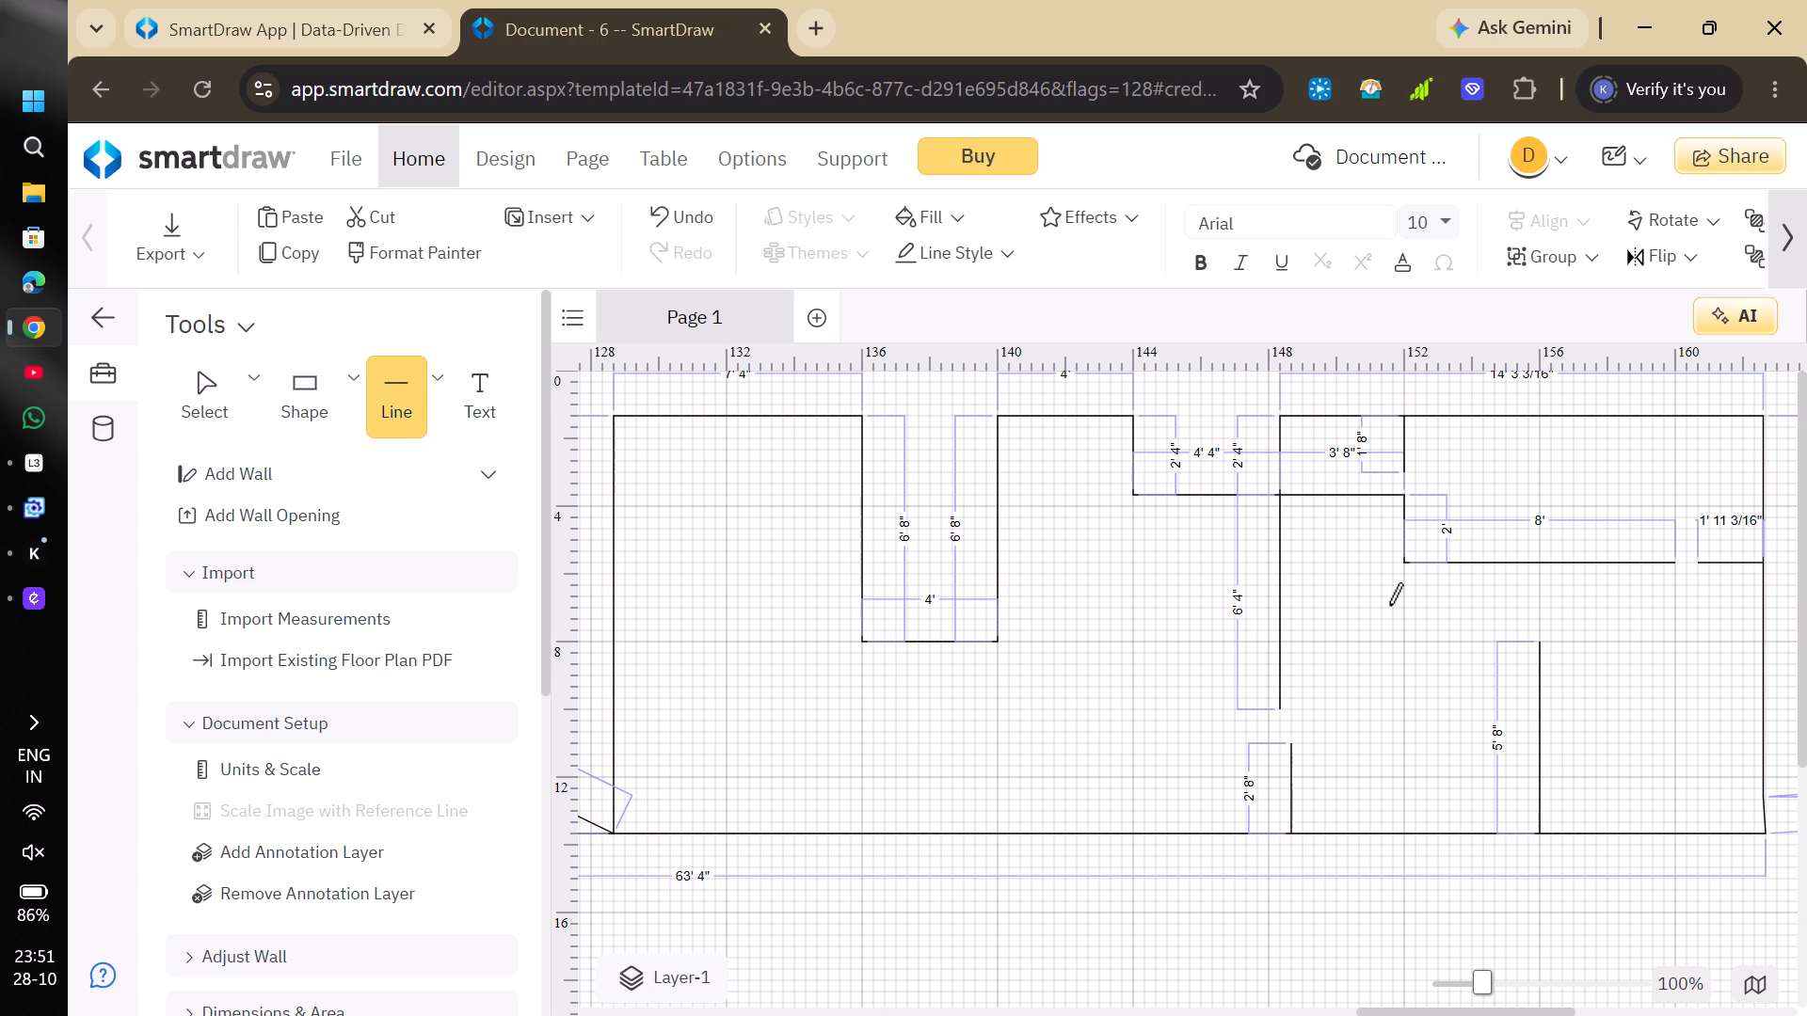
{"action": "left_click", "coordinate": [1539, 642]}
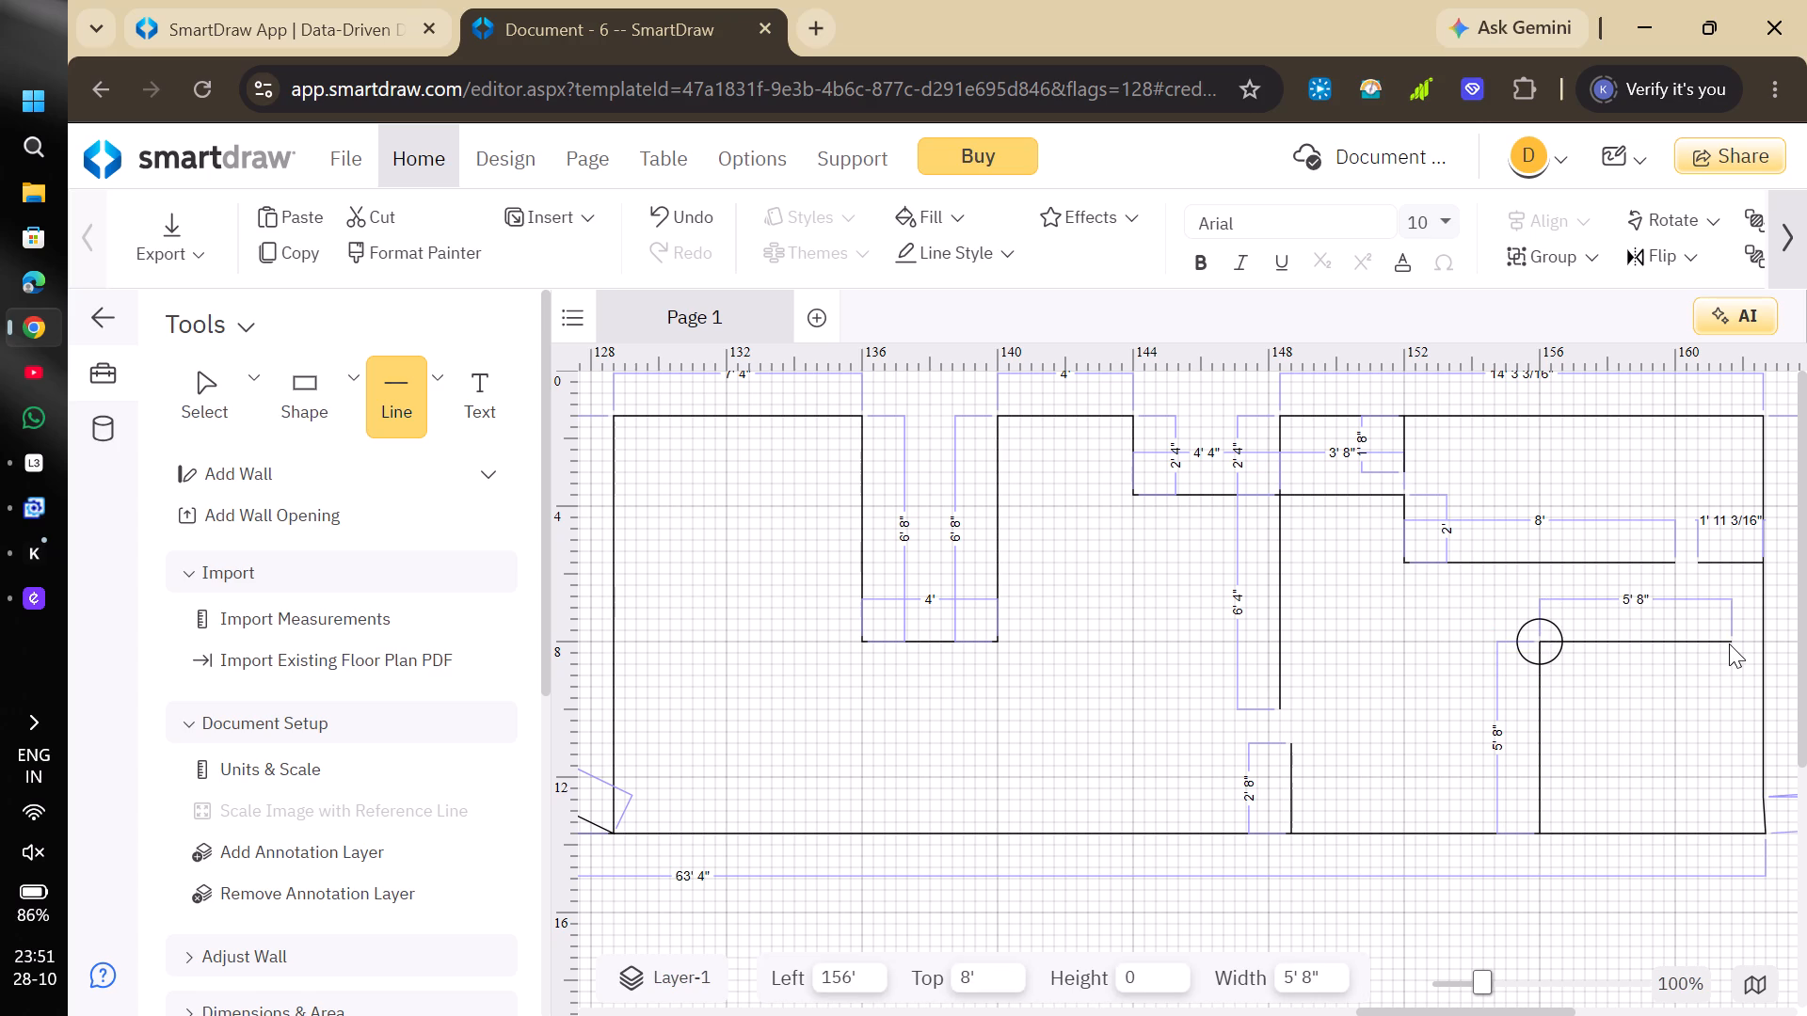
{"action": "left_click", "coordinate": [1729, 643]}
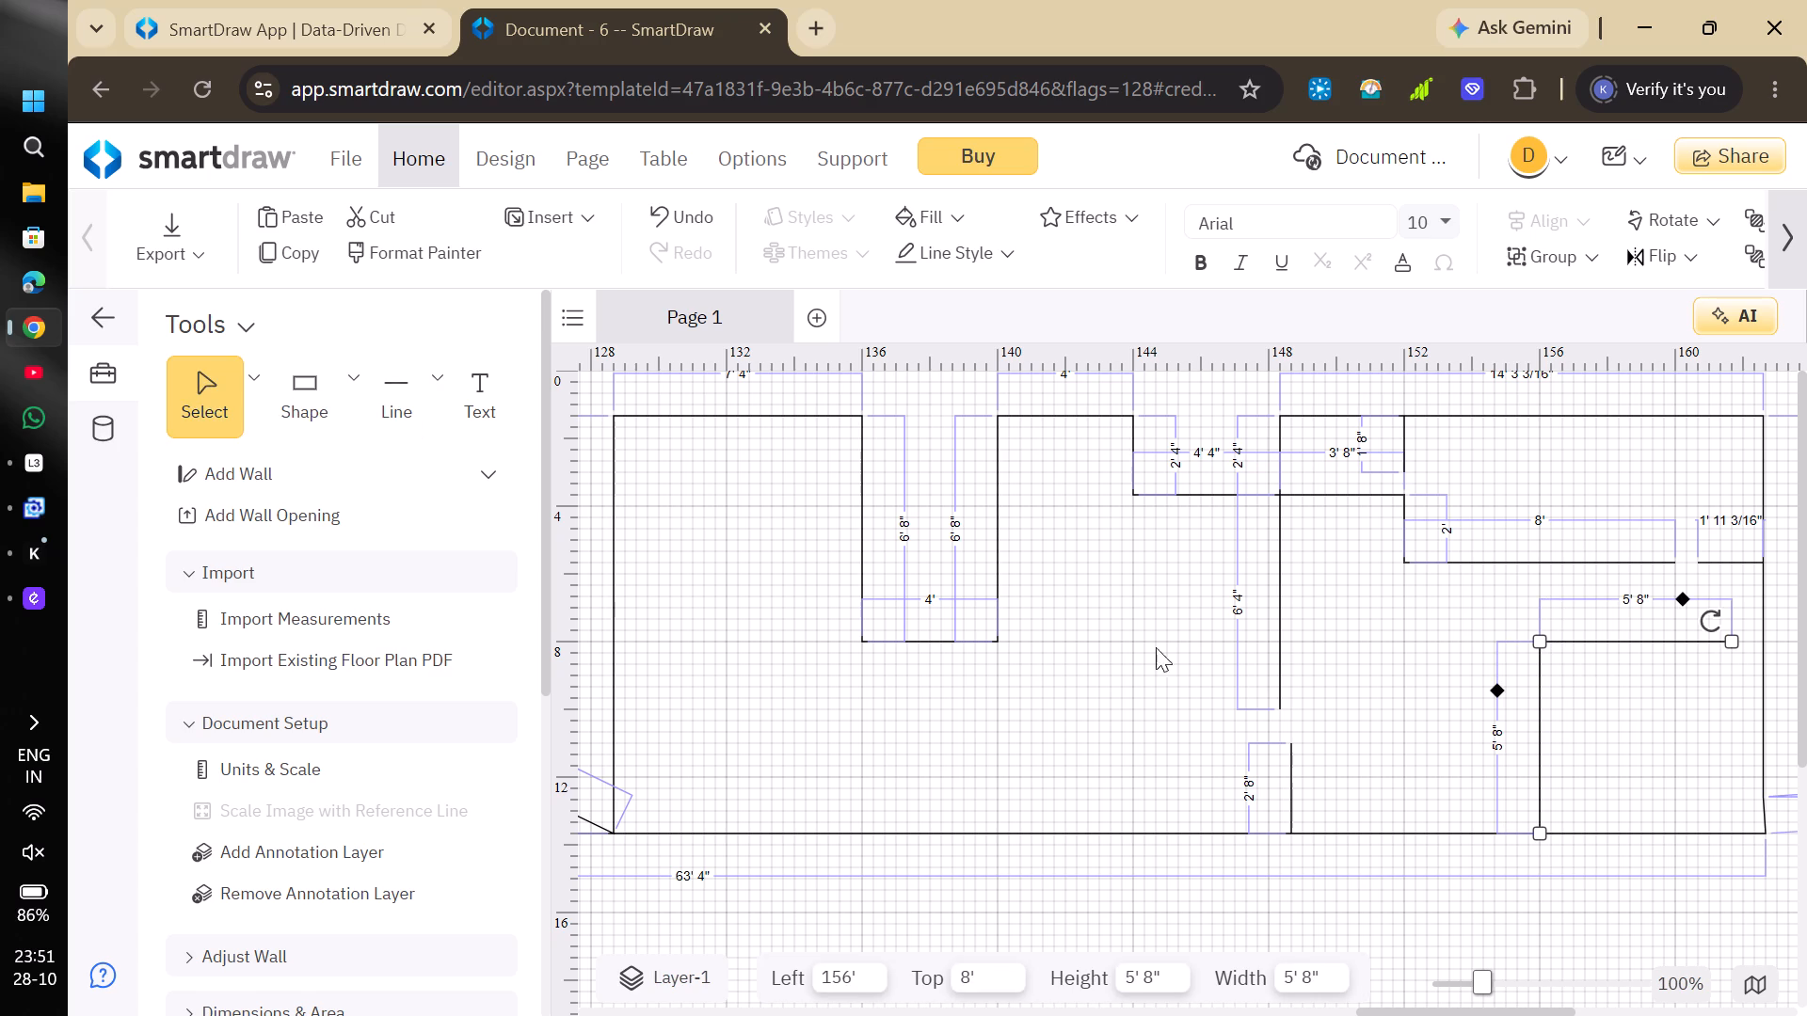
Draw an 11' 4" vertical line up from the baseline at the 132' mark, stopping short of the top edge.
{"action": "left_click", "coordinate": [398, 386]}
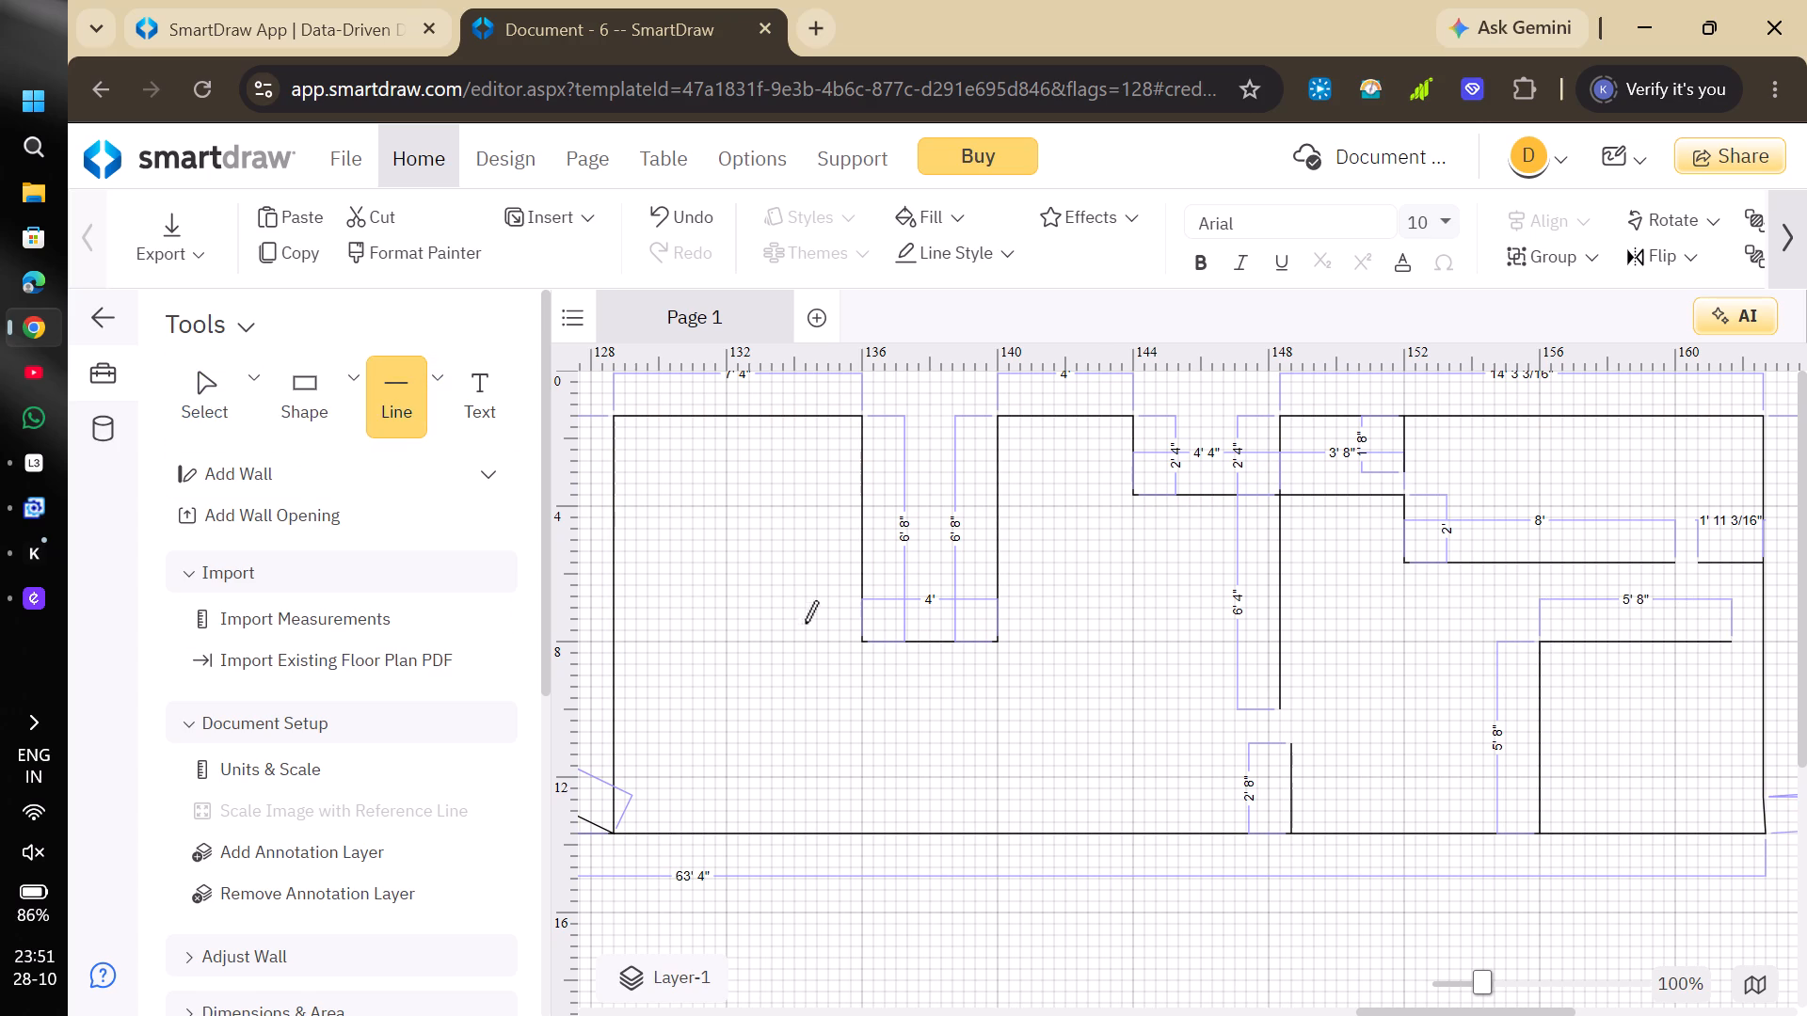
{"action": "left_click", "coordinate": [726, 833]}
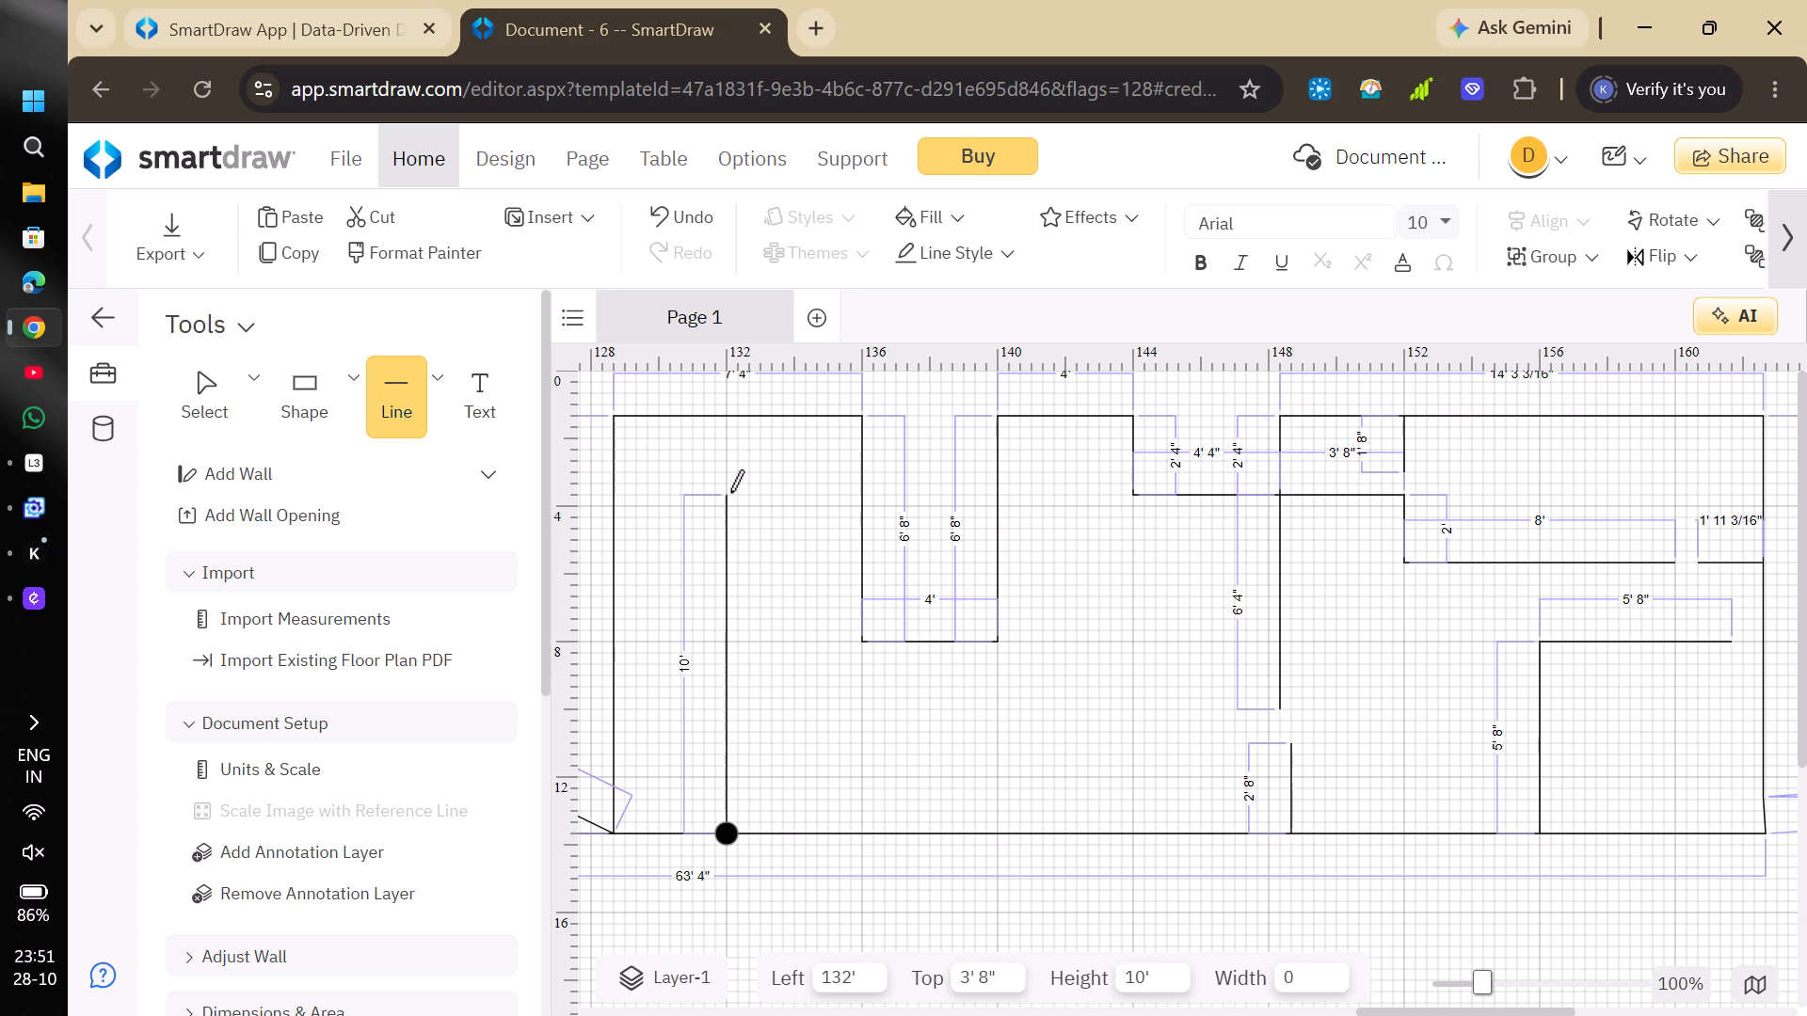
{"action": "left_click", "coordinate": [730, 444]}
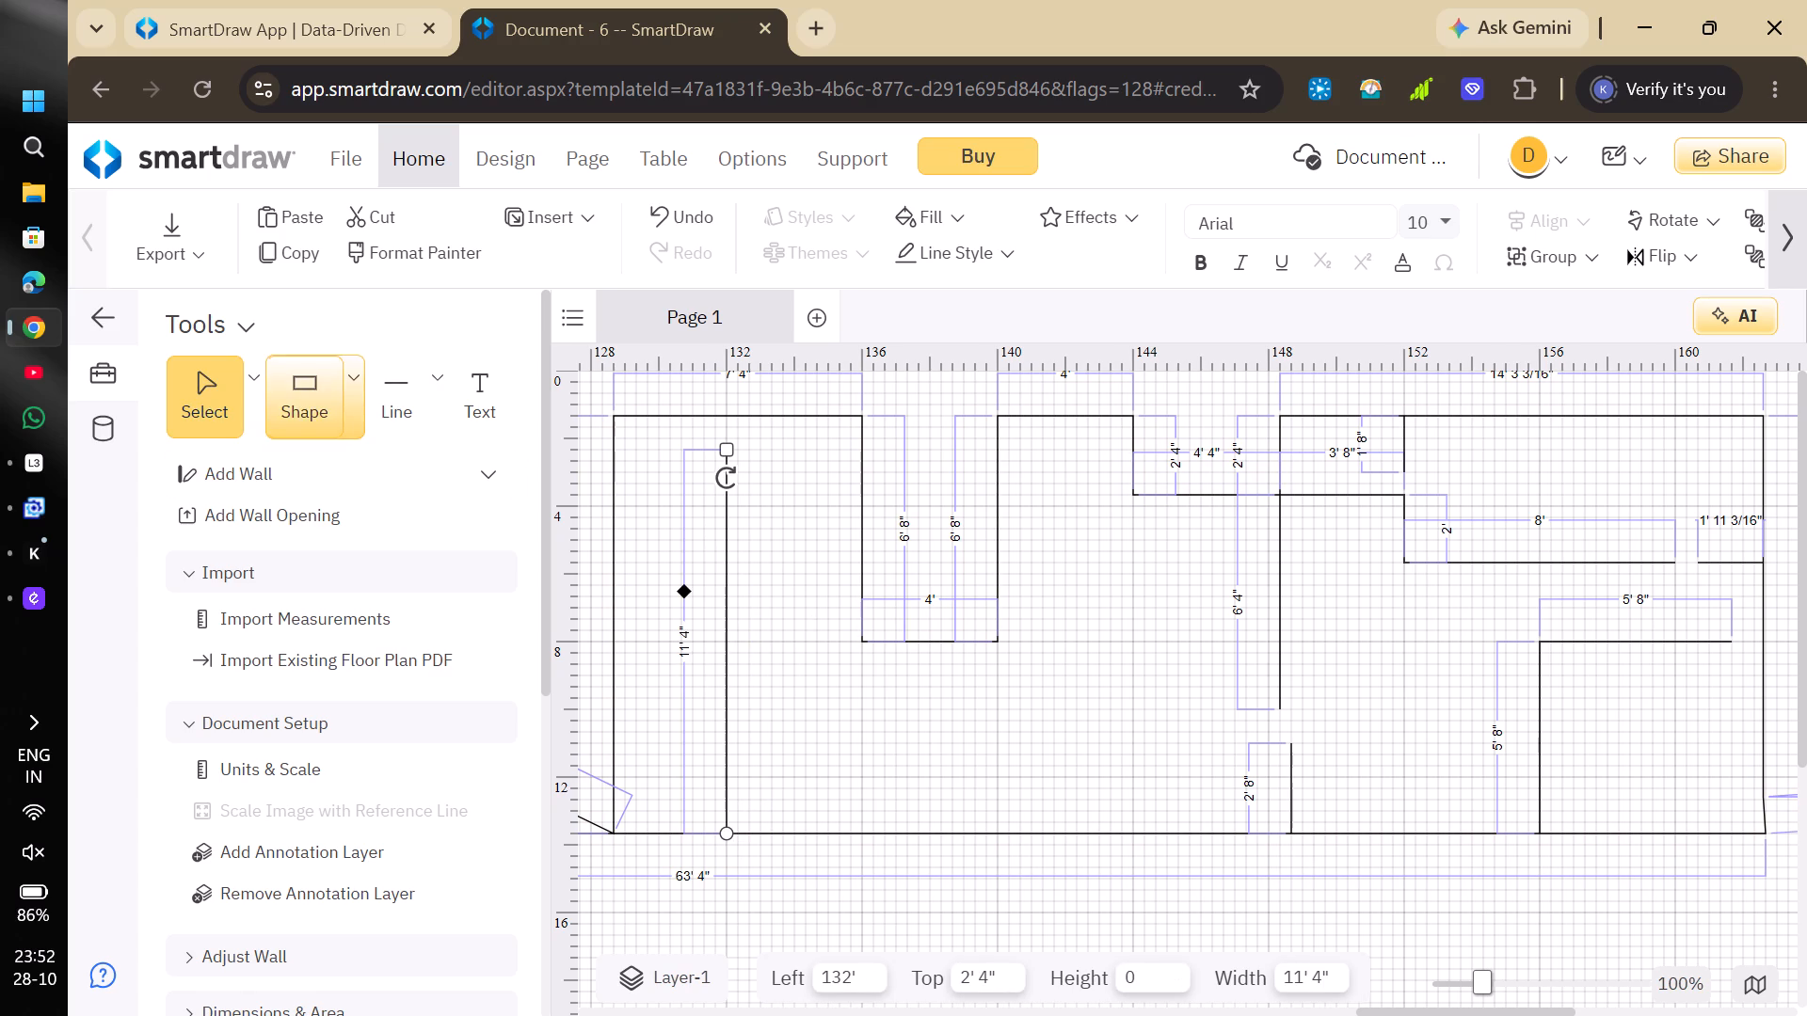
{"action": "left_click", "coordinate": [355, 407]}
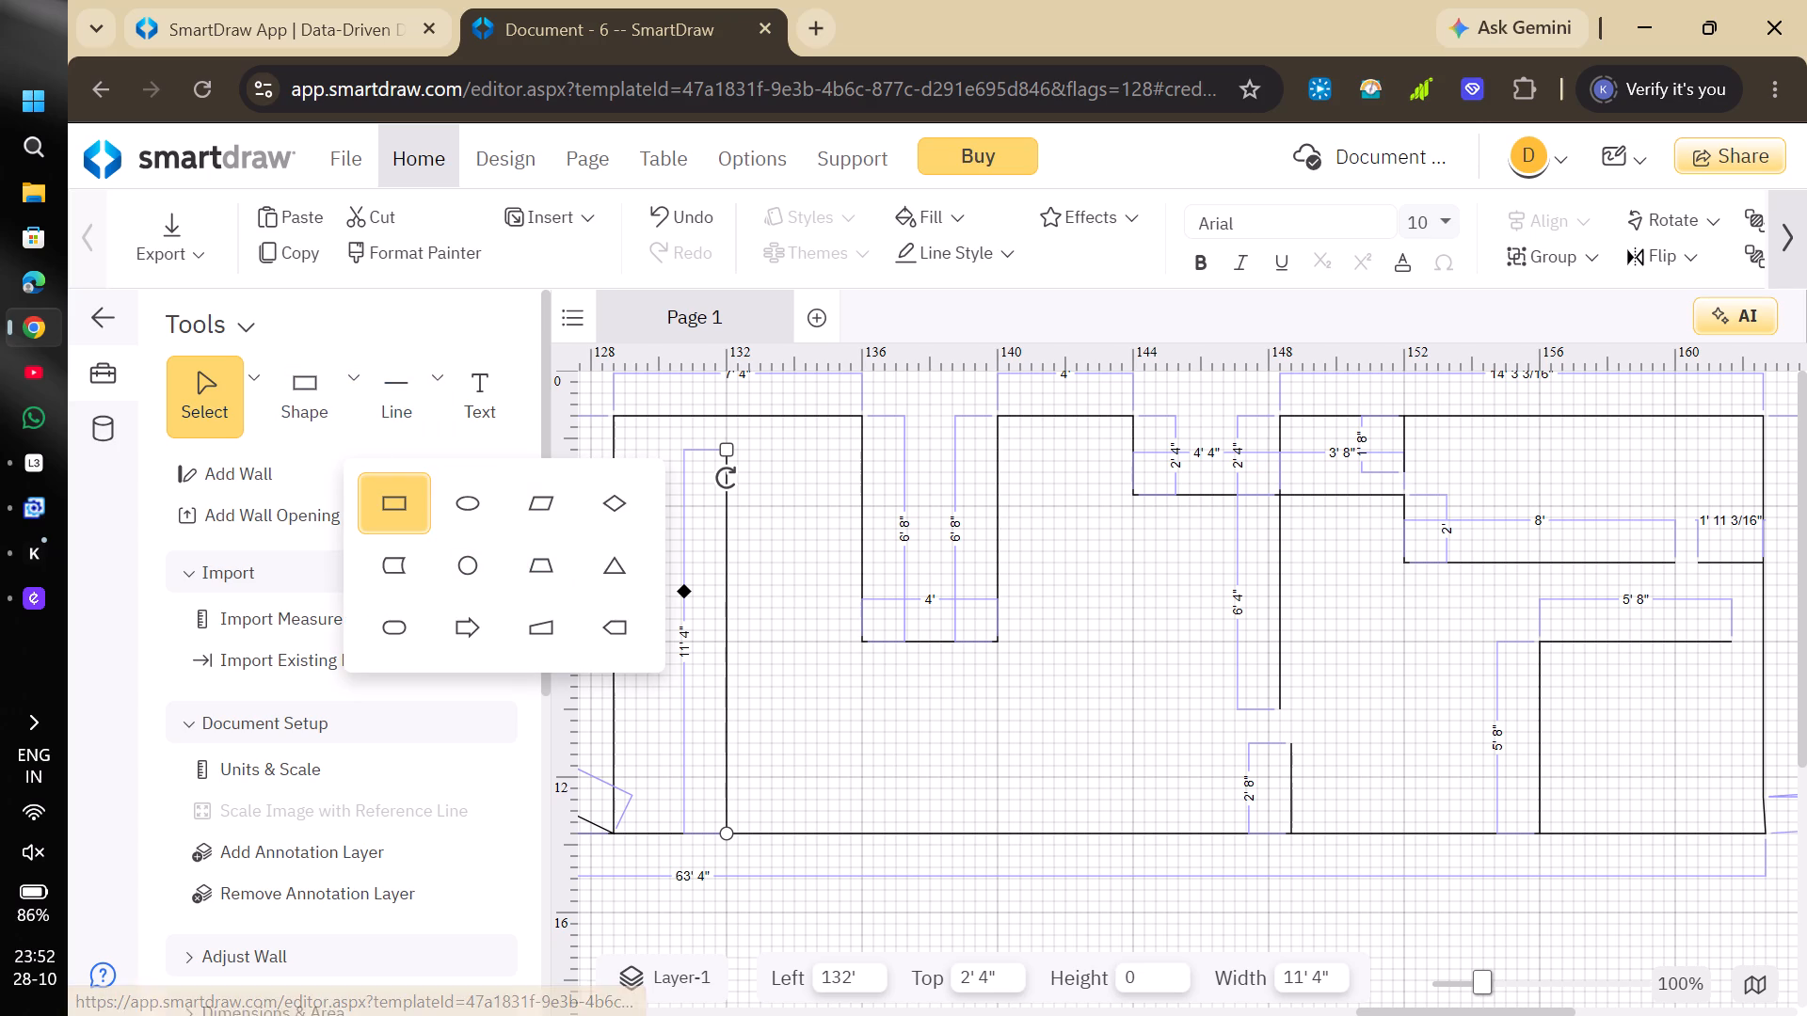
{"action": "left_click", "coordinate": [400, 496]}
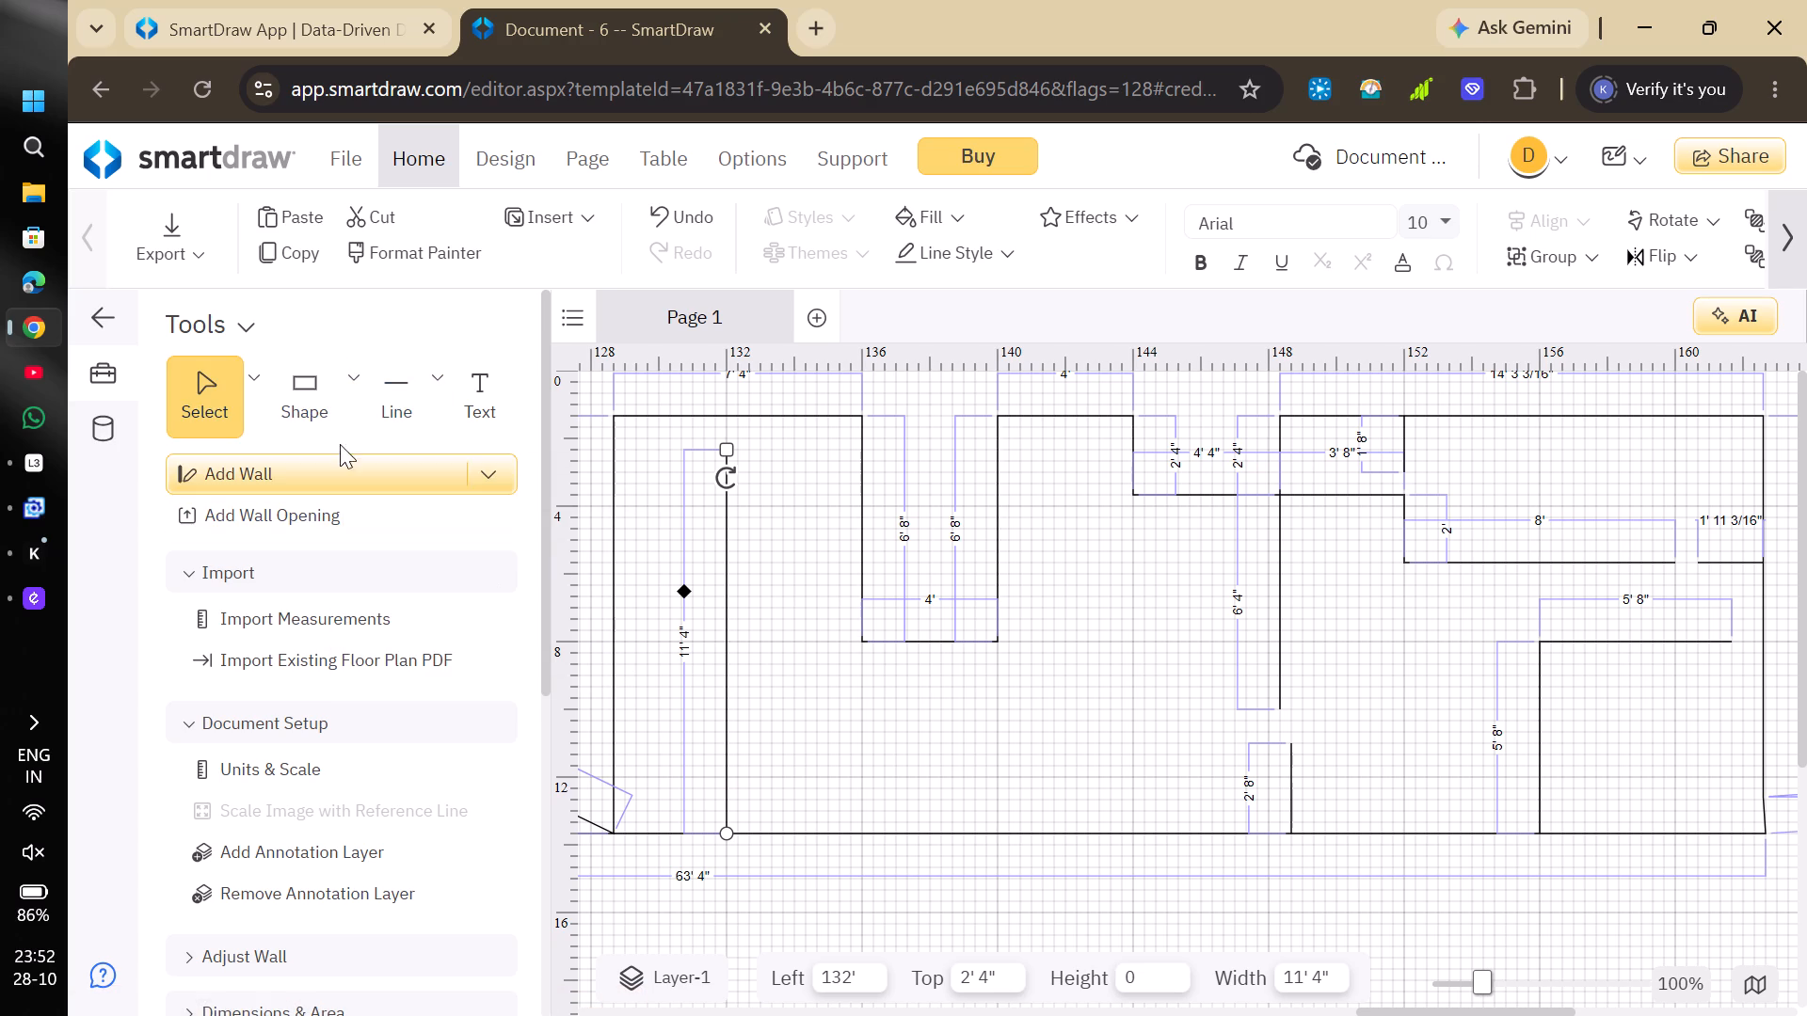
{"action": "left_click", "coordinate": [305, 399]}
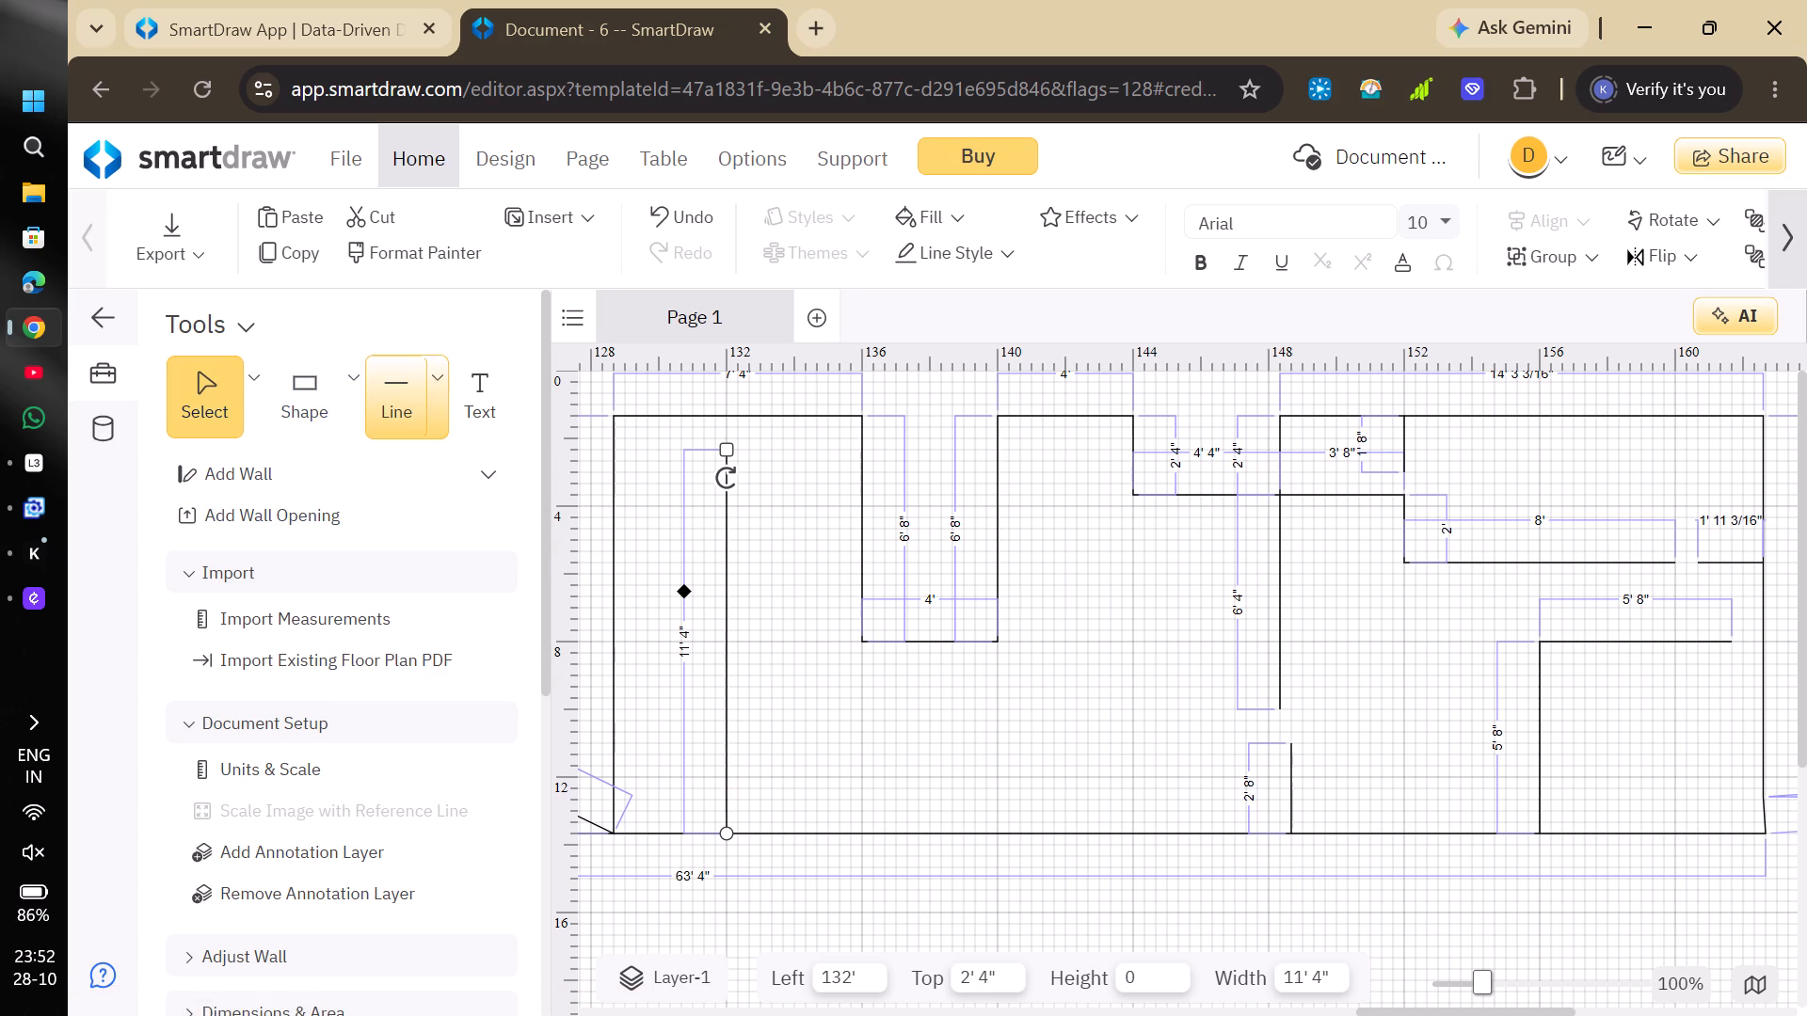
With the Straight Line tool, draw a 1' line from the 11' 4" line's middle towards the deep notch and a 1' line back from the notch's near bottom corner.
{"action": "left_click", "coordinate": [433, 406]}
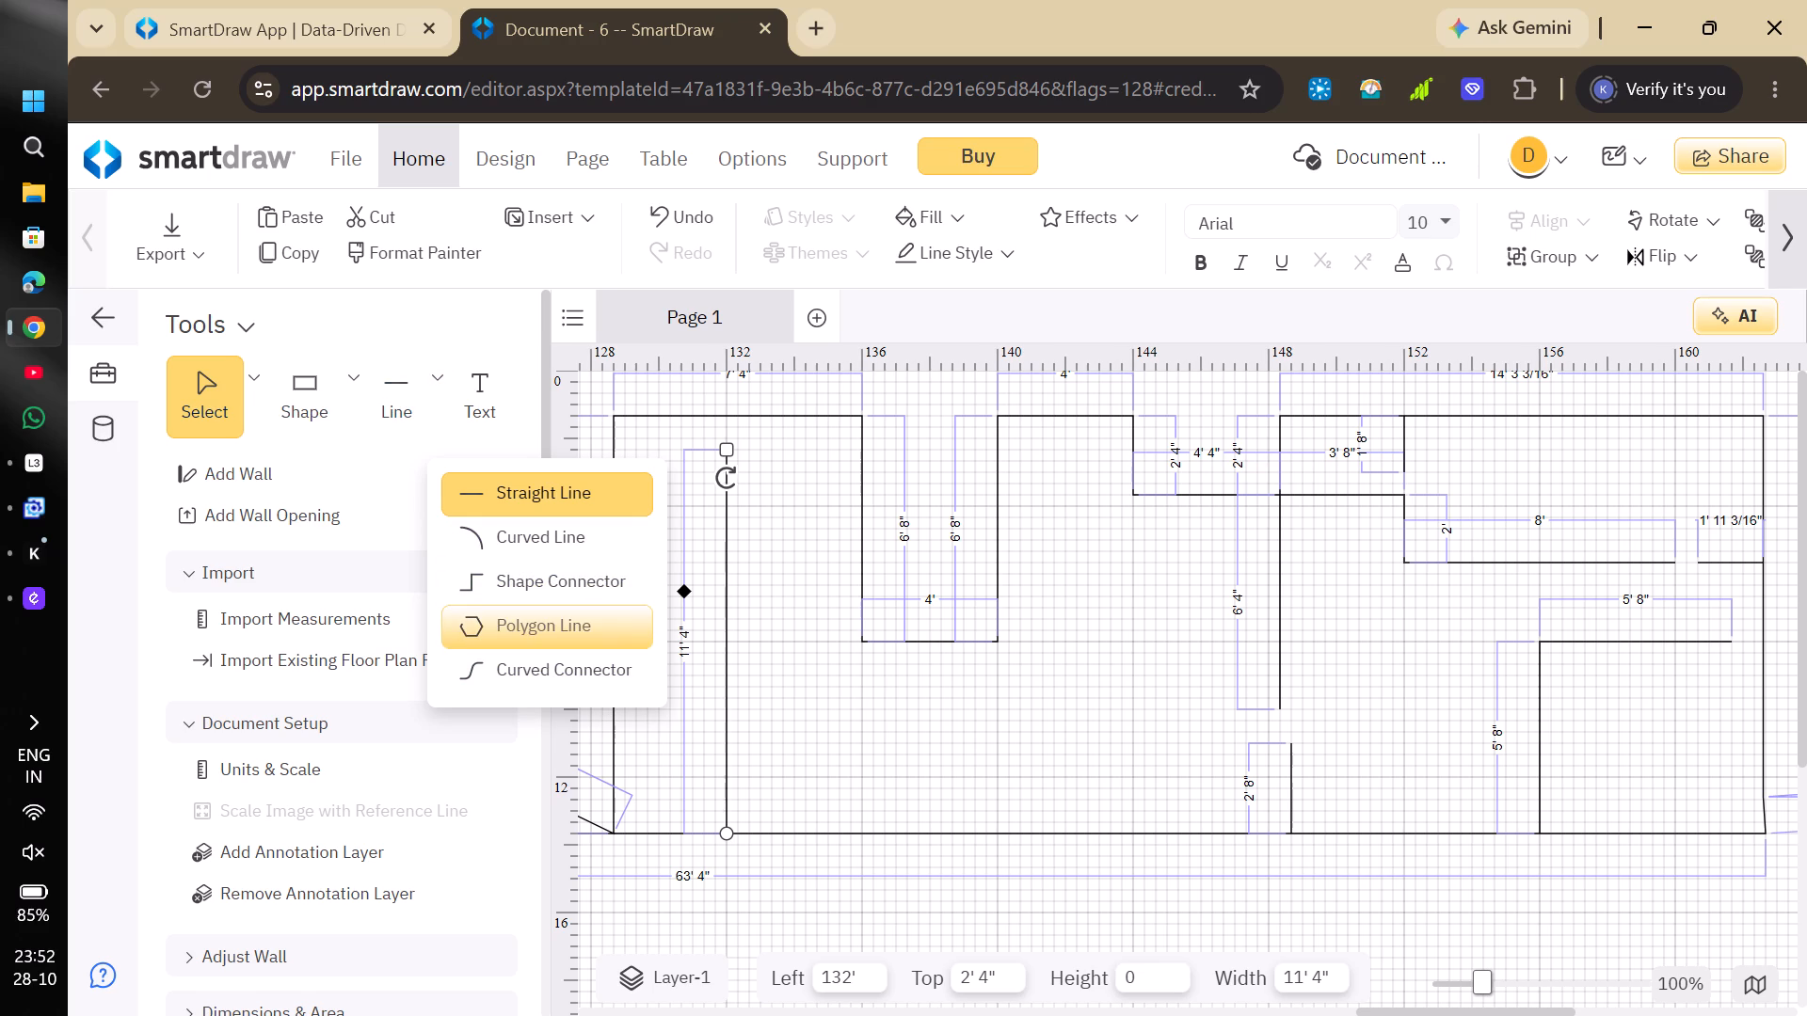
{"action": "left_click", "coordinate": [547, 483]}
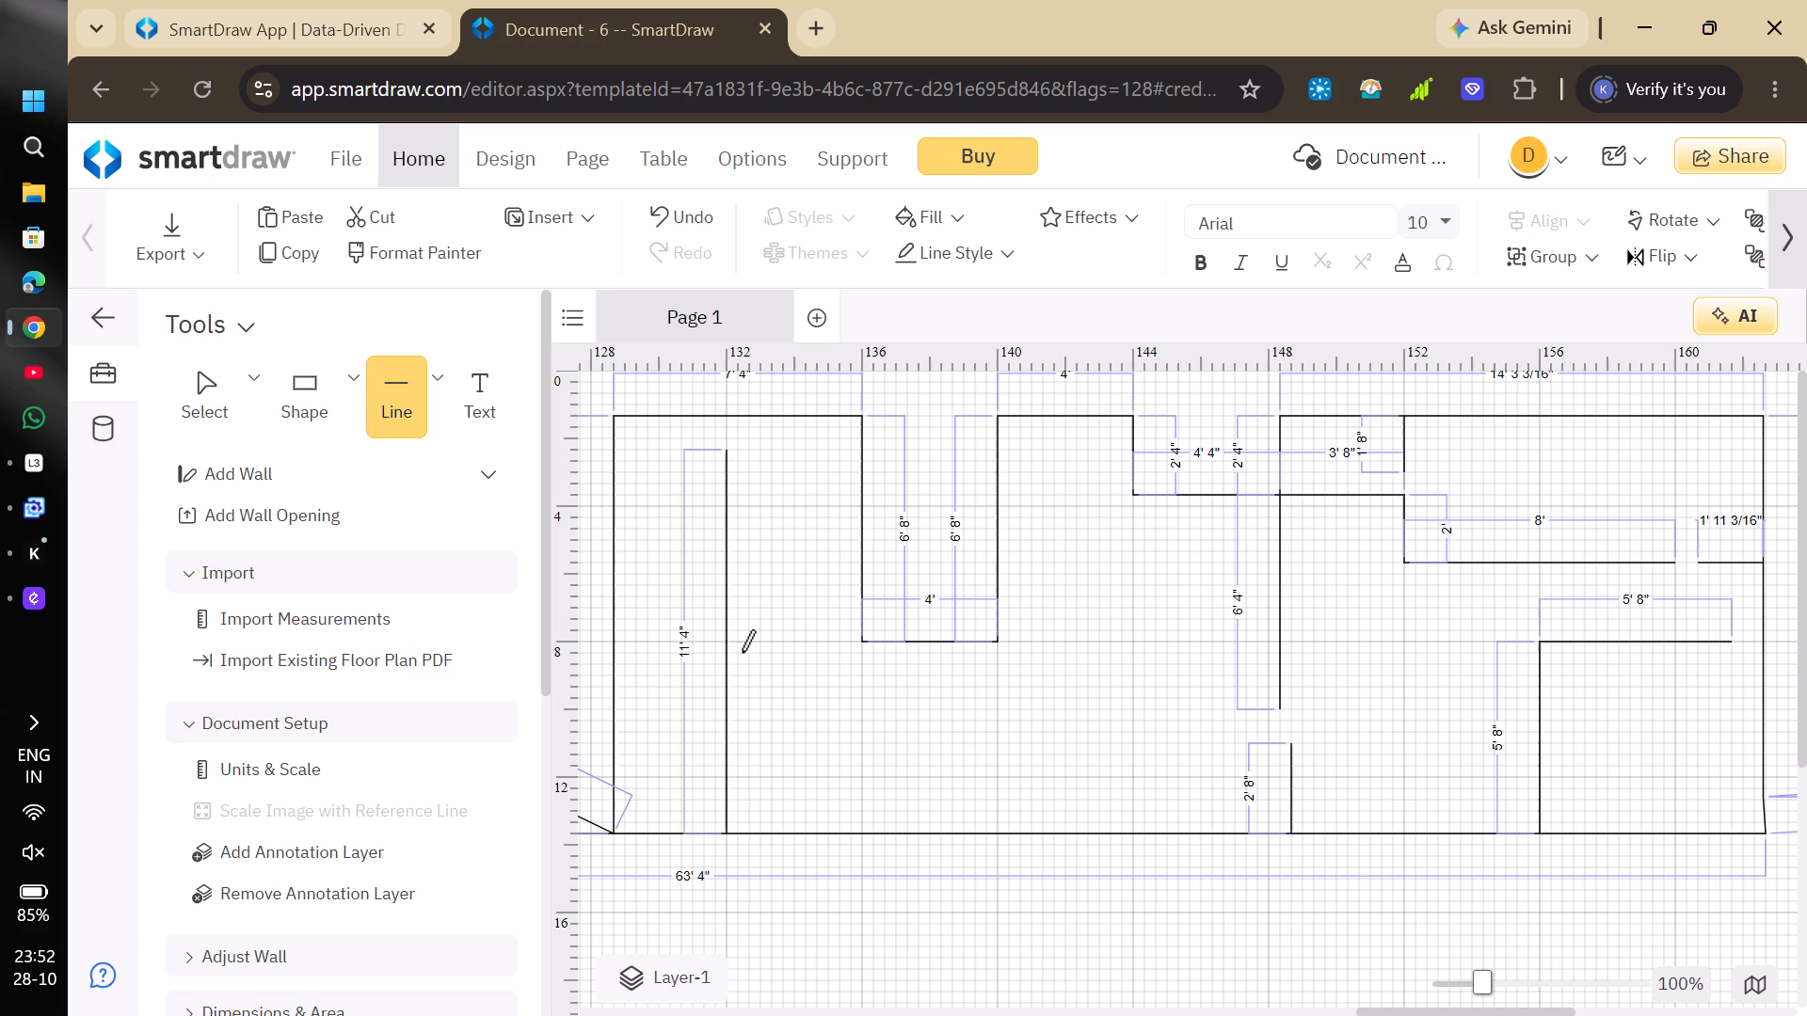
{"action": "left_click", "coordinate": [727, 642]}
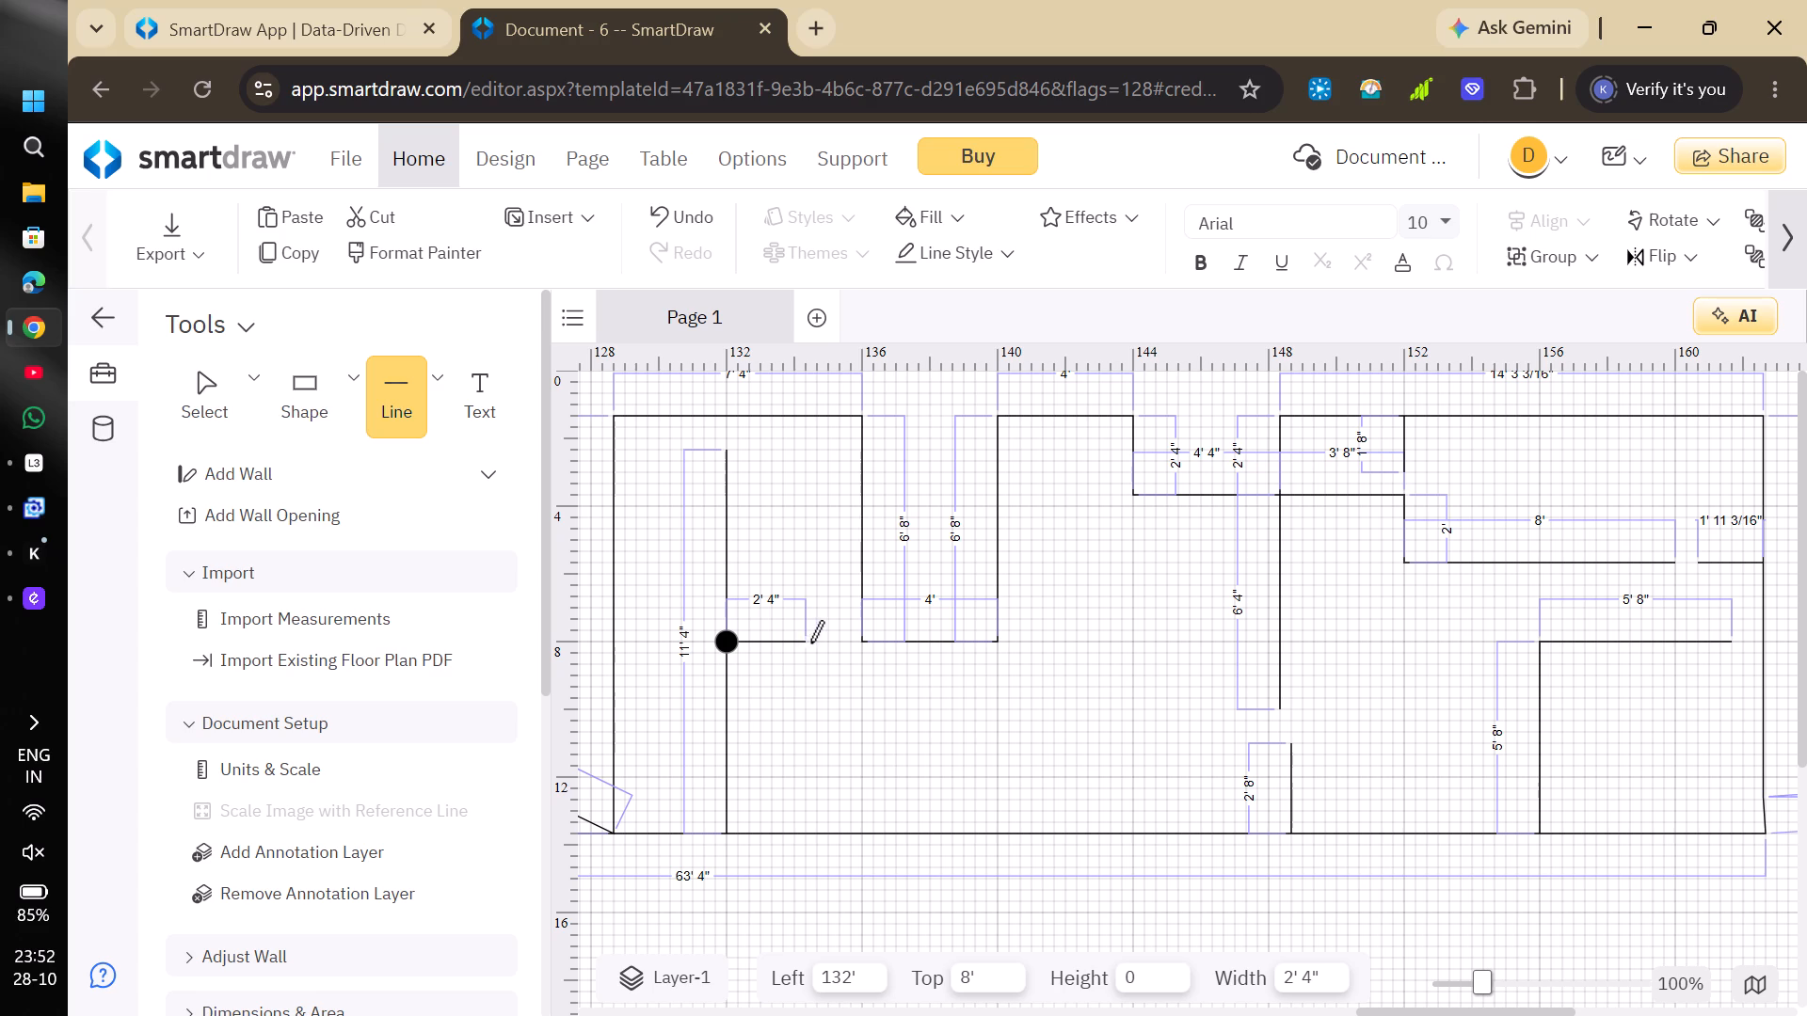
{"action": "left_click", "coordinate": [761, 643]}
{"action": "left_click", "coordinate": [403, 388]}
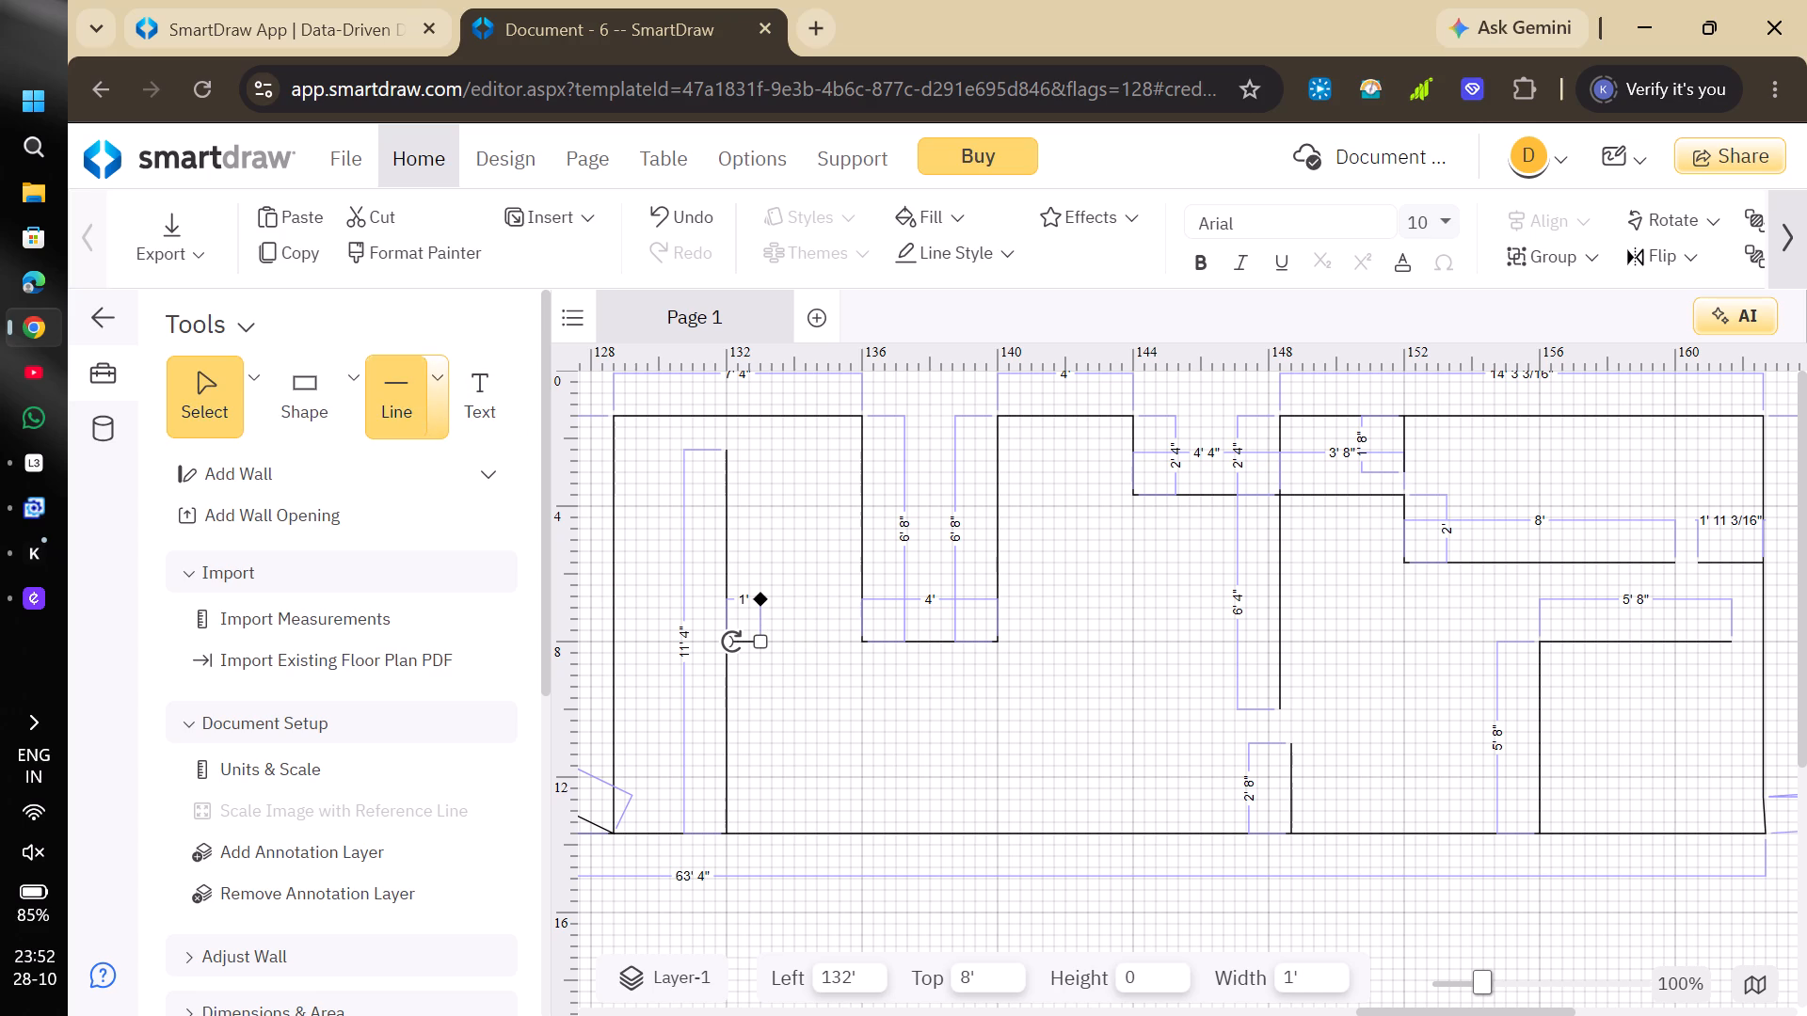
{"action": "left_click", "coordinate": [860, 640]}
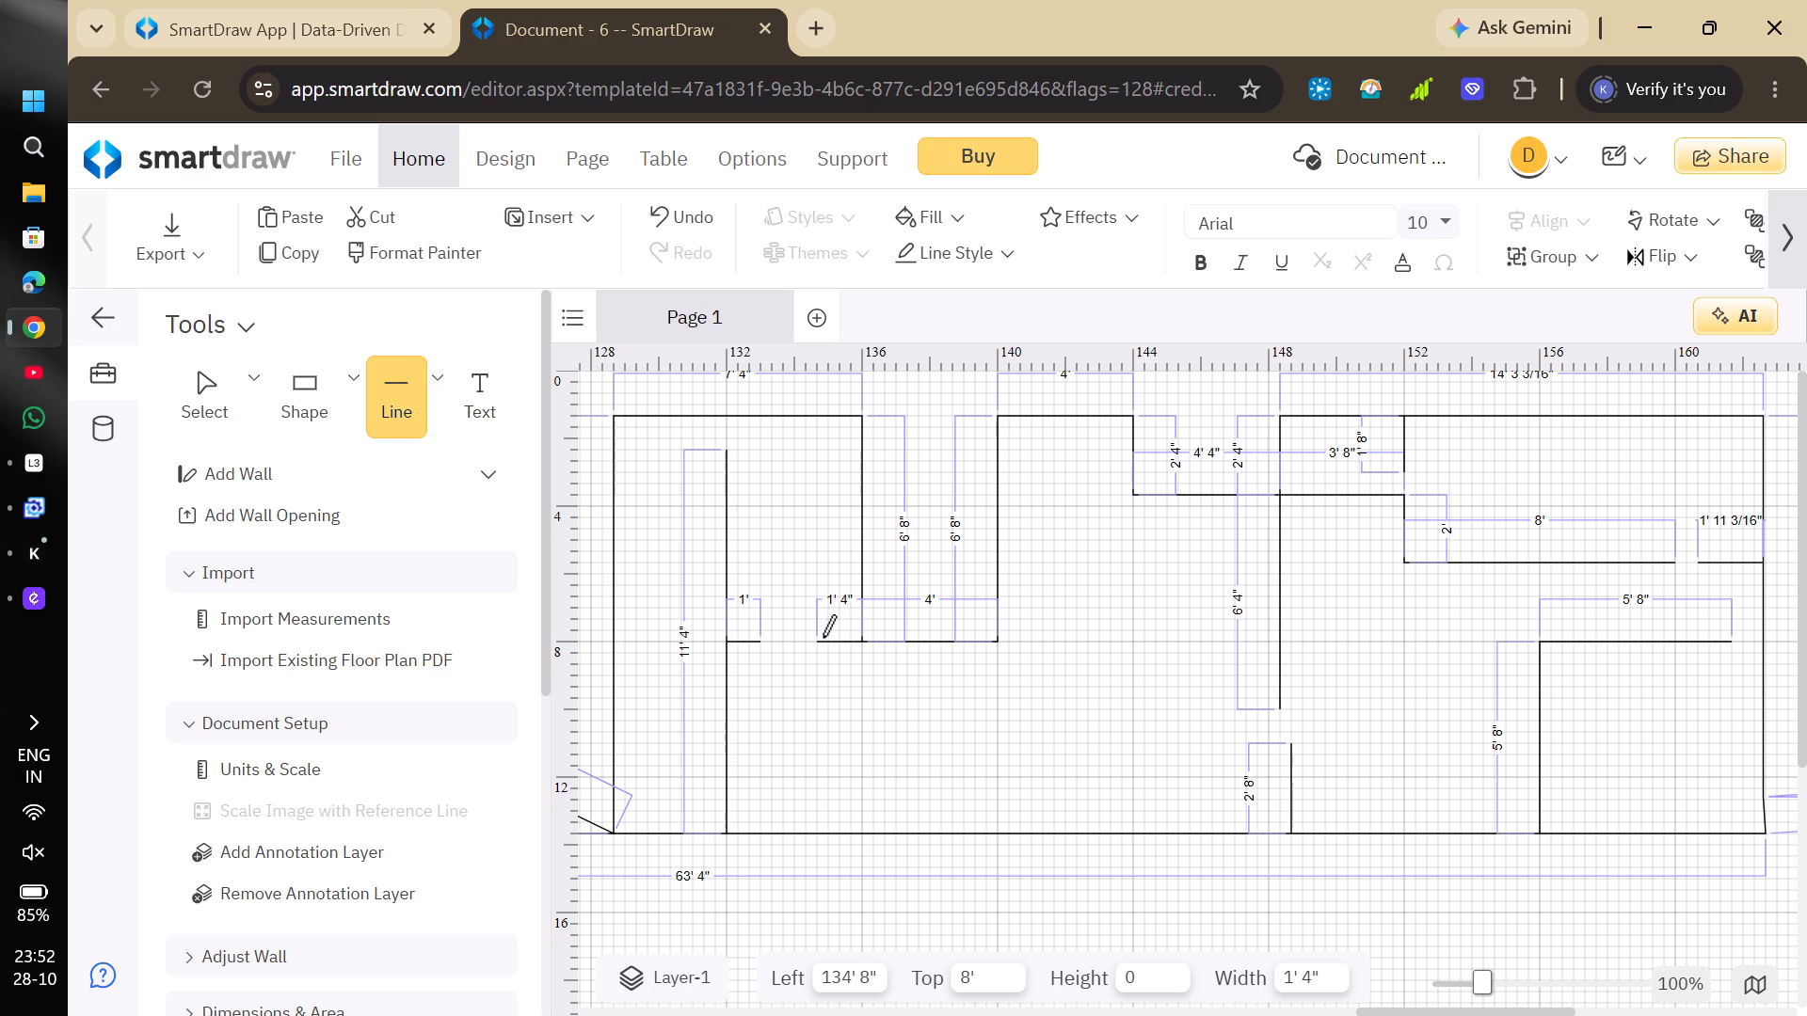
{"action": "left_click", "coordinate": [828, 636]}
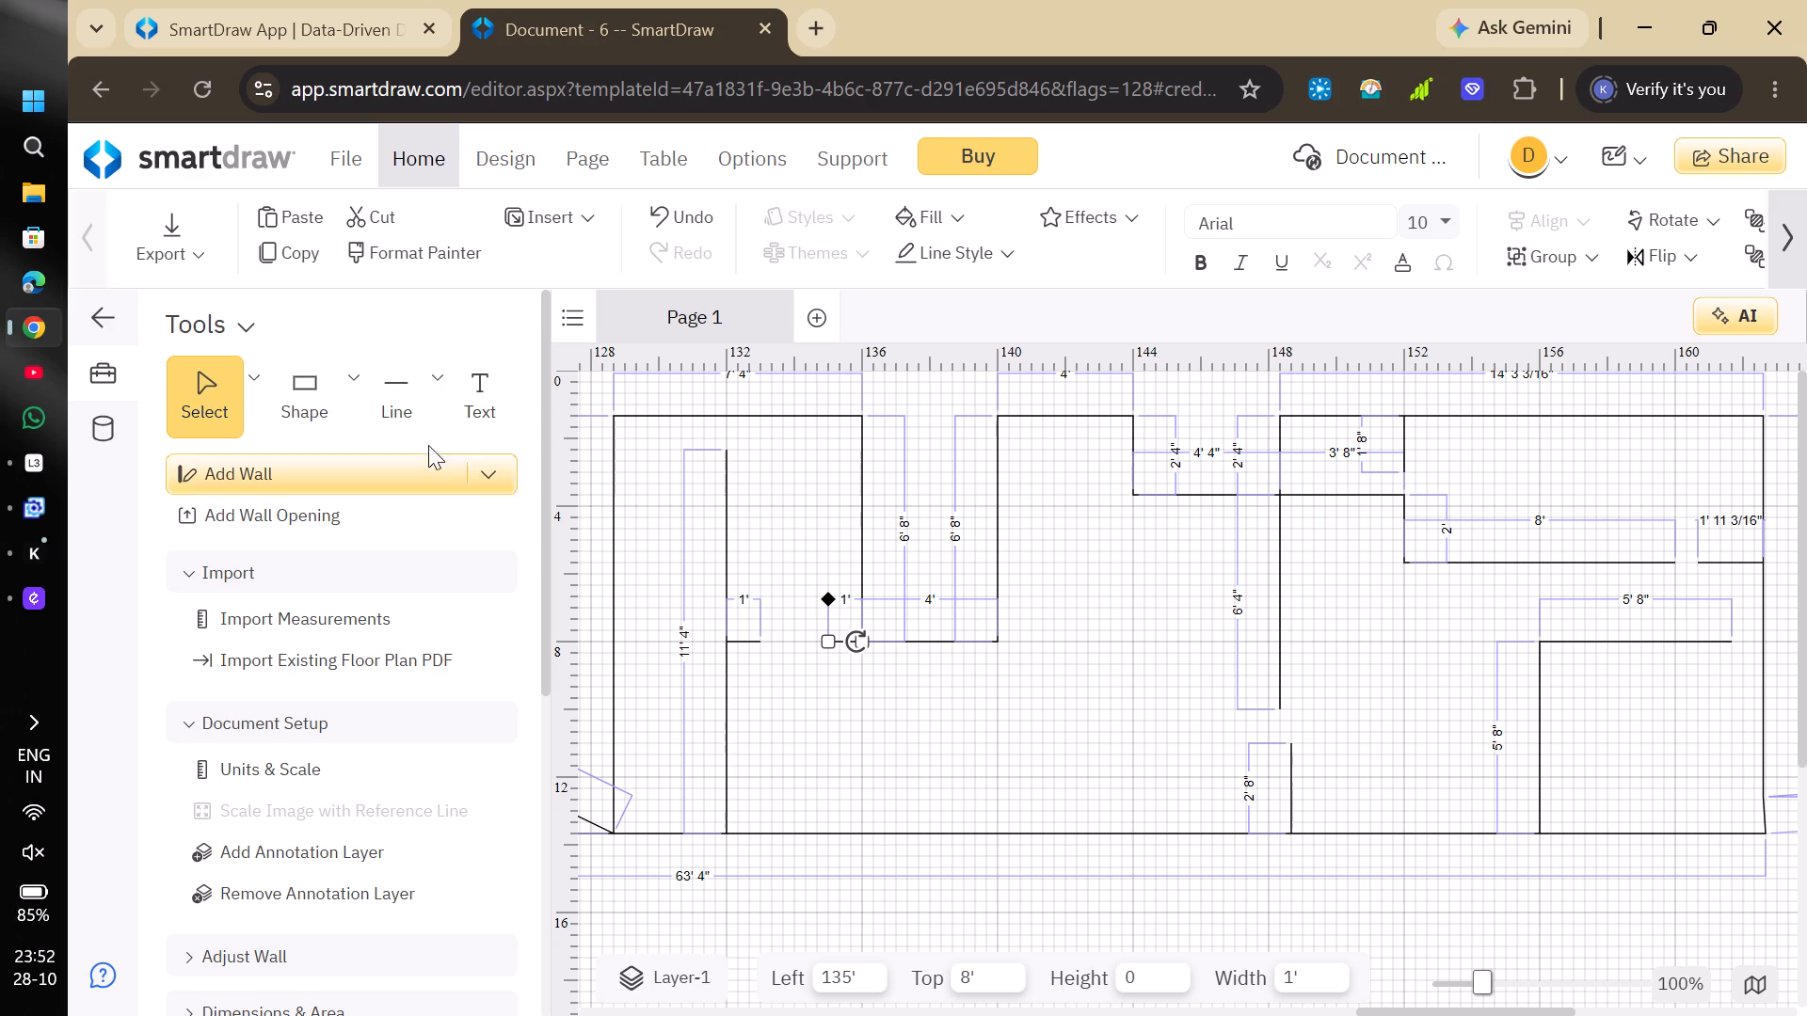
Draw a 3' 4" line down from the foot of the 11' 4" line and a 30' 8" horizontal line from its lower end to below the far side edge.
{"action": "left_click", "coordinate": [395, 423]}
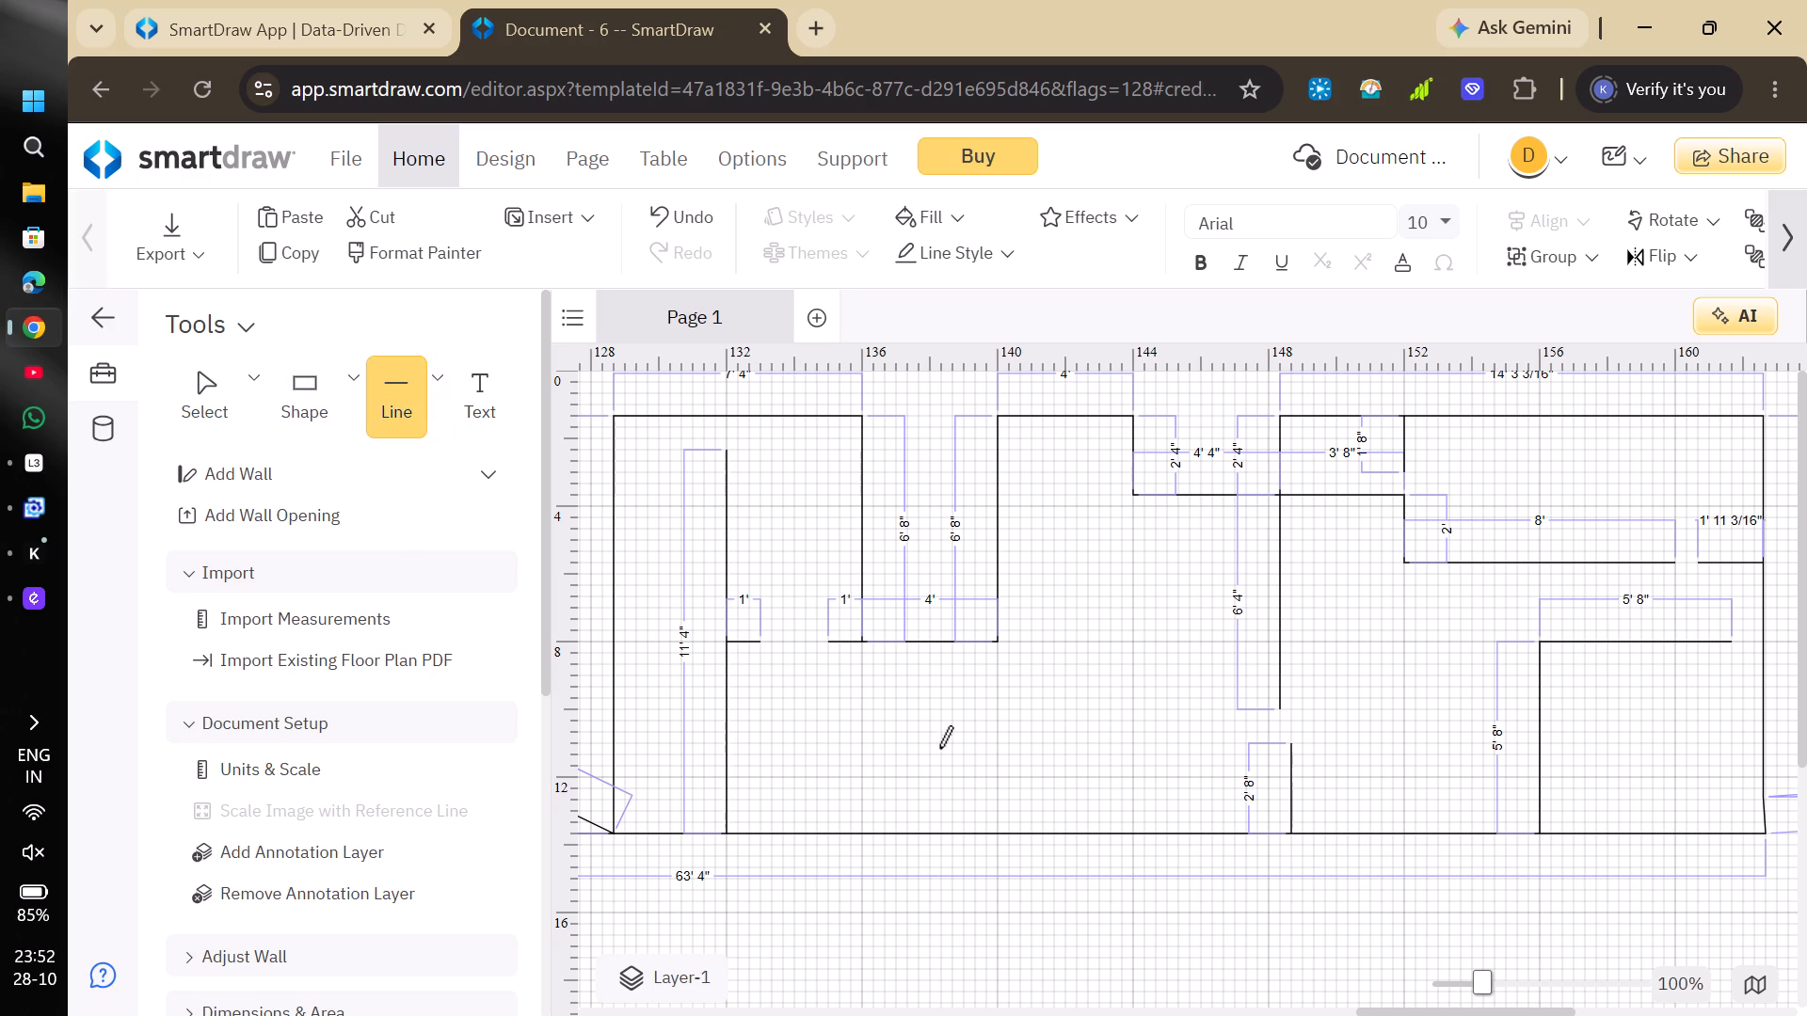
{"action": "left_click", "coordinate": [726, 832]}
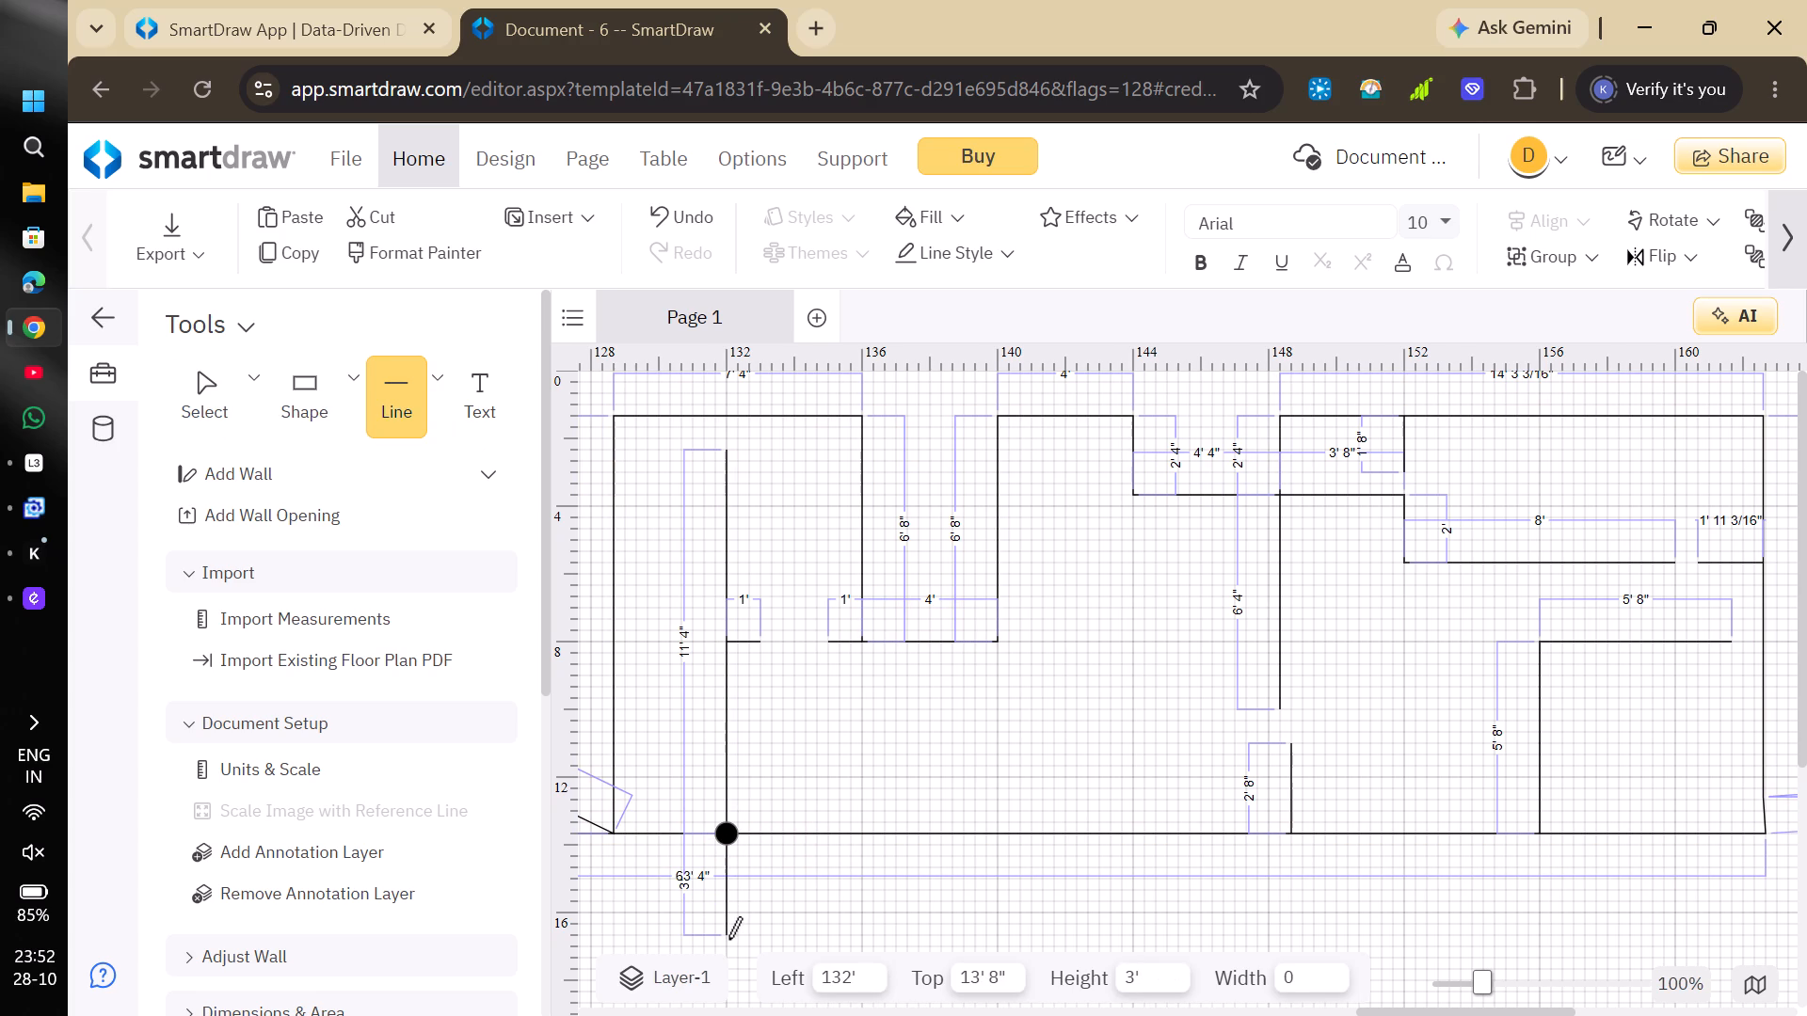
{"action": "left_click", "coordinate": [725, 942]}
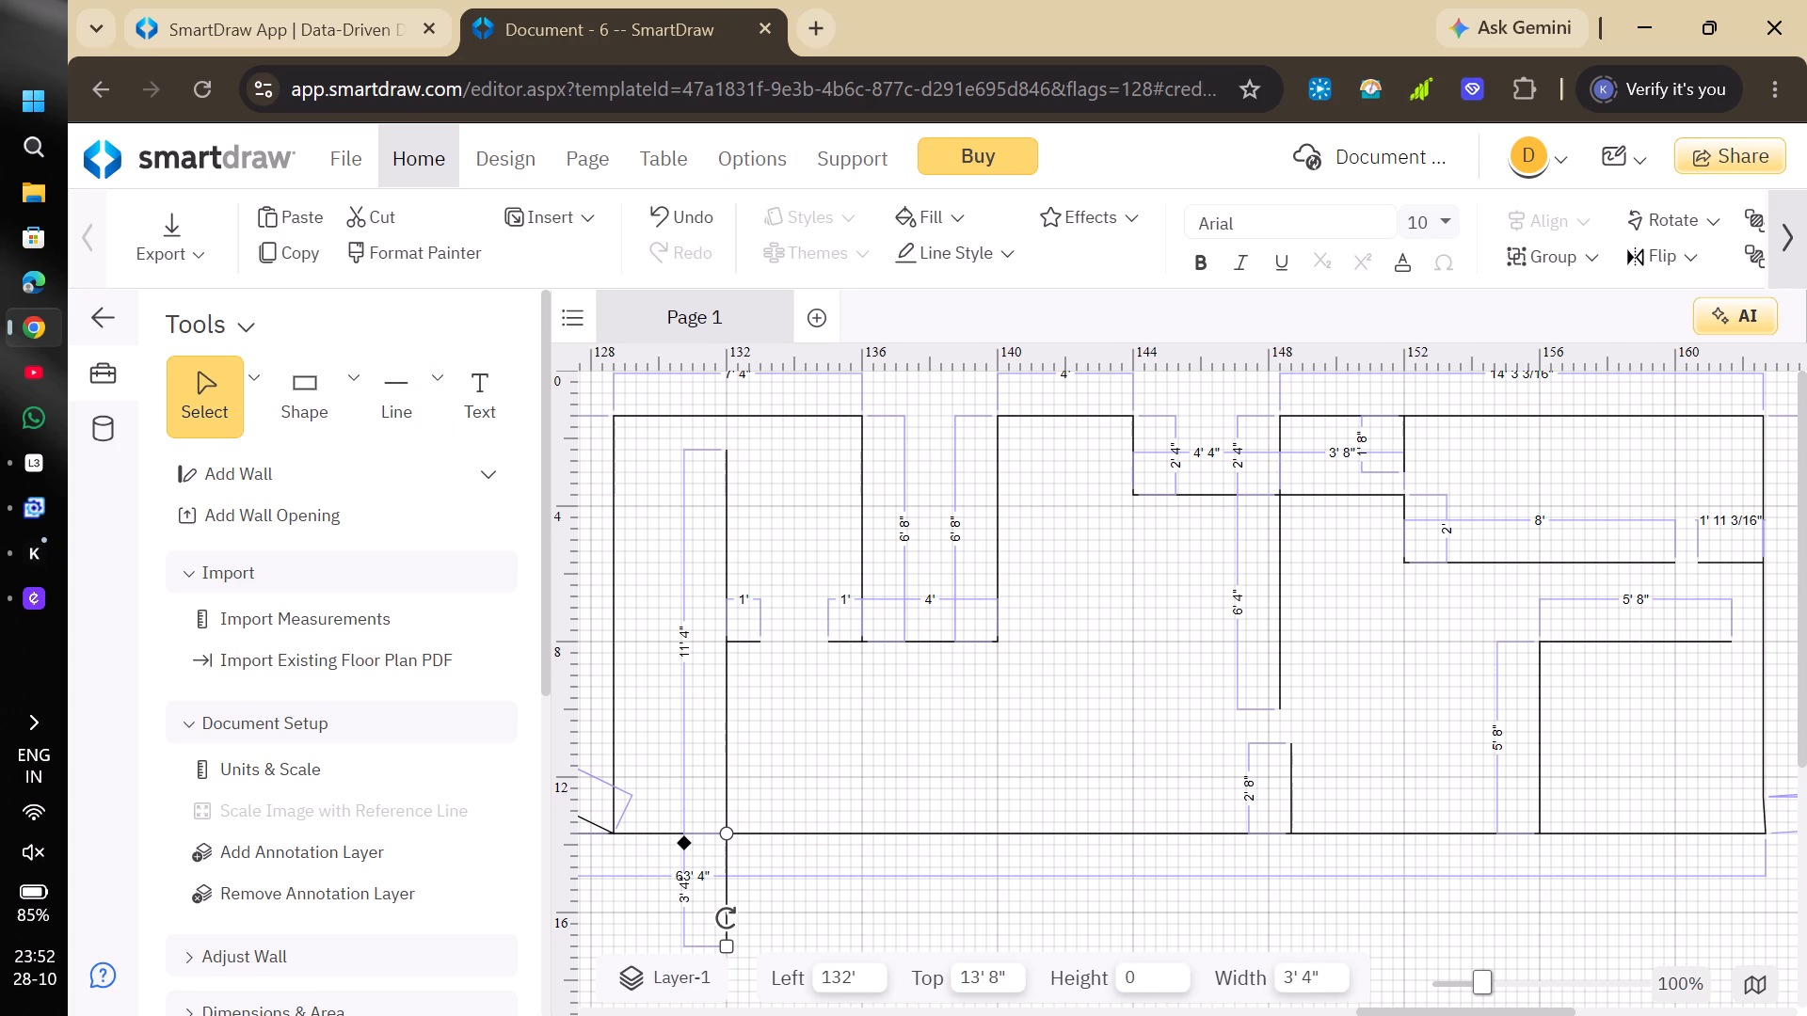
{"action": "left_click", "coordinate": [406, 419]}
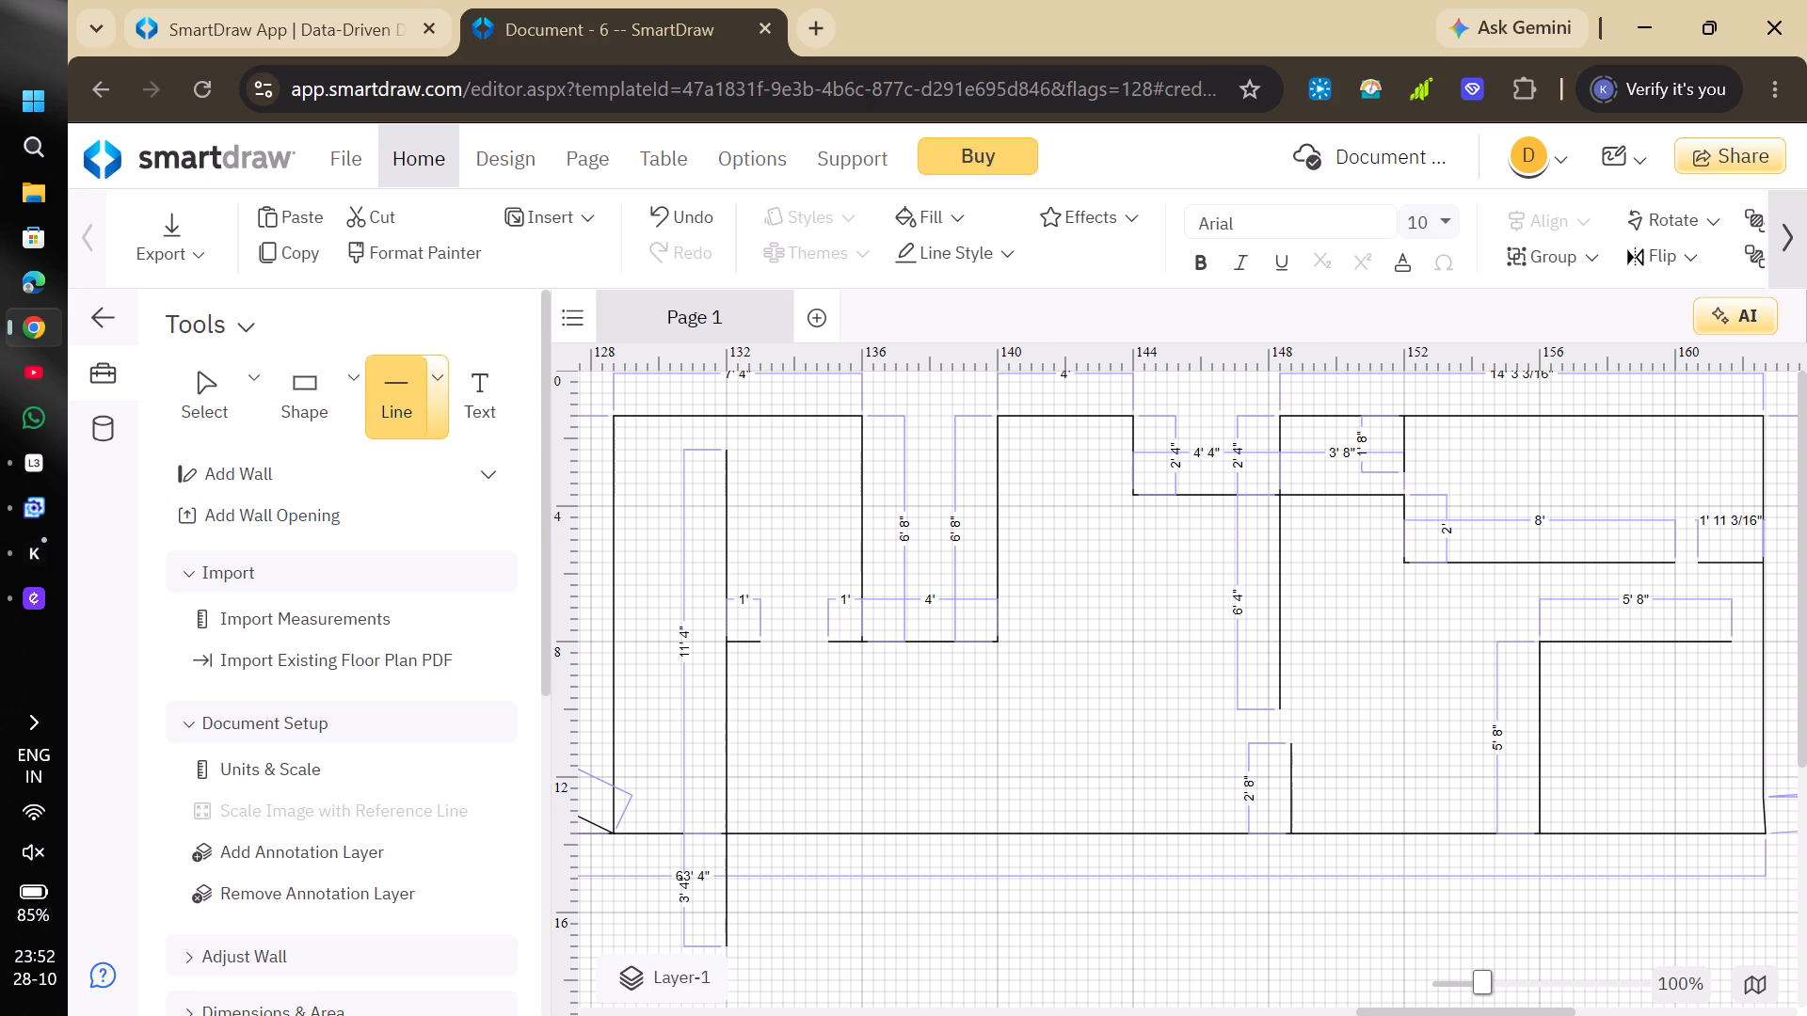
{"action": "left_click", "coordinate": [724, 943]}
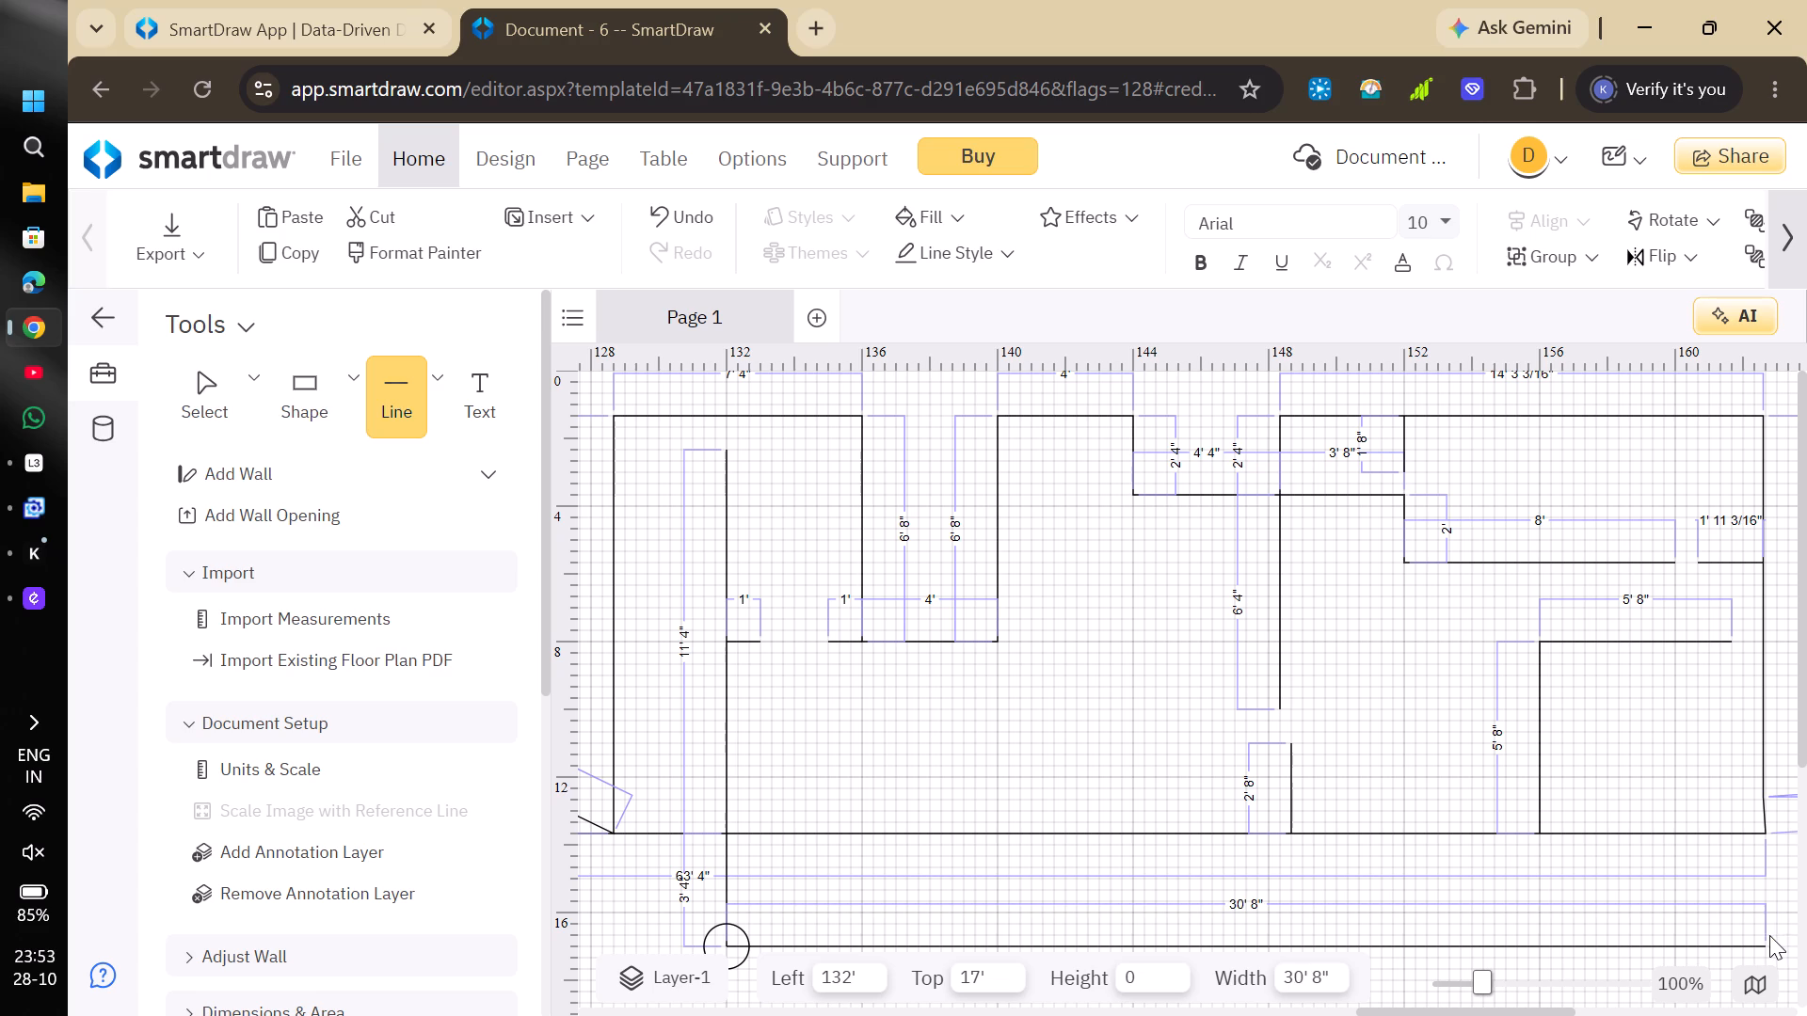
{"action": "left_click", "coordinate": [1764, 936]}
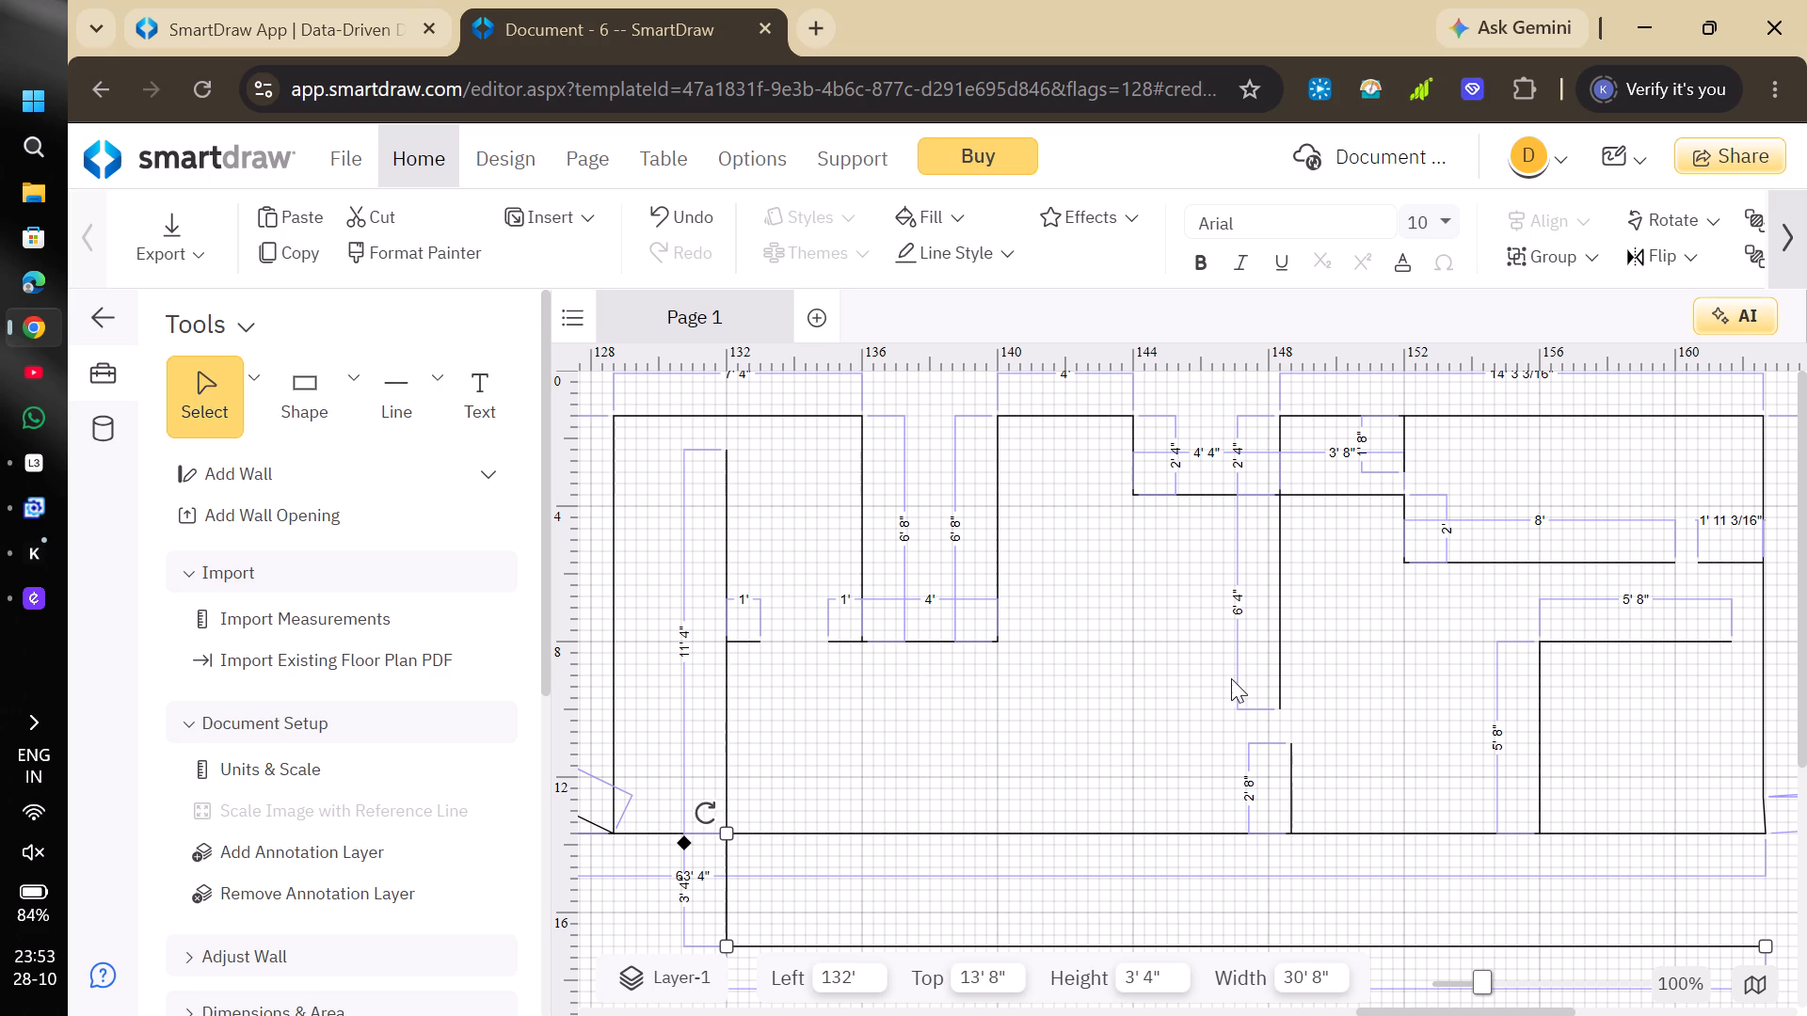
Draw a 2' 8" line up from the far end of the 30' 8" line, leaving a gap below the baseline.
{"action": "left_click", "coordinate": [399, 414]}
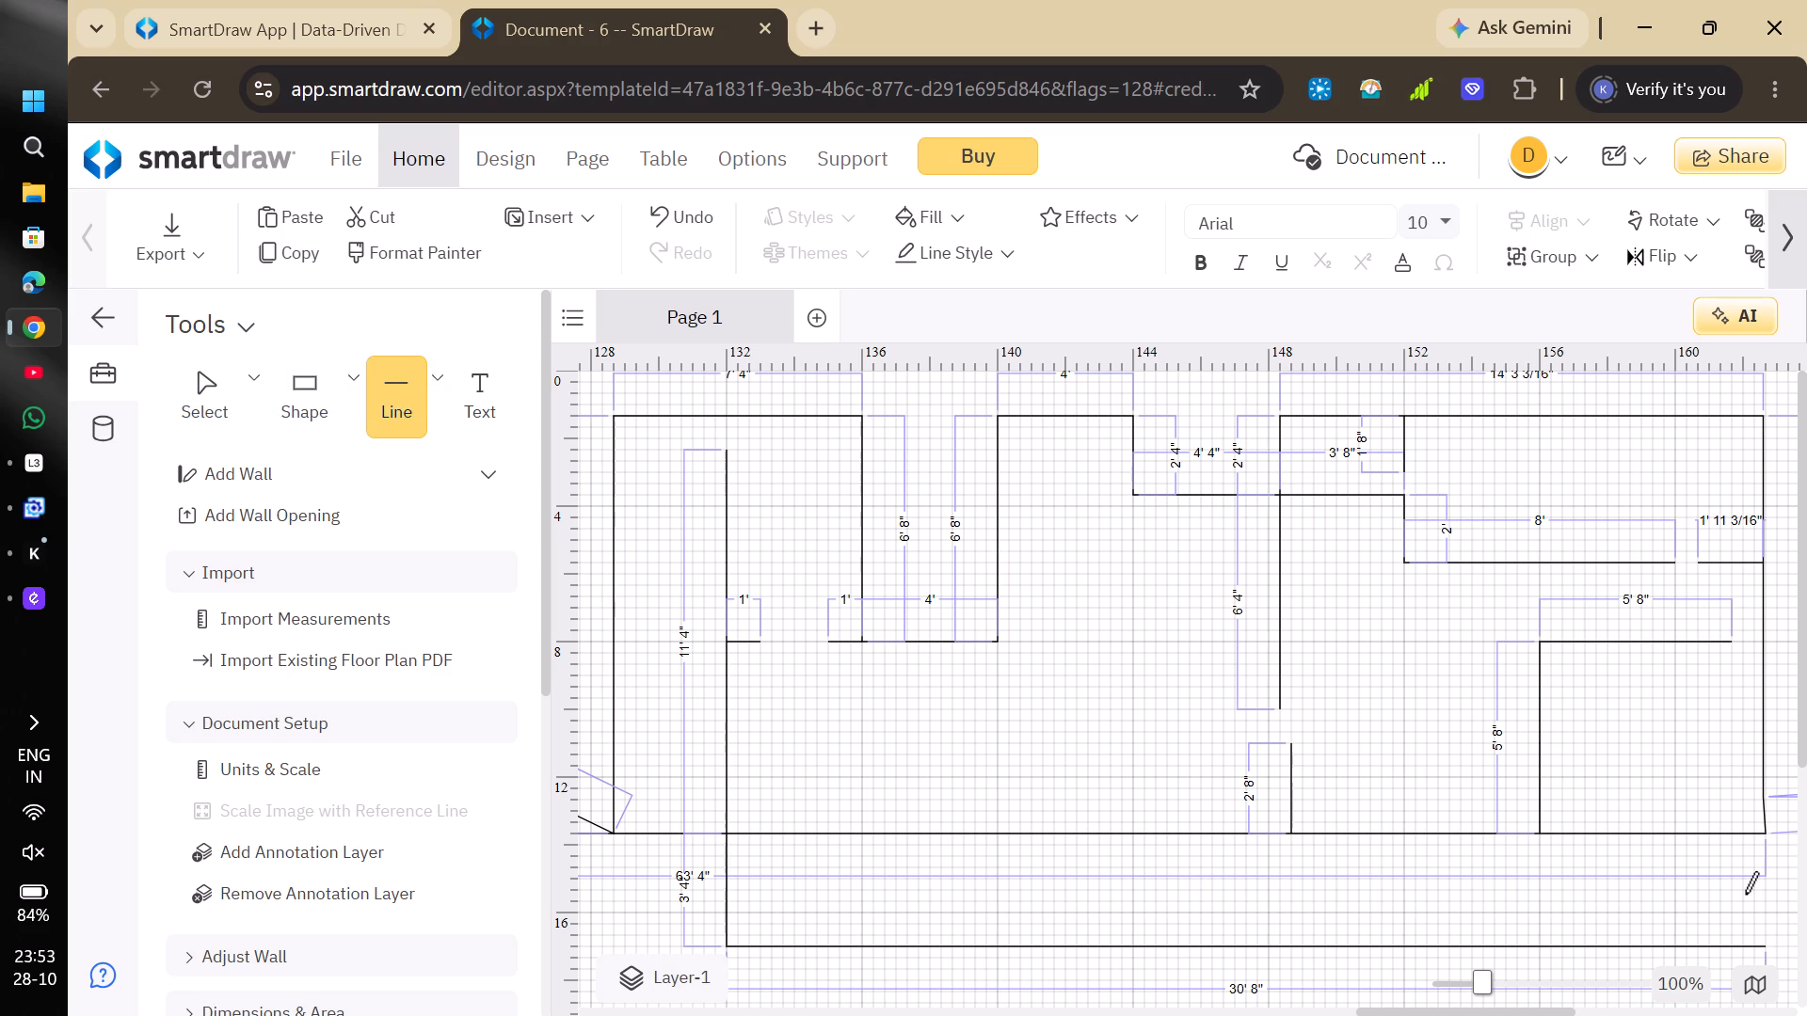
{"action": "left_click", "coordinate": [1767, 942]}
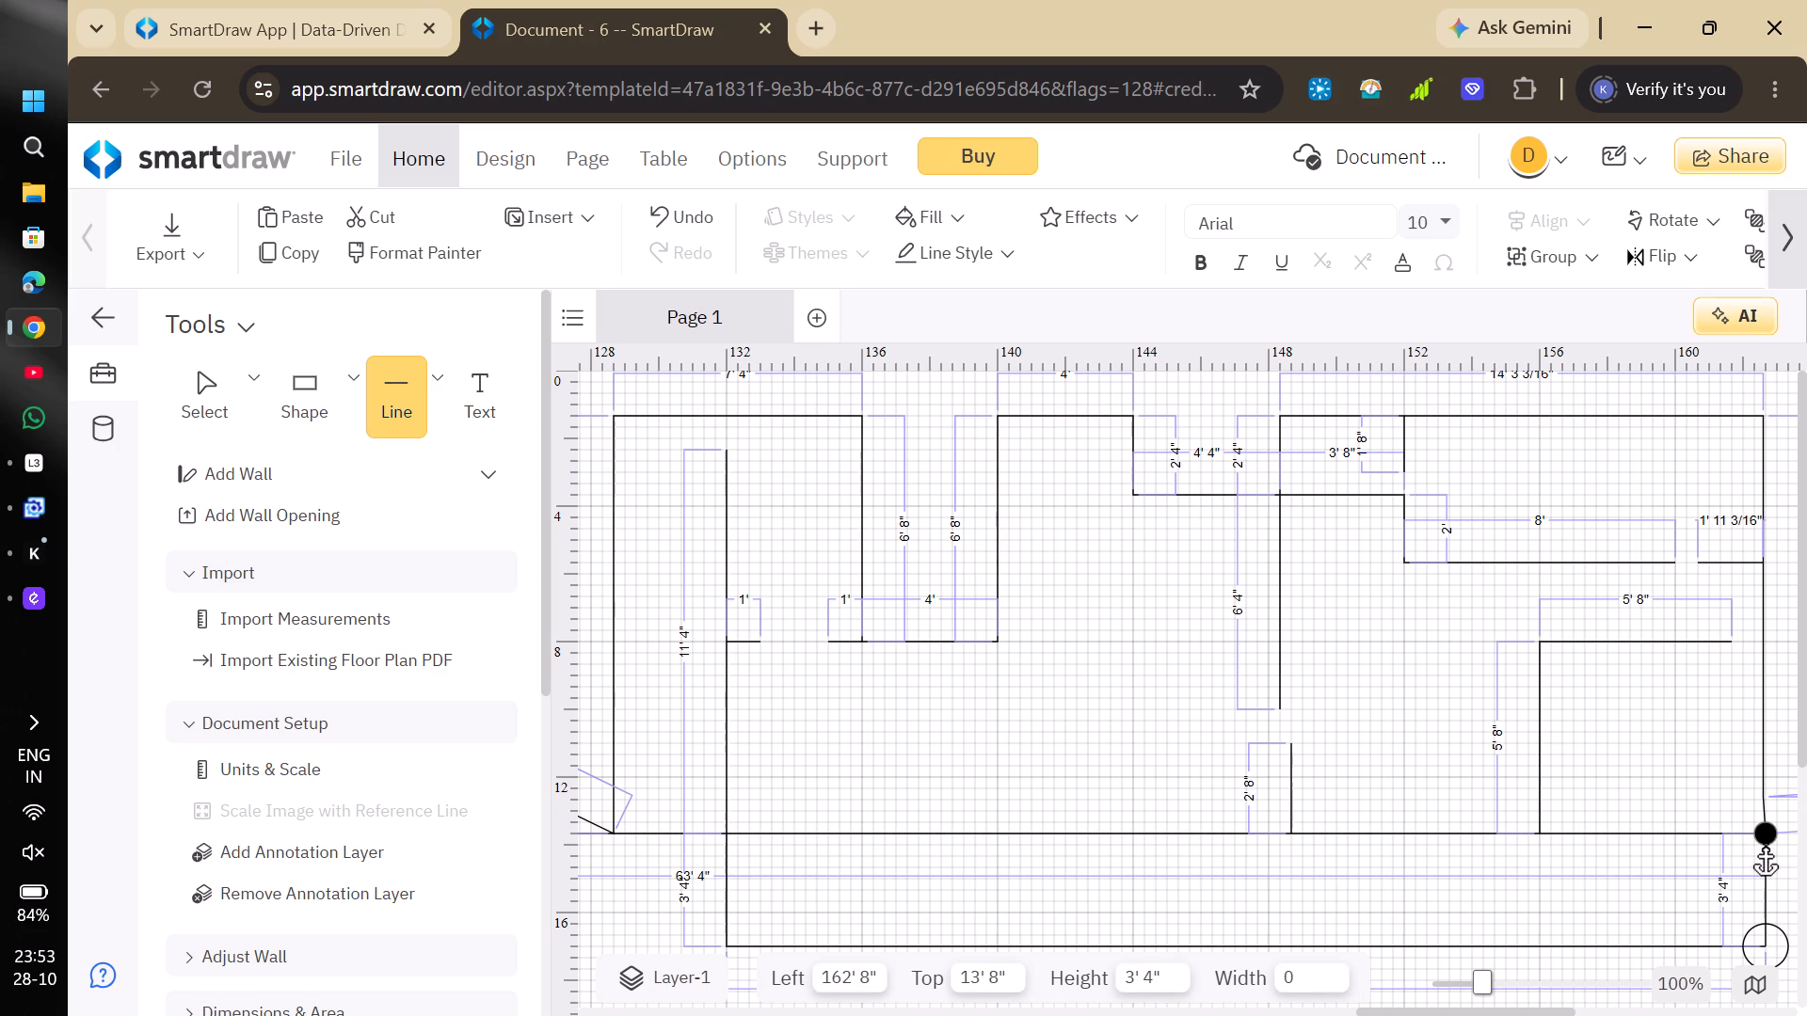
{"action": "left_click", "coordinate": [1767, 853]}
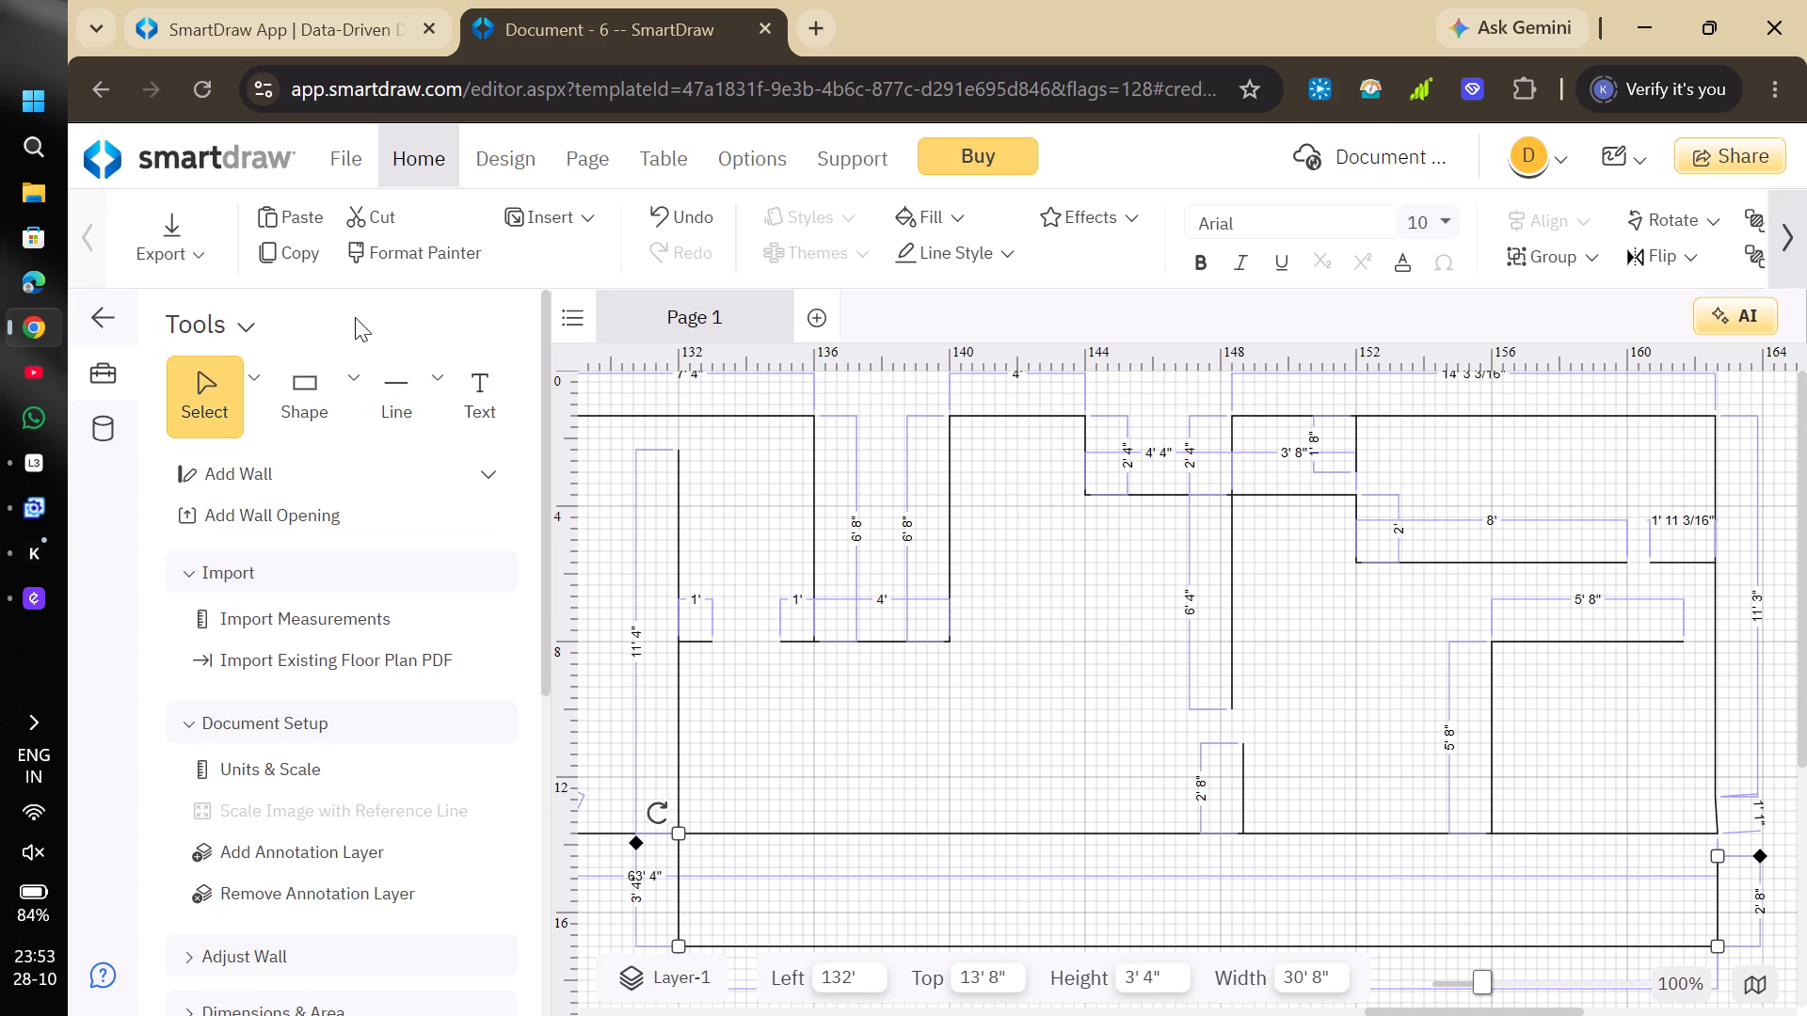
Draw a 2' 4" line down from the baseline at the 140' mark and a 4' horizontal line from its lower end to 144'.
{"action": "left_click", "coordinate": [395, 422]}
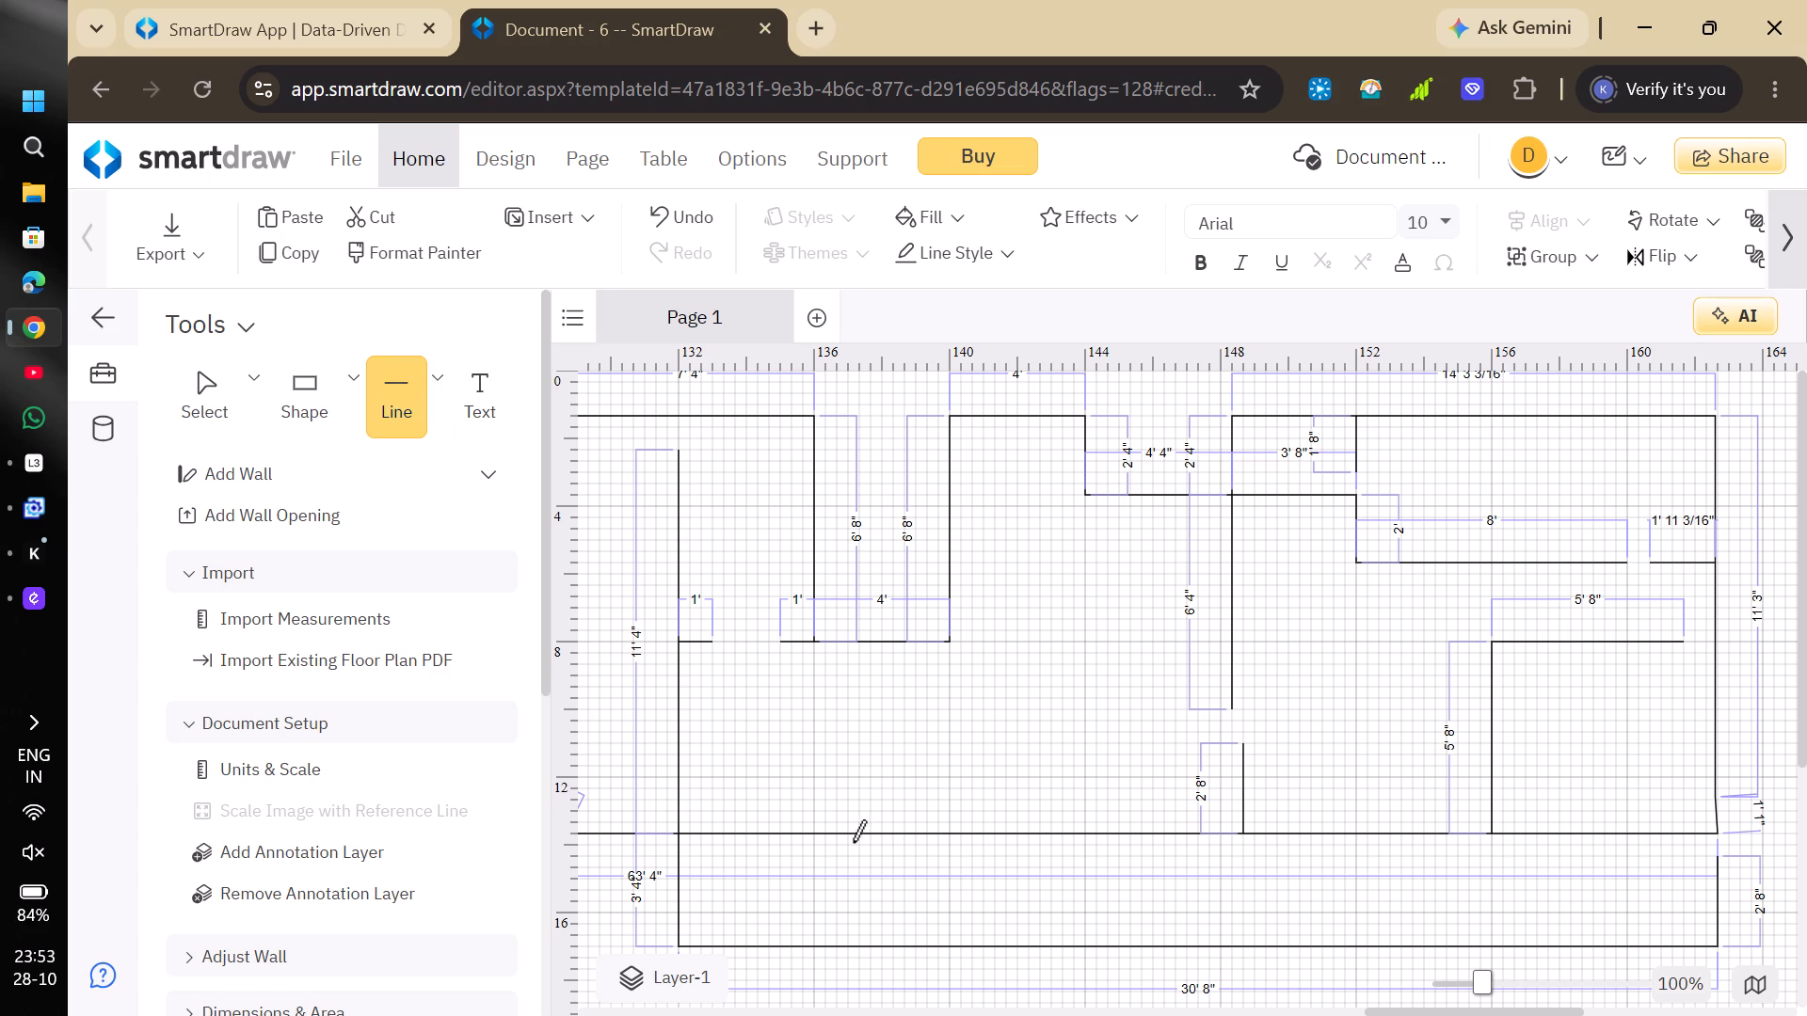
{"action": "left_click", "coordinate": [949, 833]}
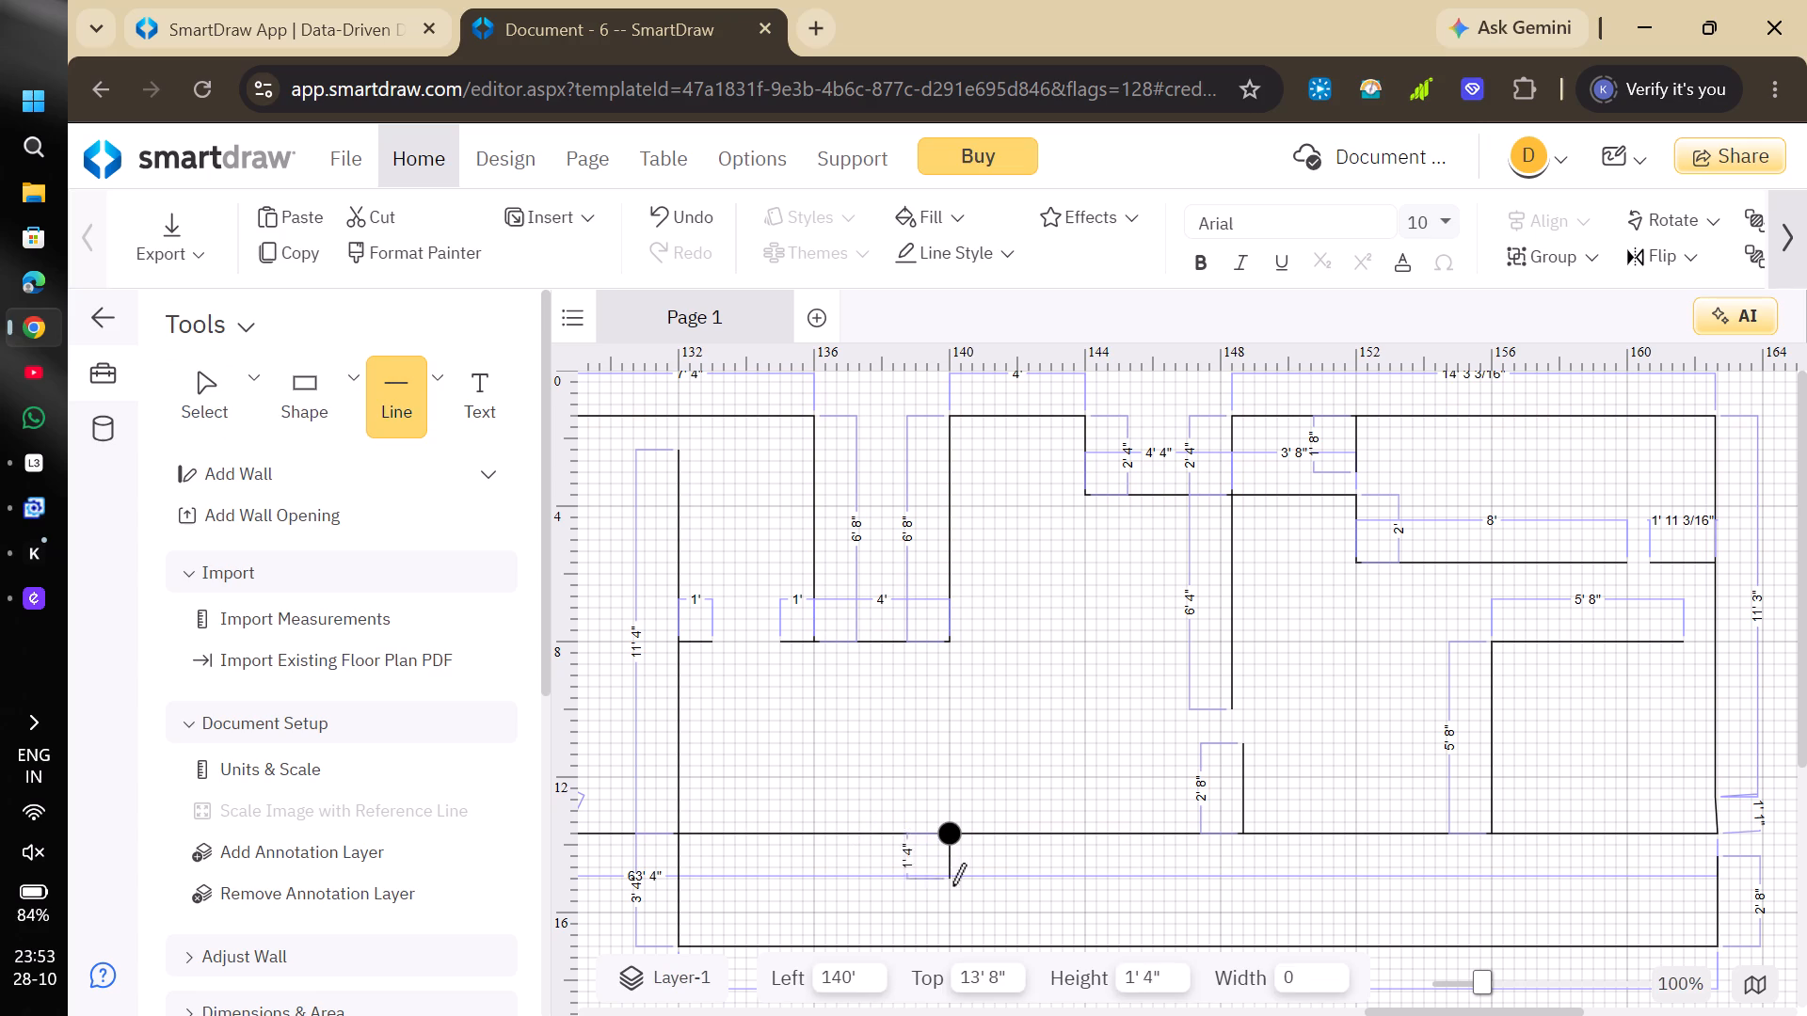
{"action": "left_click", "coordinate": [950, 909]}
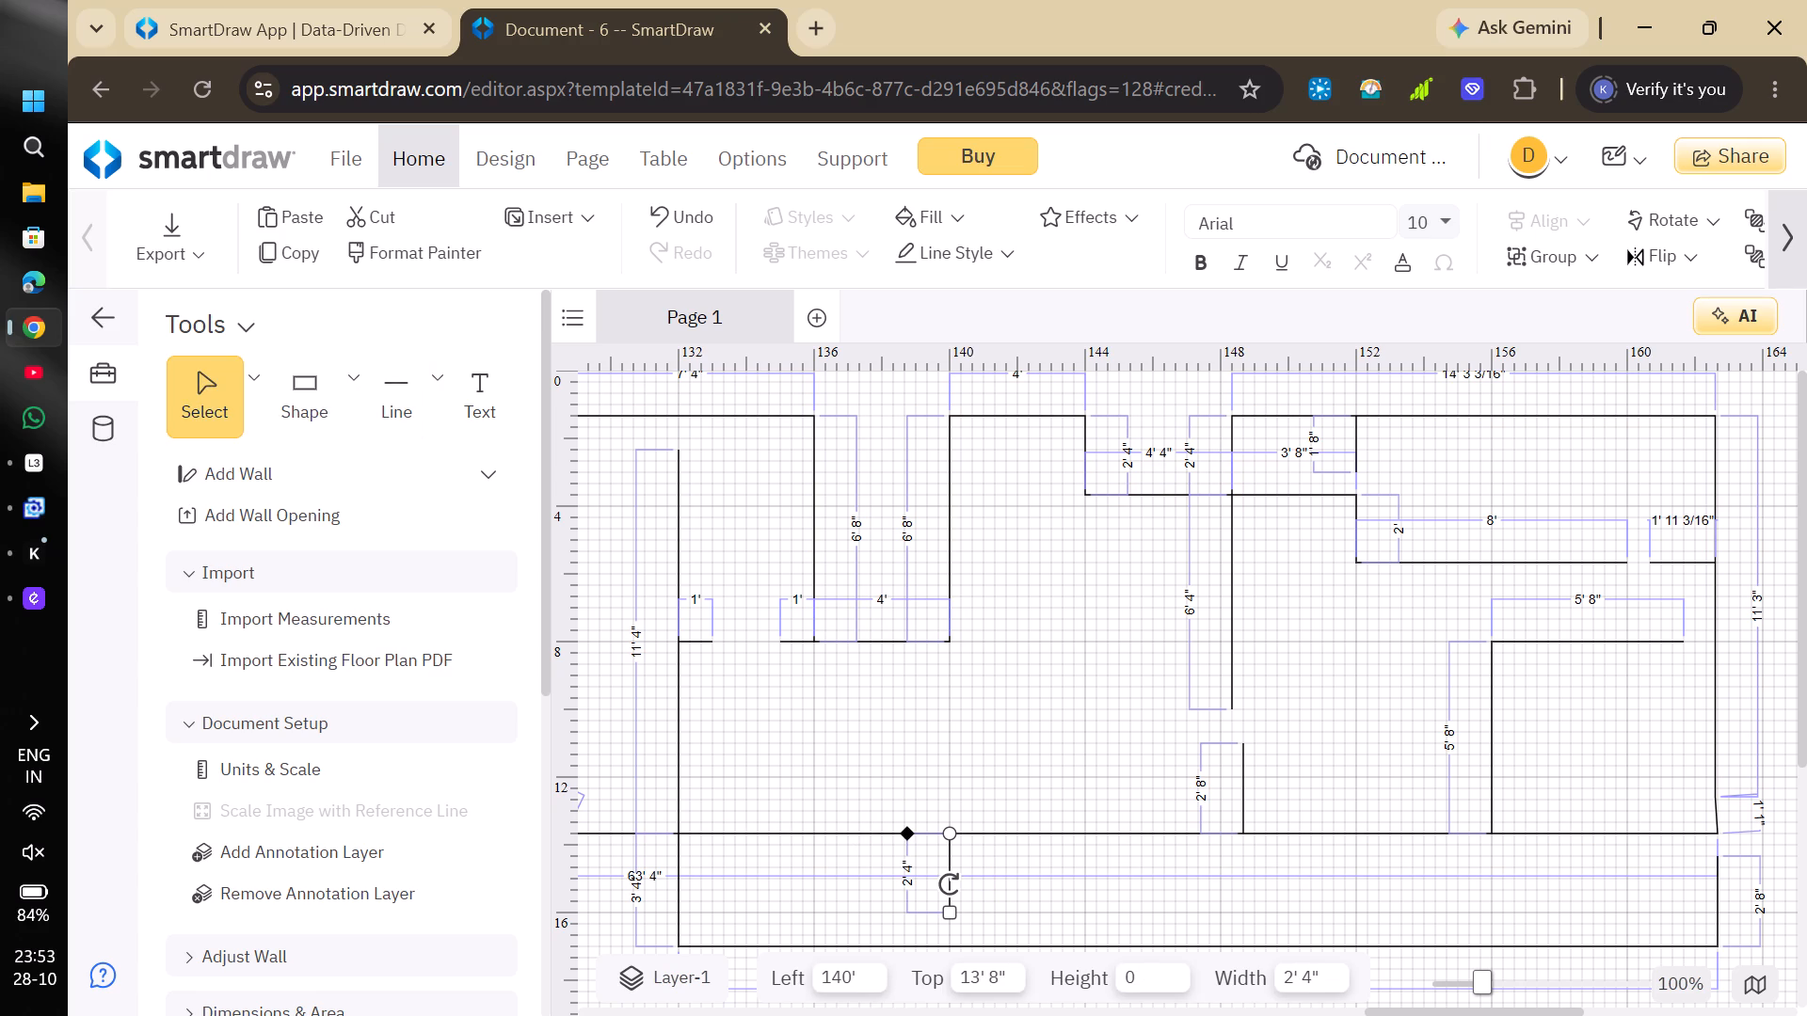
{"action": "left_click", "coordinate": [404, 413]}
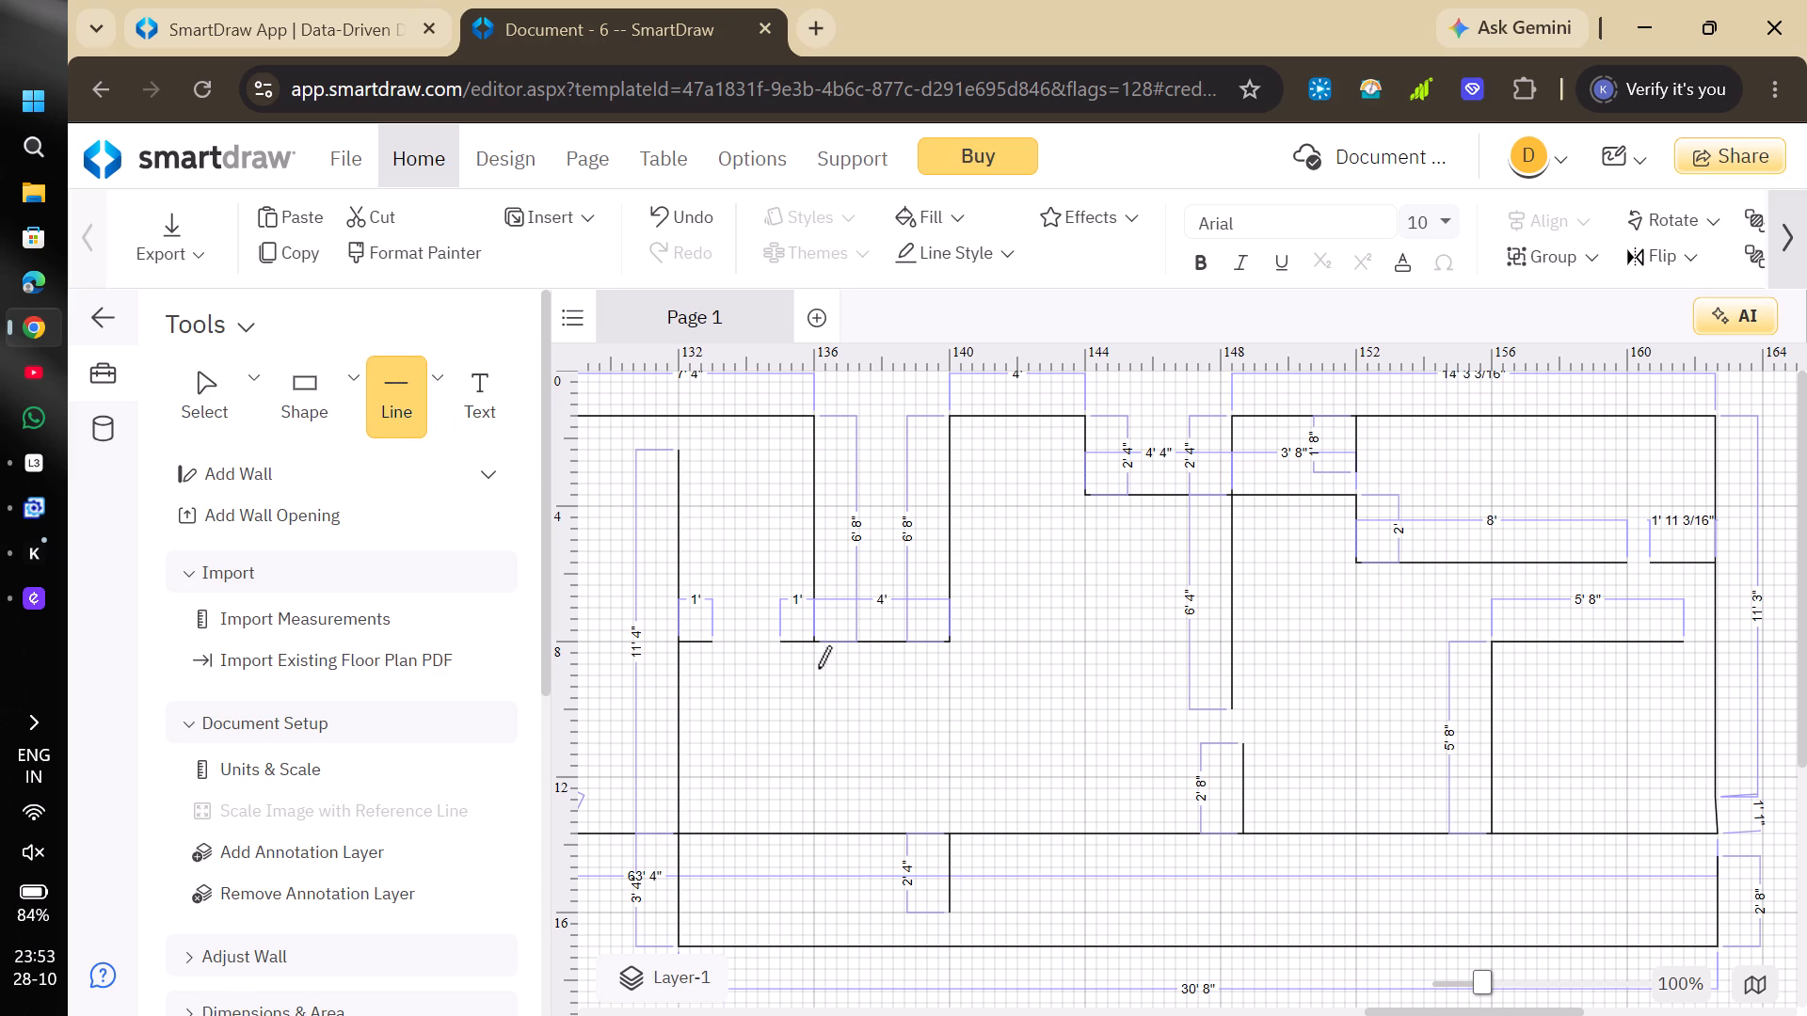
{"action": "left_click", "coordinate": [949, 911]}
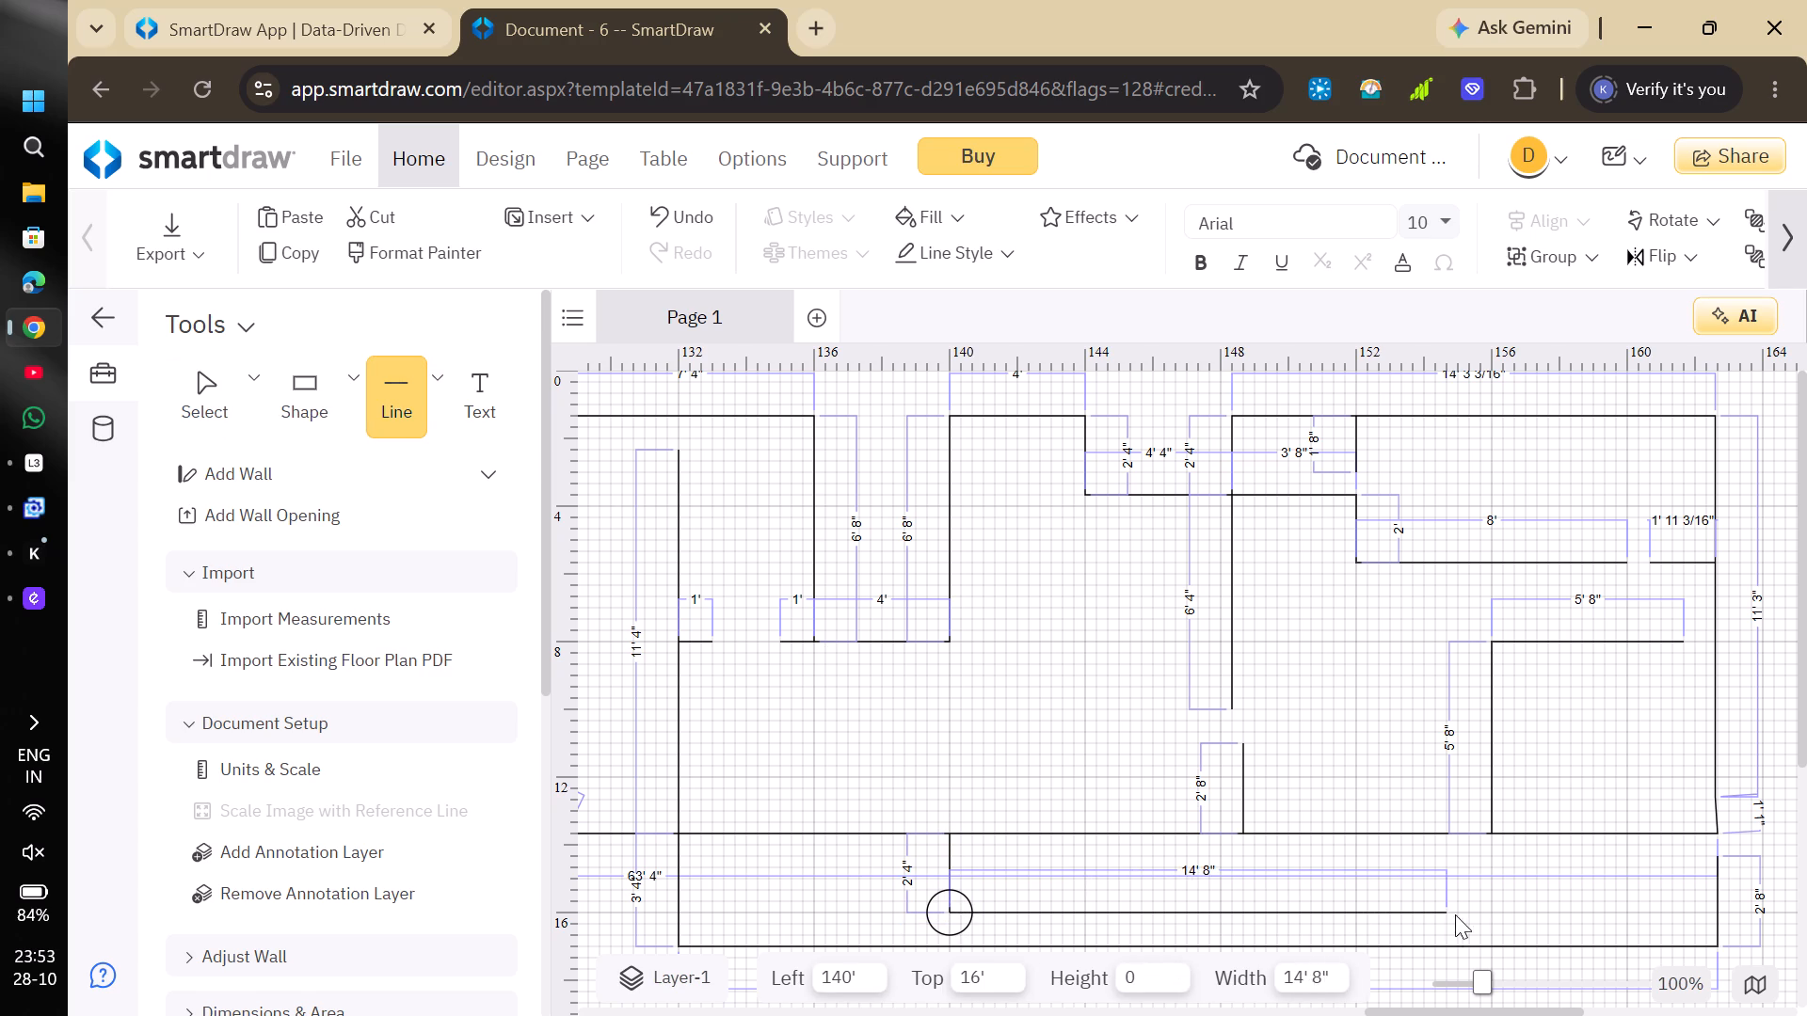
{"action": "left_click", "coordinate": [1081, 911]}
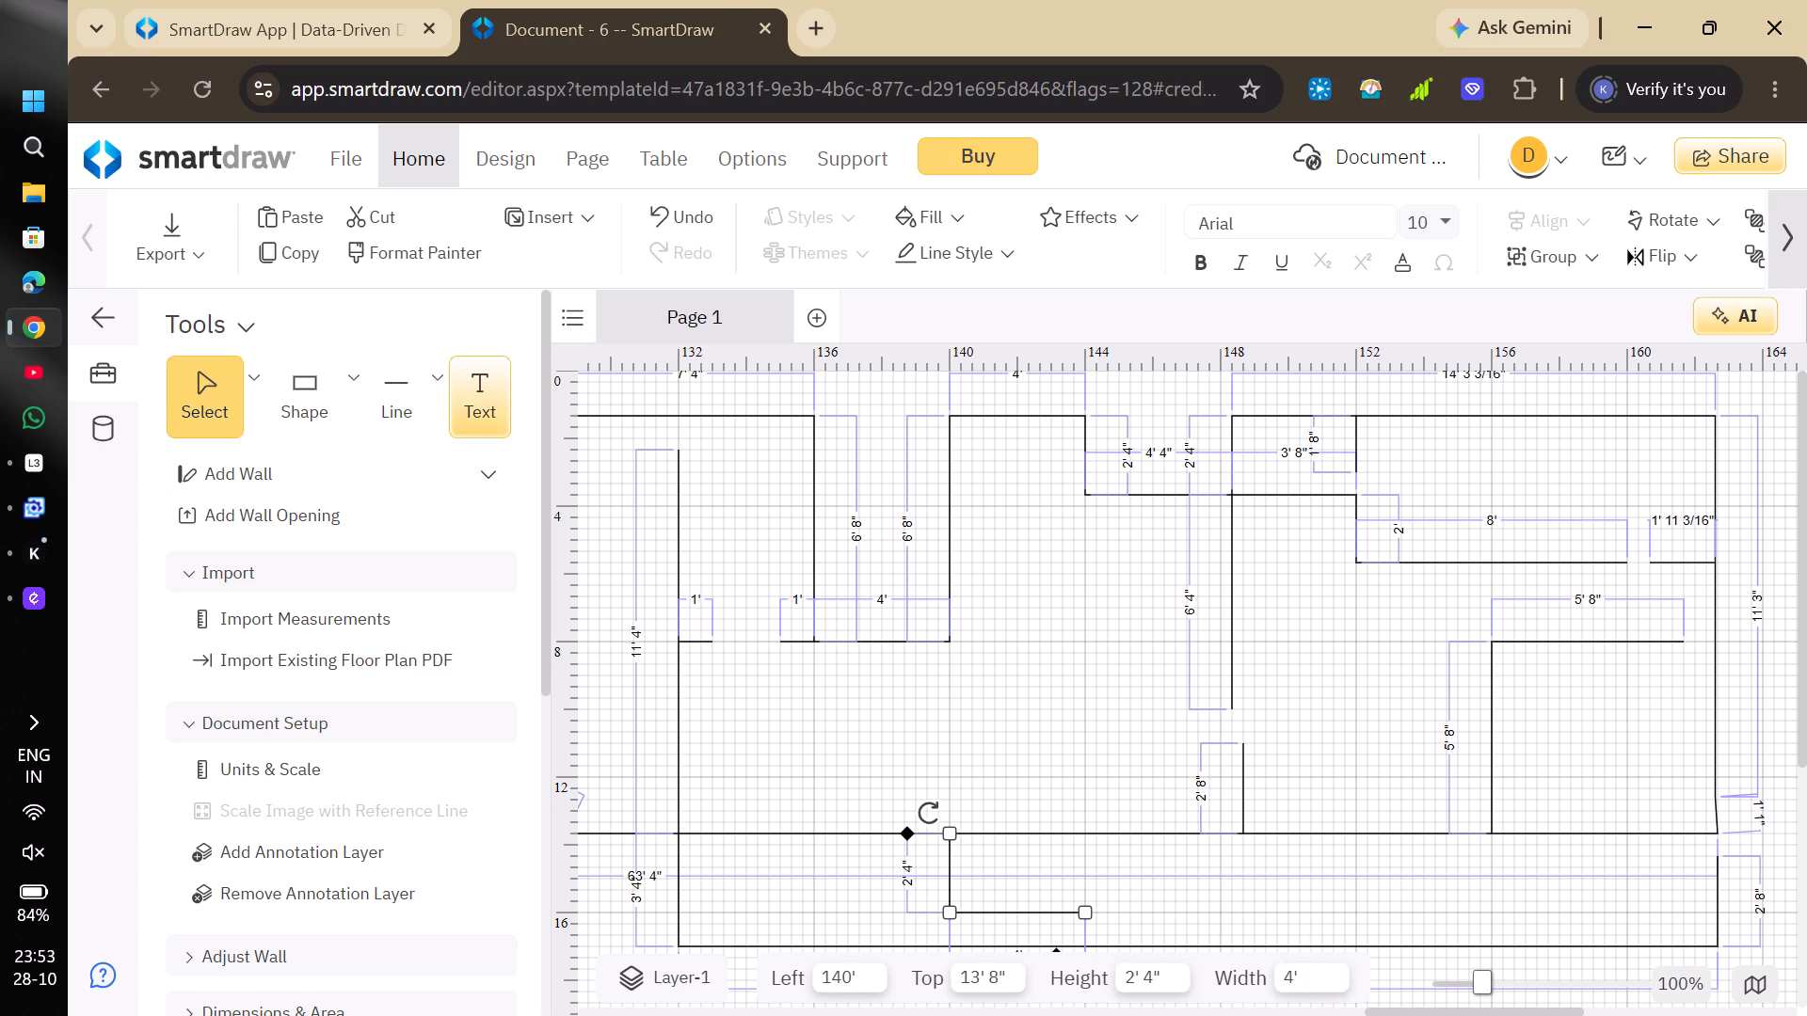
Draw two separate 4' horizontal lines inside the strip at the 16' level, one starting at the 148' mark and one at 156'.
{"action": "left_click", "coordinate": [405, 399]}
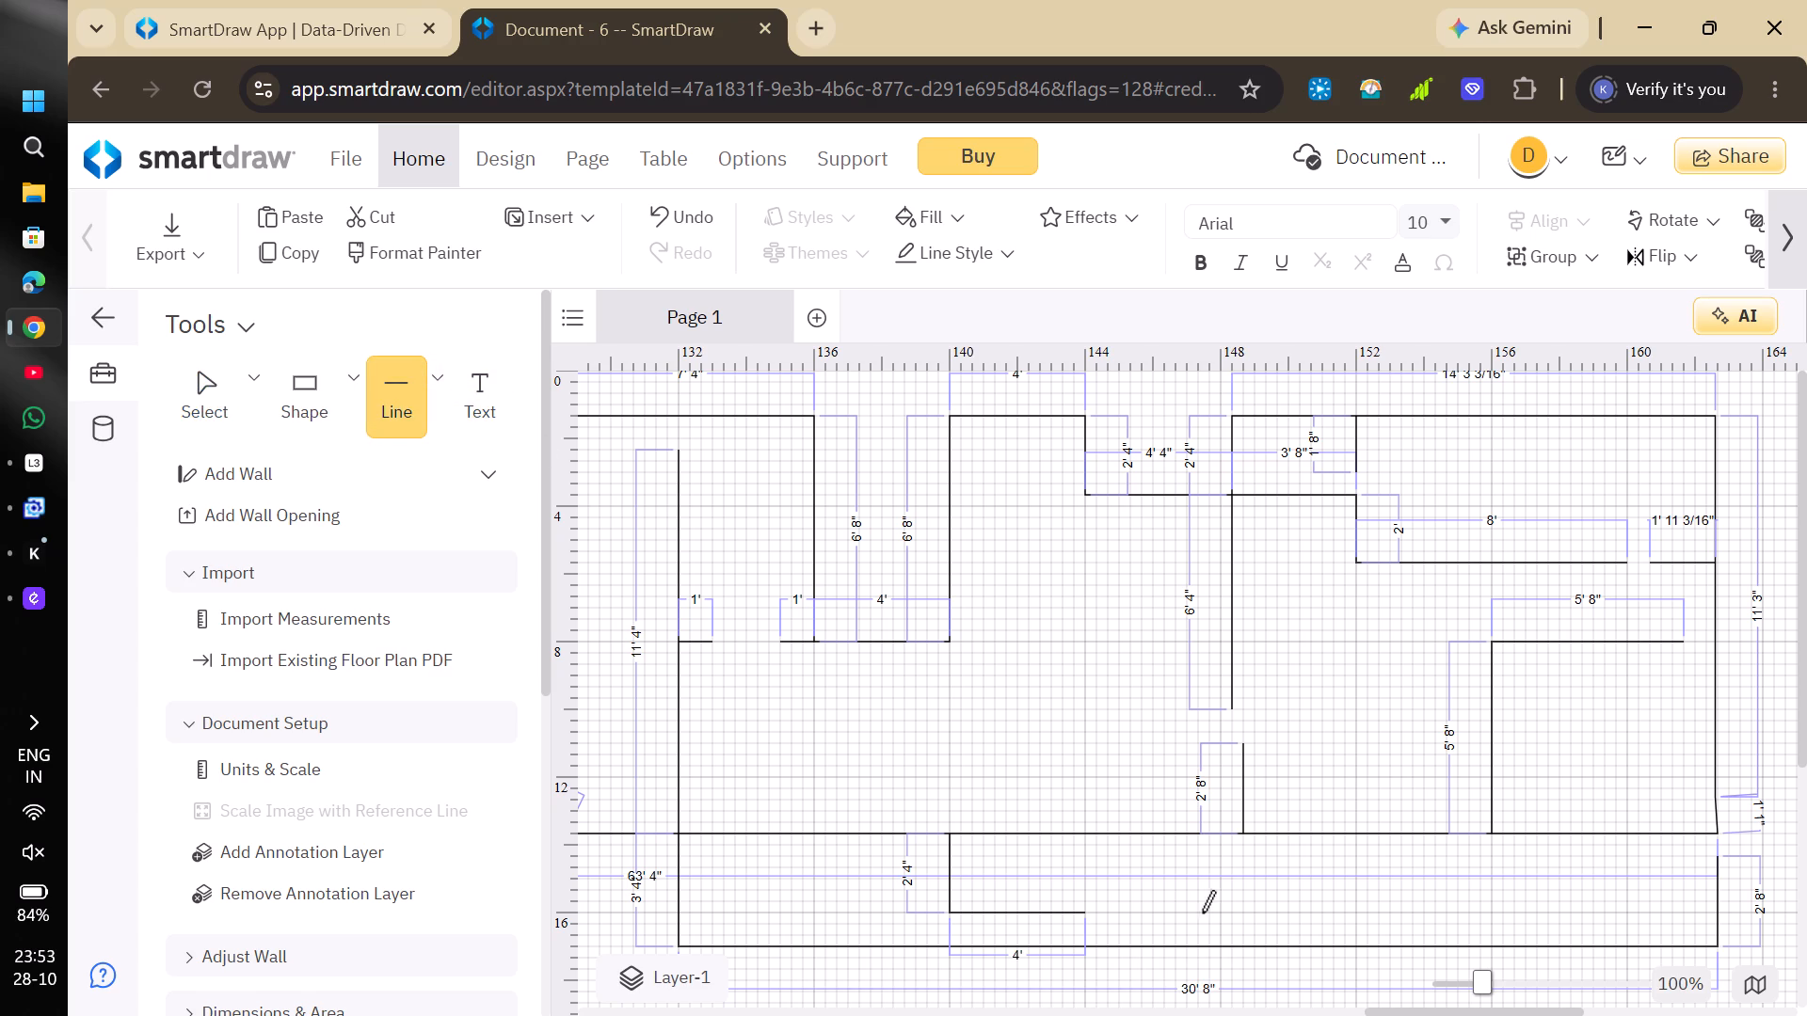
{"action": "left_click", "coordinate": [1219, 910]}
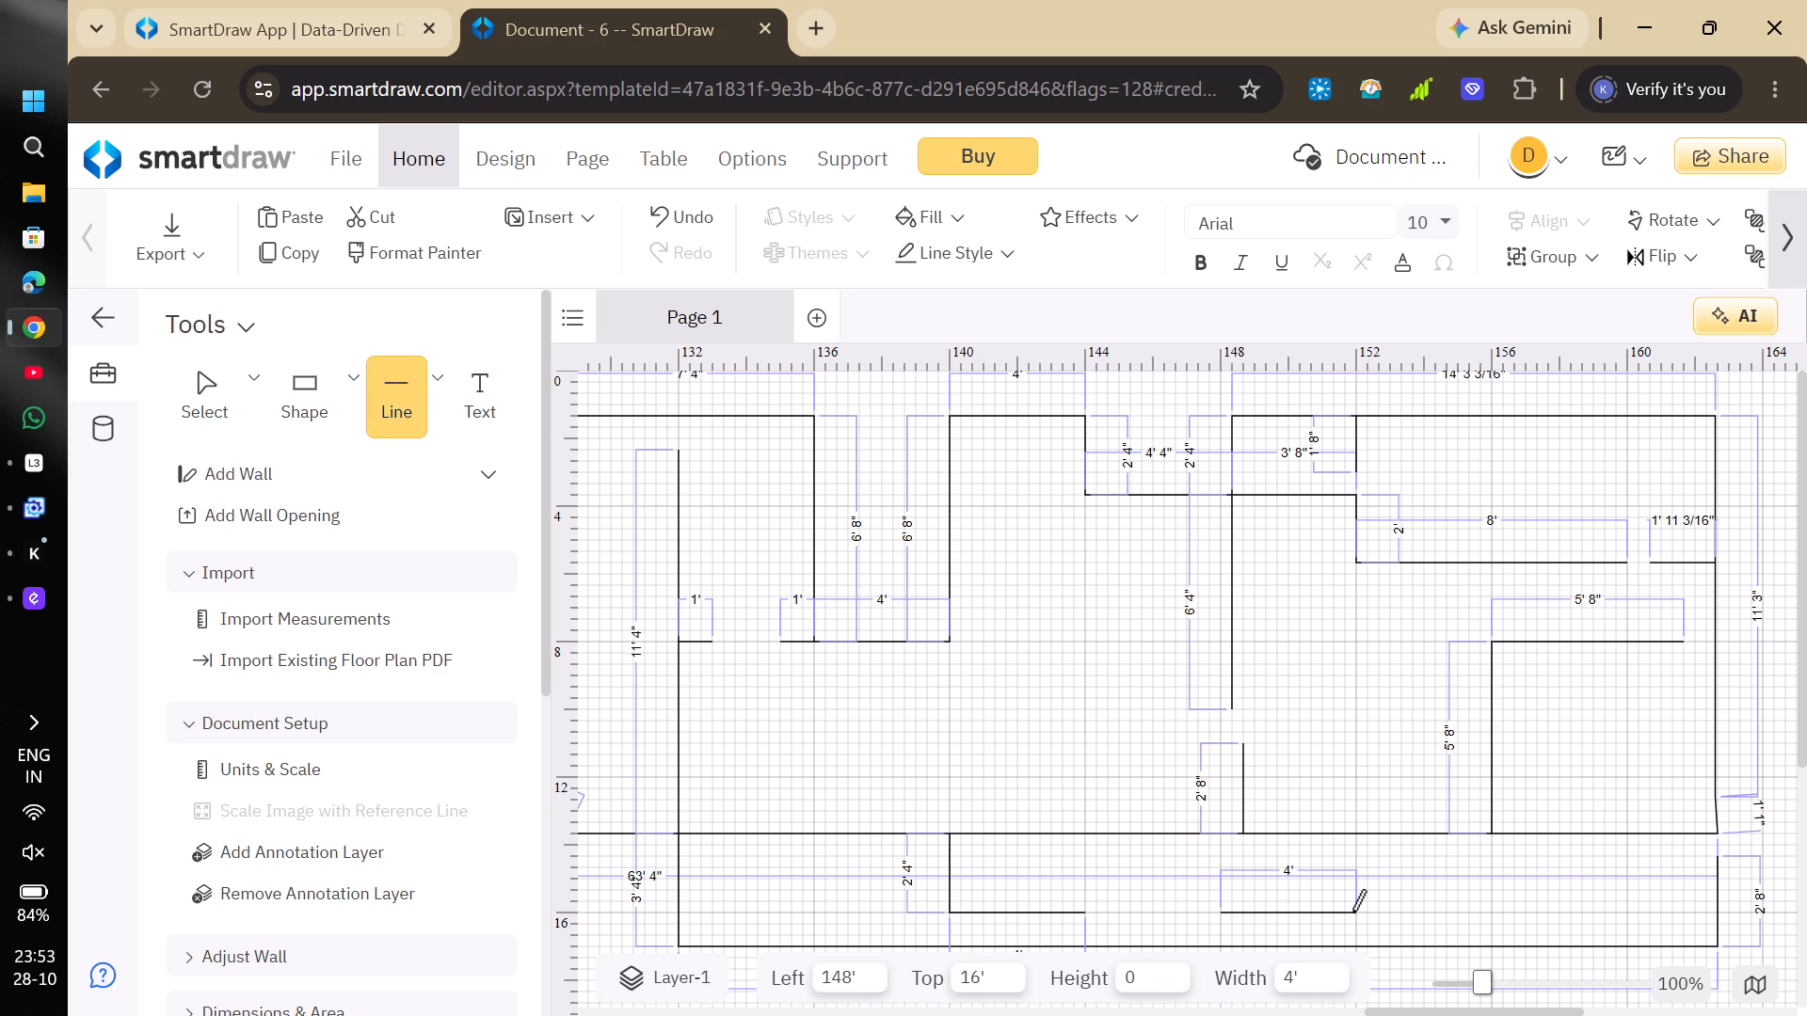
{"action": "left_click", "coordinate": [1352, 911]}
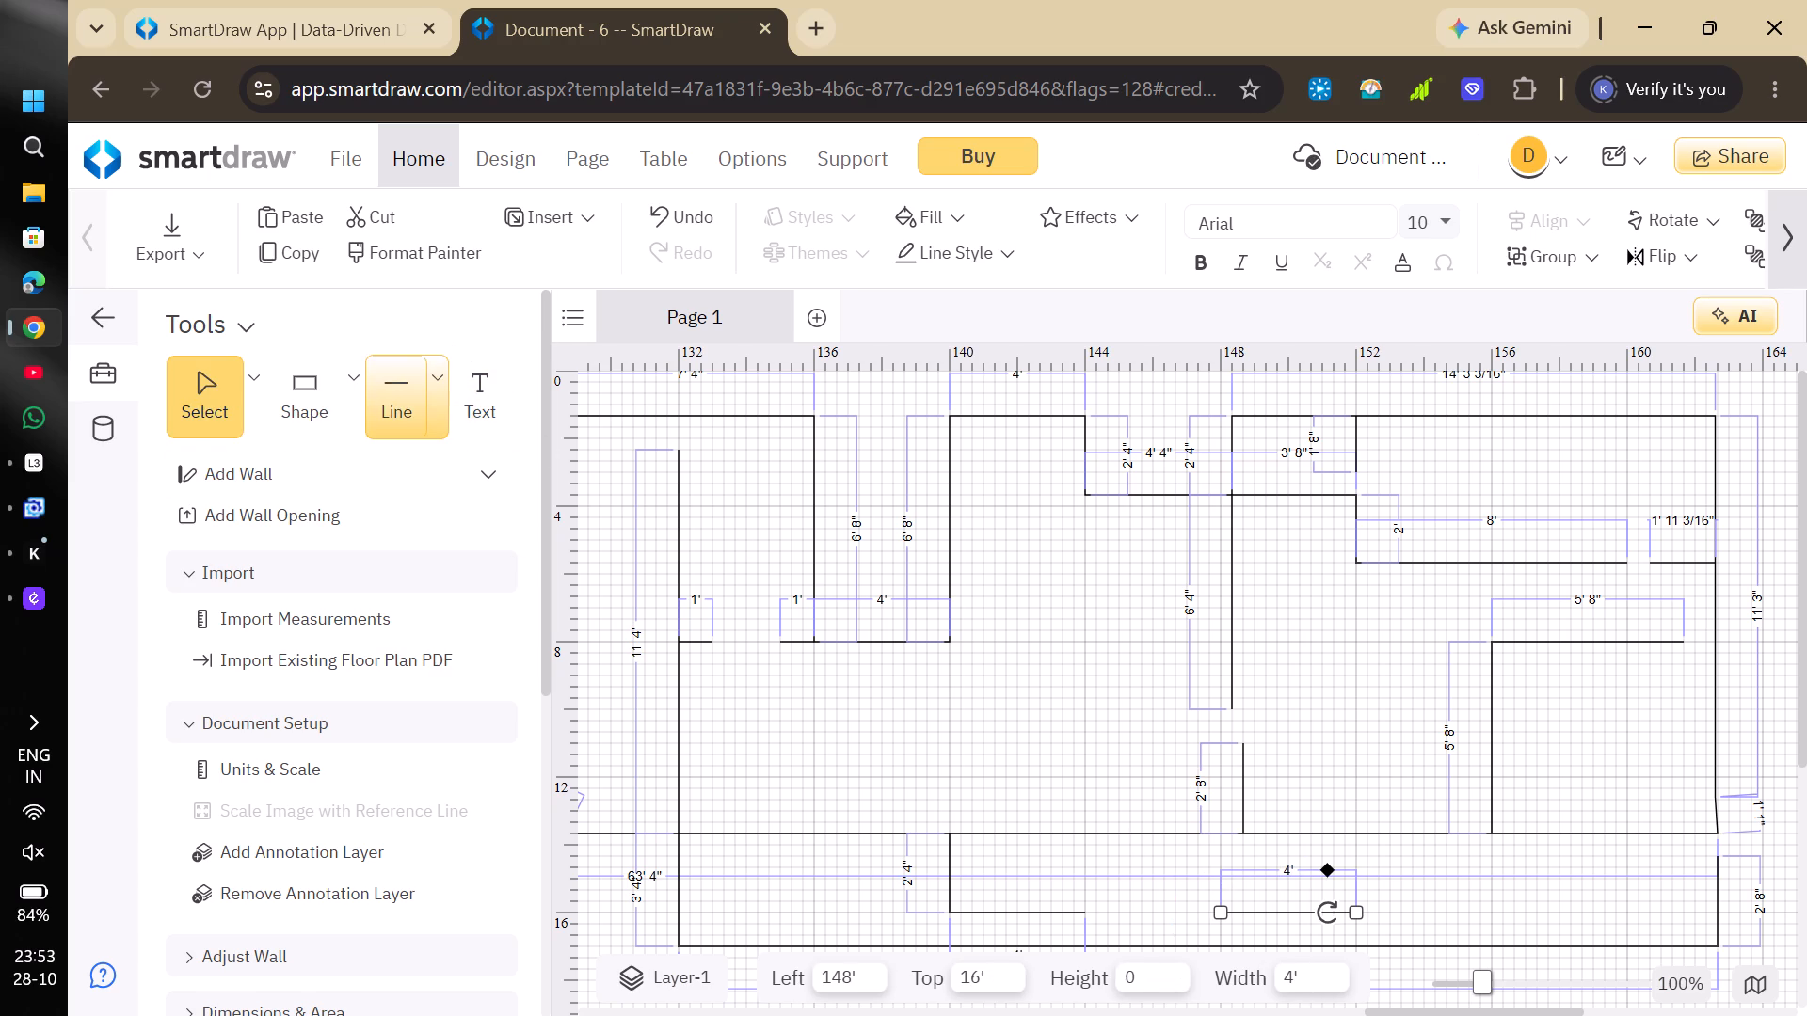
{"action": "left_click", "coordinate": [404, 389]}
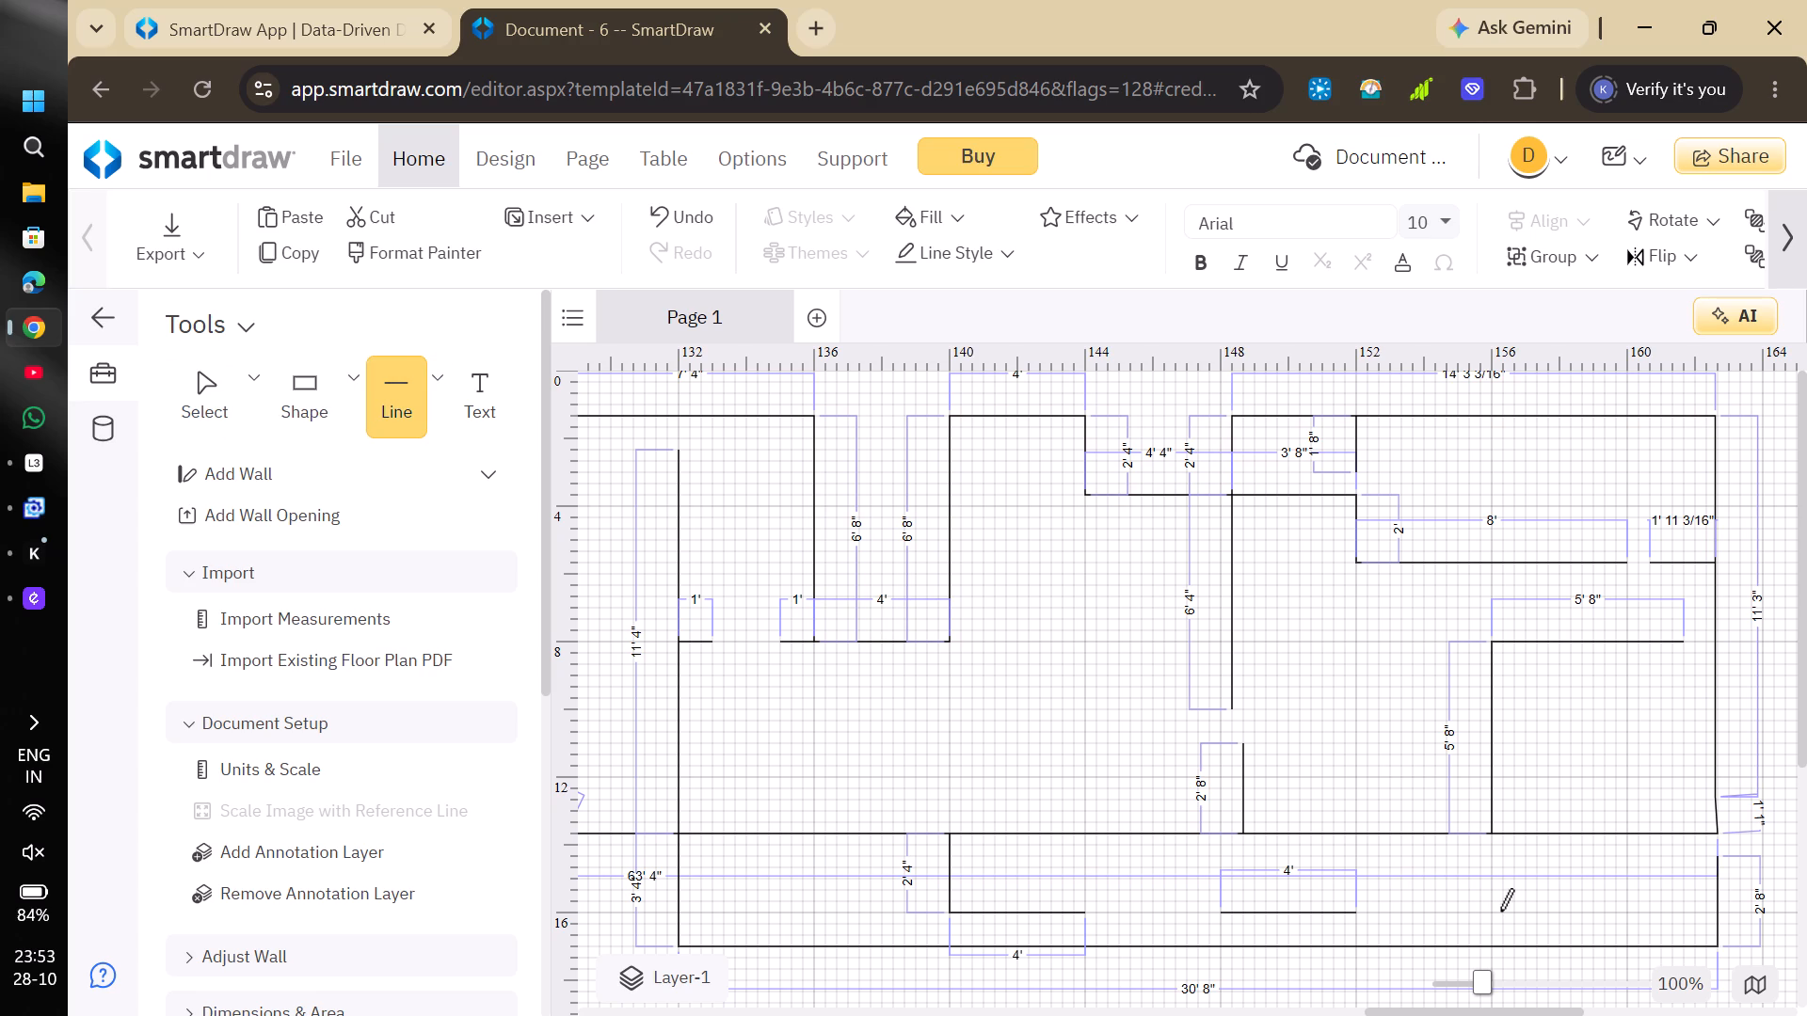
{"action": "left_click_drag", "start_coordinate": [1493, 912], "coordinate": [1621, 923]}
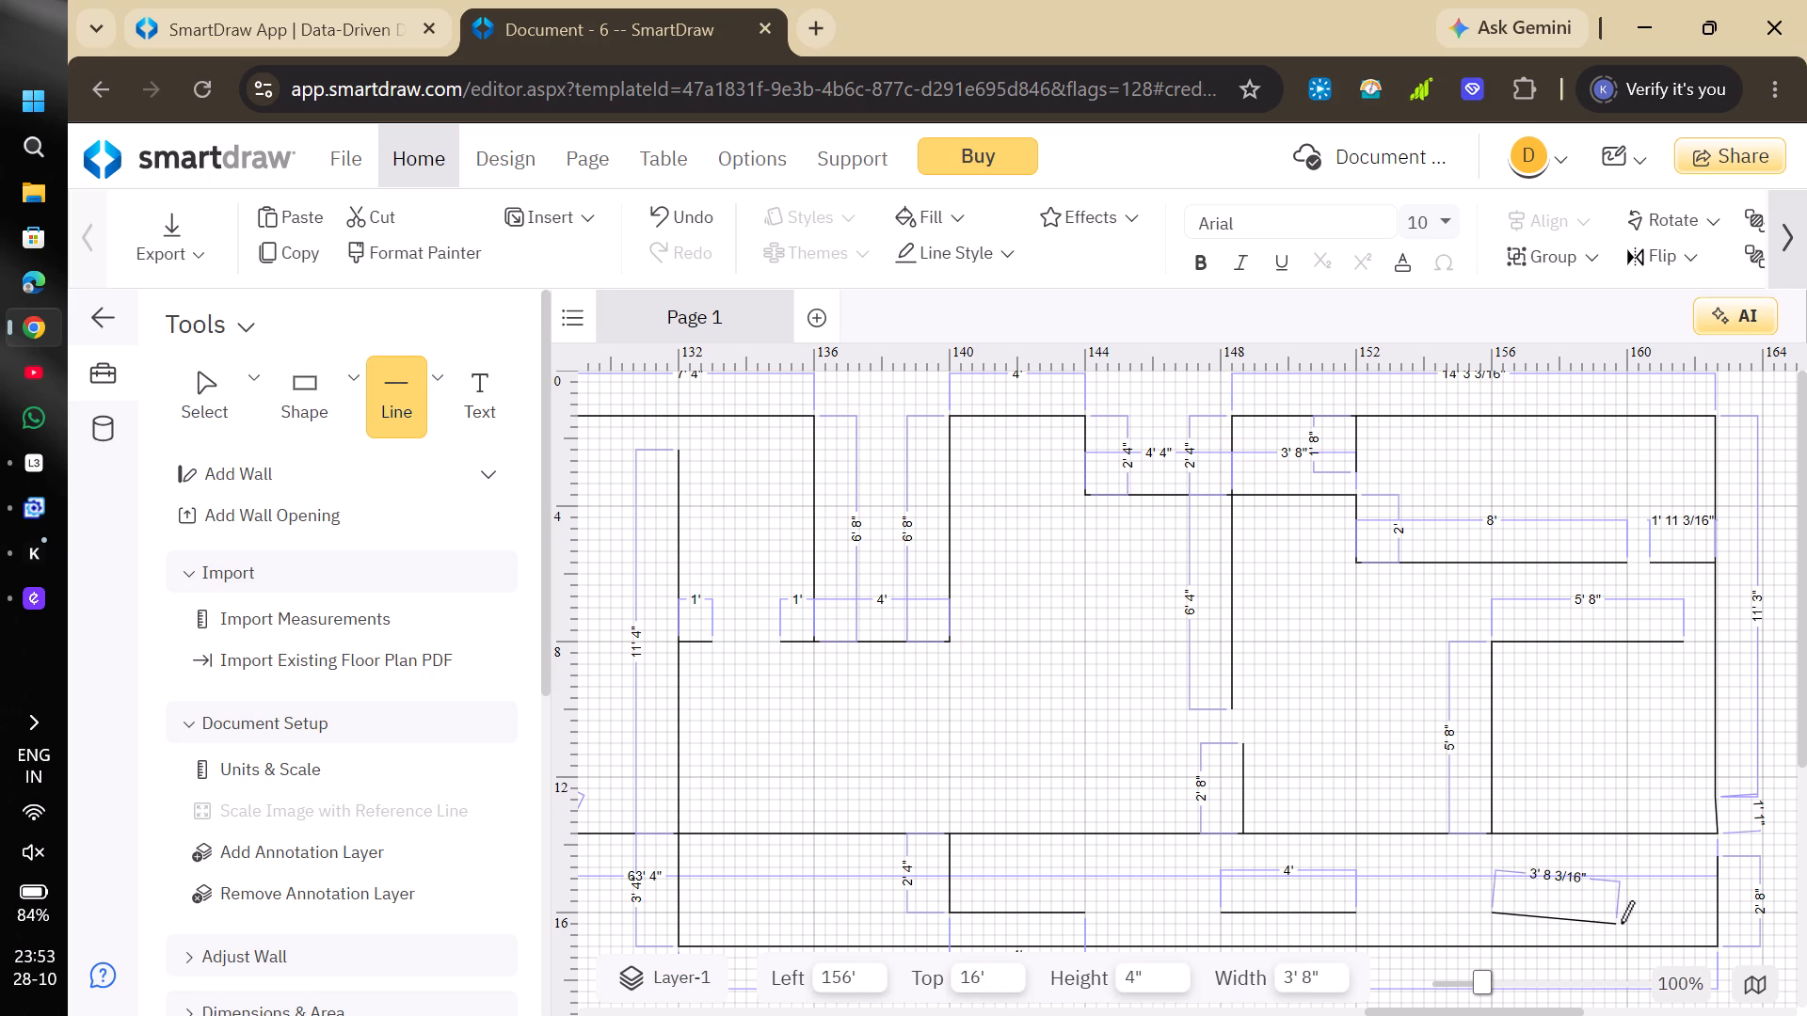
{"action": "left_click_drag", "start_coordinate": [1621, 923], "coordinate": [1629, 910]}
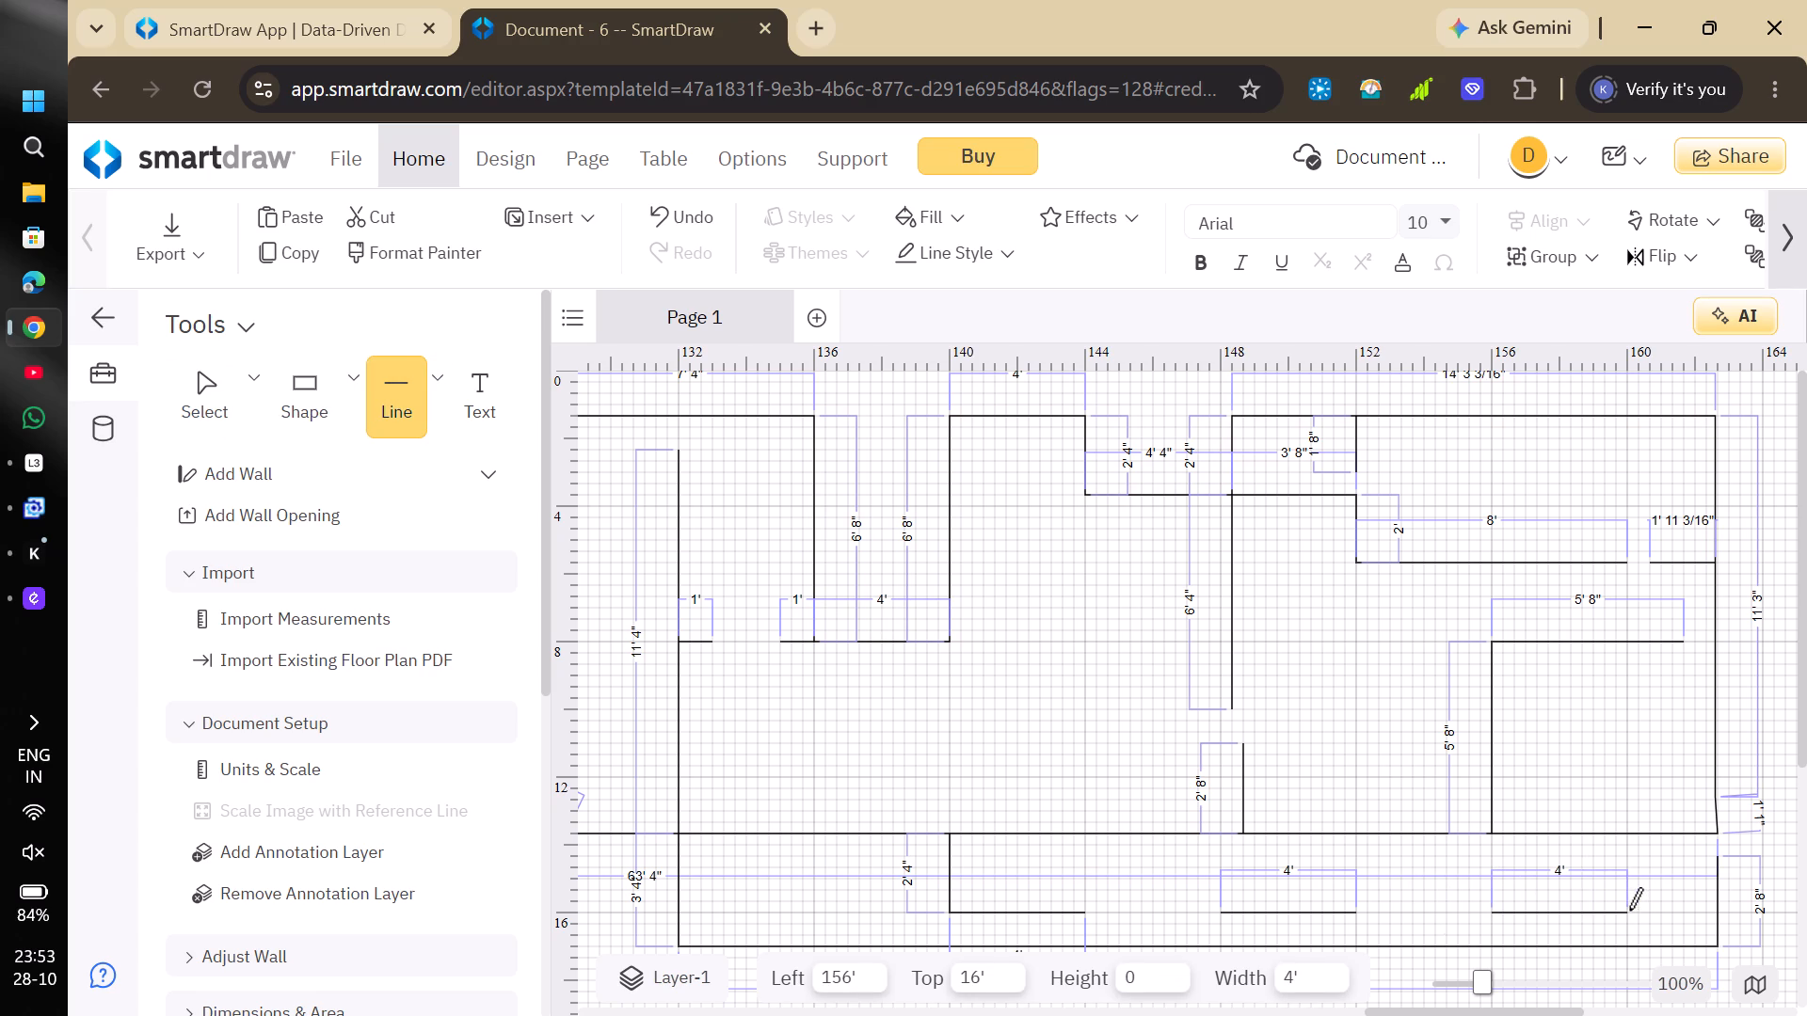
{"action": "left_click_drag", "start_coordinate": [1629, 910], "coordinate": [1629, 908]}
{"action": "left_click", "coordinate": [1629, 908]}
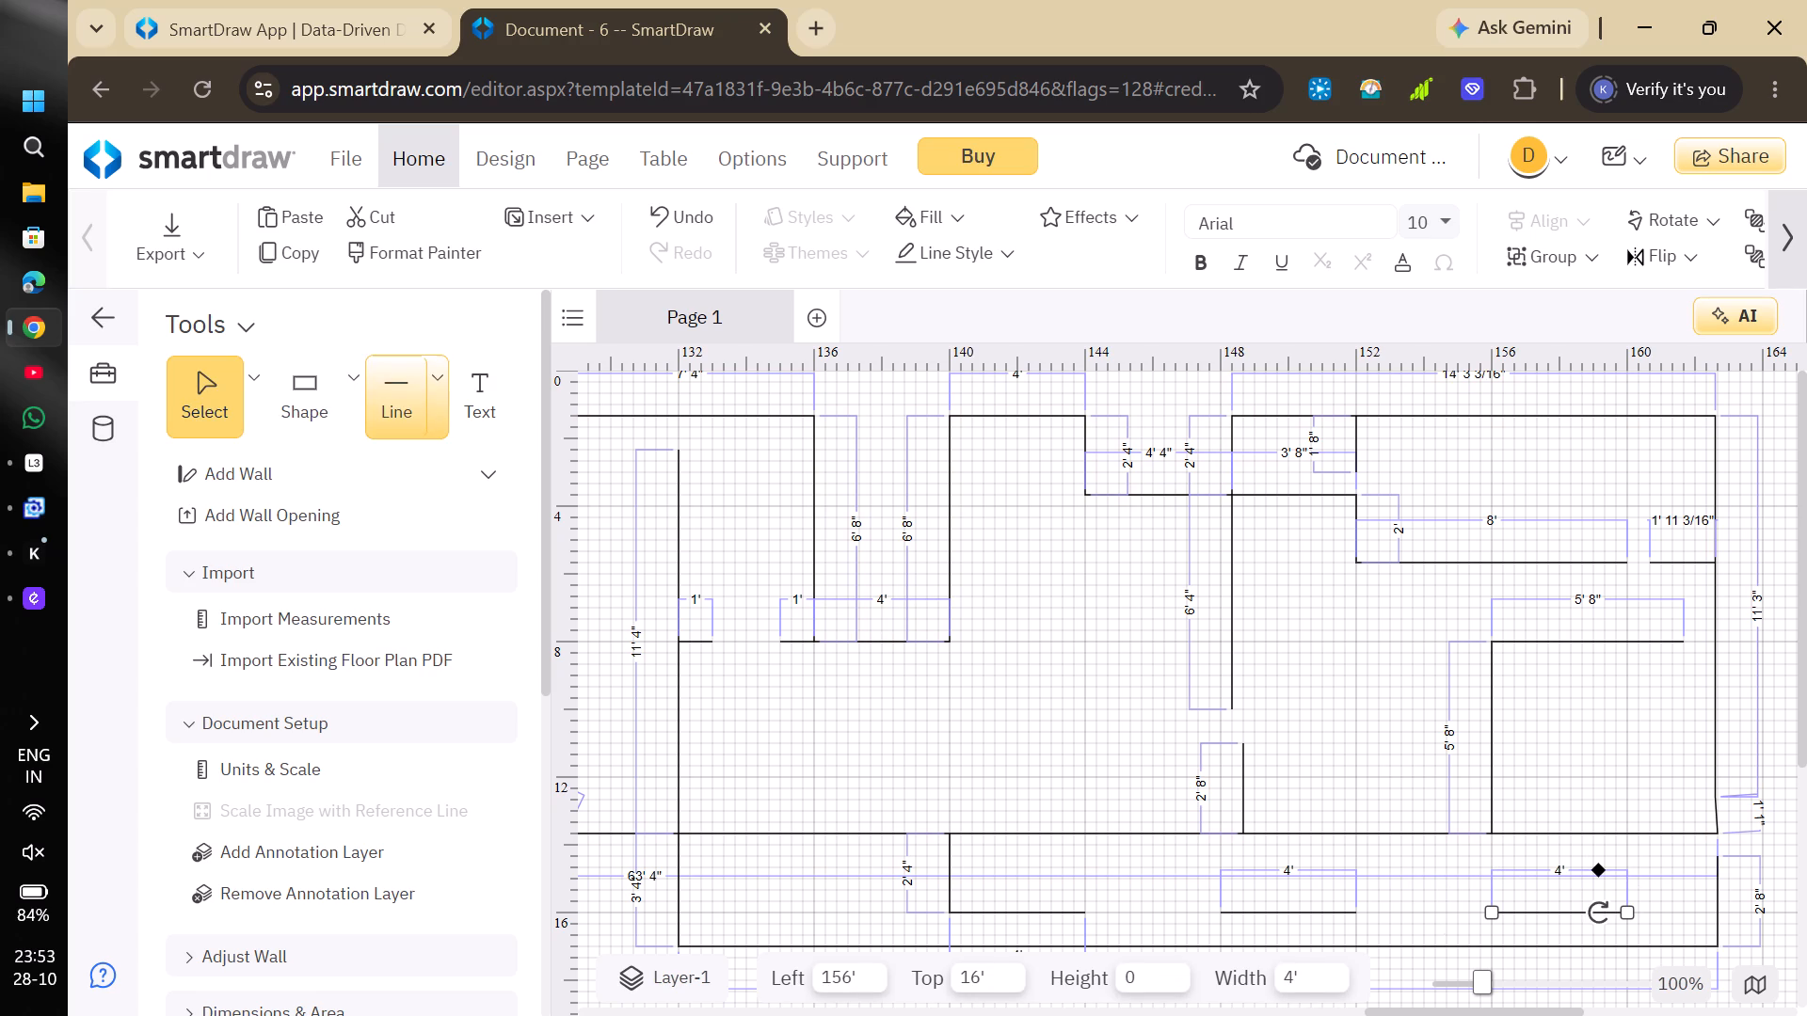
Draw a 1' line up from the free end of the 4' line at the 144' mark.
{"action": "left_click", "coordinate": [419, 410]}
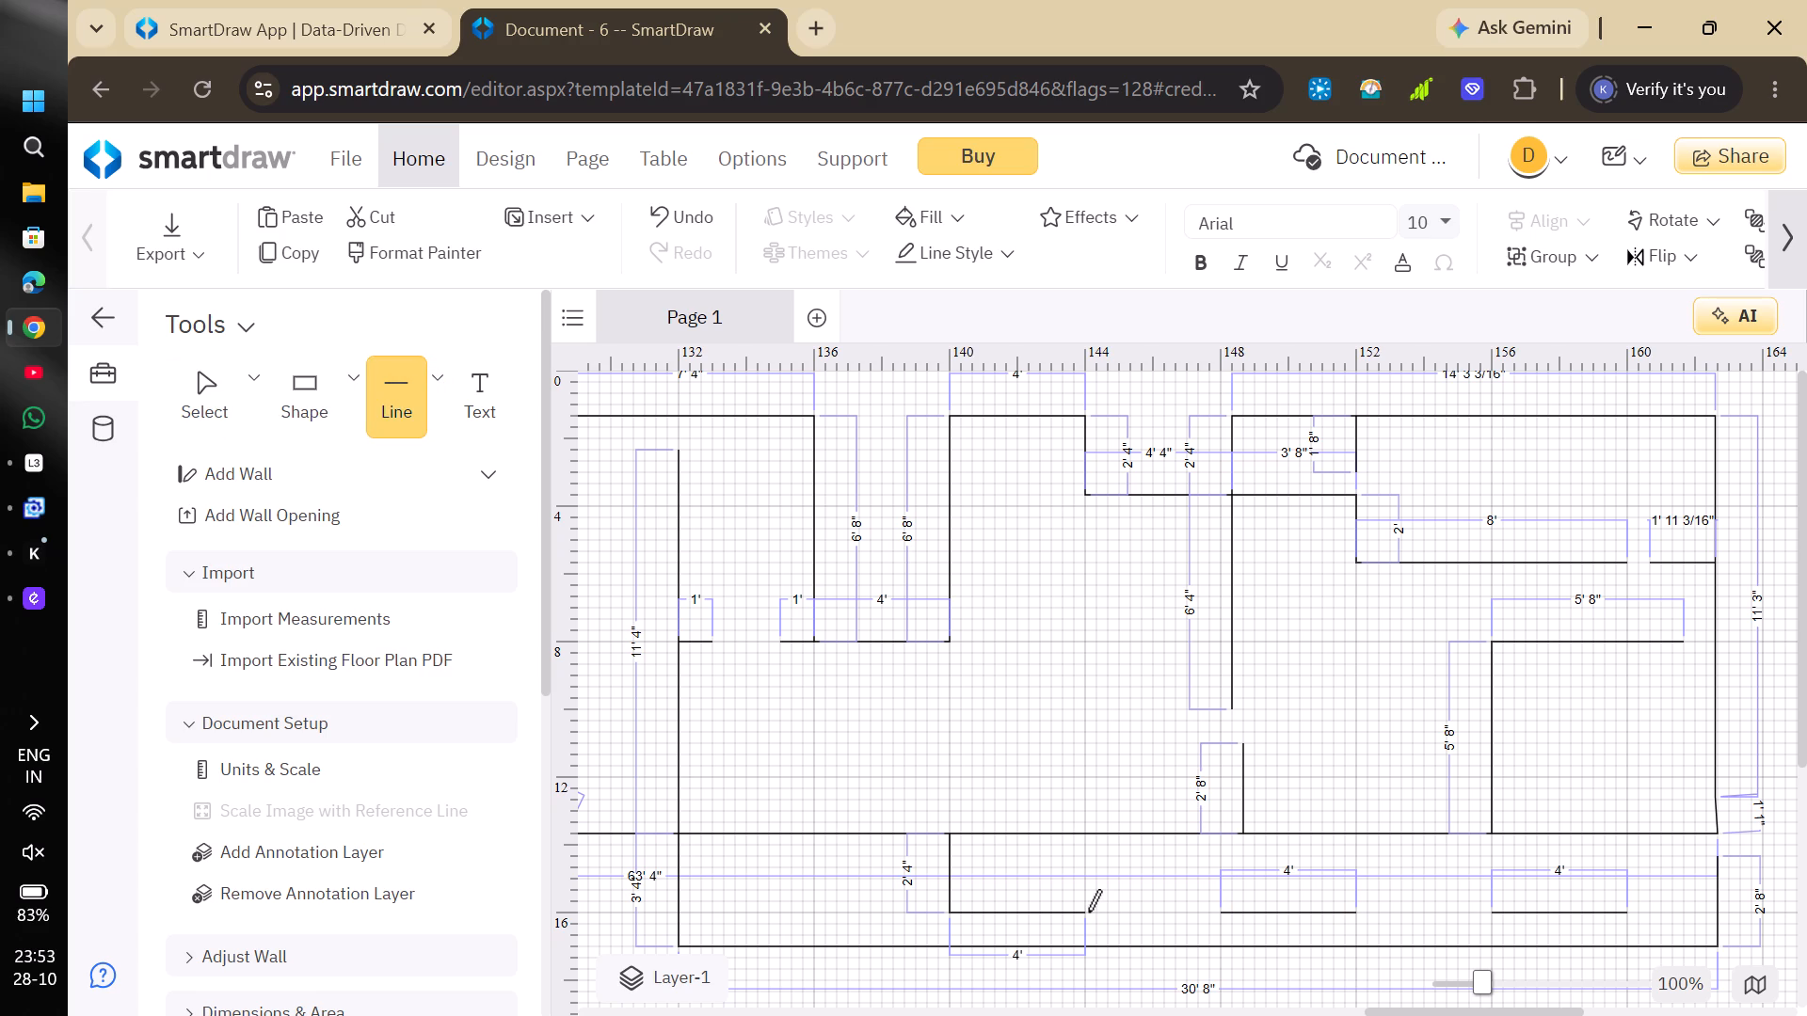
{"action": "left_click", "coordinate": [1088, 912]}
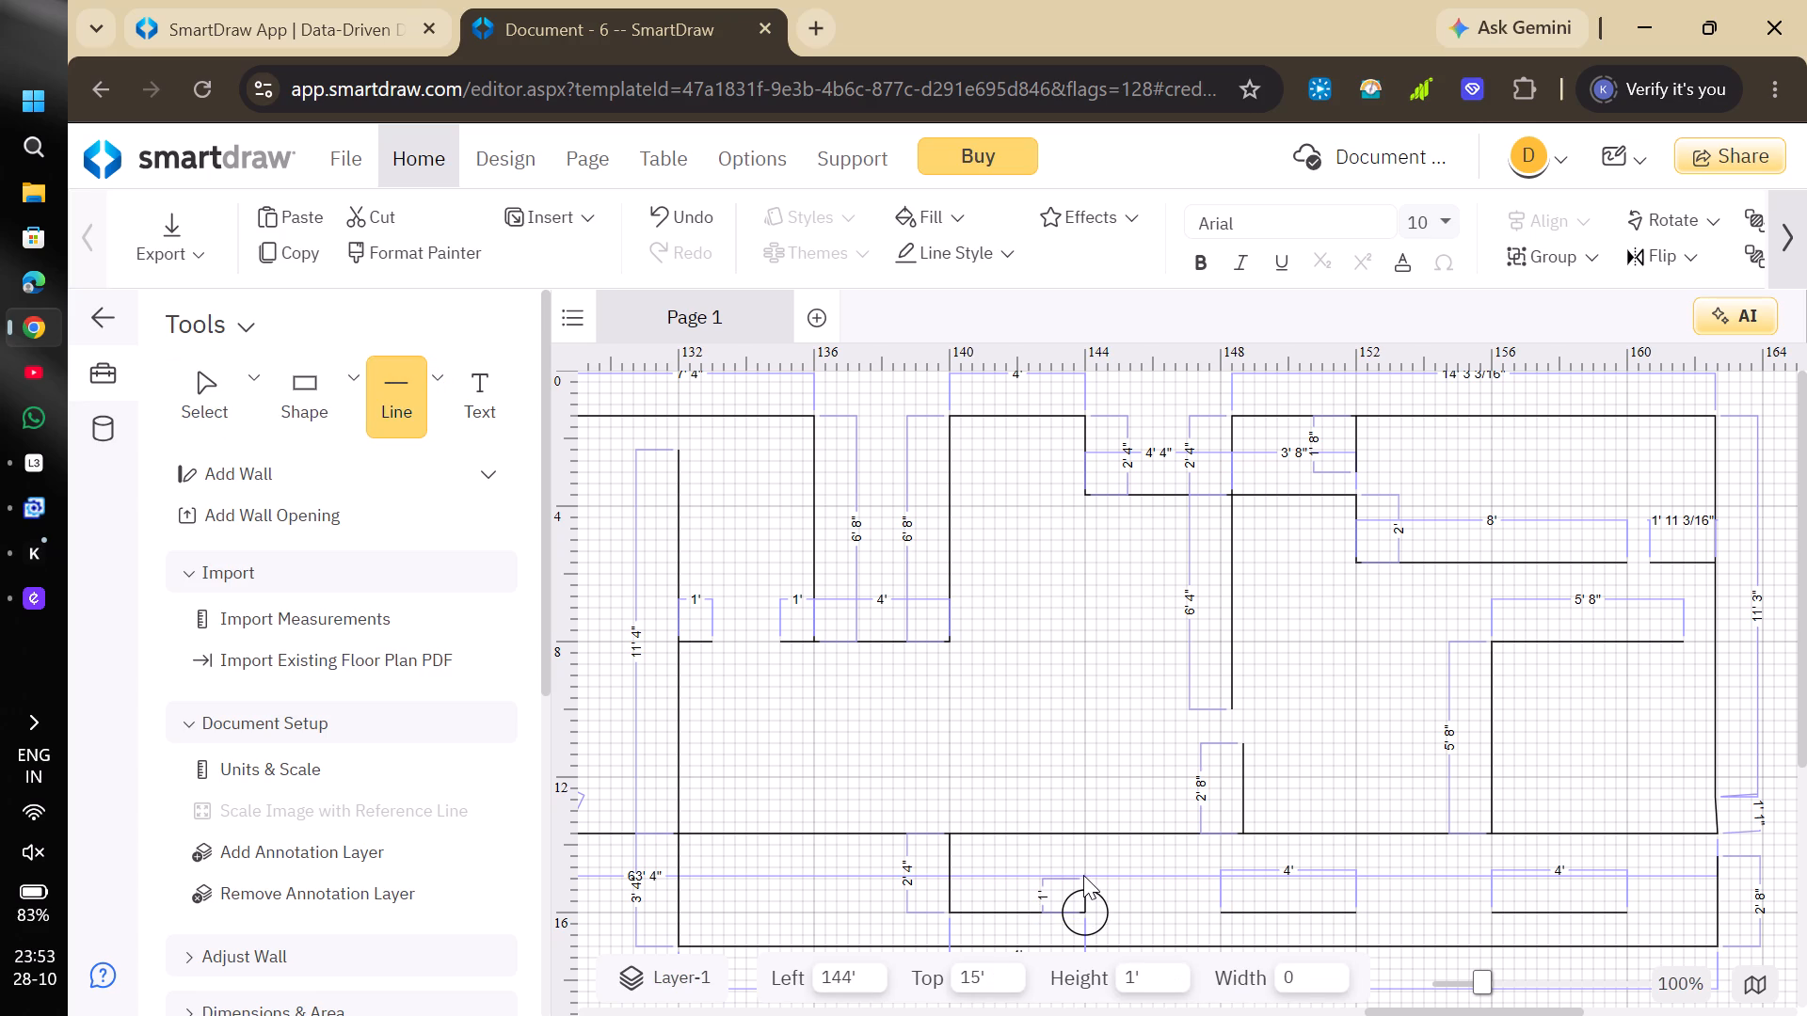
{"action": "left_click", "coordinate": [1083, 875]}
Draw a 1' 4" line up from each end of the middle 4' line, at the 148' and 152' marks.
{"action": "left_click", "coordinate": [409, 411]}
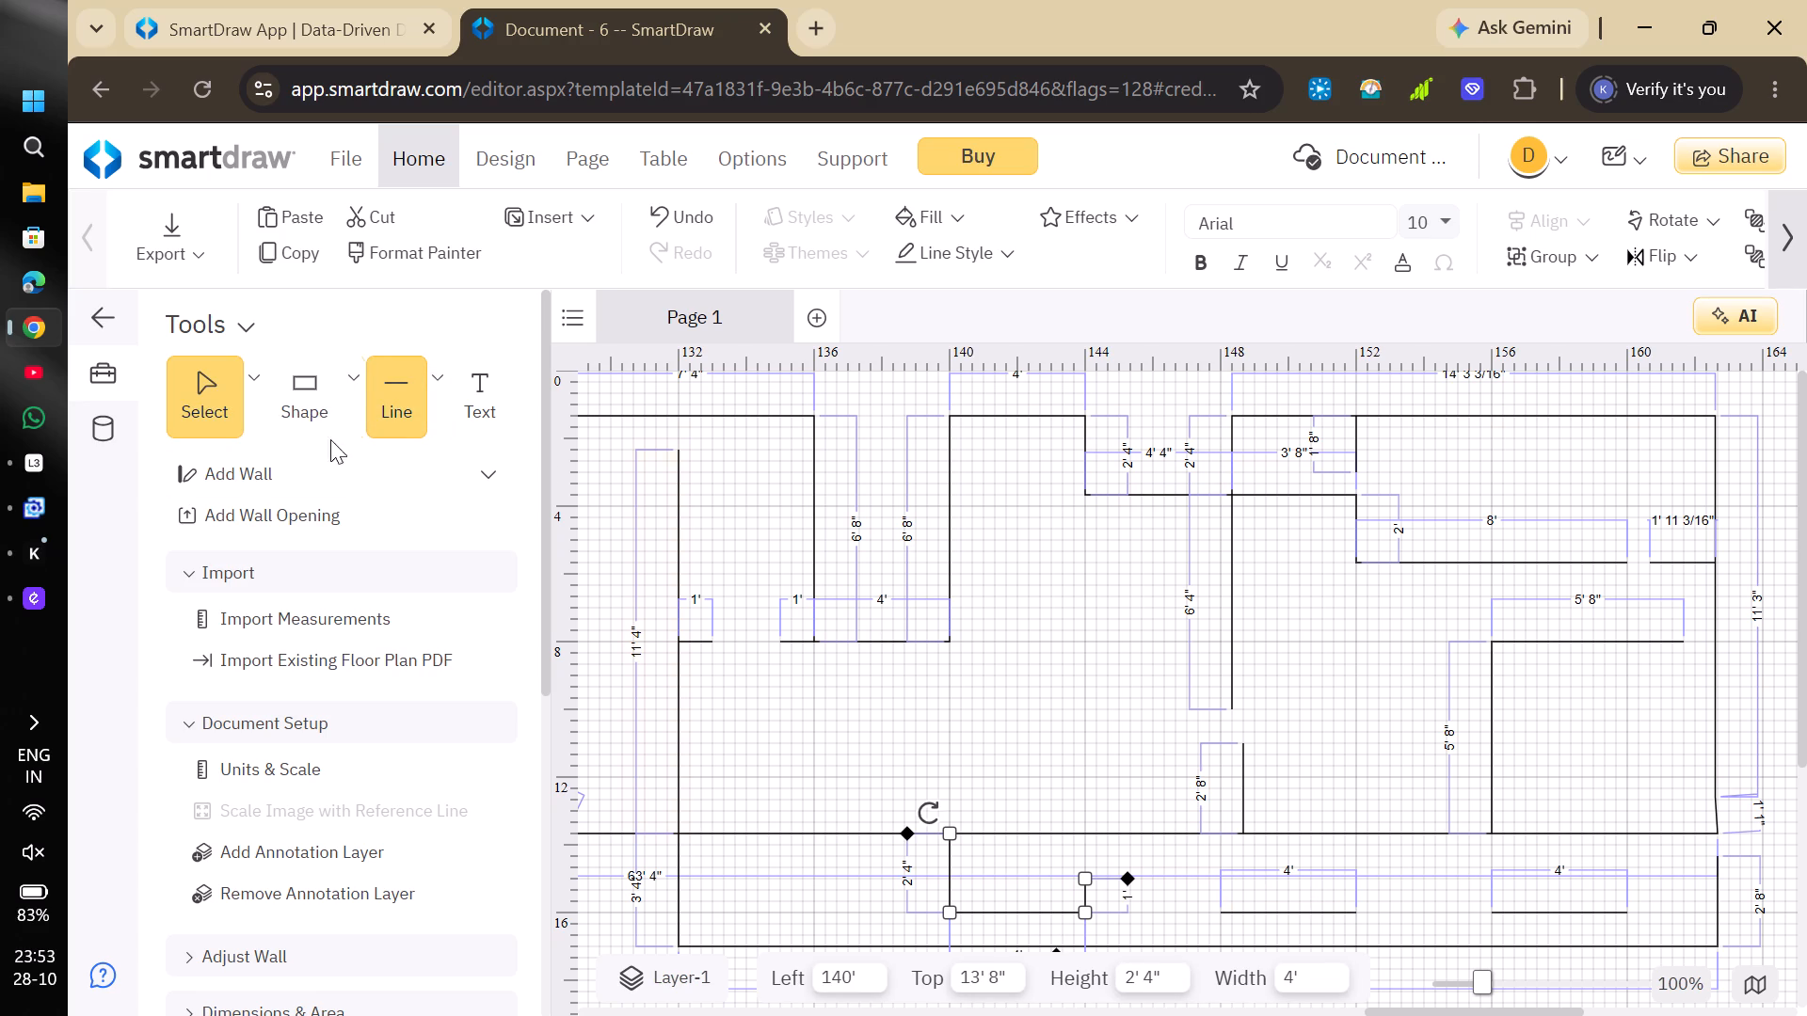
{"action": "left_click", "coordinate": [408, 404]}
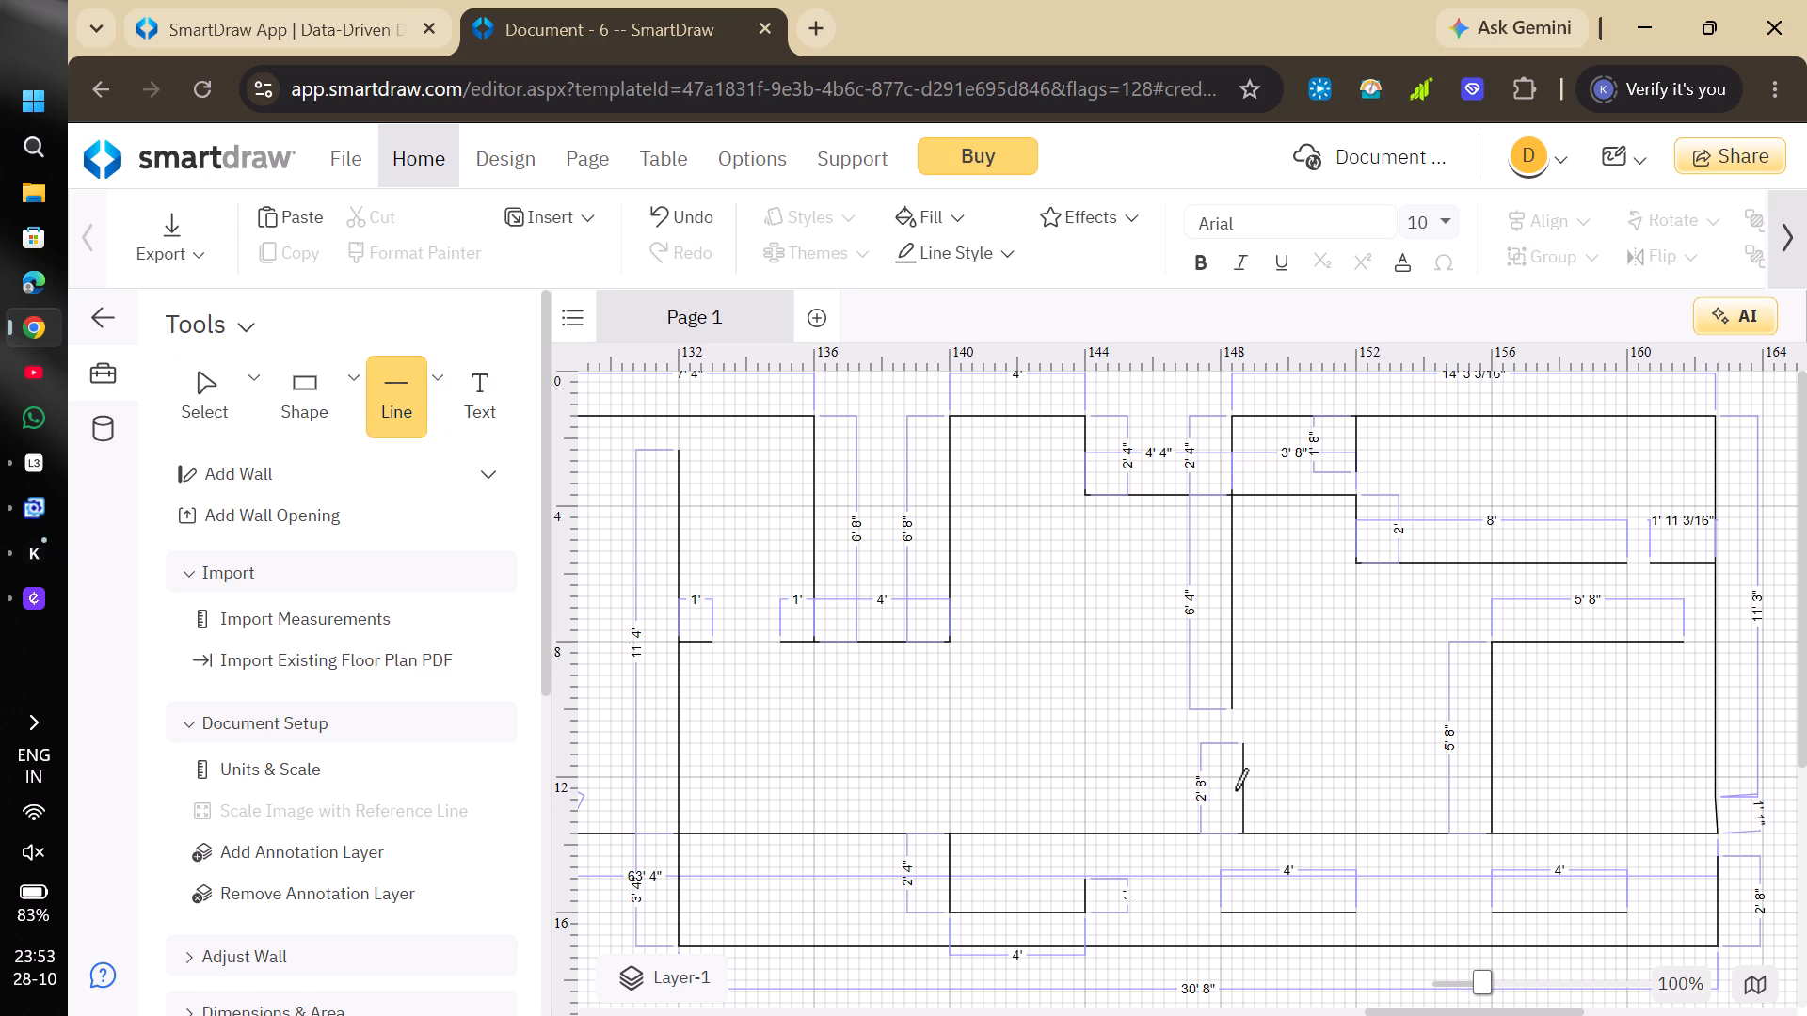
{"action": "left_click", "coordinate": [1219, 910]}
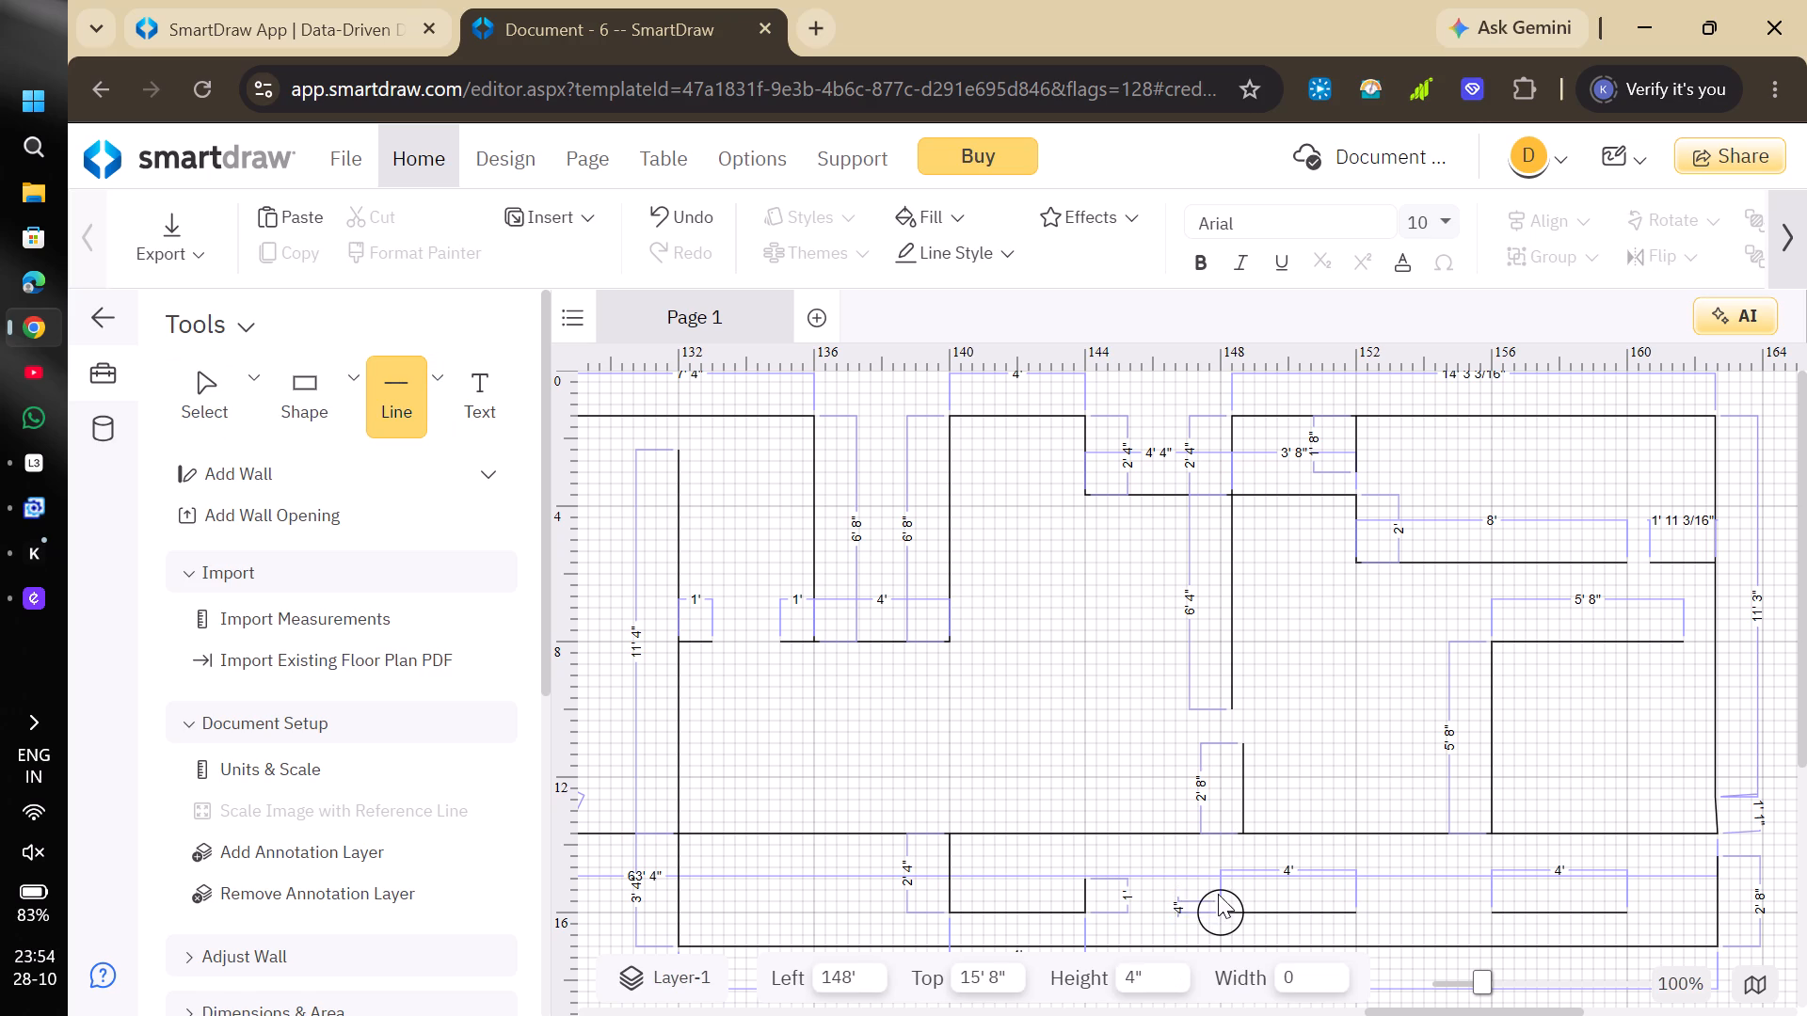
{"action": "left_click", "coordinate": [1217, 865]}
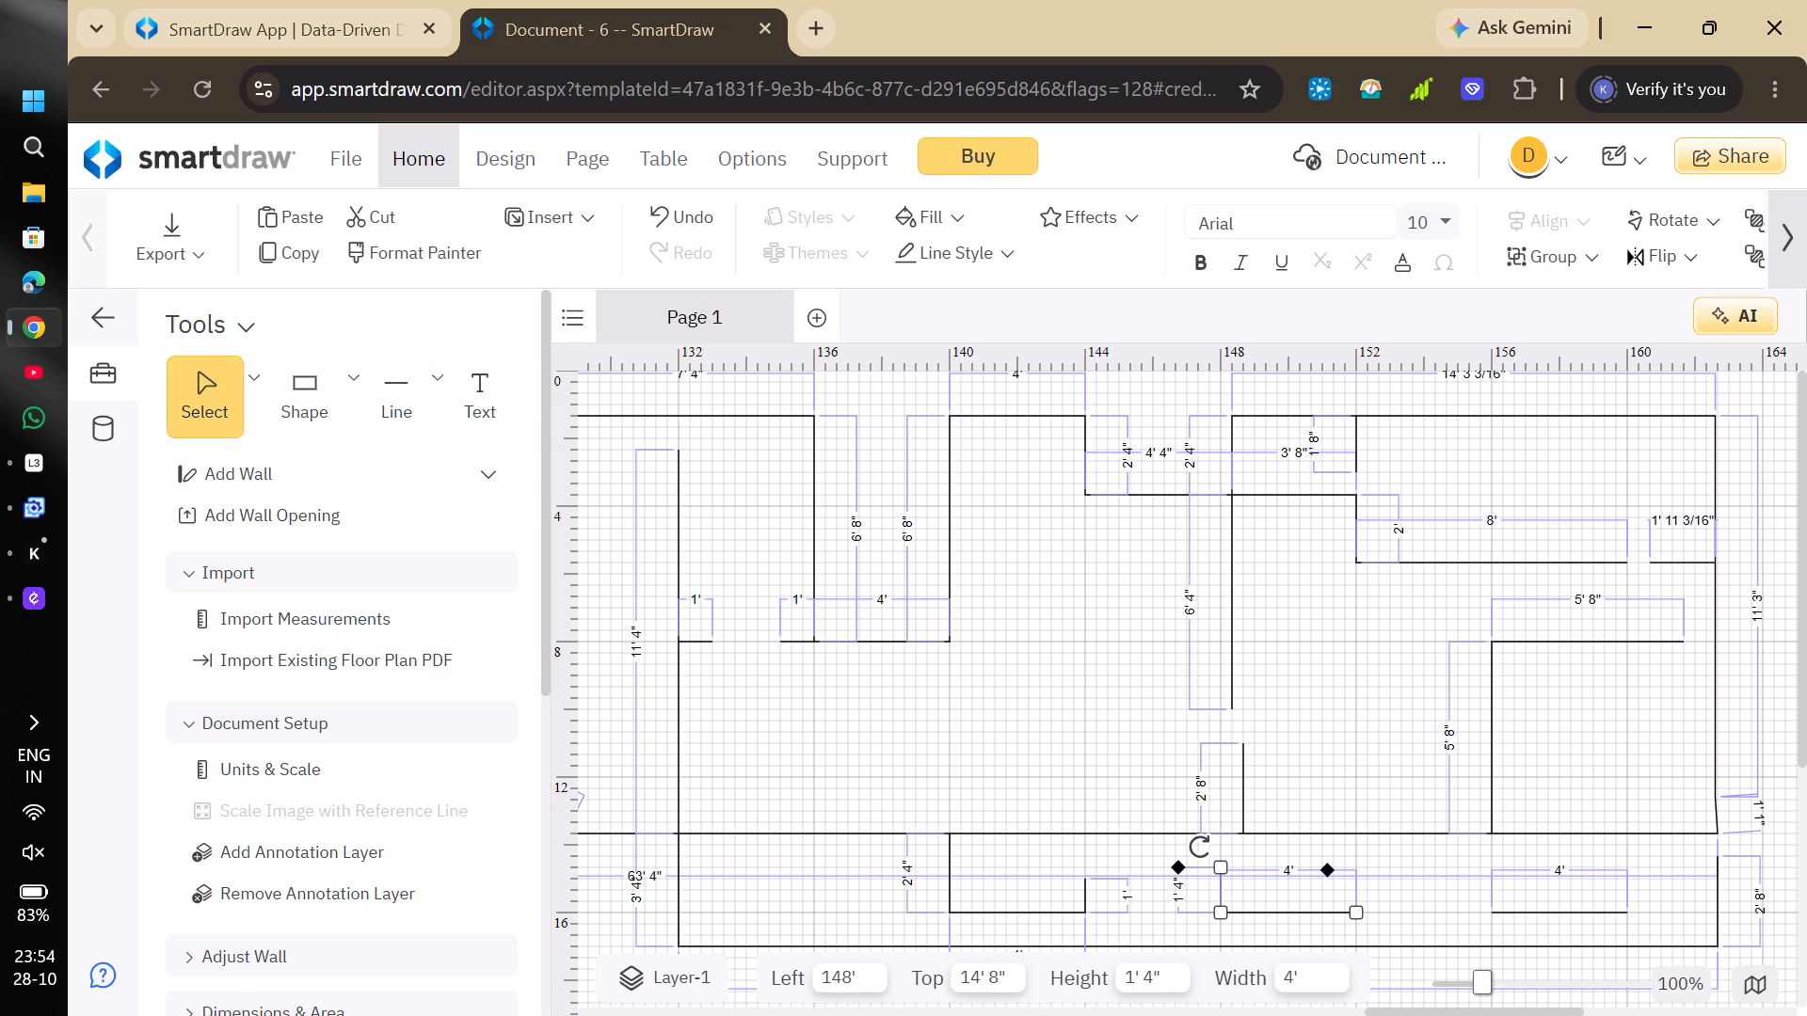
{"action": "left_click", "coordinate": [405, 398]}
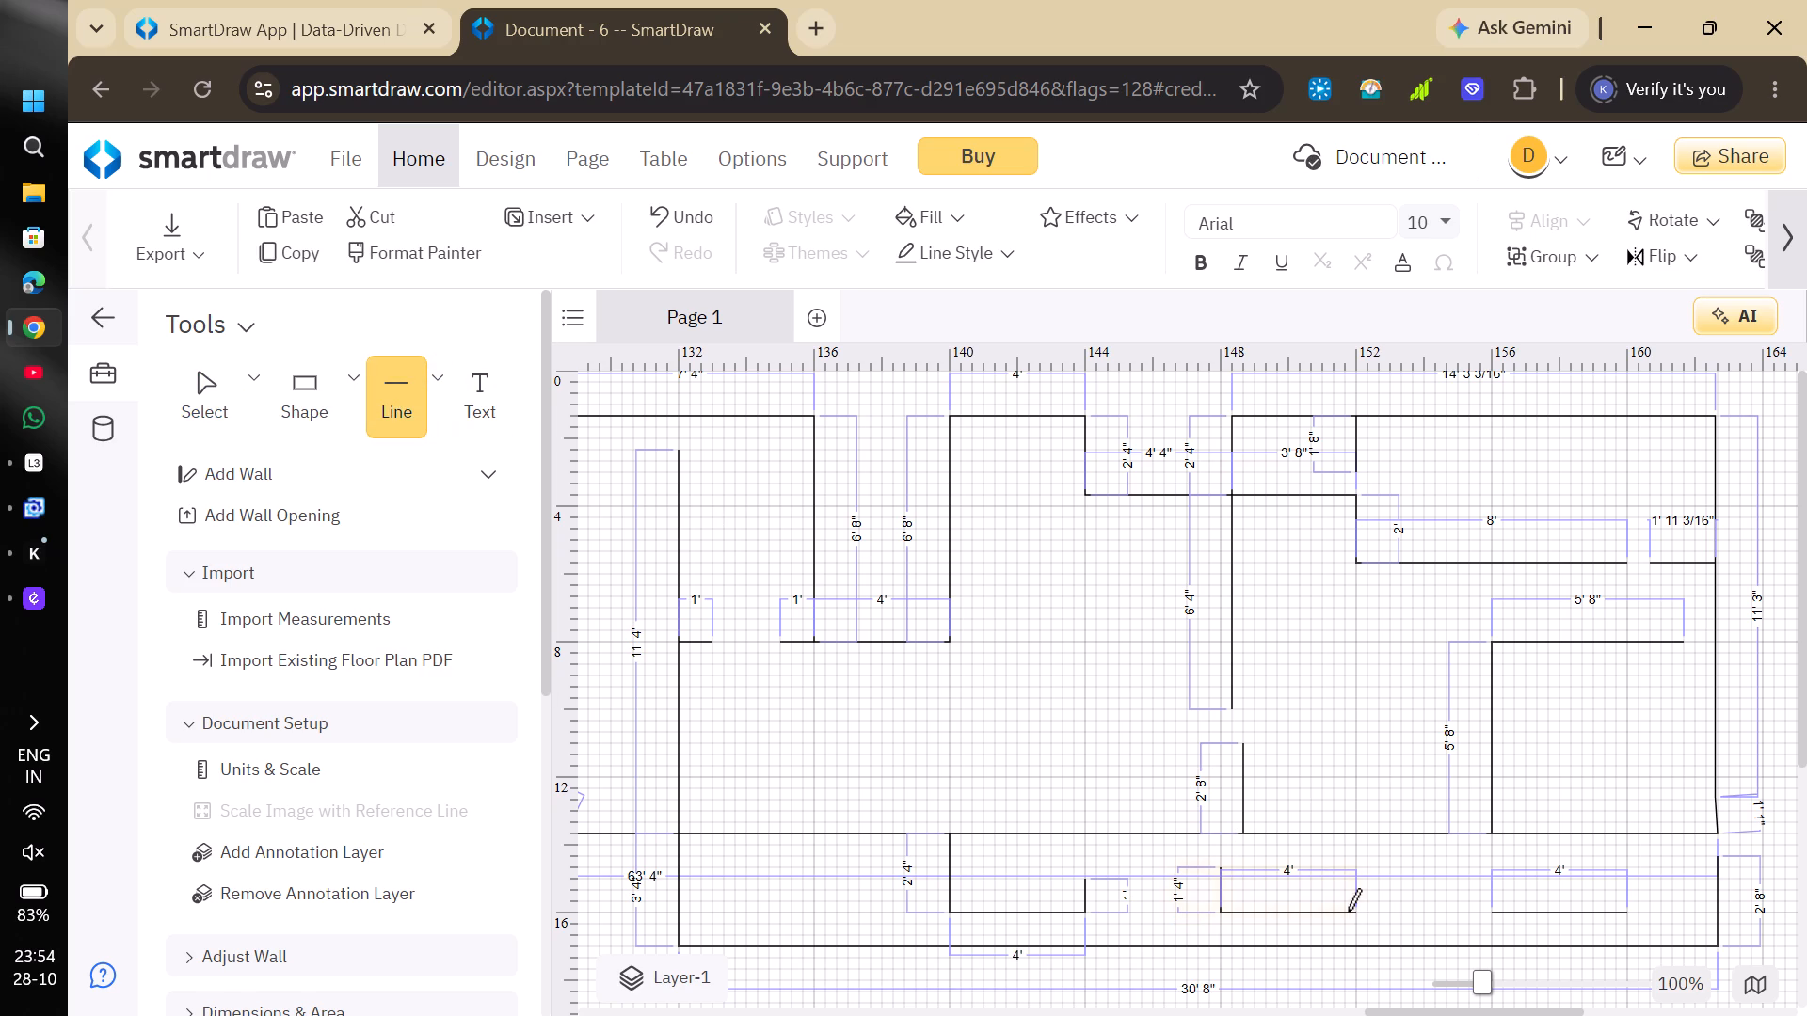
{"action": "left_click", "coordinate": [1355, 913]}
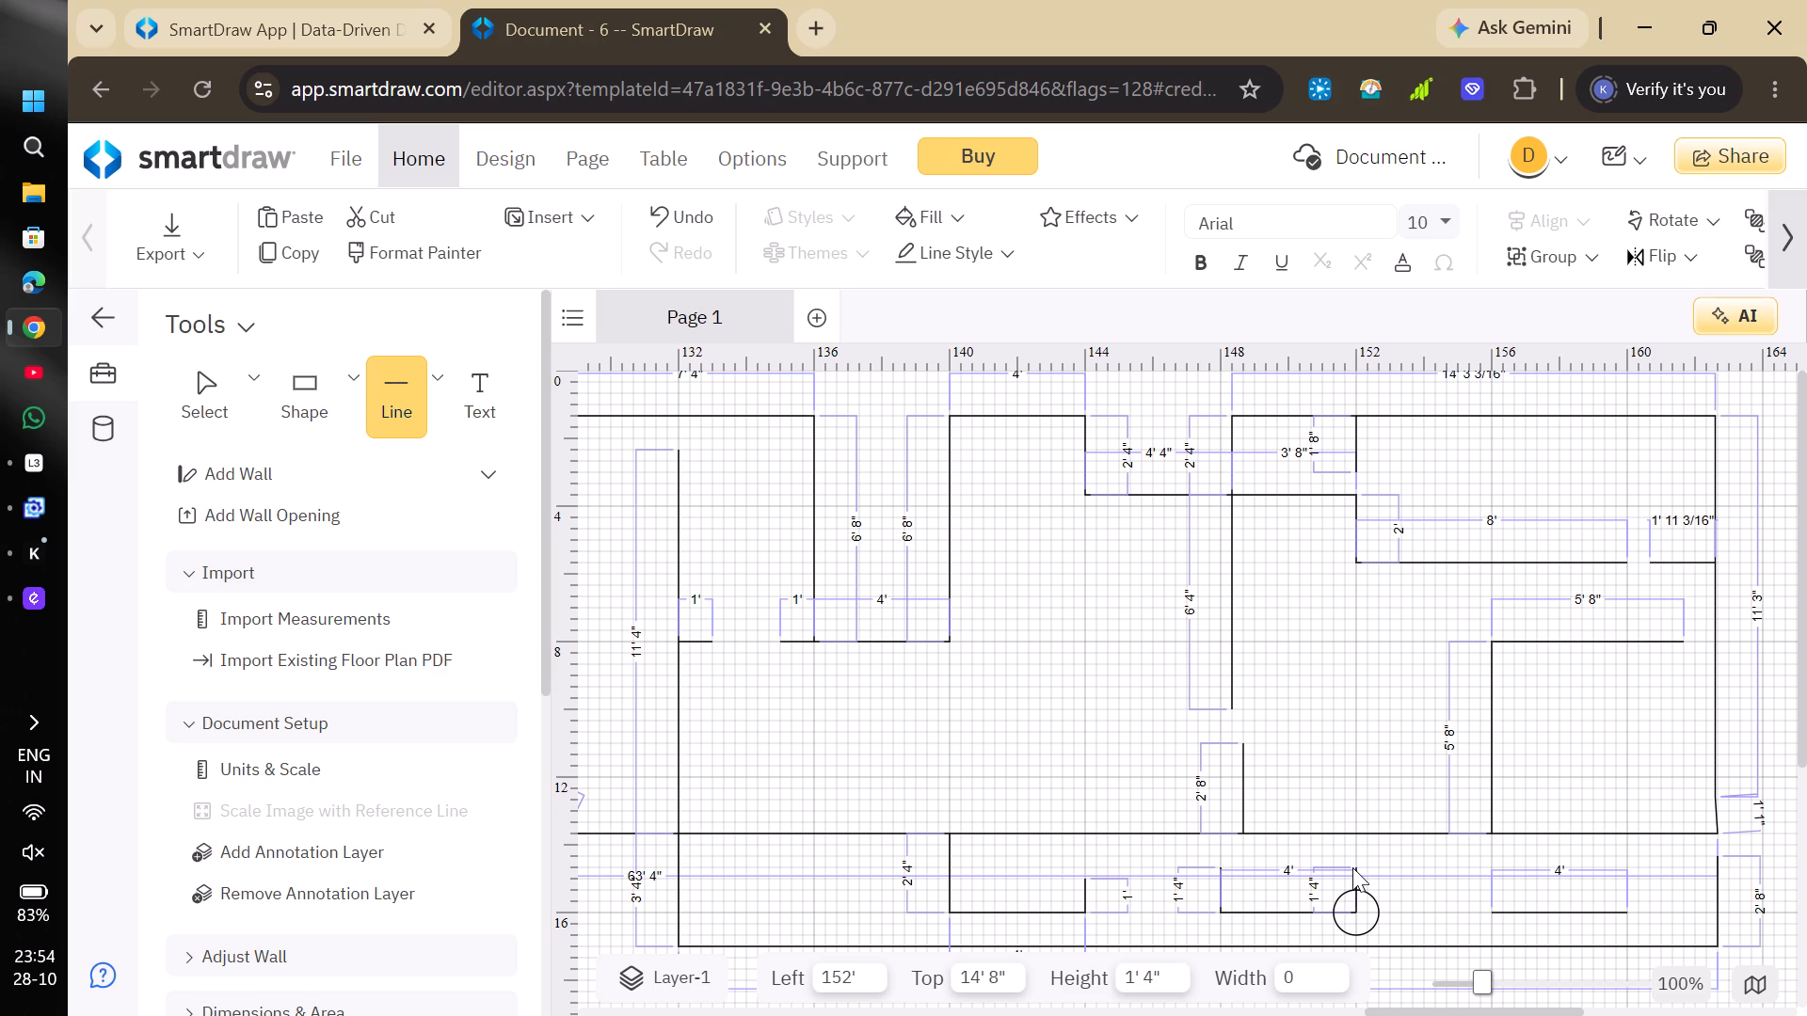
{"action": "left_click", "coordinate": [1352, 867]}
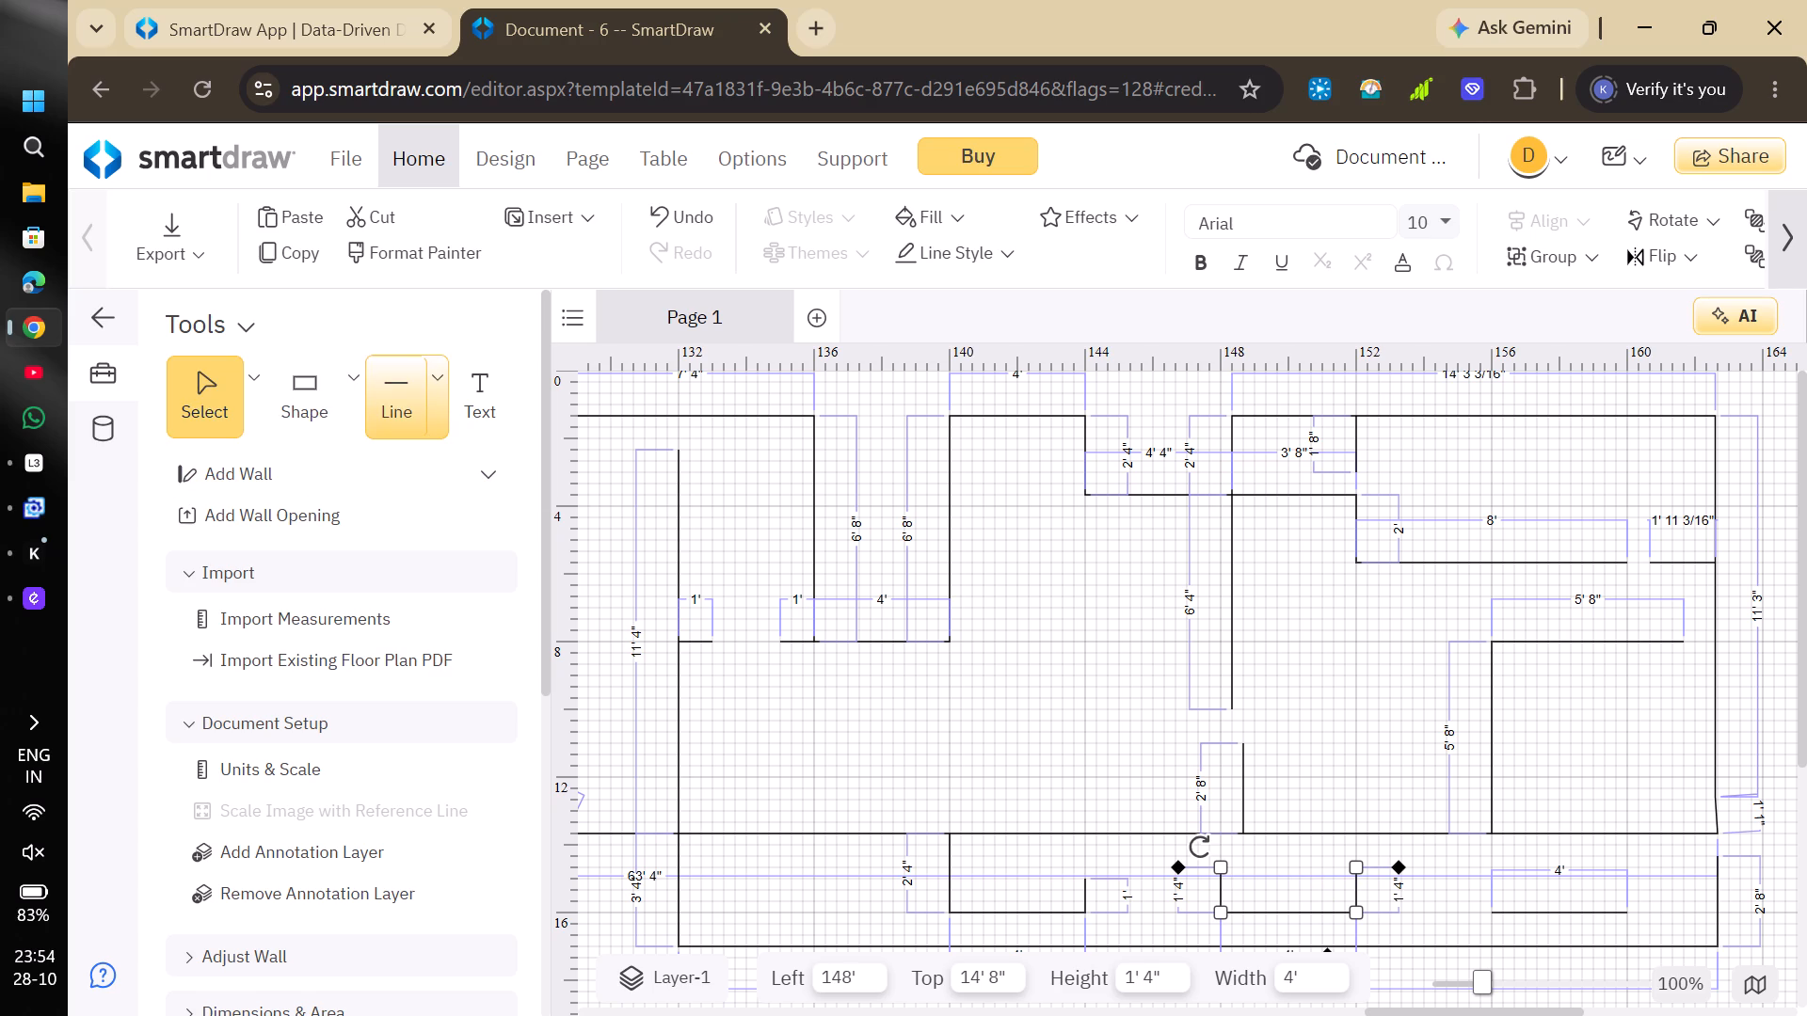
Draw a 1' 4" line up from the last 4' line's end at 156' and a 1' line up from its end at 160'.
{"action": "left_click", "coordinate": [417, 395]}
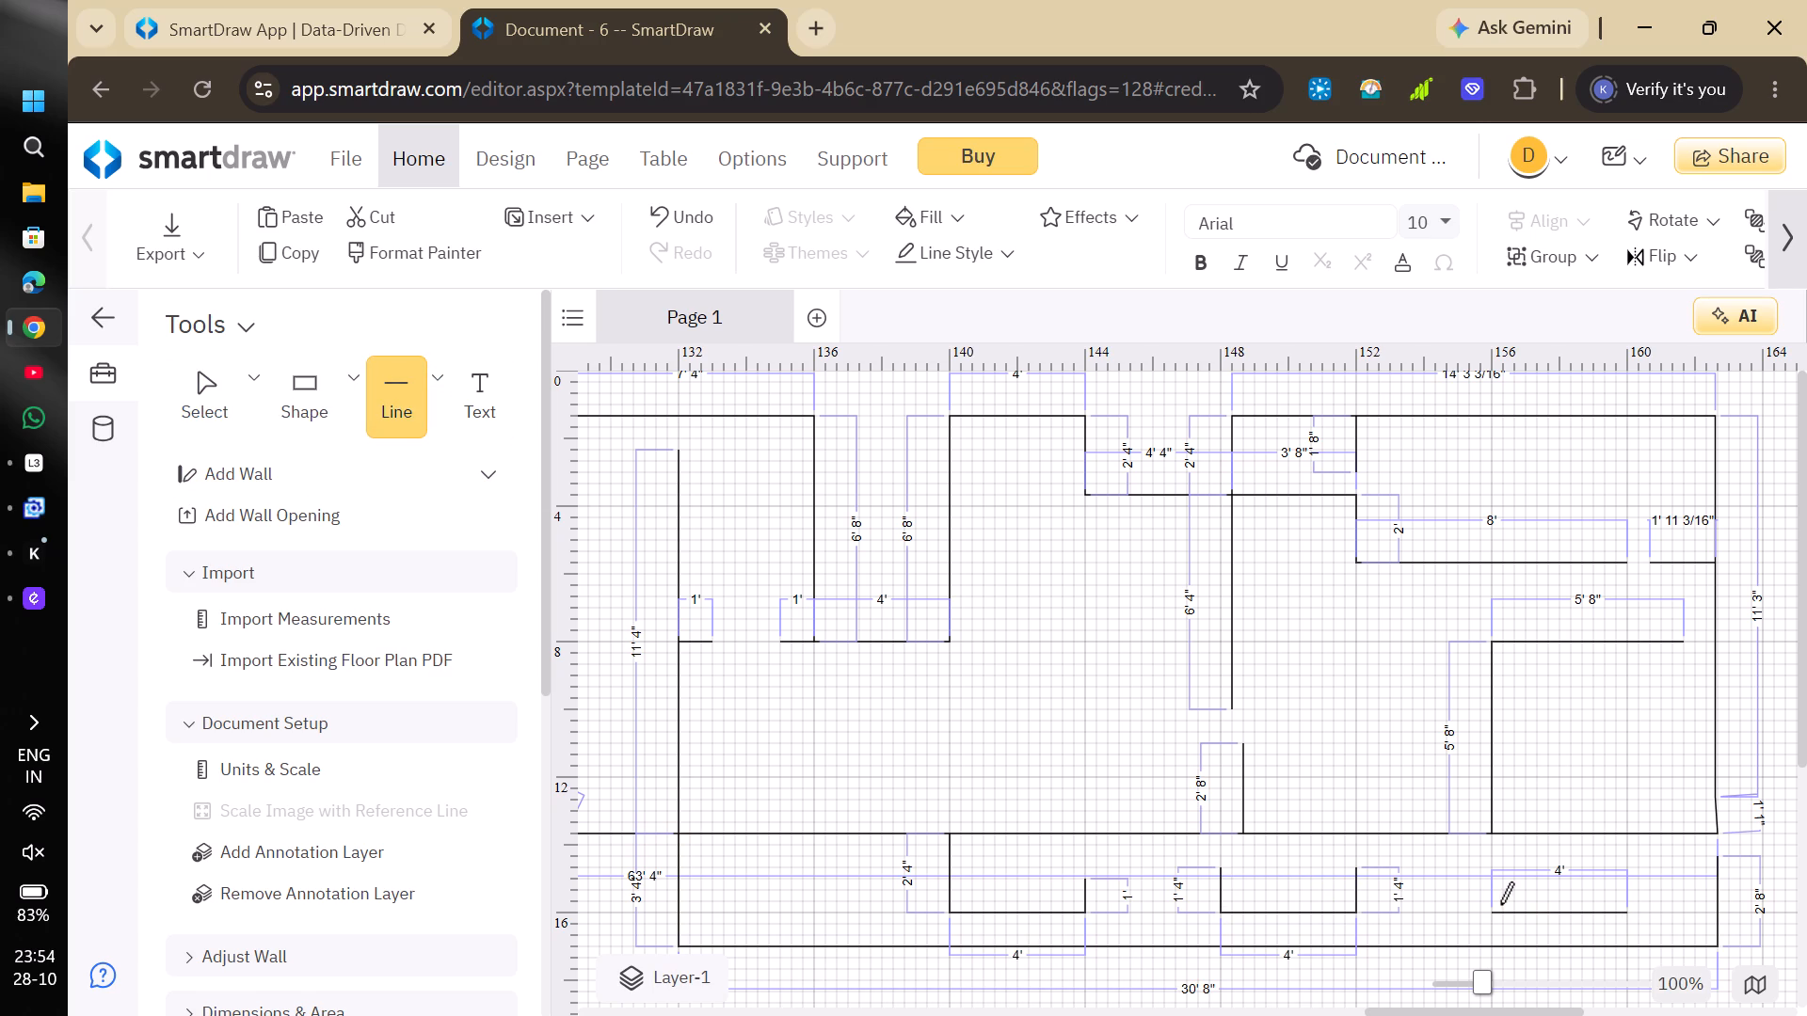
{"action": "left_click", "coordinate": [1489, 915]}
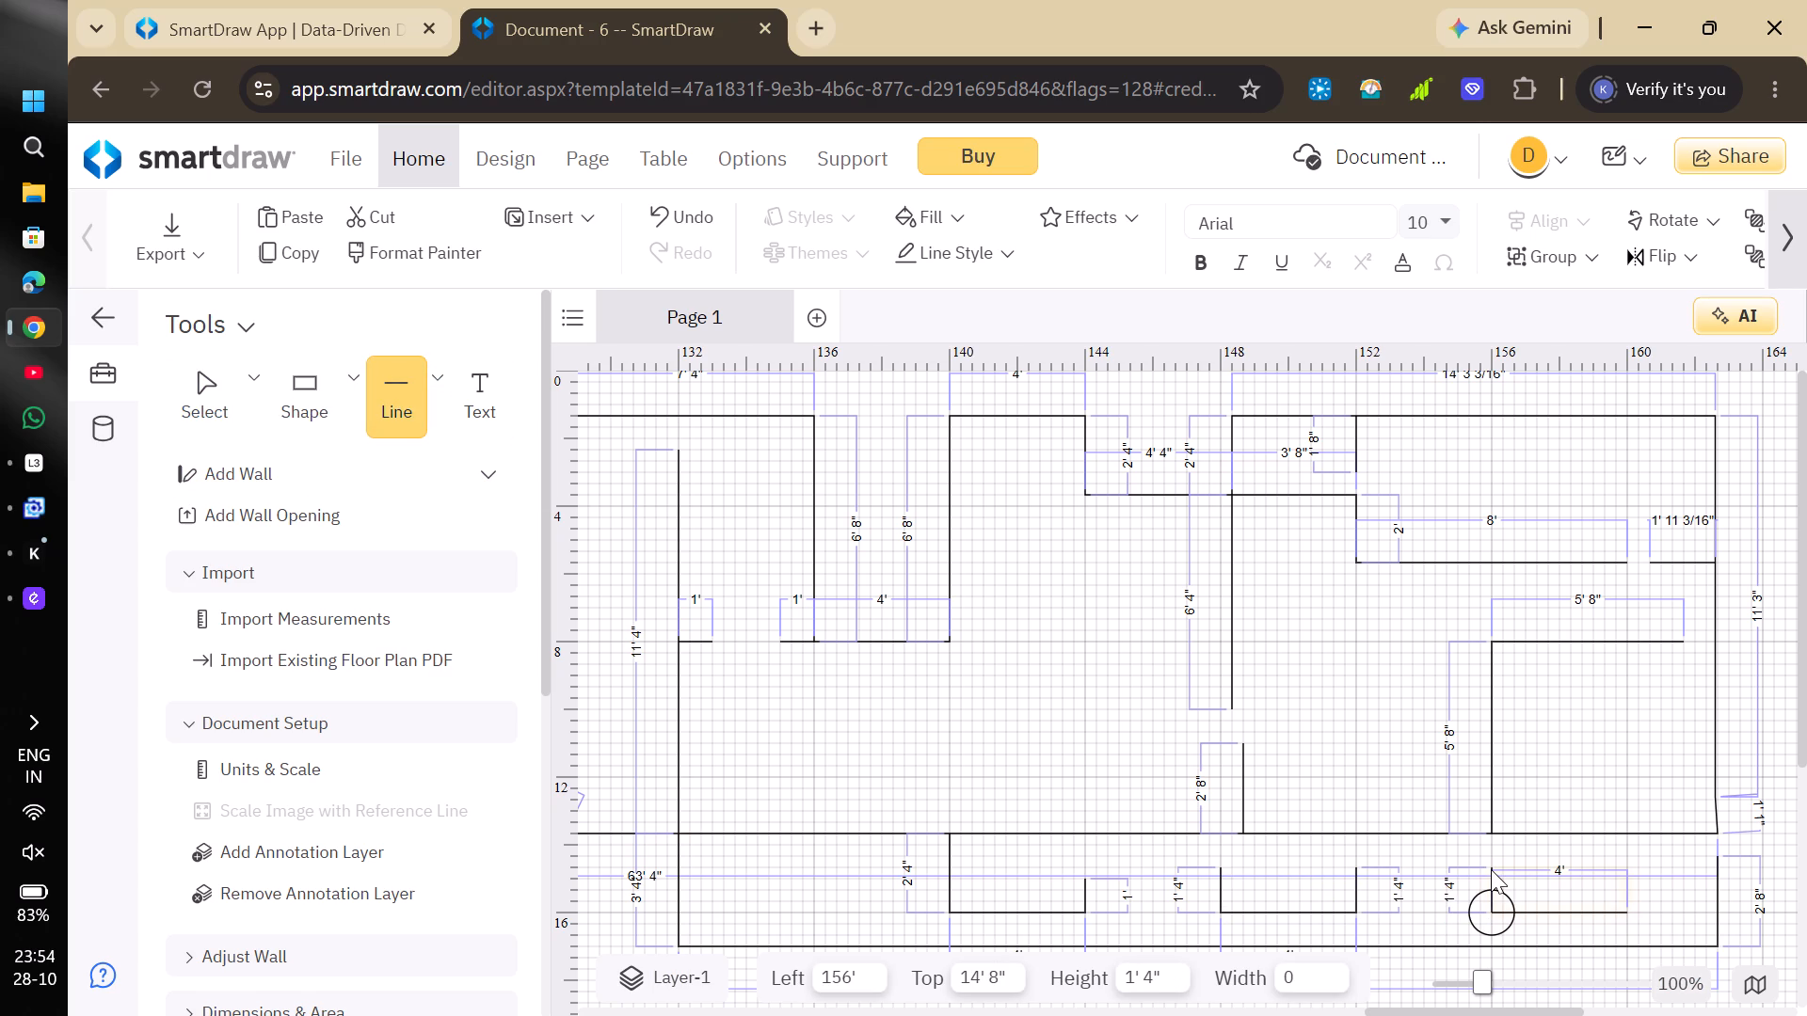
{"action": "left_click", "coordinate": [1491, 869]}
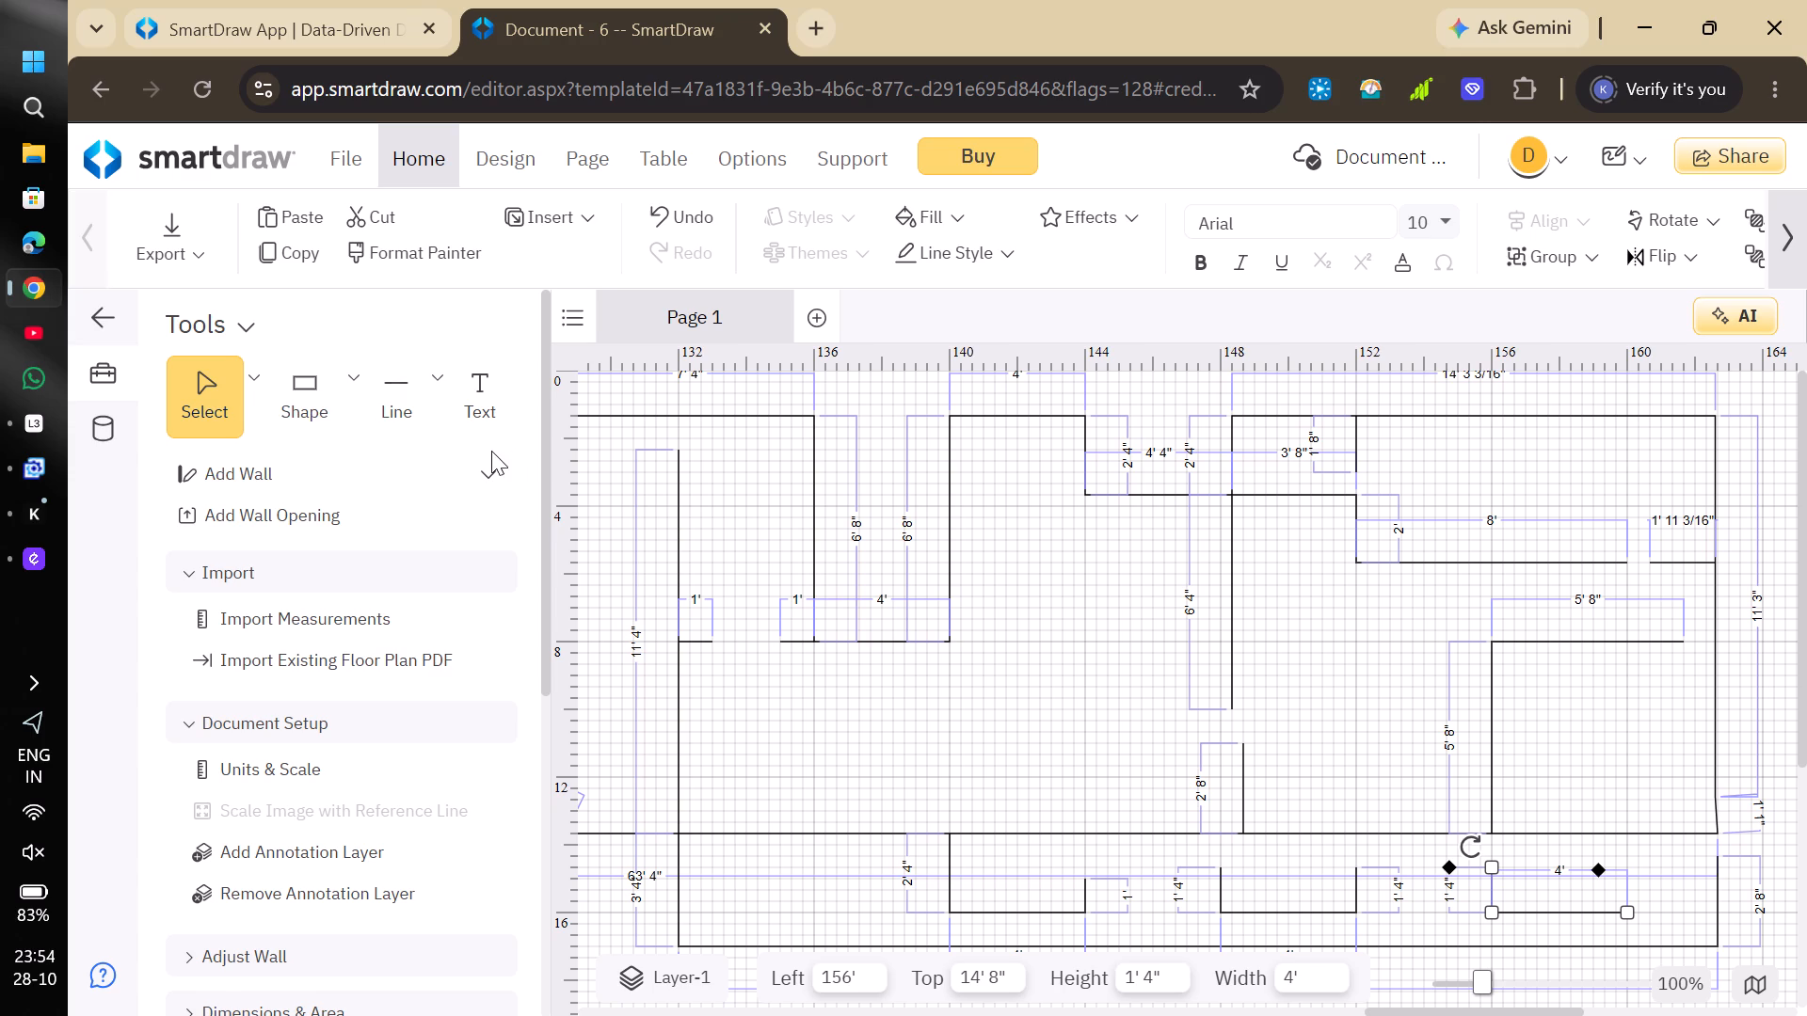
{"action": "left_click", "coordinate": [398, 407]}
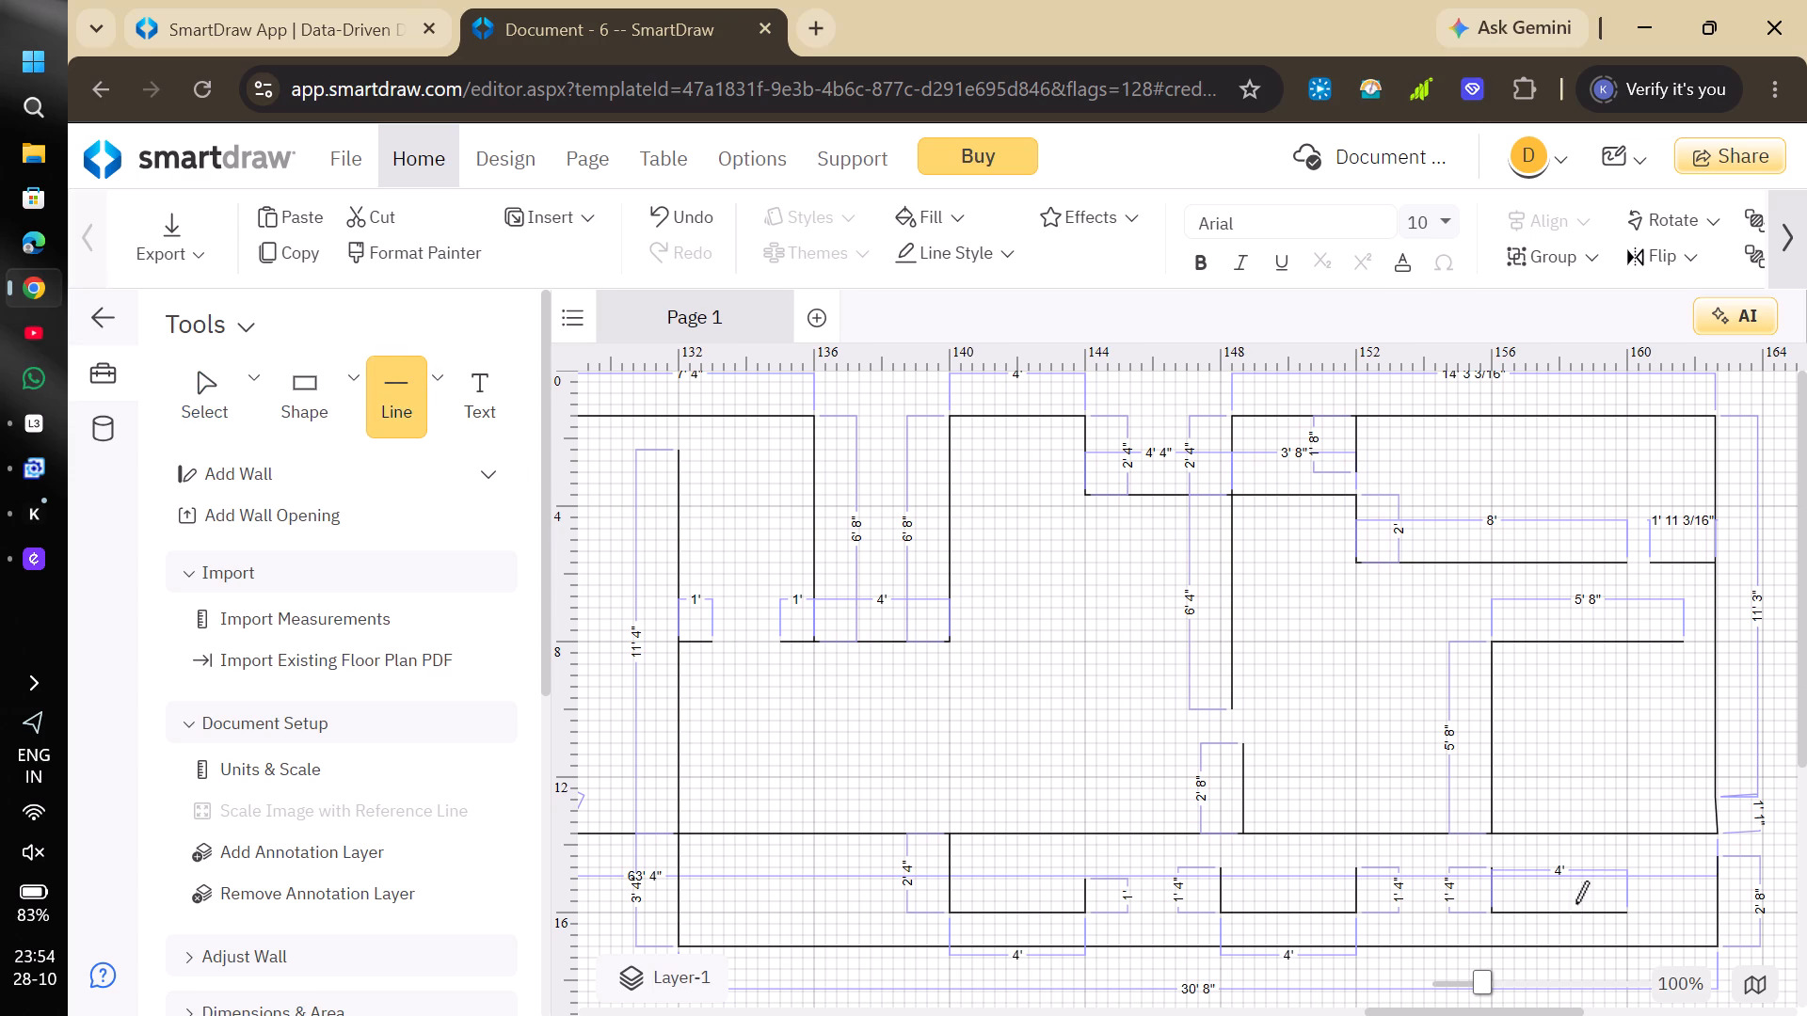
{"action": "left_click", "coordinate": [1627, 912]}
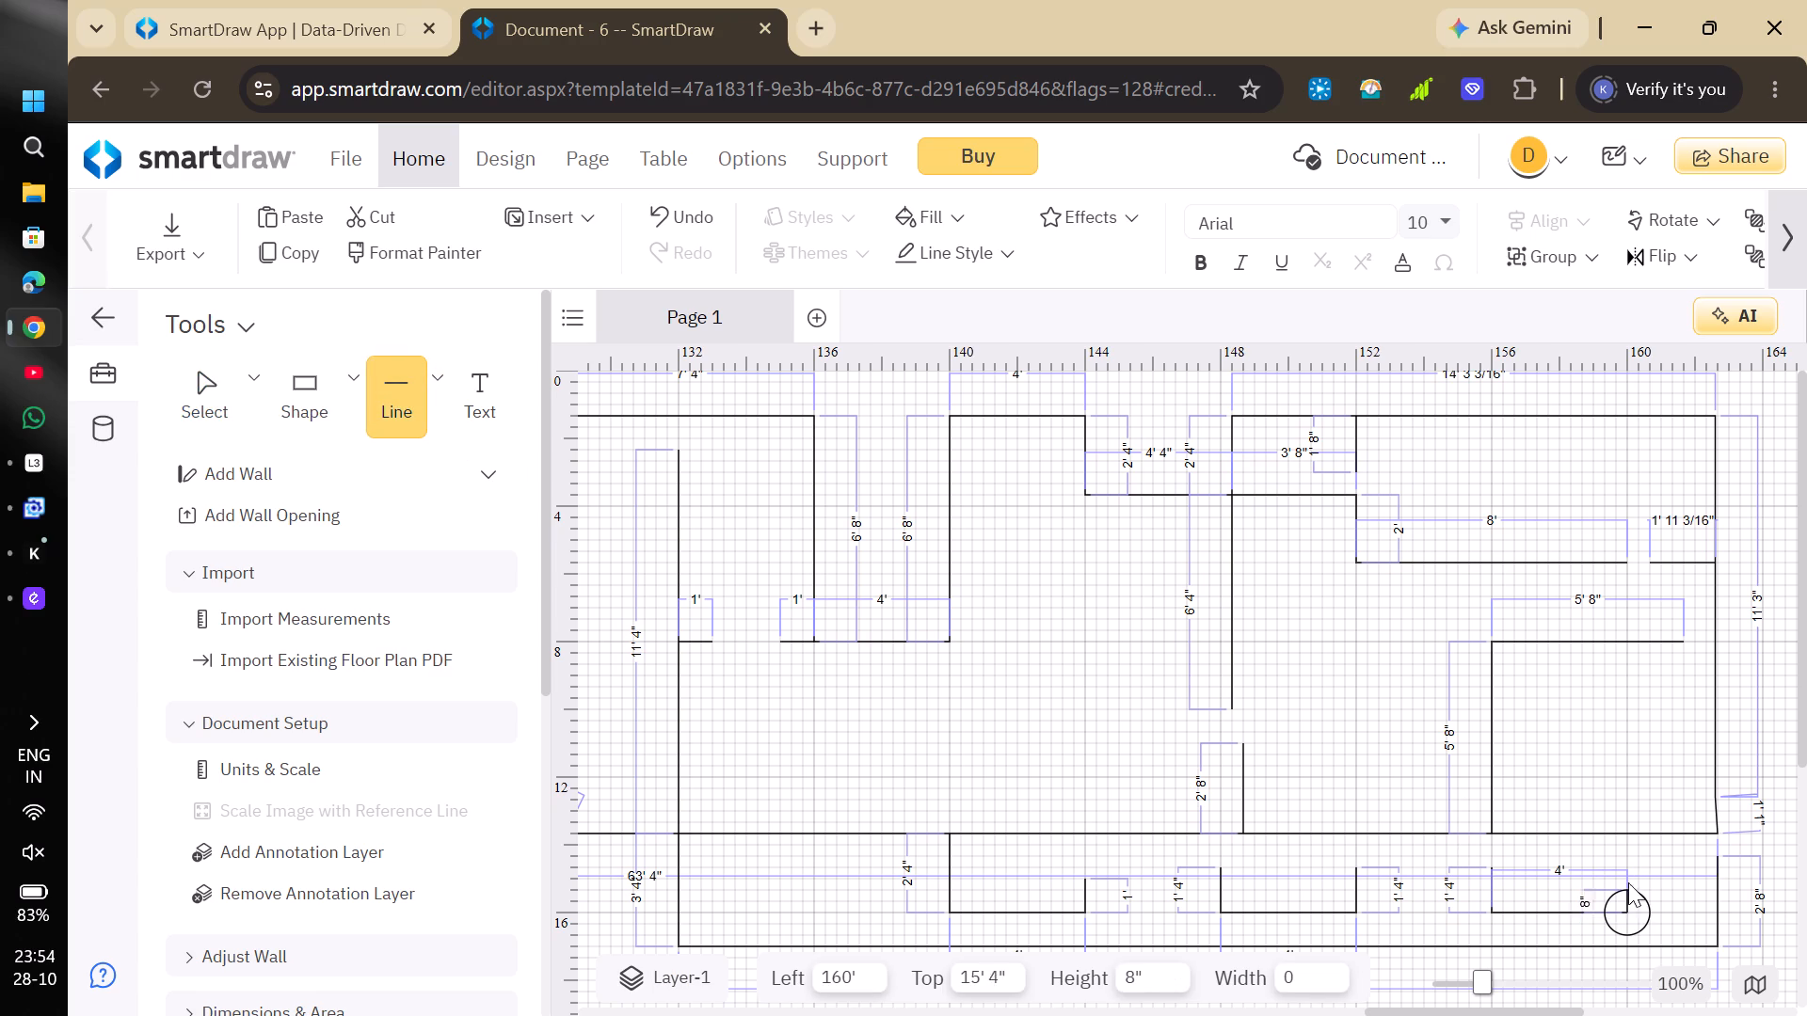
{"action": "left_click", "coordinate": [1628, 872]}
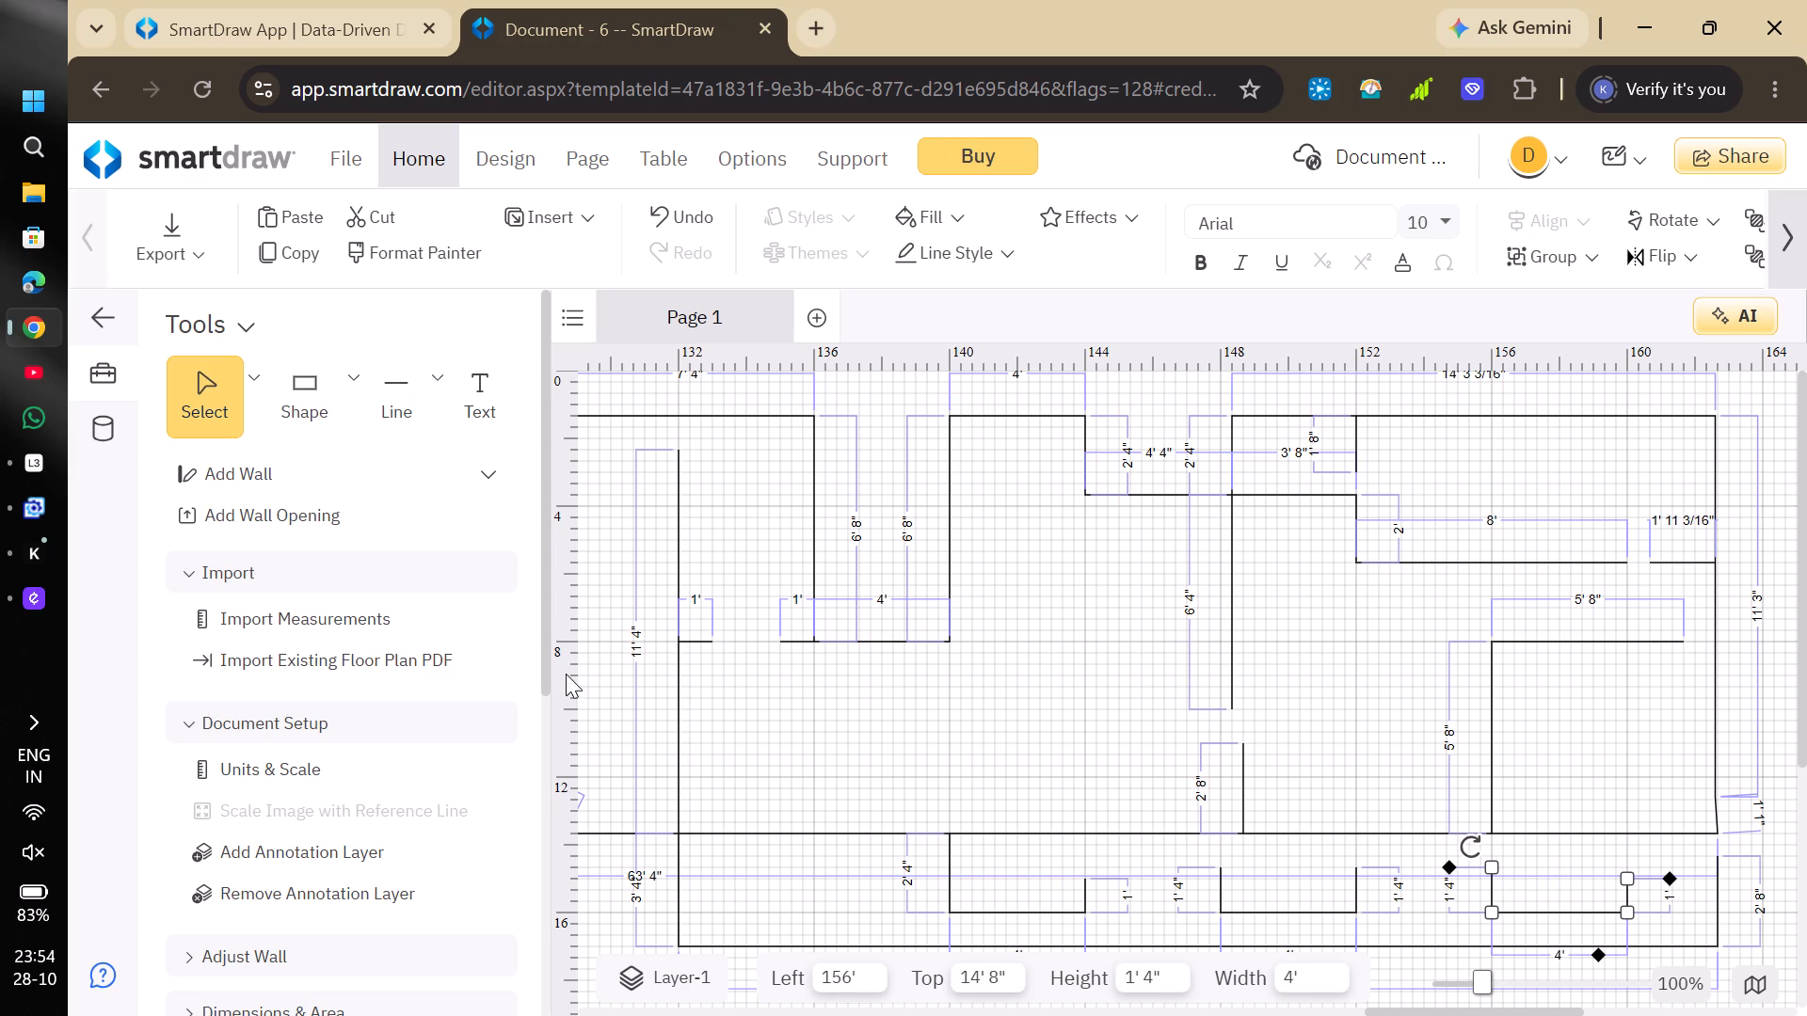
Draw a 7' horizontal line from the 11' 4" line at the 10' level and a 2' 8" line down from its end, stopping above the baseline.
{"action": "left_click", "coordinate": [407, 405]}
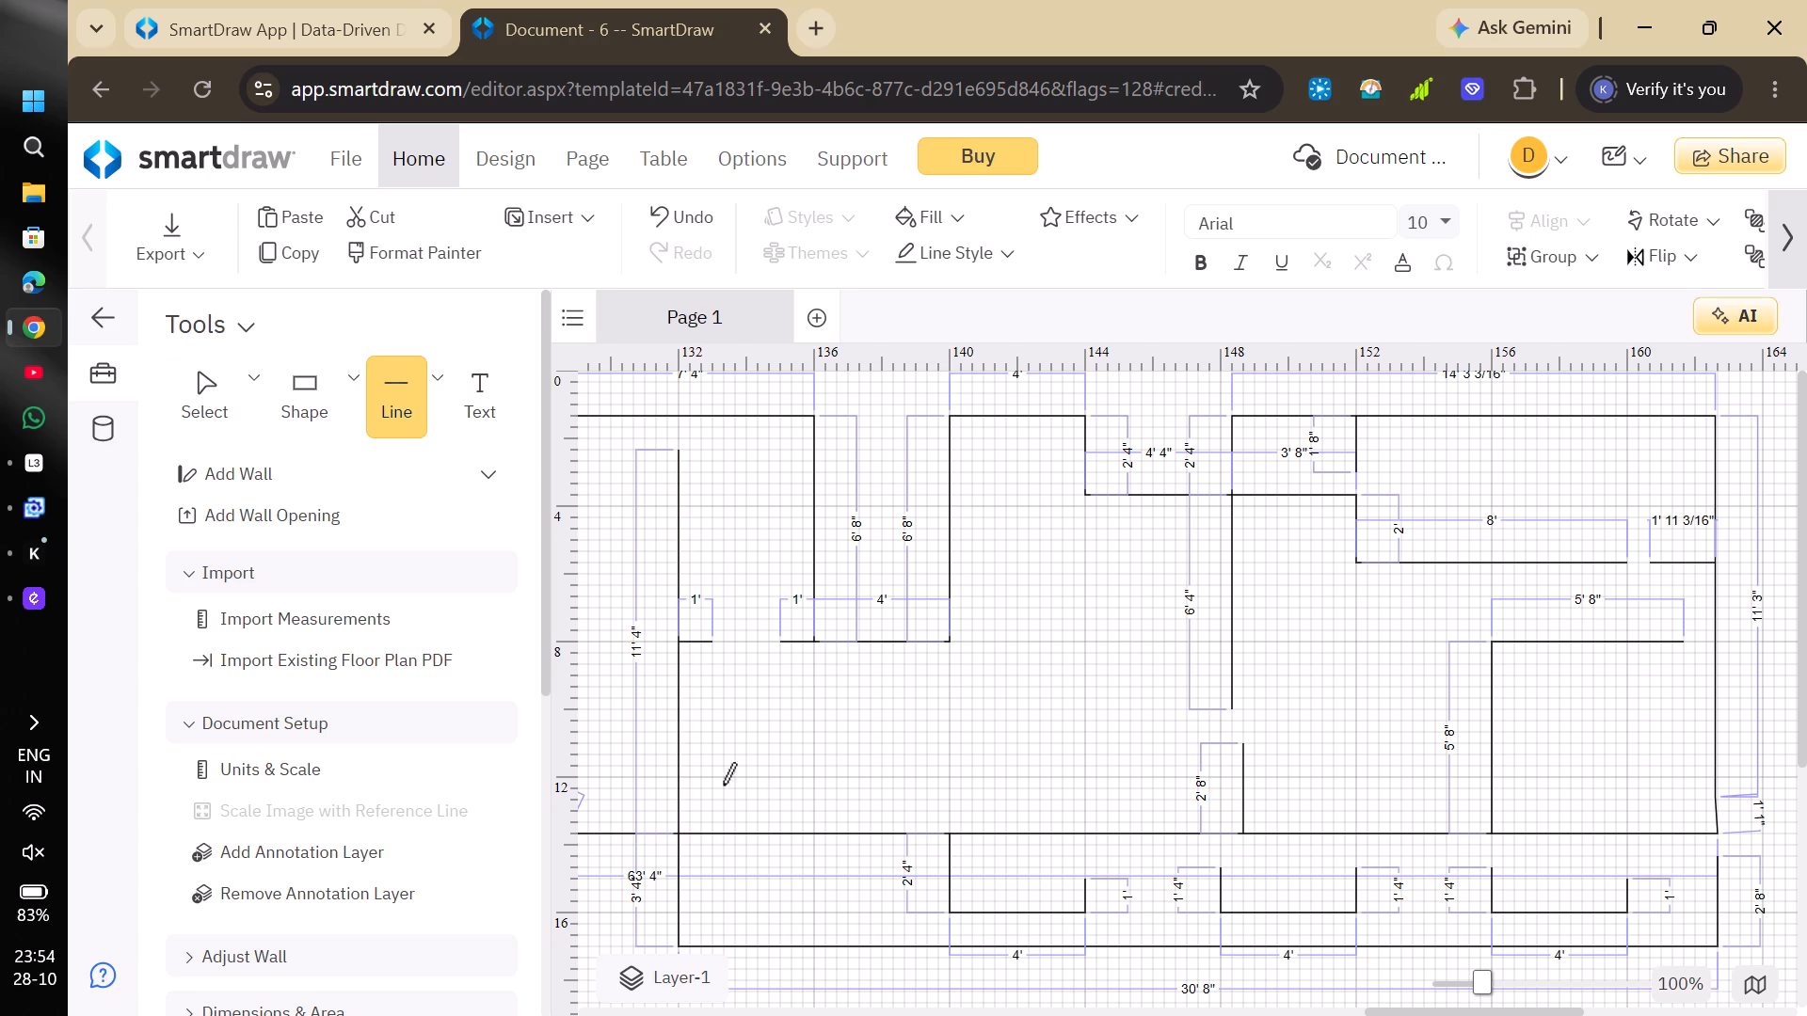
{"action": "left_click", "coordinate": [674, 706]}
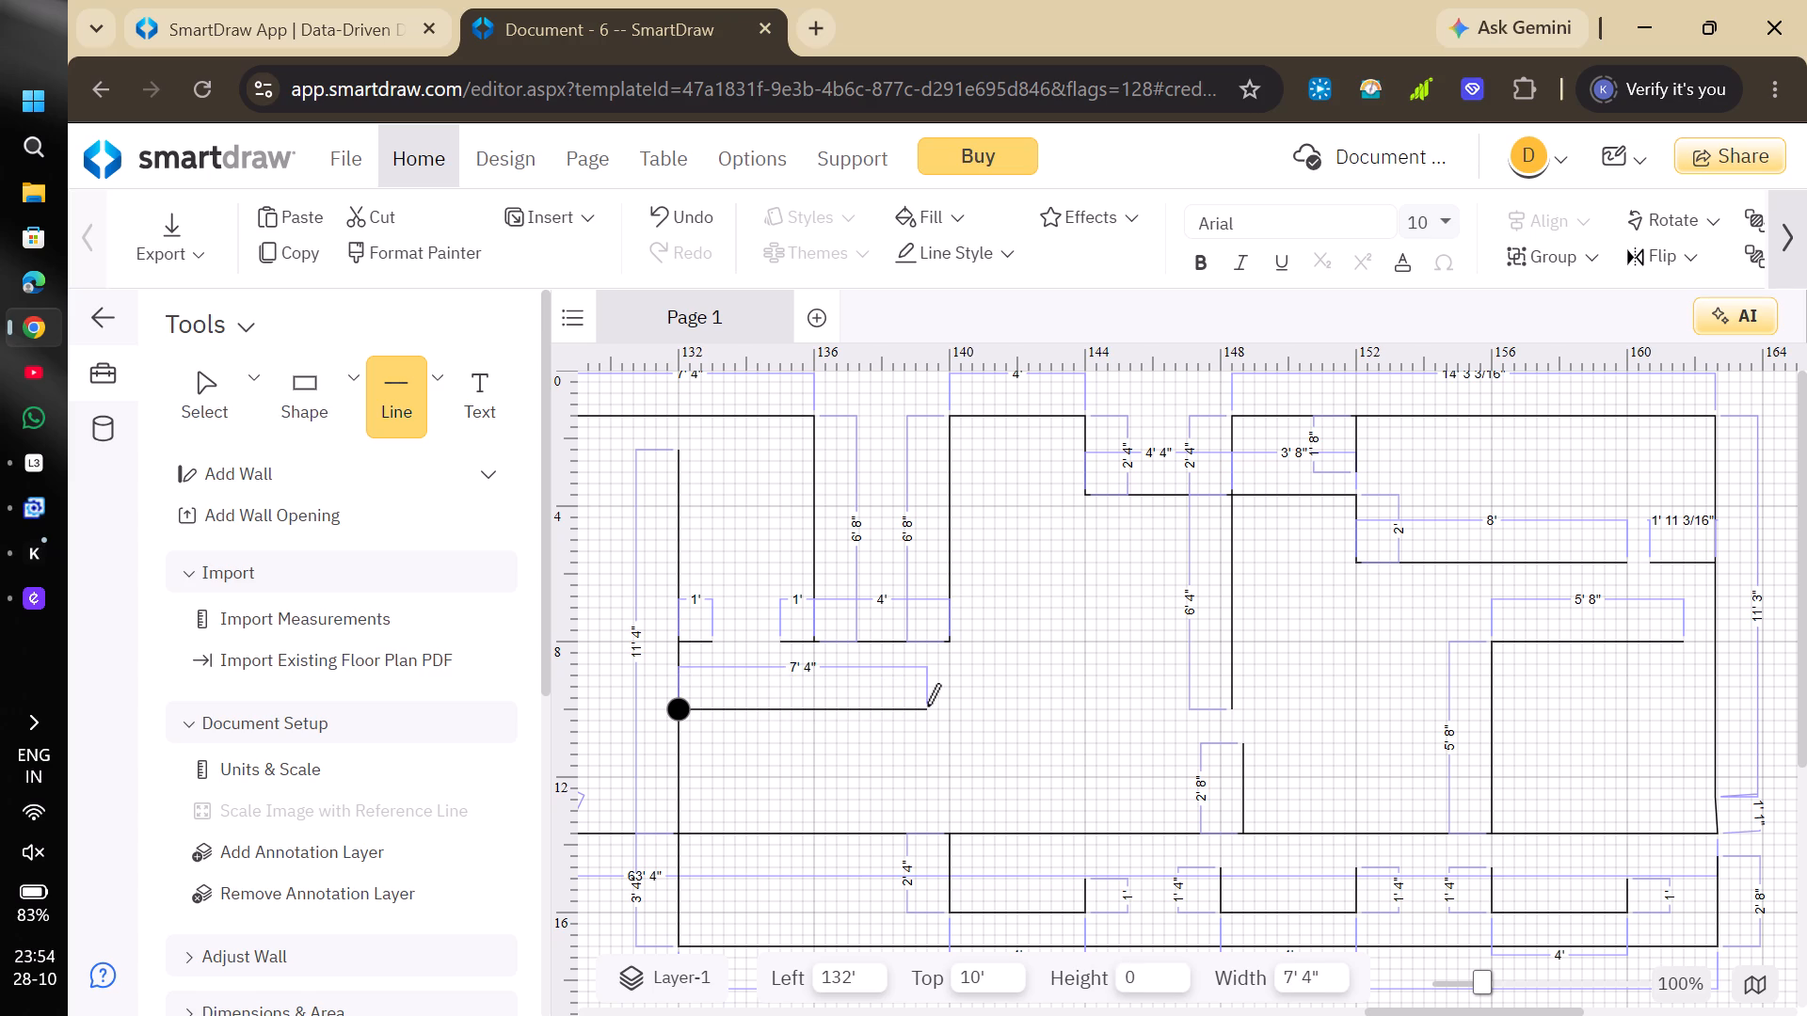
{"action": "left_click", "coordinate": [916, 706]}
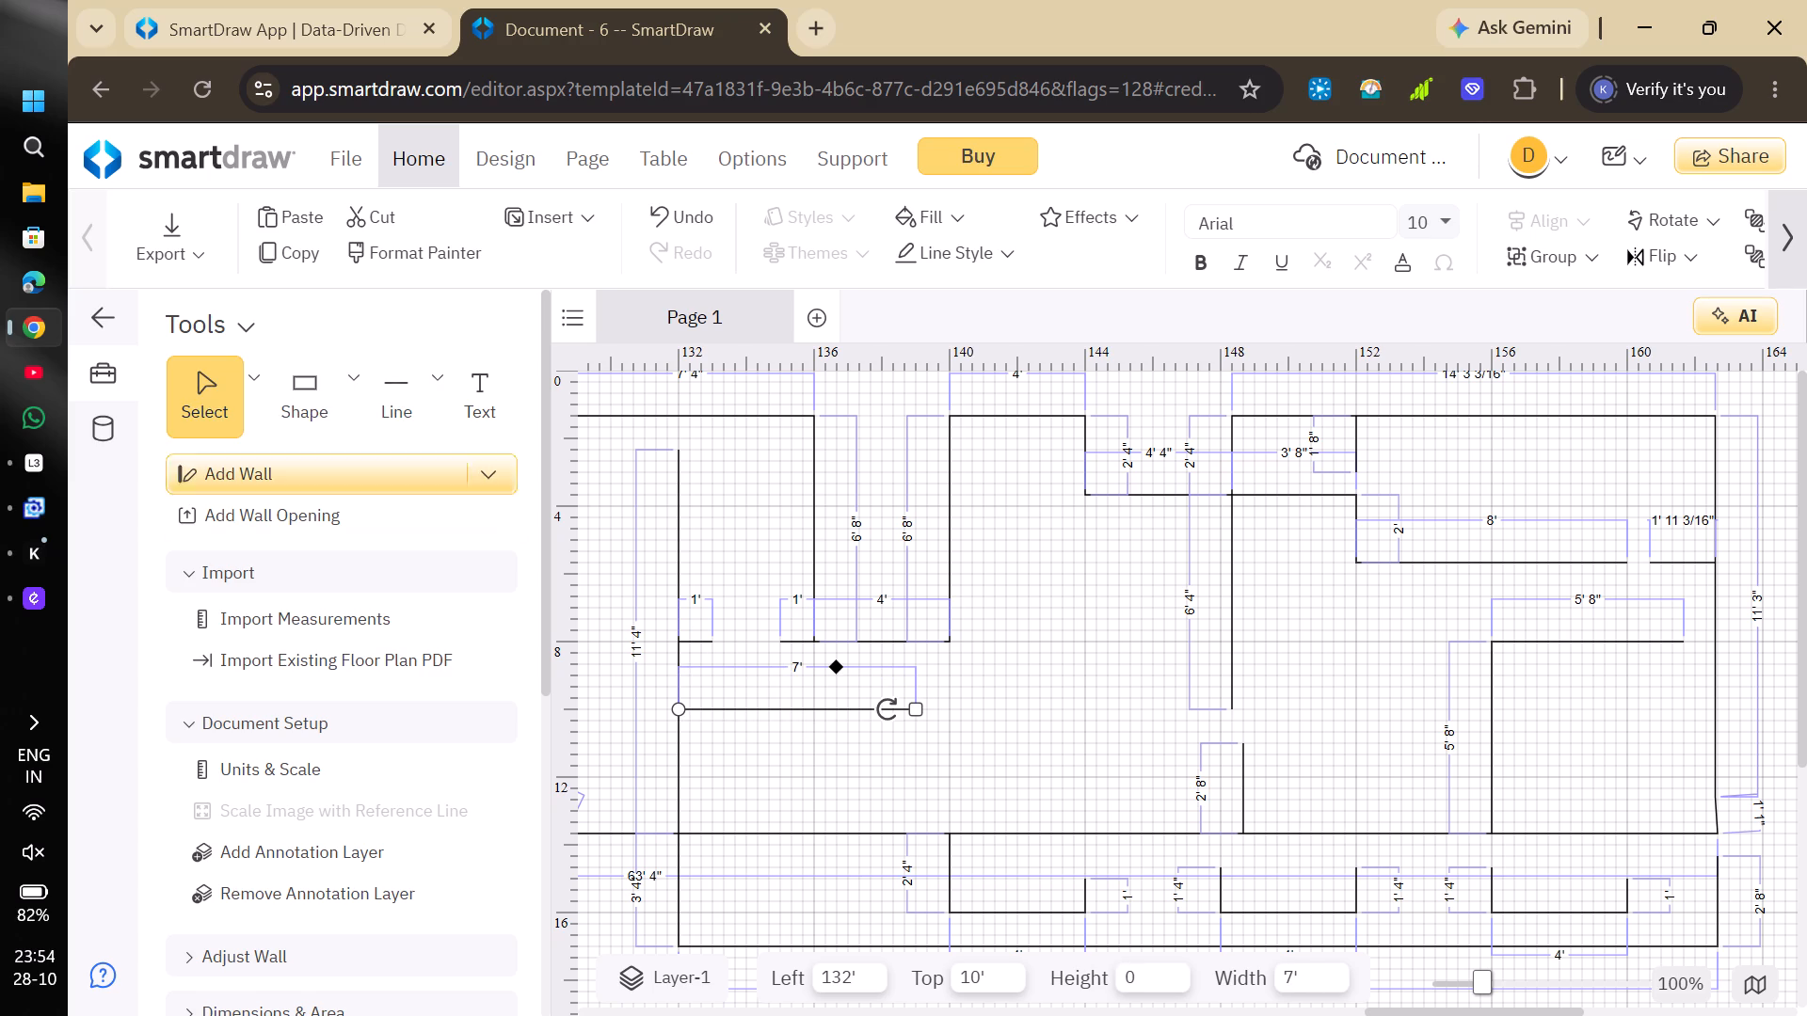
{"action": "left_click", "coordinate": [394, 396]}
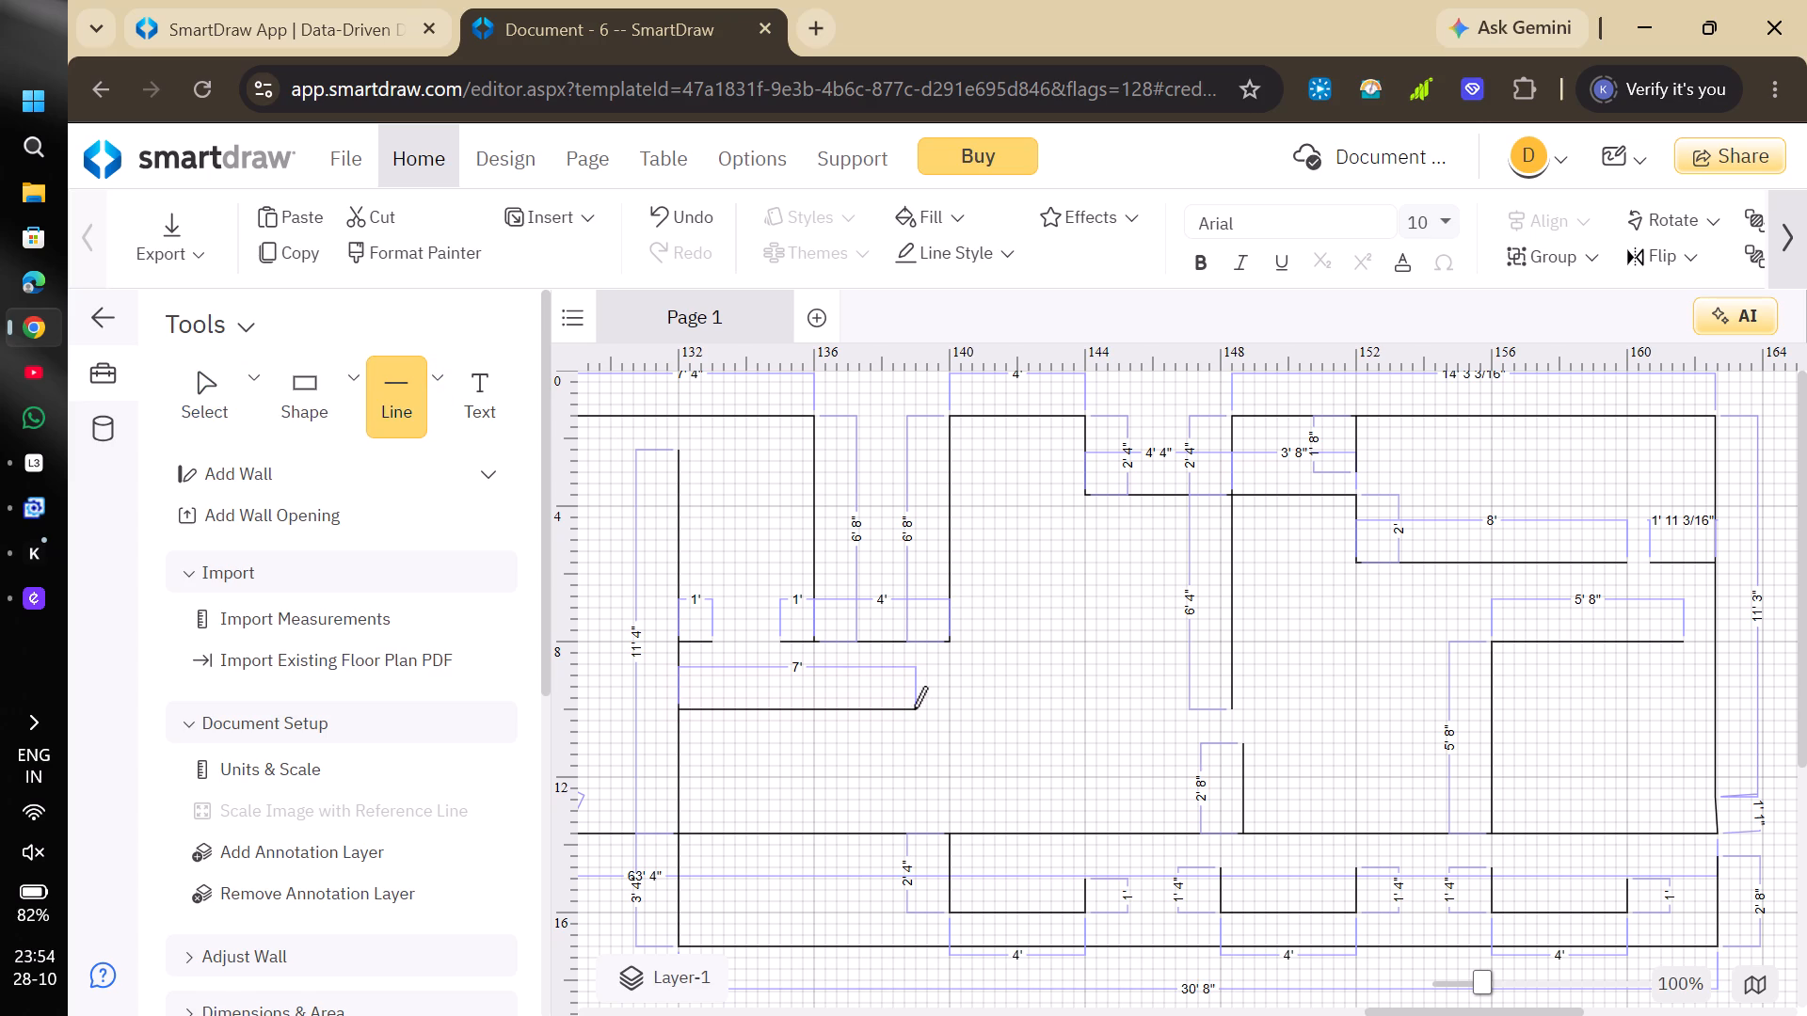
{"action": "left_click", "coordinate": [911, 710]}
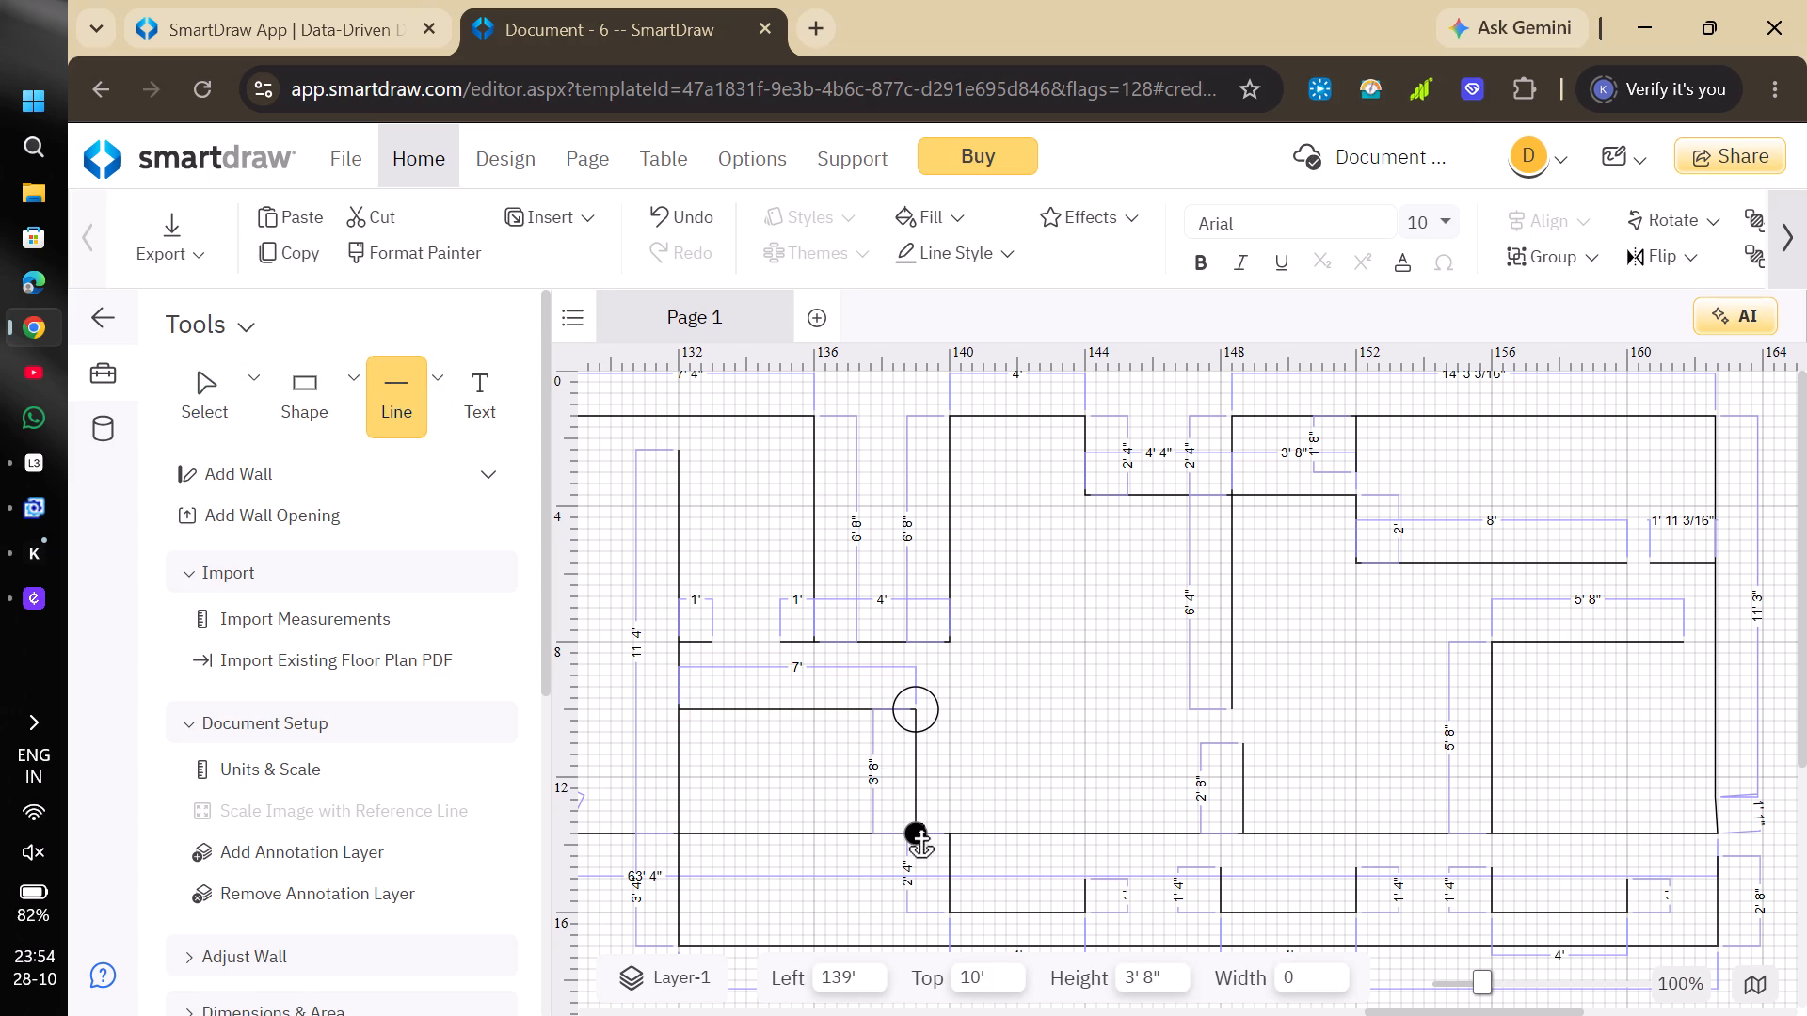
{"action": "left_click", "coordinate": [919, 803]}
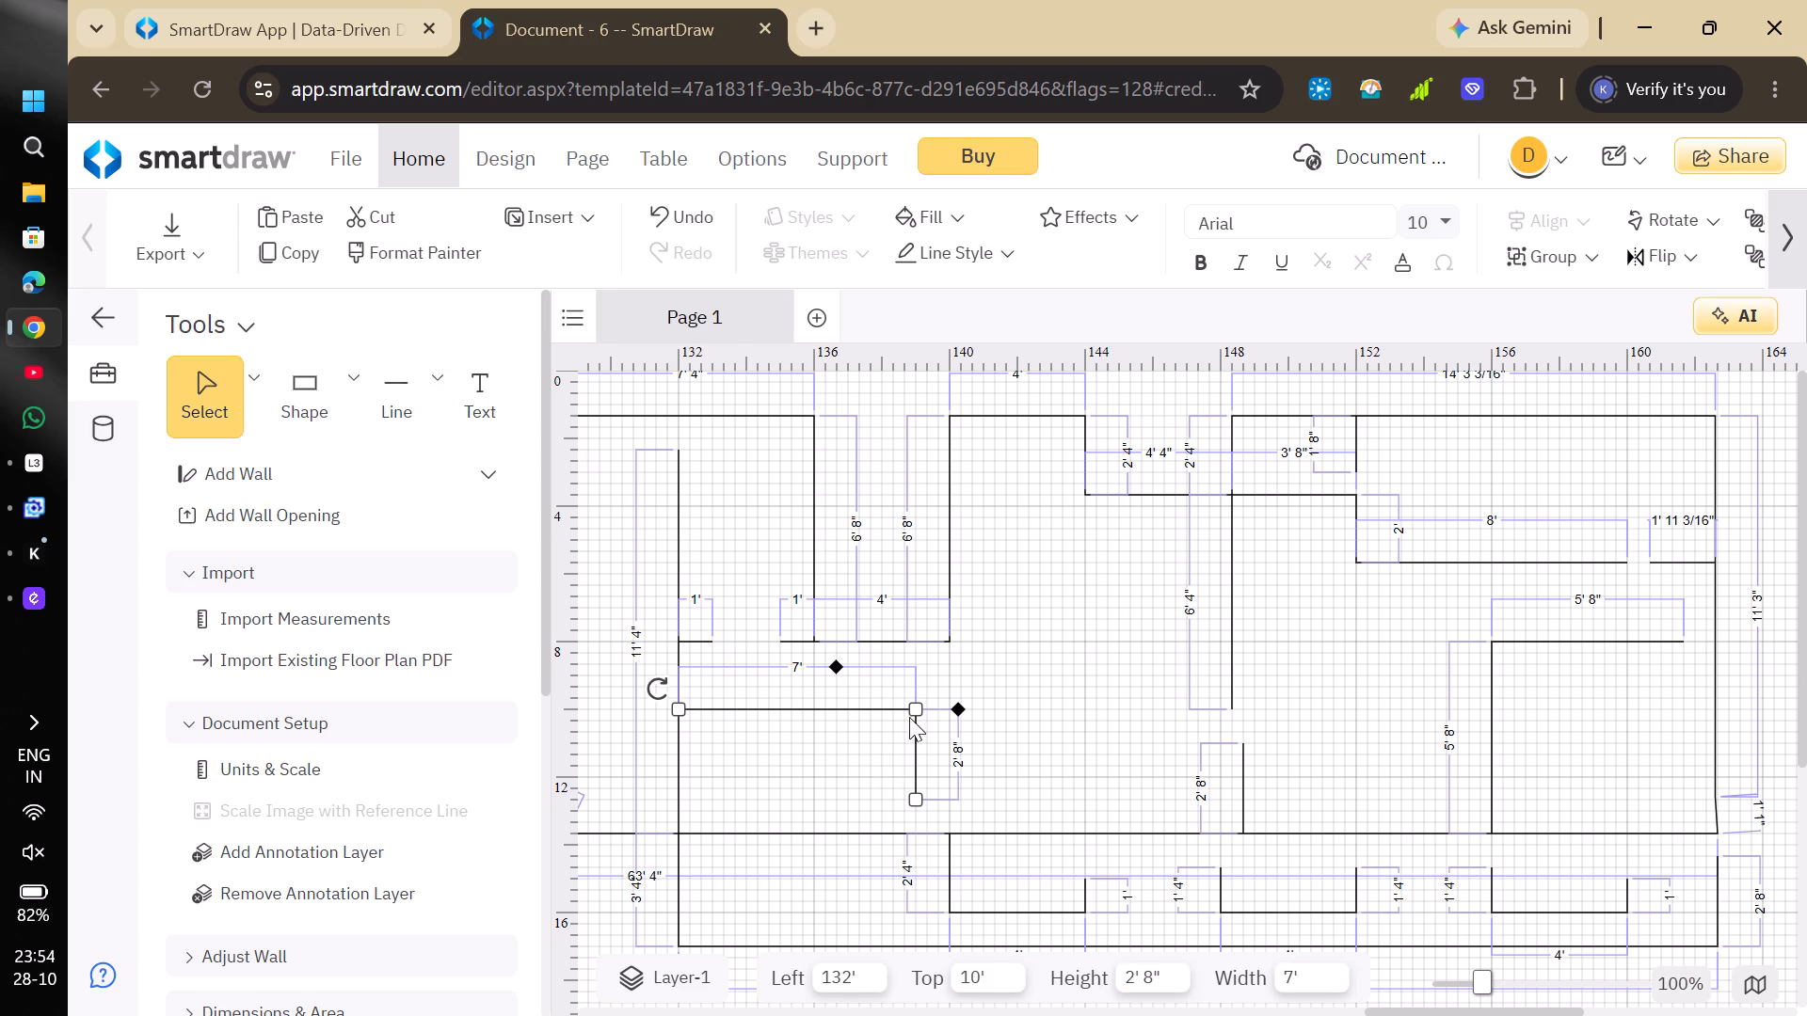
Draw a 4' vertical line at the 152' mark, from the 8' level down to the 12' level.
{"action": "left_click", "coordinate": [402, 405]}
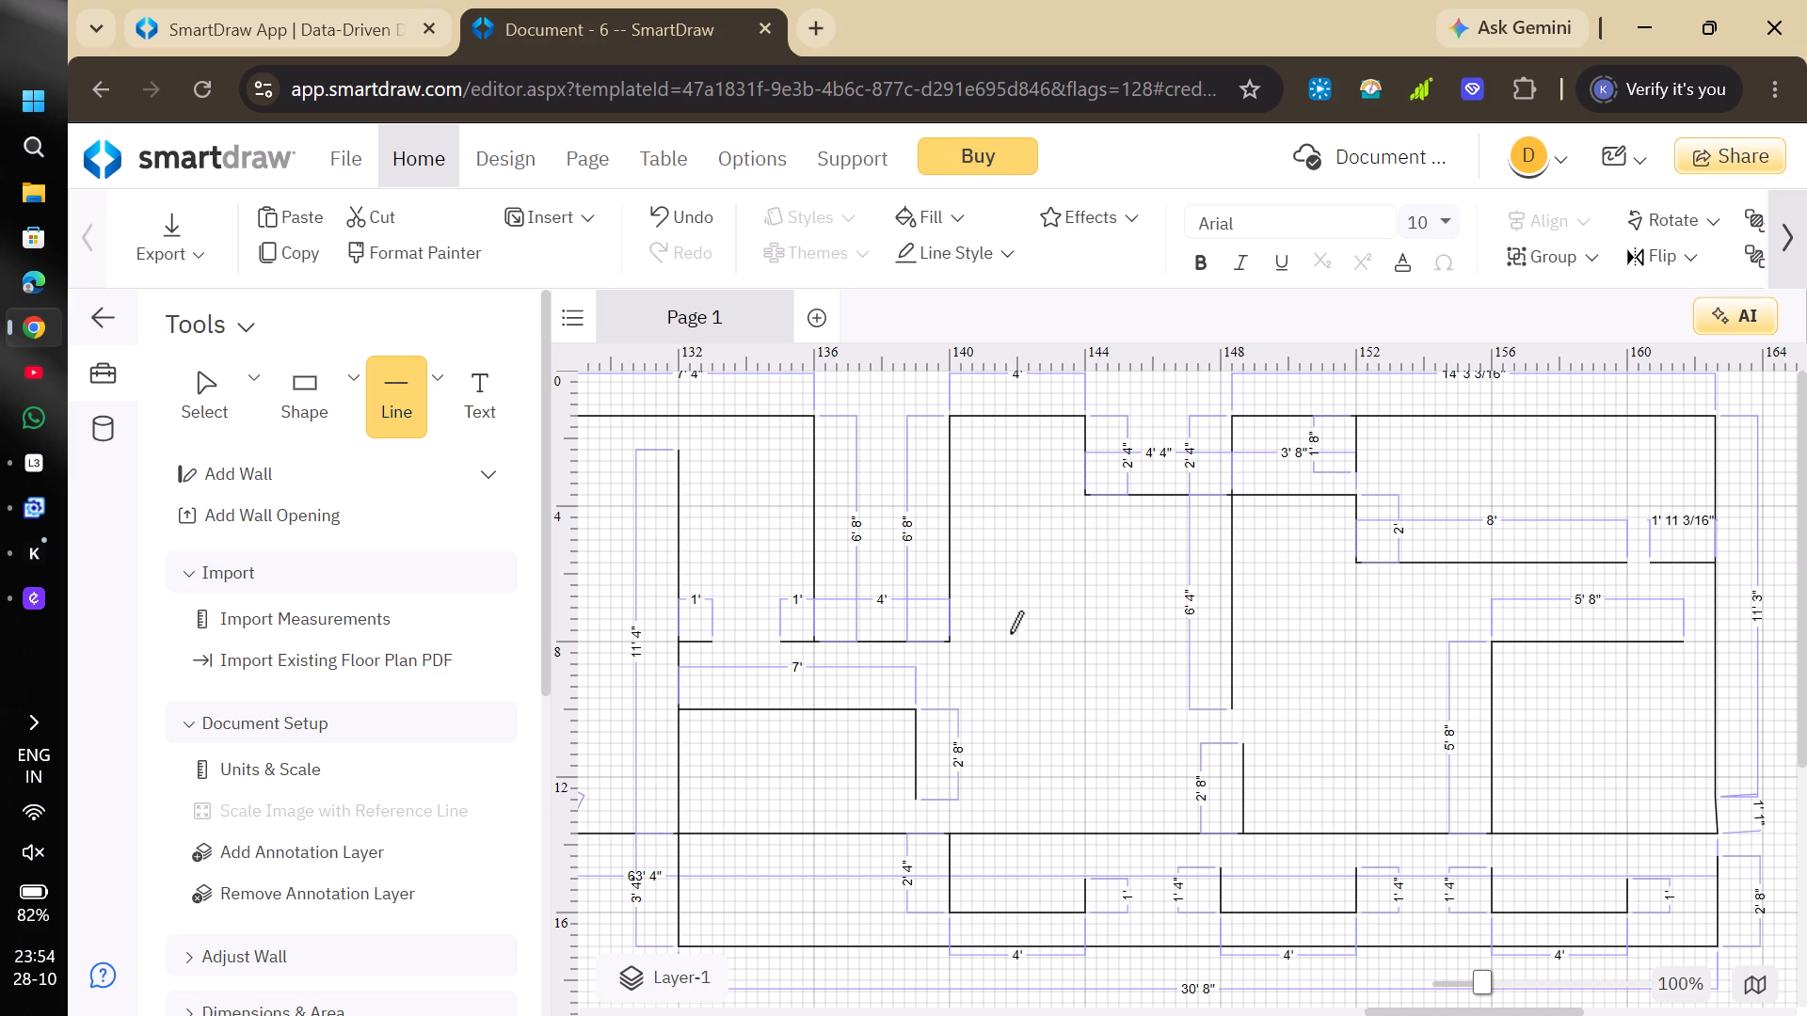
{"action": "left_click", "coordinate": [1351, 640]}
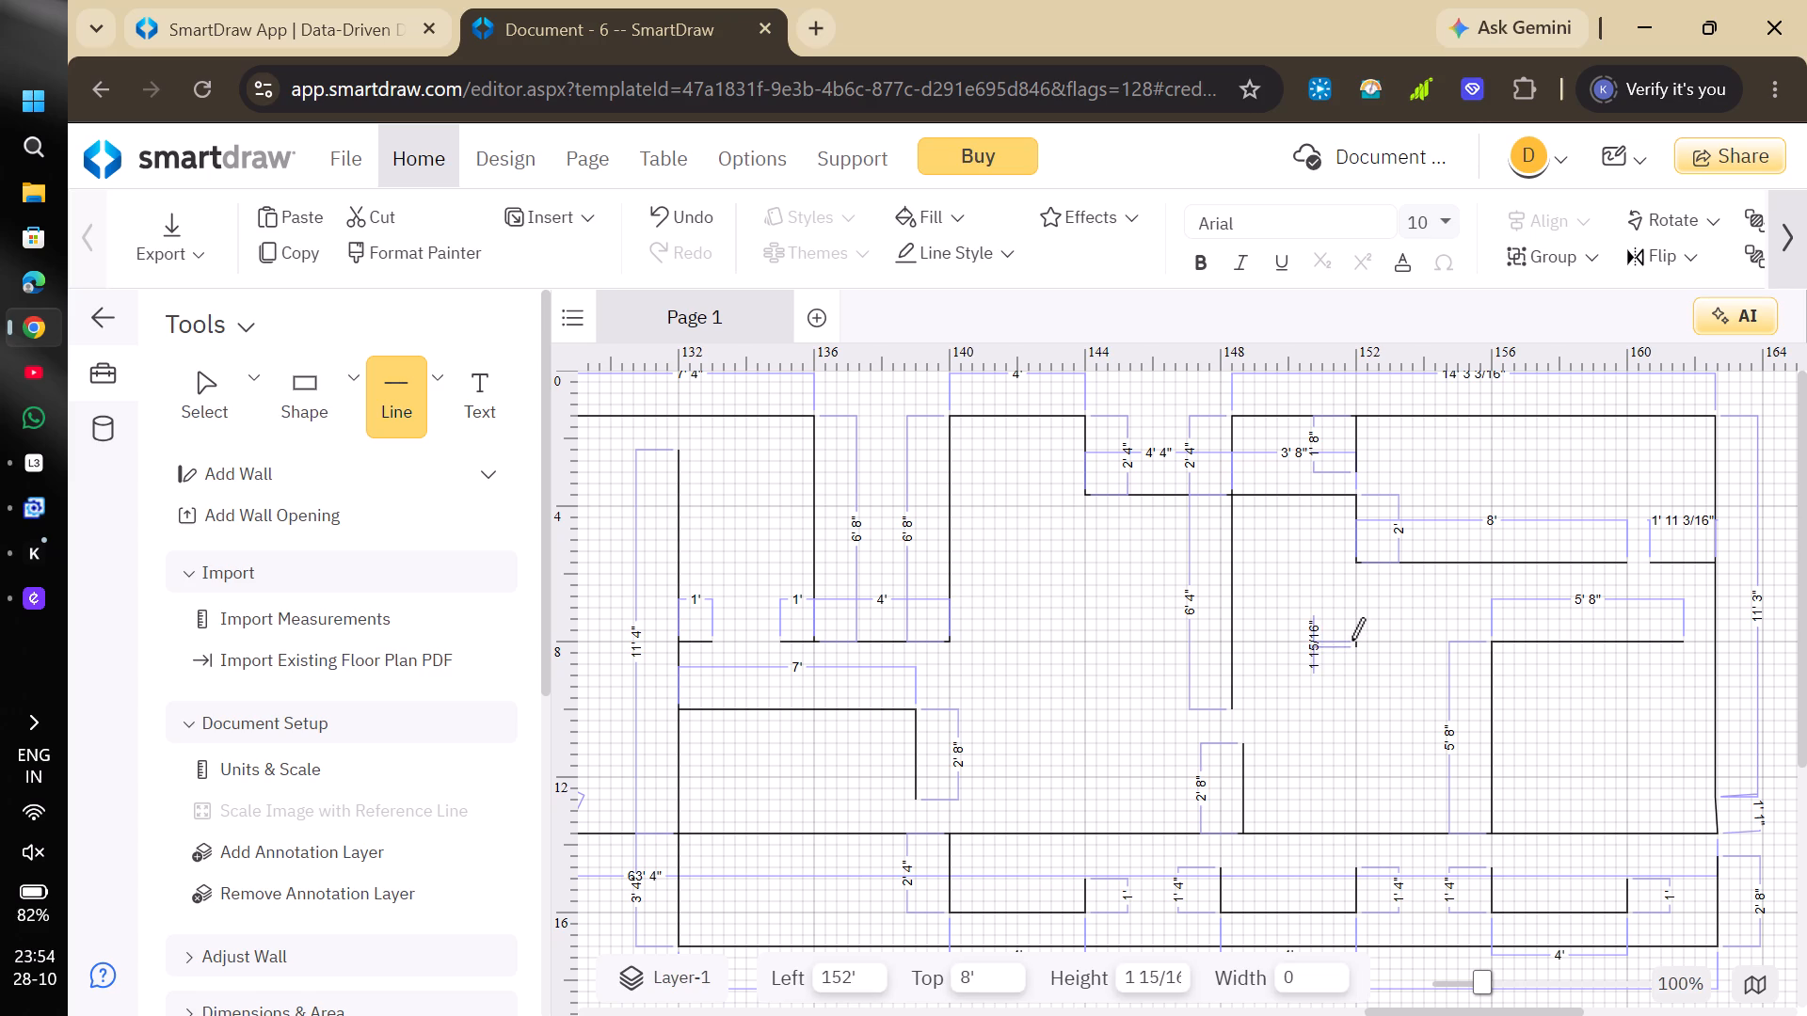
{"action": "left_click", "coordinate": [1359, 780]}
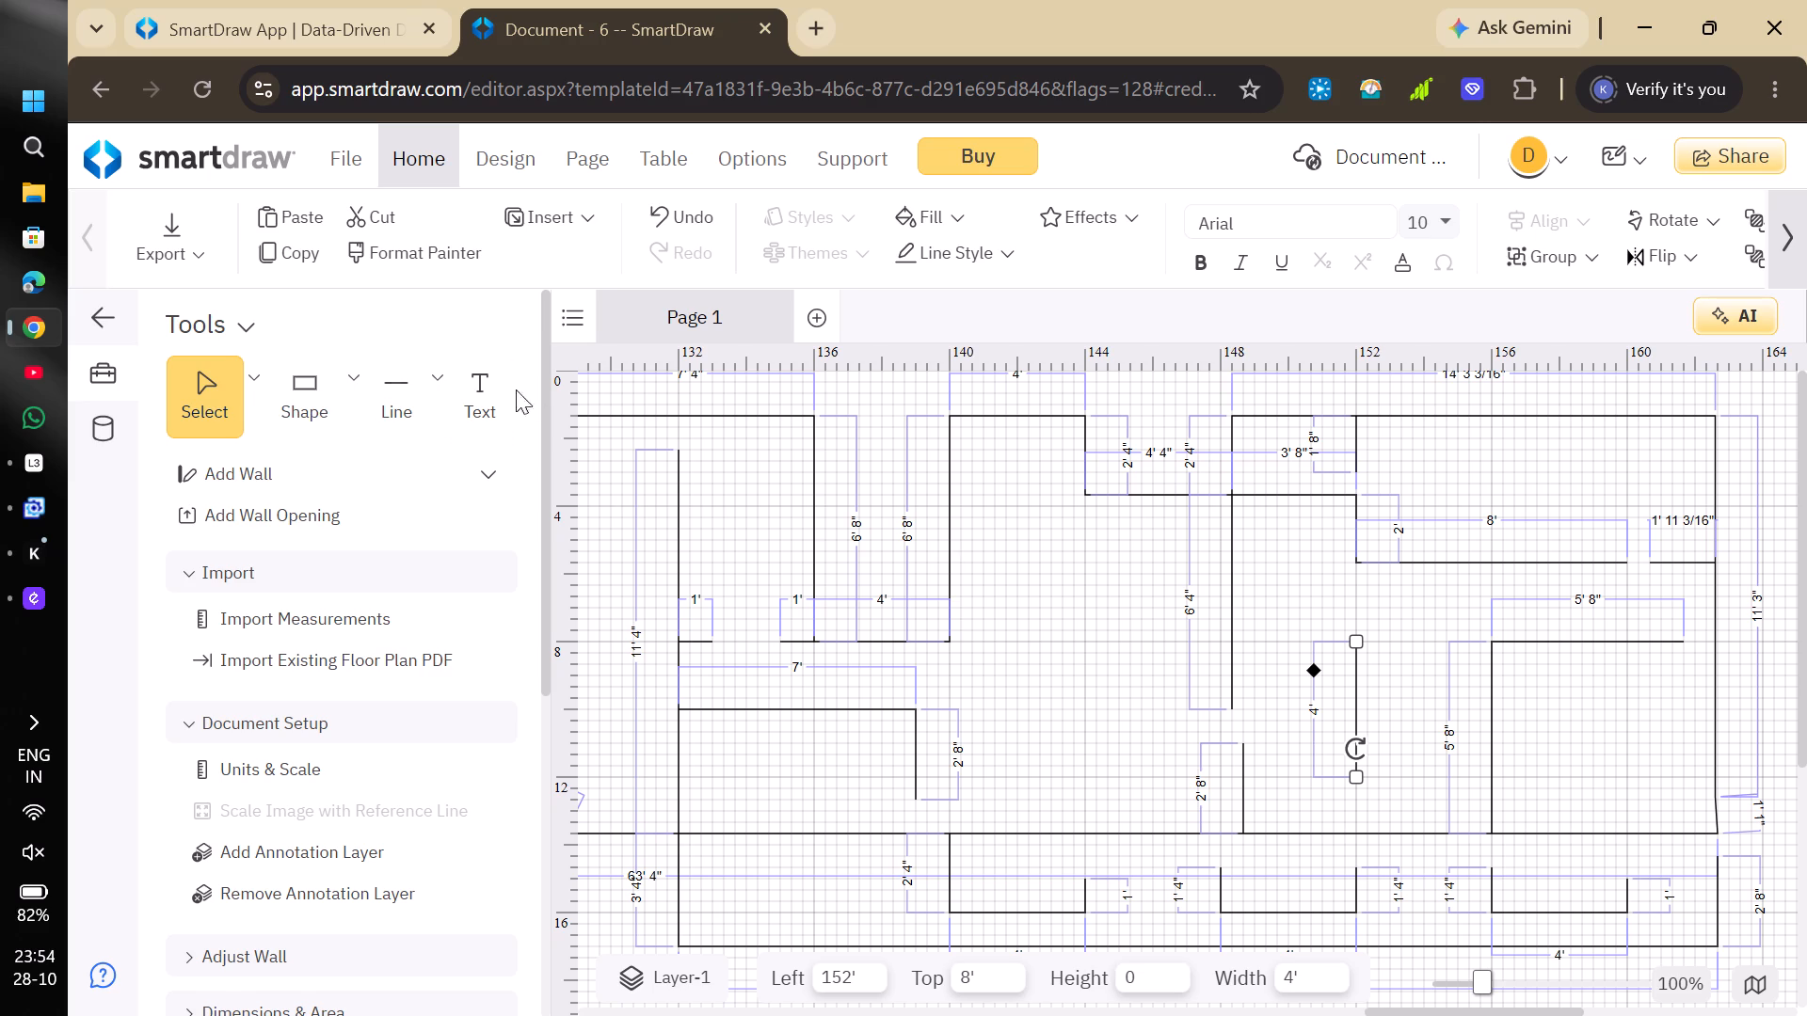
Draw two 3' horizontal lines from the 11' 4" line at 132', one at the 4' level and one at its top end.
{"action": "left_click", "coordinate": [400, 368]}
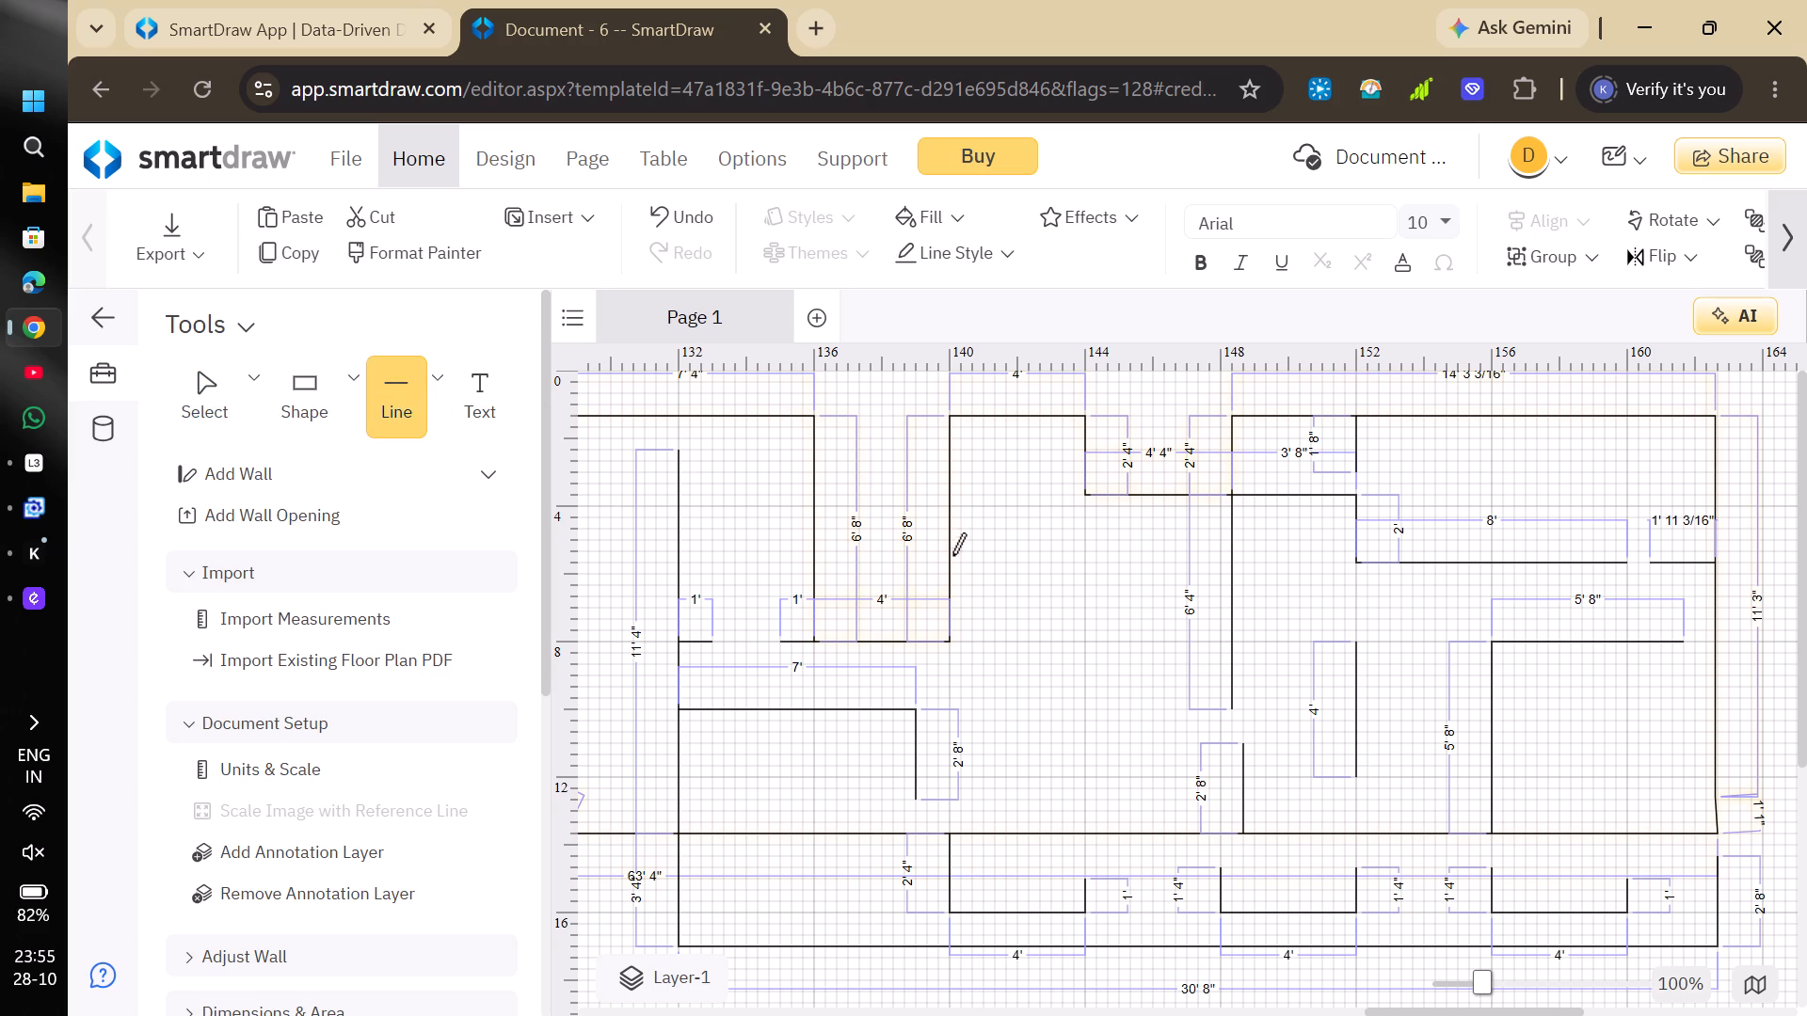
{"action": "left_click", "coordinate": [675, 507]}
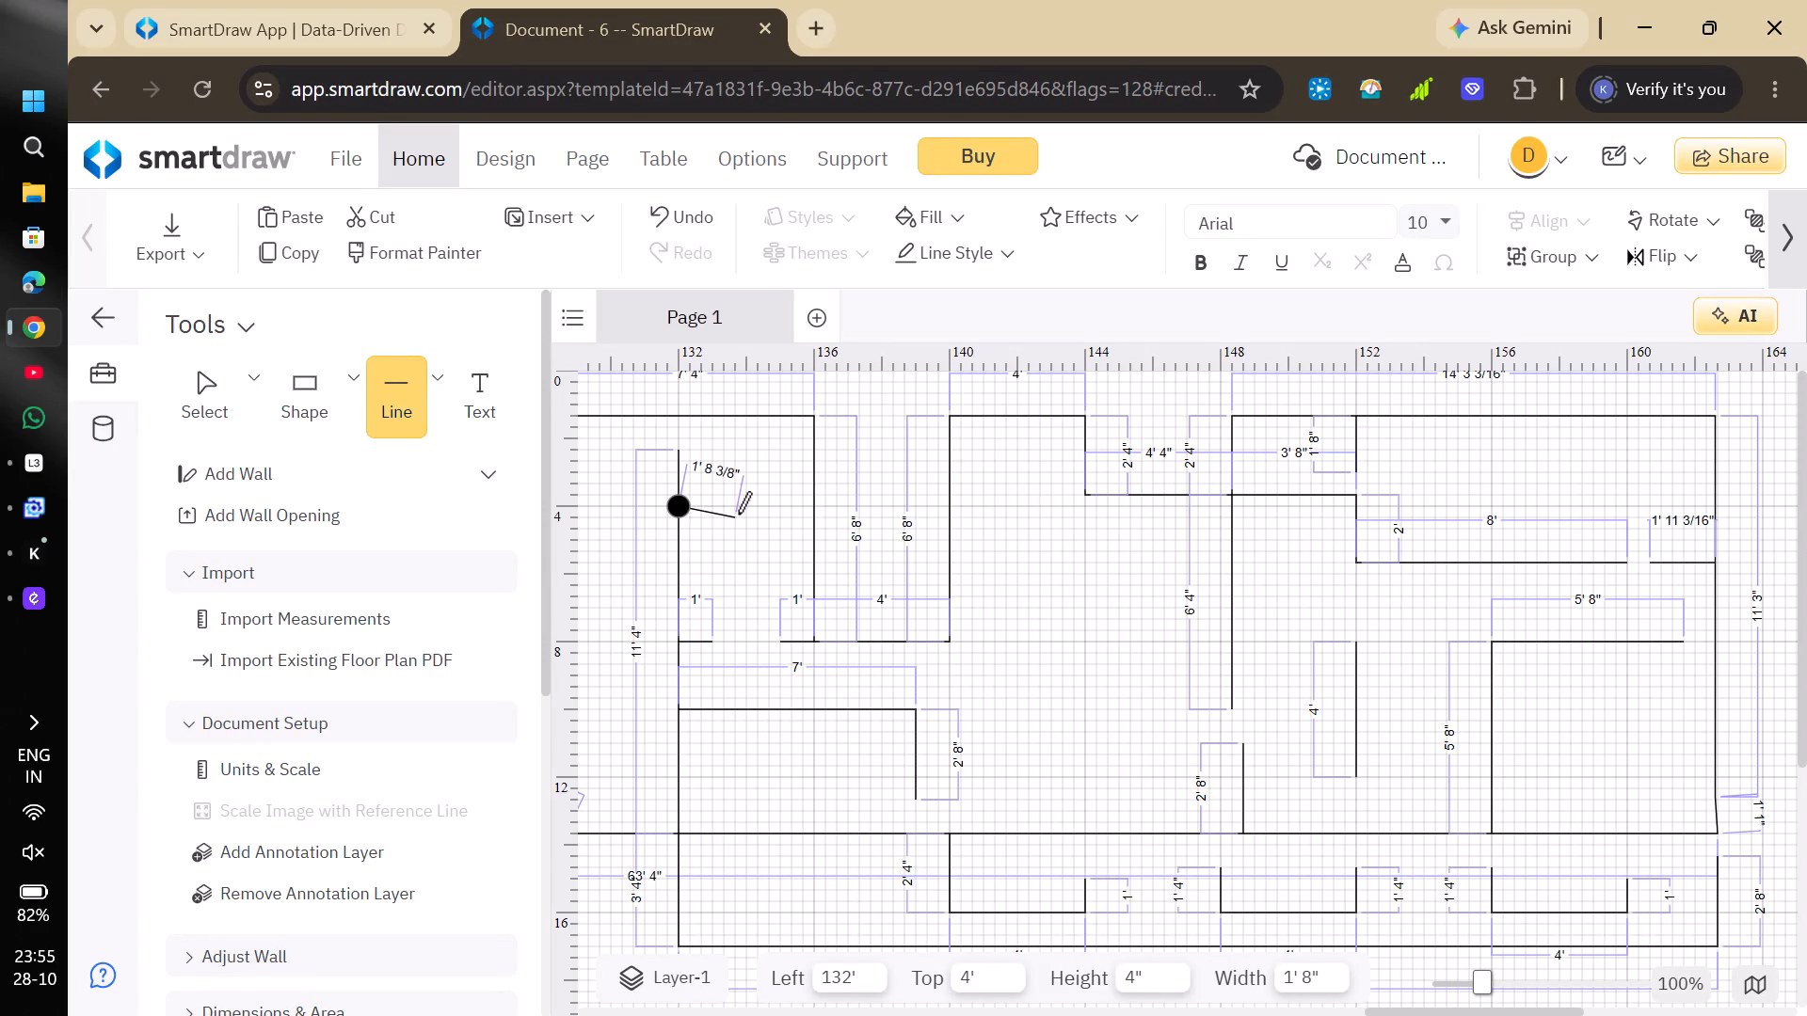
{"action": "left_click", "coordinate": [780, 507]}
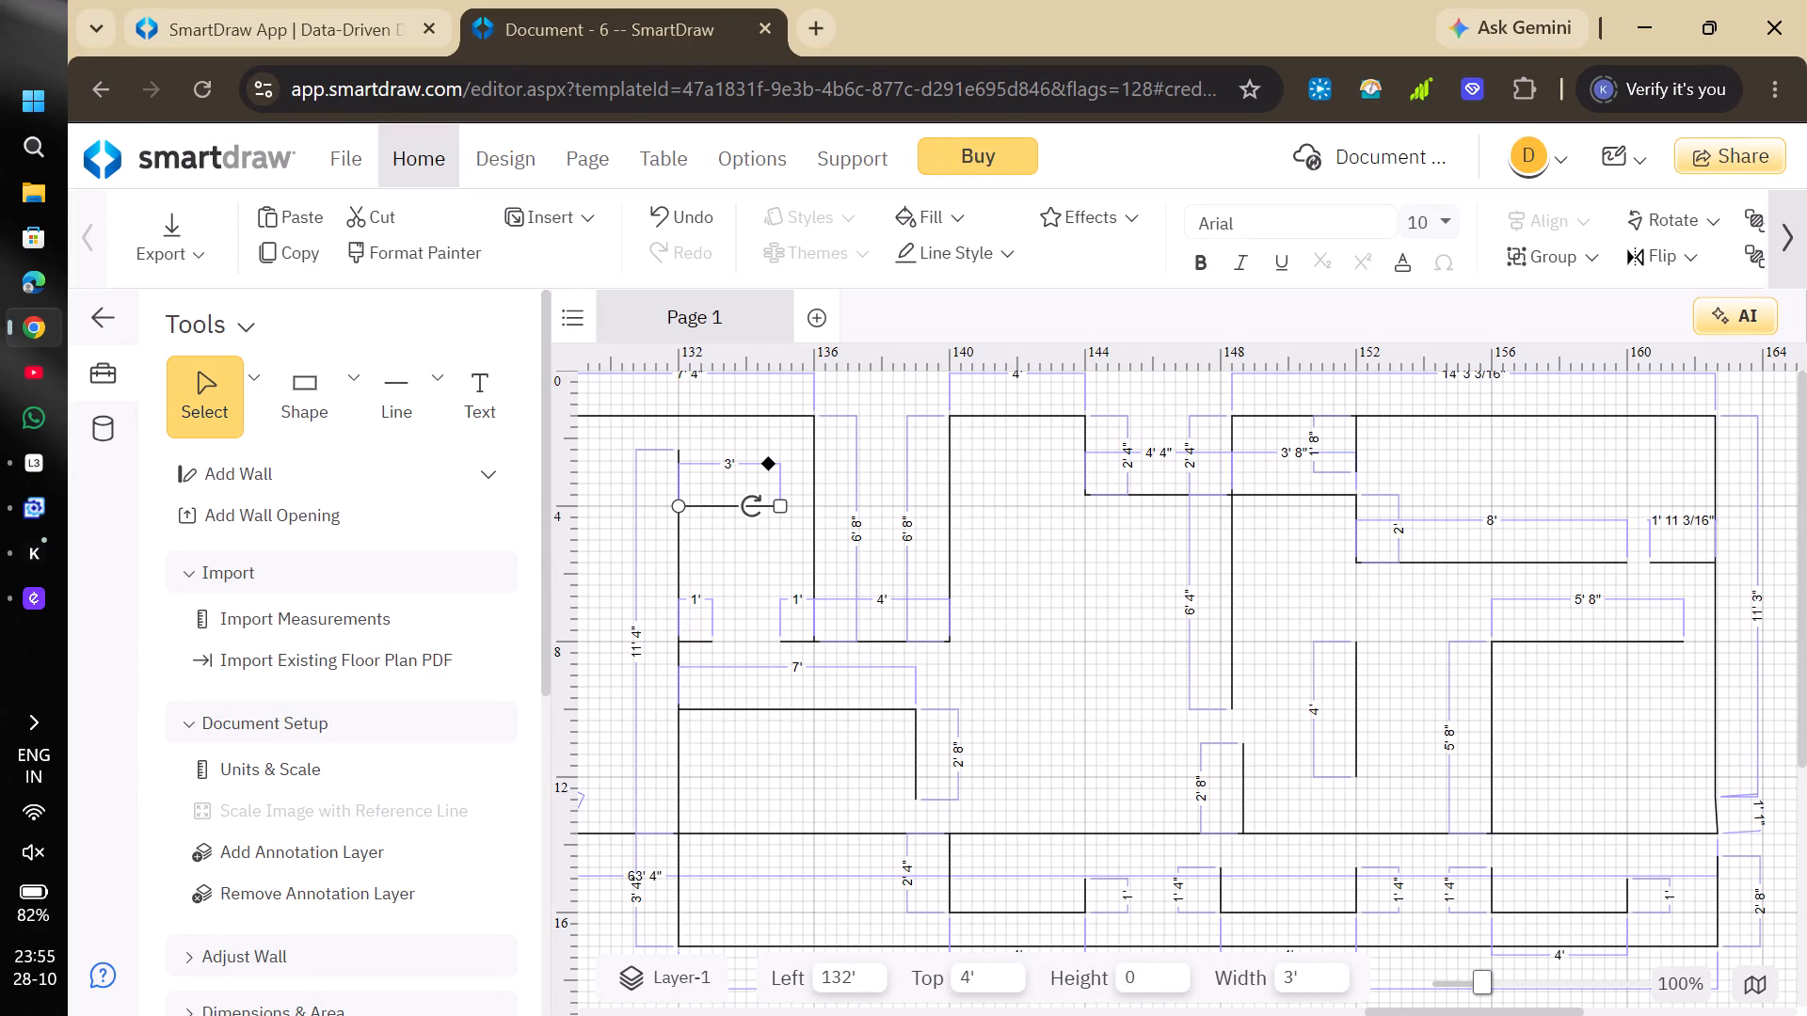
{"action": "left_click", "coordinate": [405, 388]}
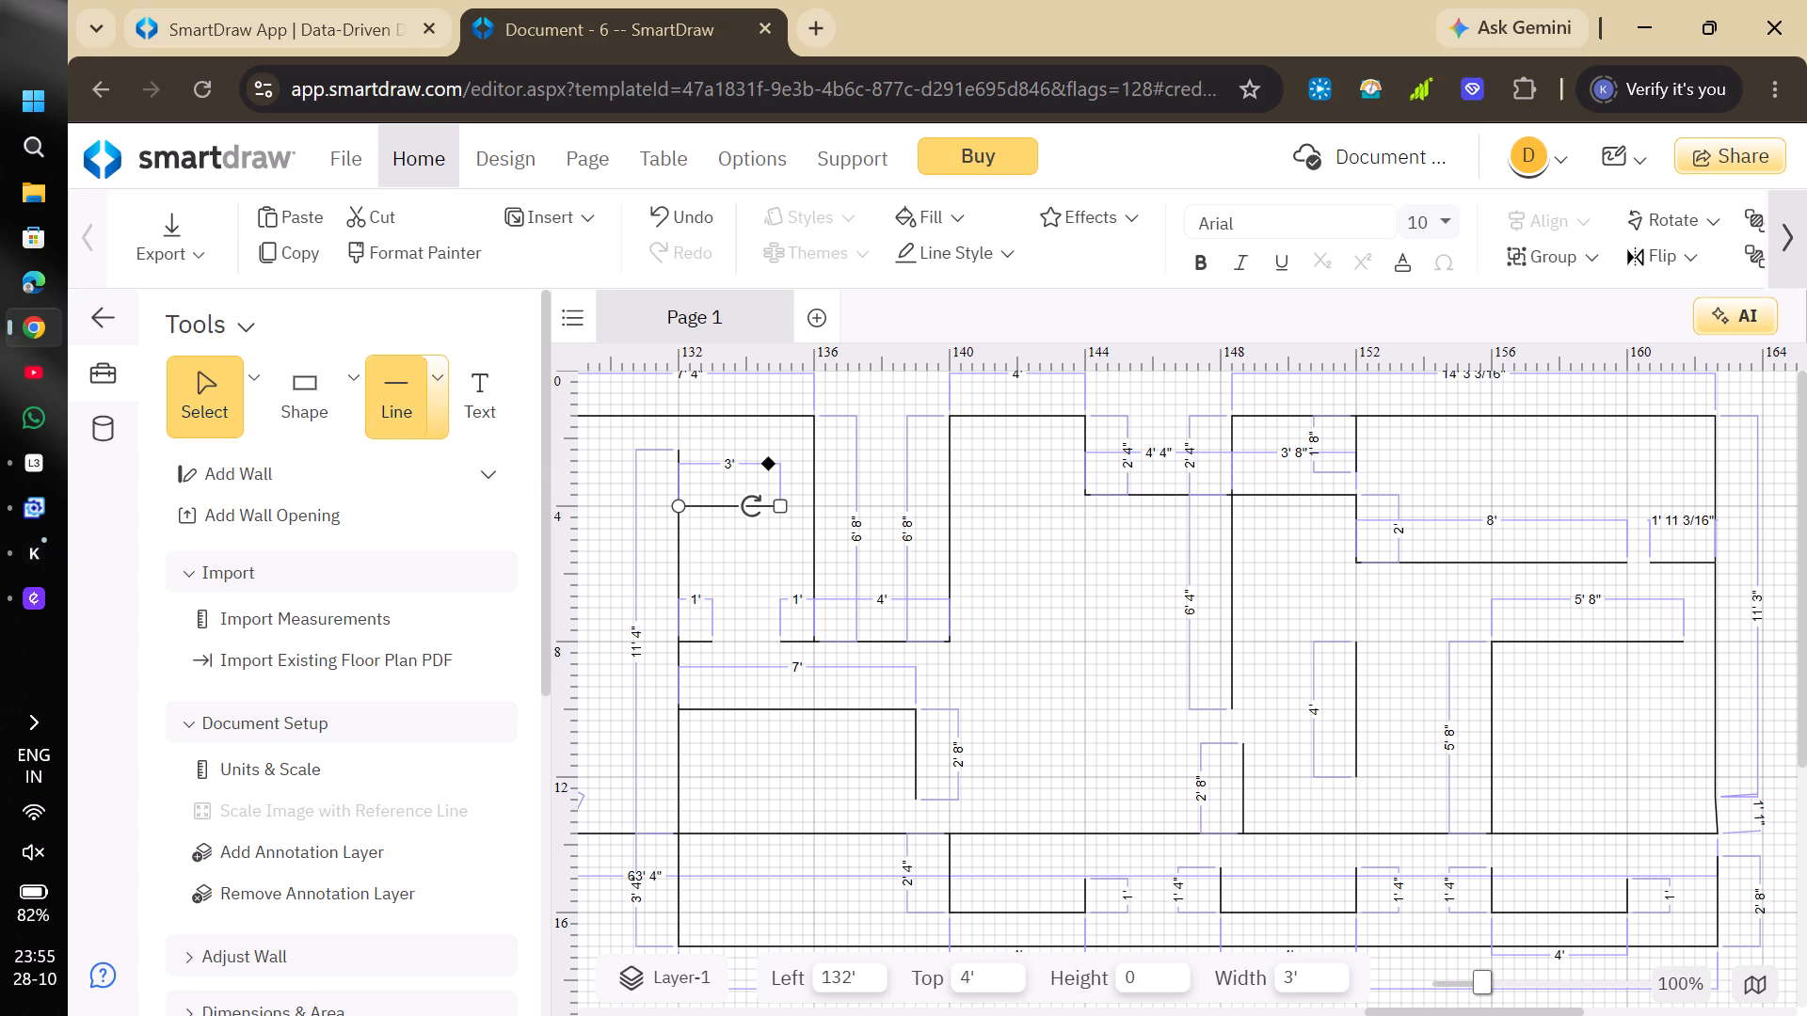
{"action": "left_click", "coordinate": [677, 454]}
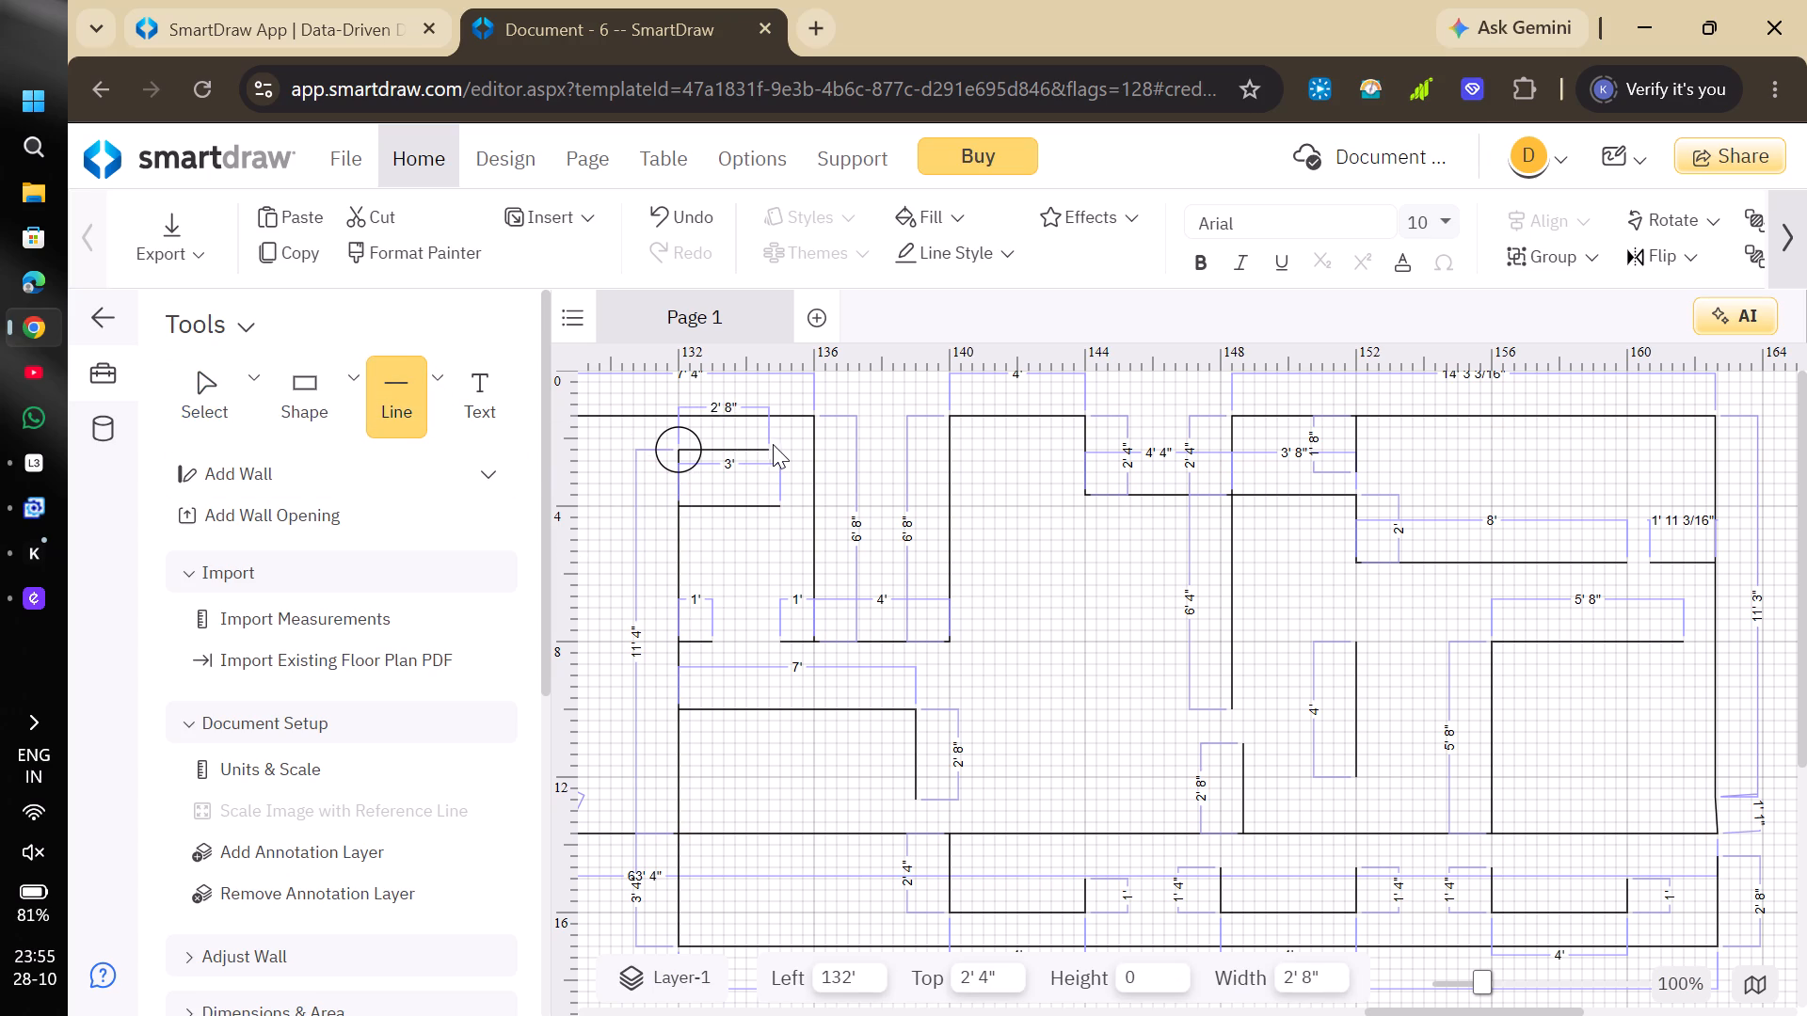
{"action": "left_click", "coordinate": [782, 444]}
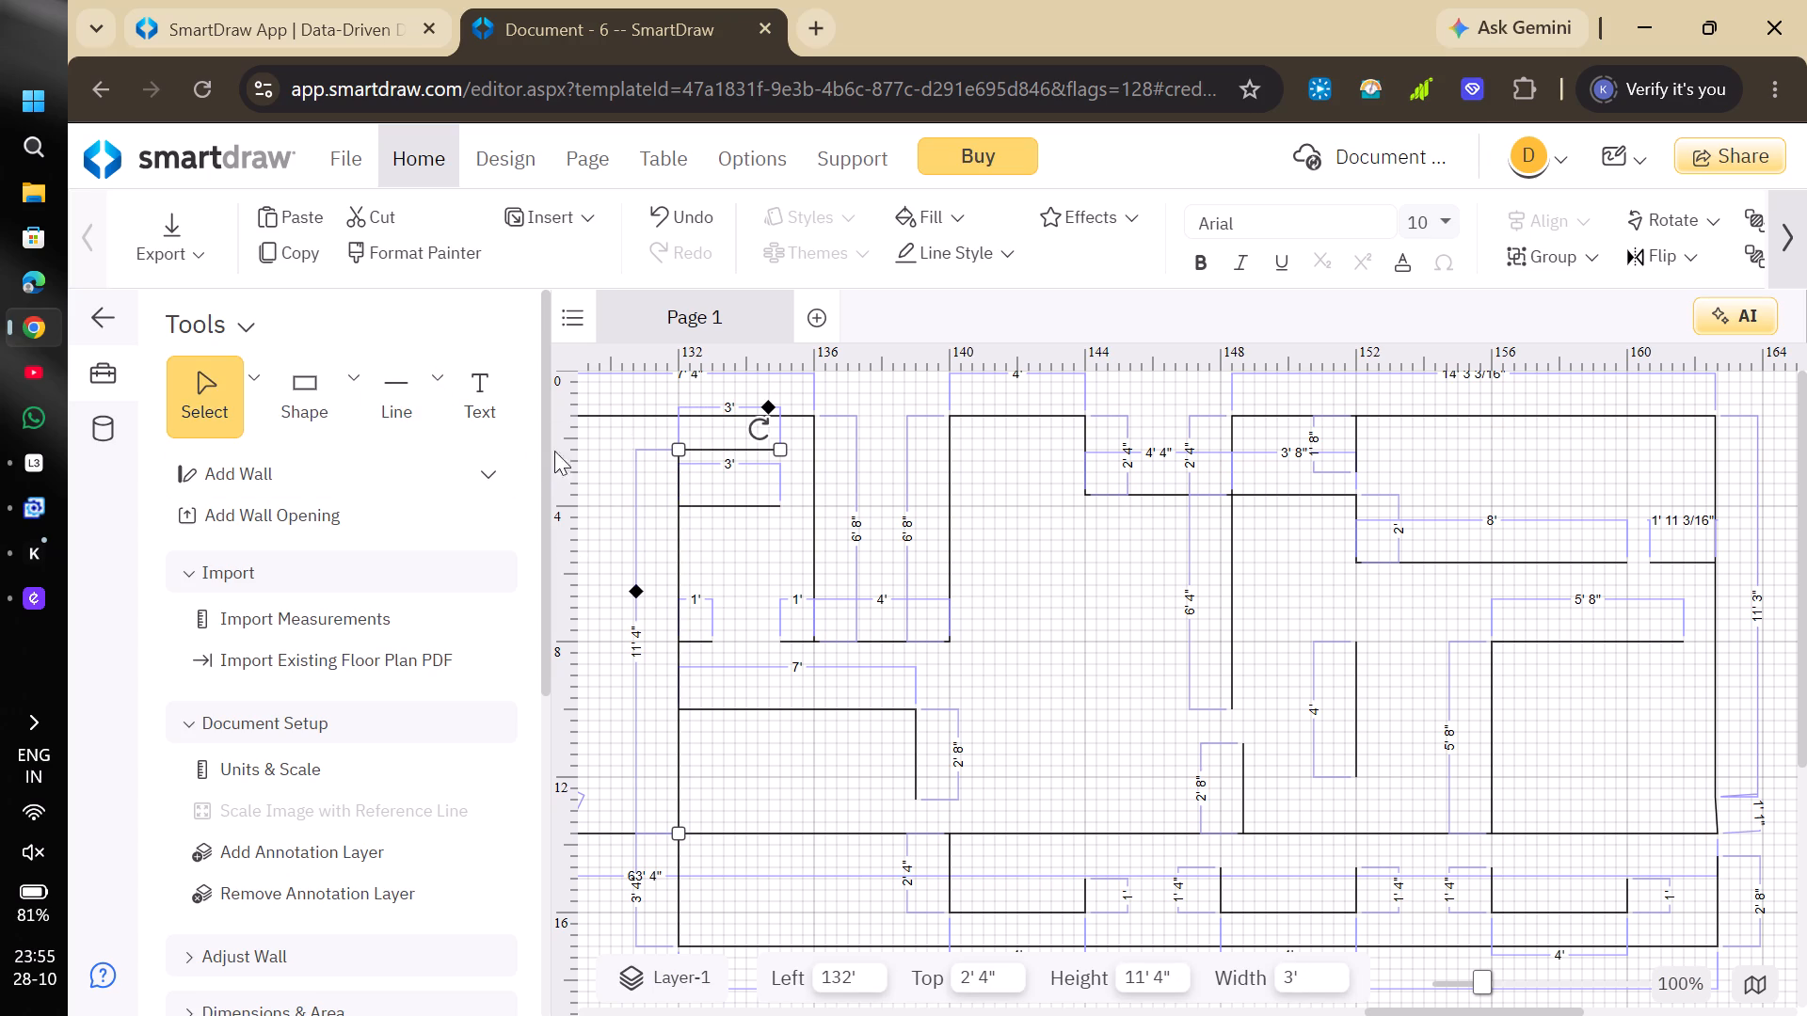
Draw a 1' 4" line up from the free end of the lower 3' line at the 135' mark.
{"action": "left_click", "coordinate": [400, 426]}
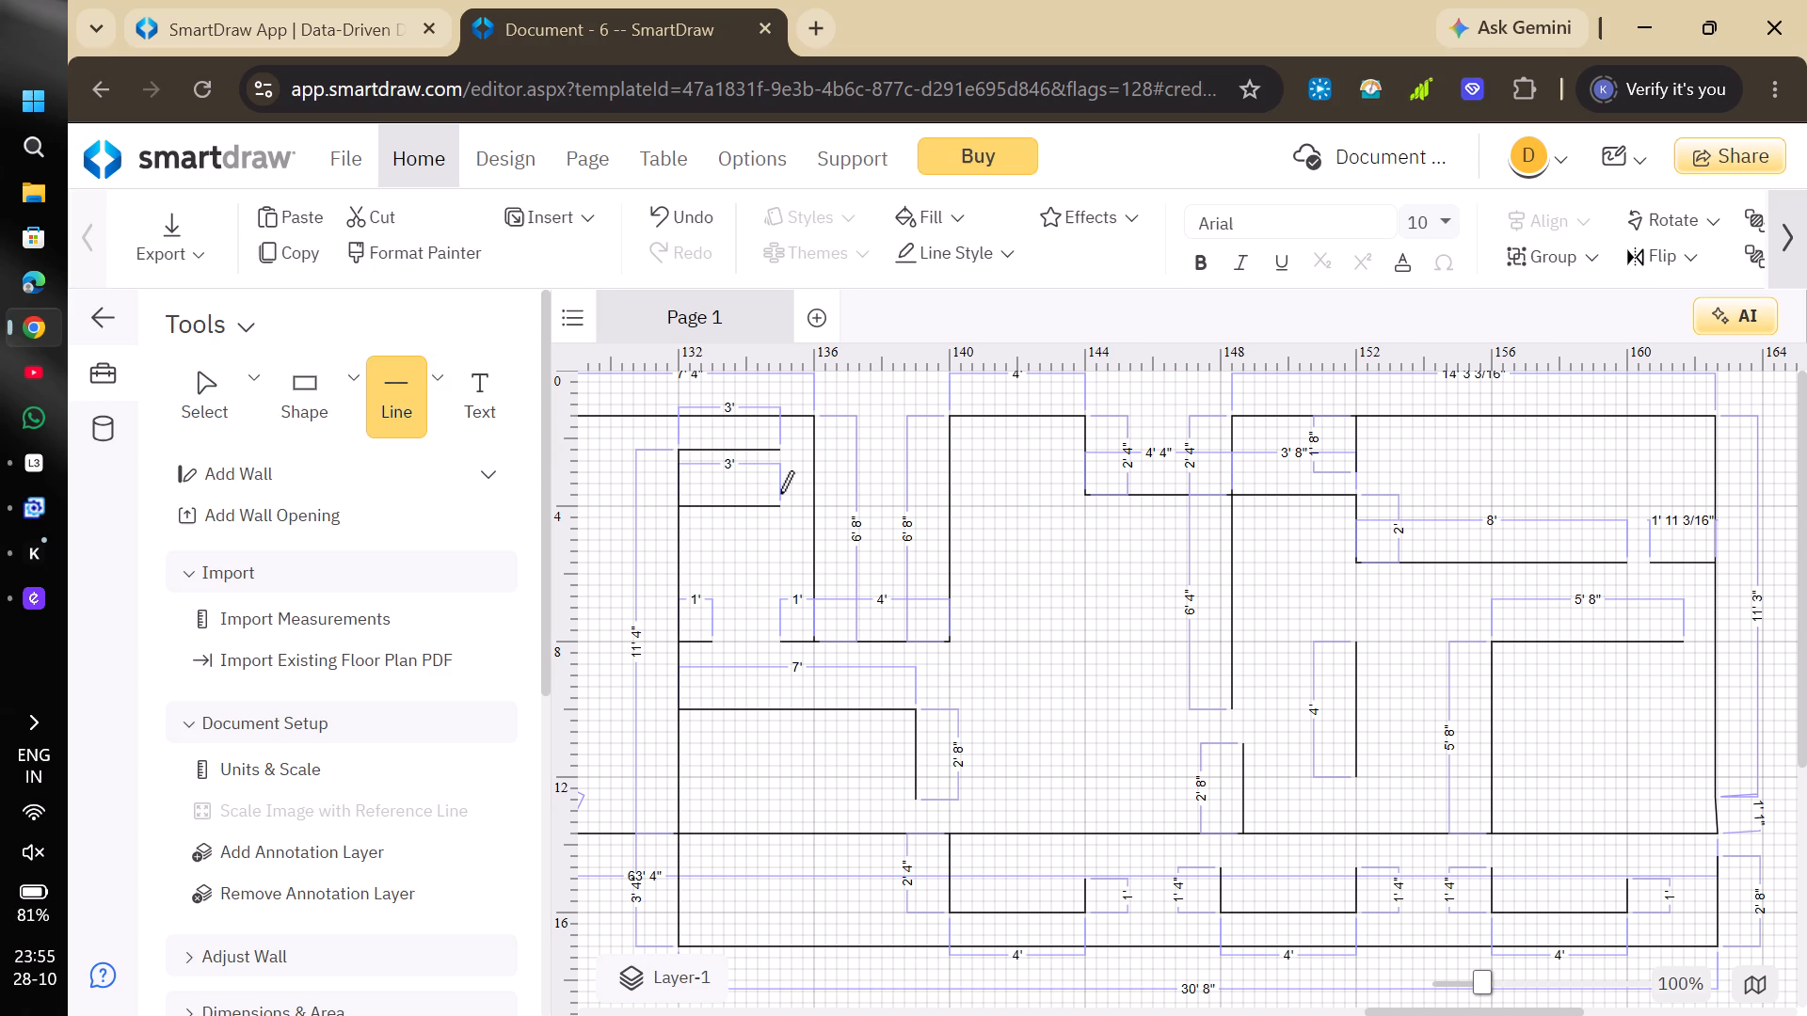
{"action": "left_click_drag", "start_coordinate": [780, 504], "coordinate": [781, 484]}
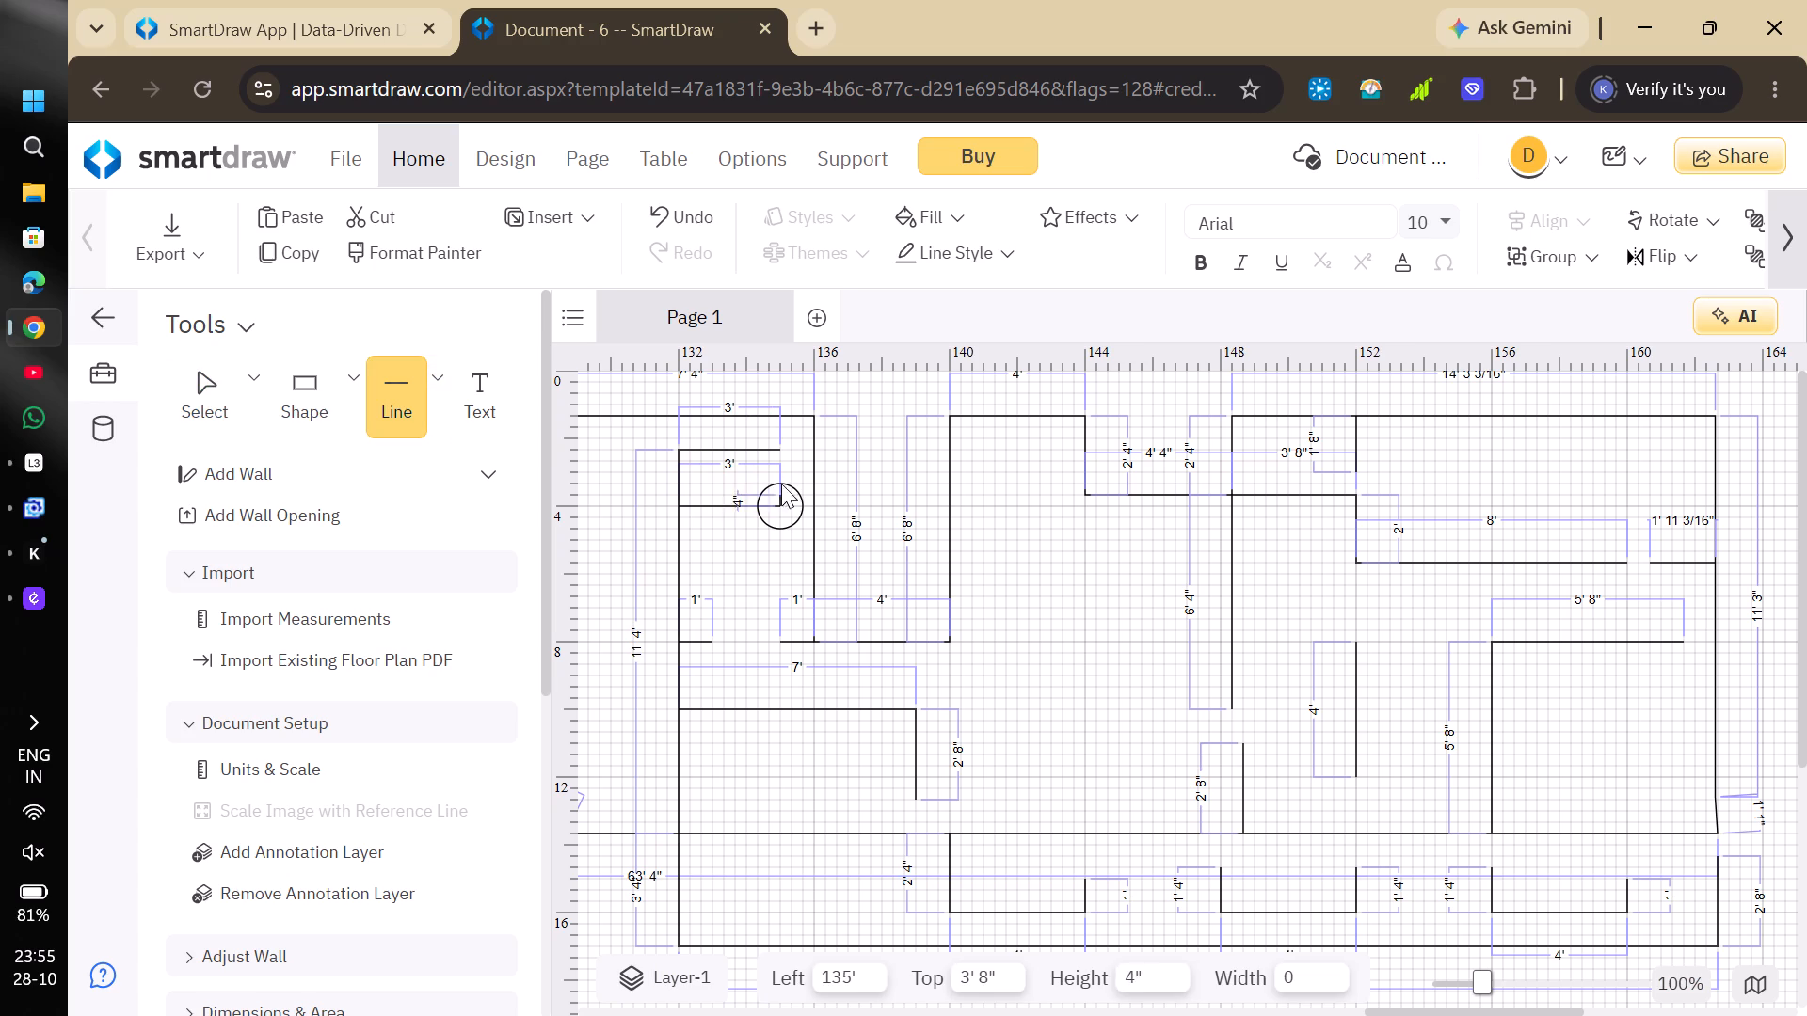
{"action": "left_click_drag", "start_coordinate": [781, 484], "coordinate": [778, 465]}
{"action": "left_click", "coordinate": [778, 465]}
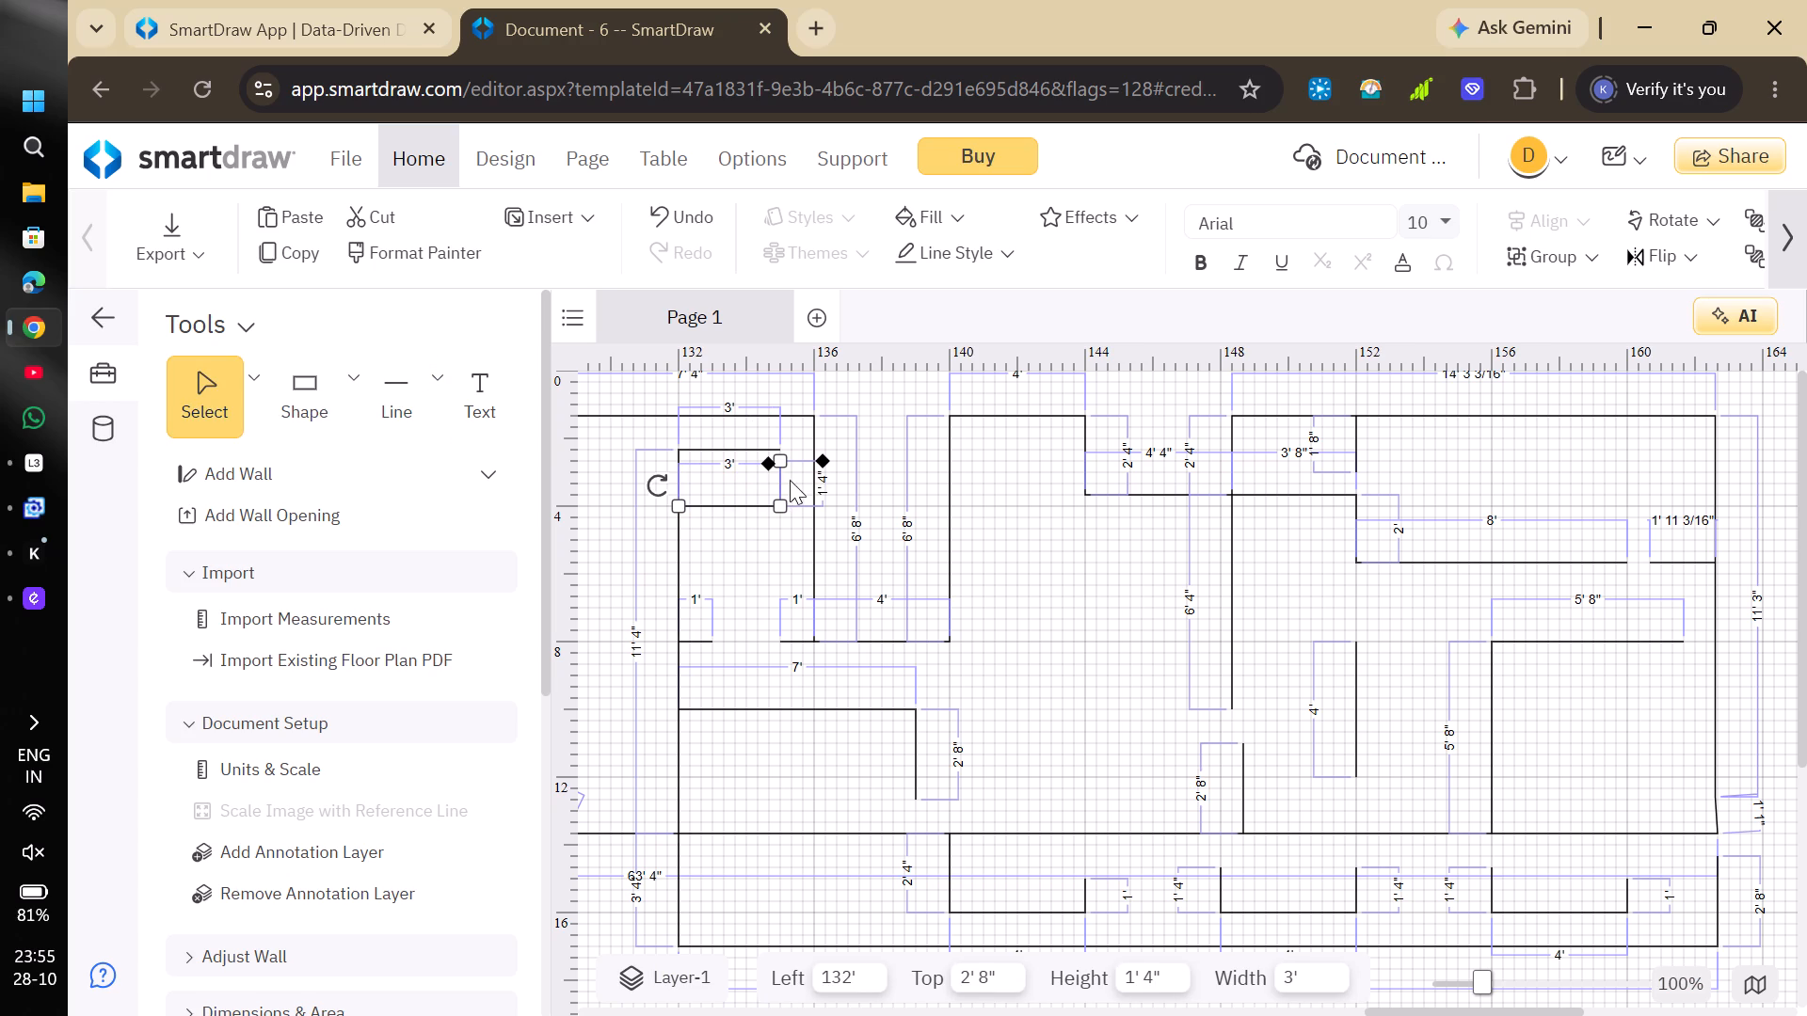
Add a 4' circle in the open central area, with its left at 141' 8" and its top at 6' 4".
{"action": "left_click", "coordinate": [338, 397]}
{"action": "left_click", "coordinate": [348, 403]}
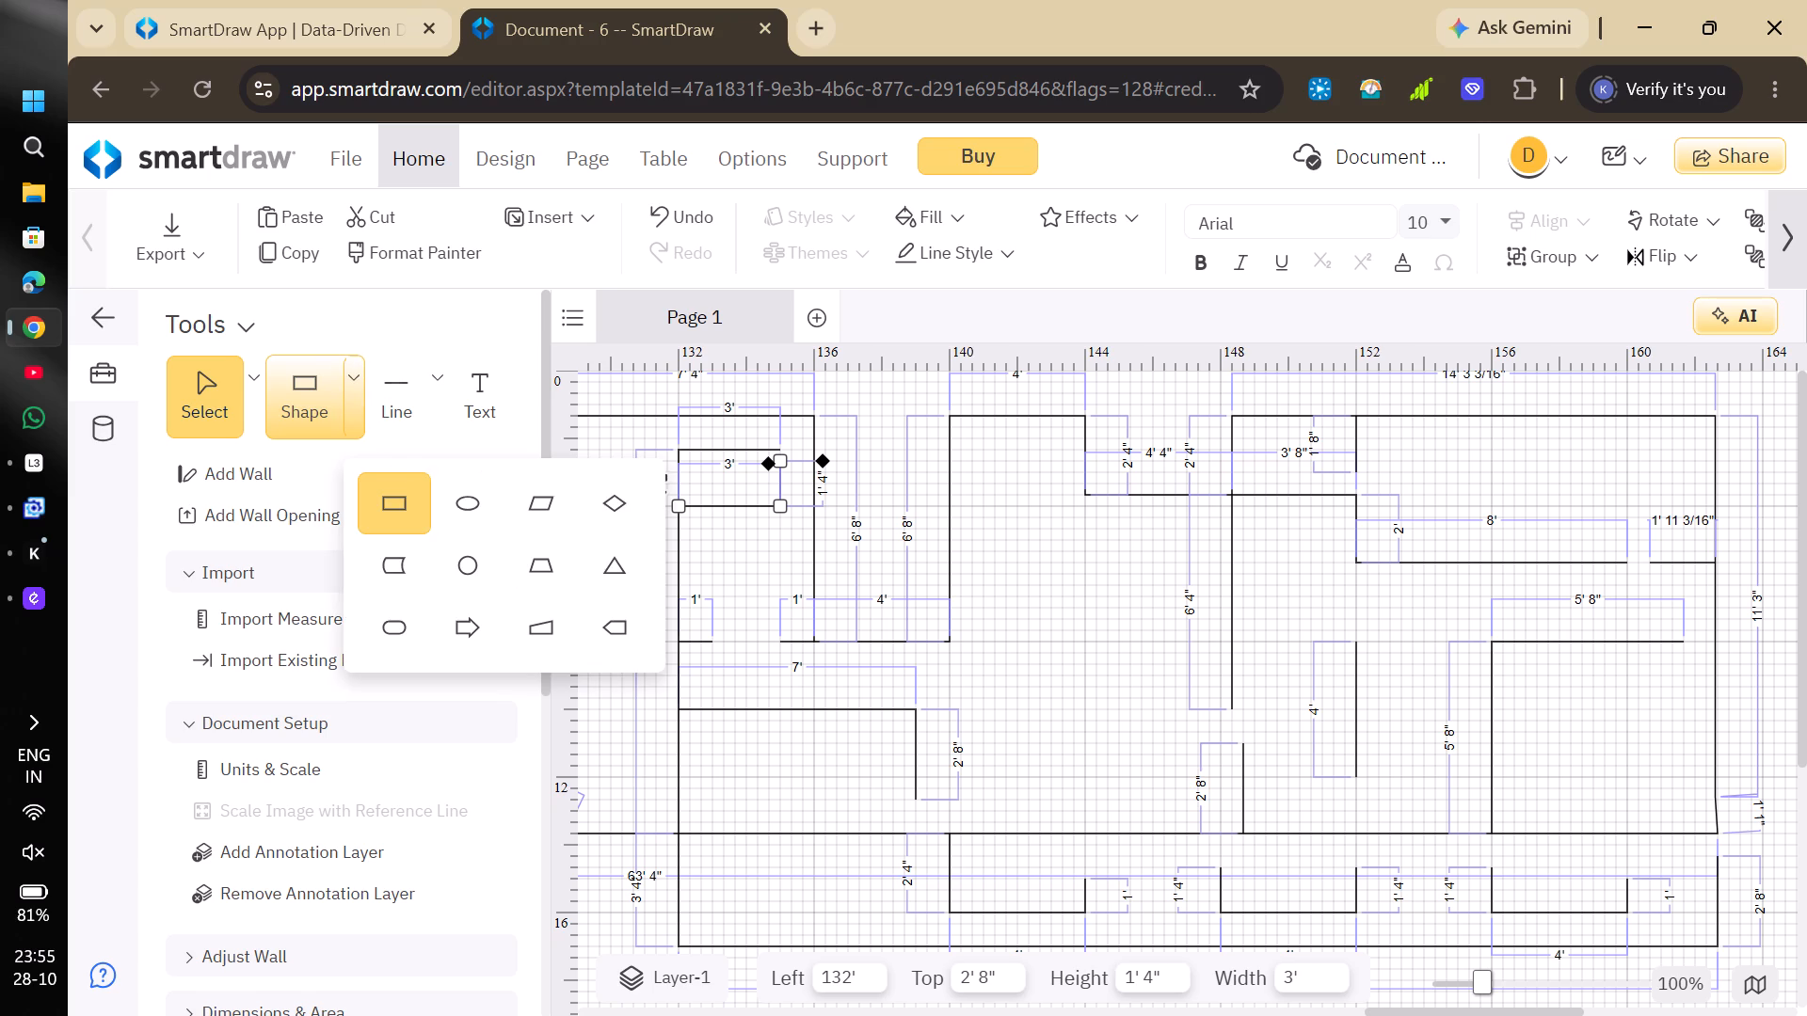
{"action": "left_click_drag", "start_coordinate": [470, 579], "coordinate": [768, 577]}
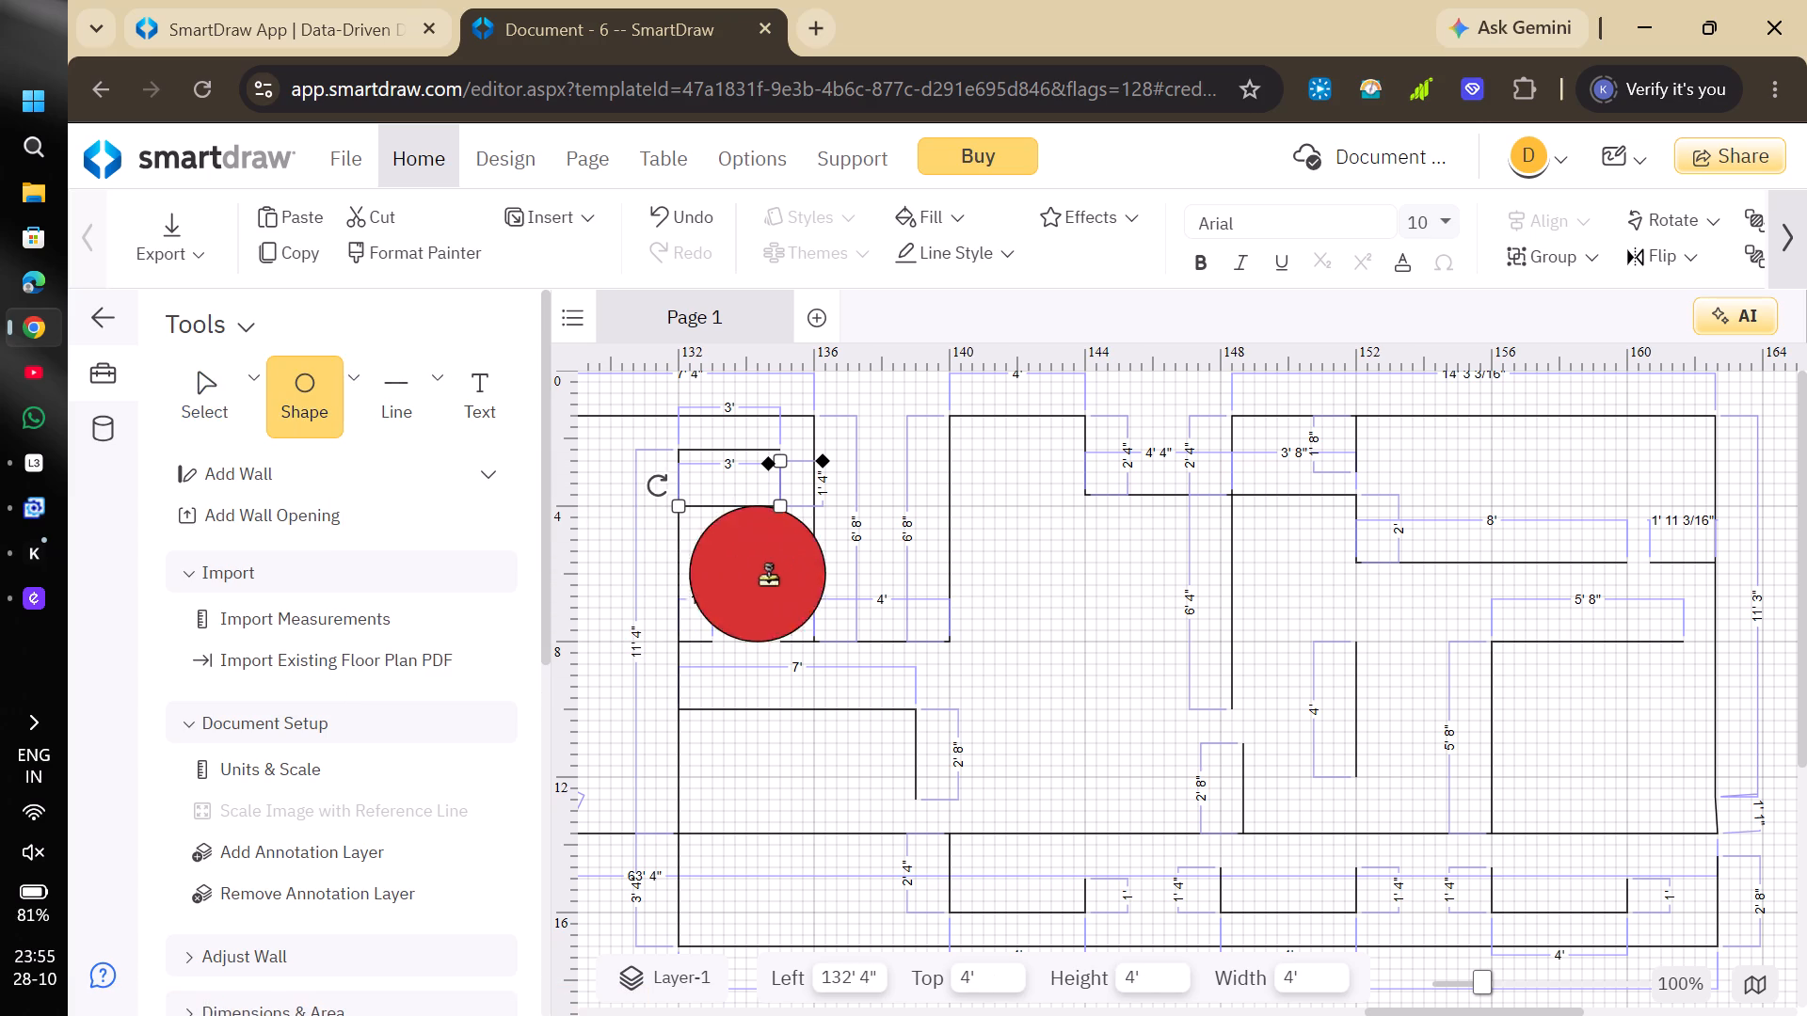
{"action": "left_click_drag", "start_coordinate": [768, 577], "coordinate": [1036, 626]}
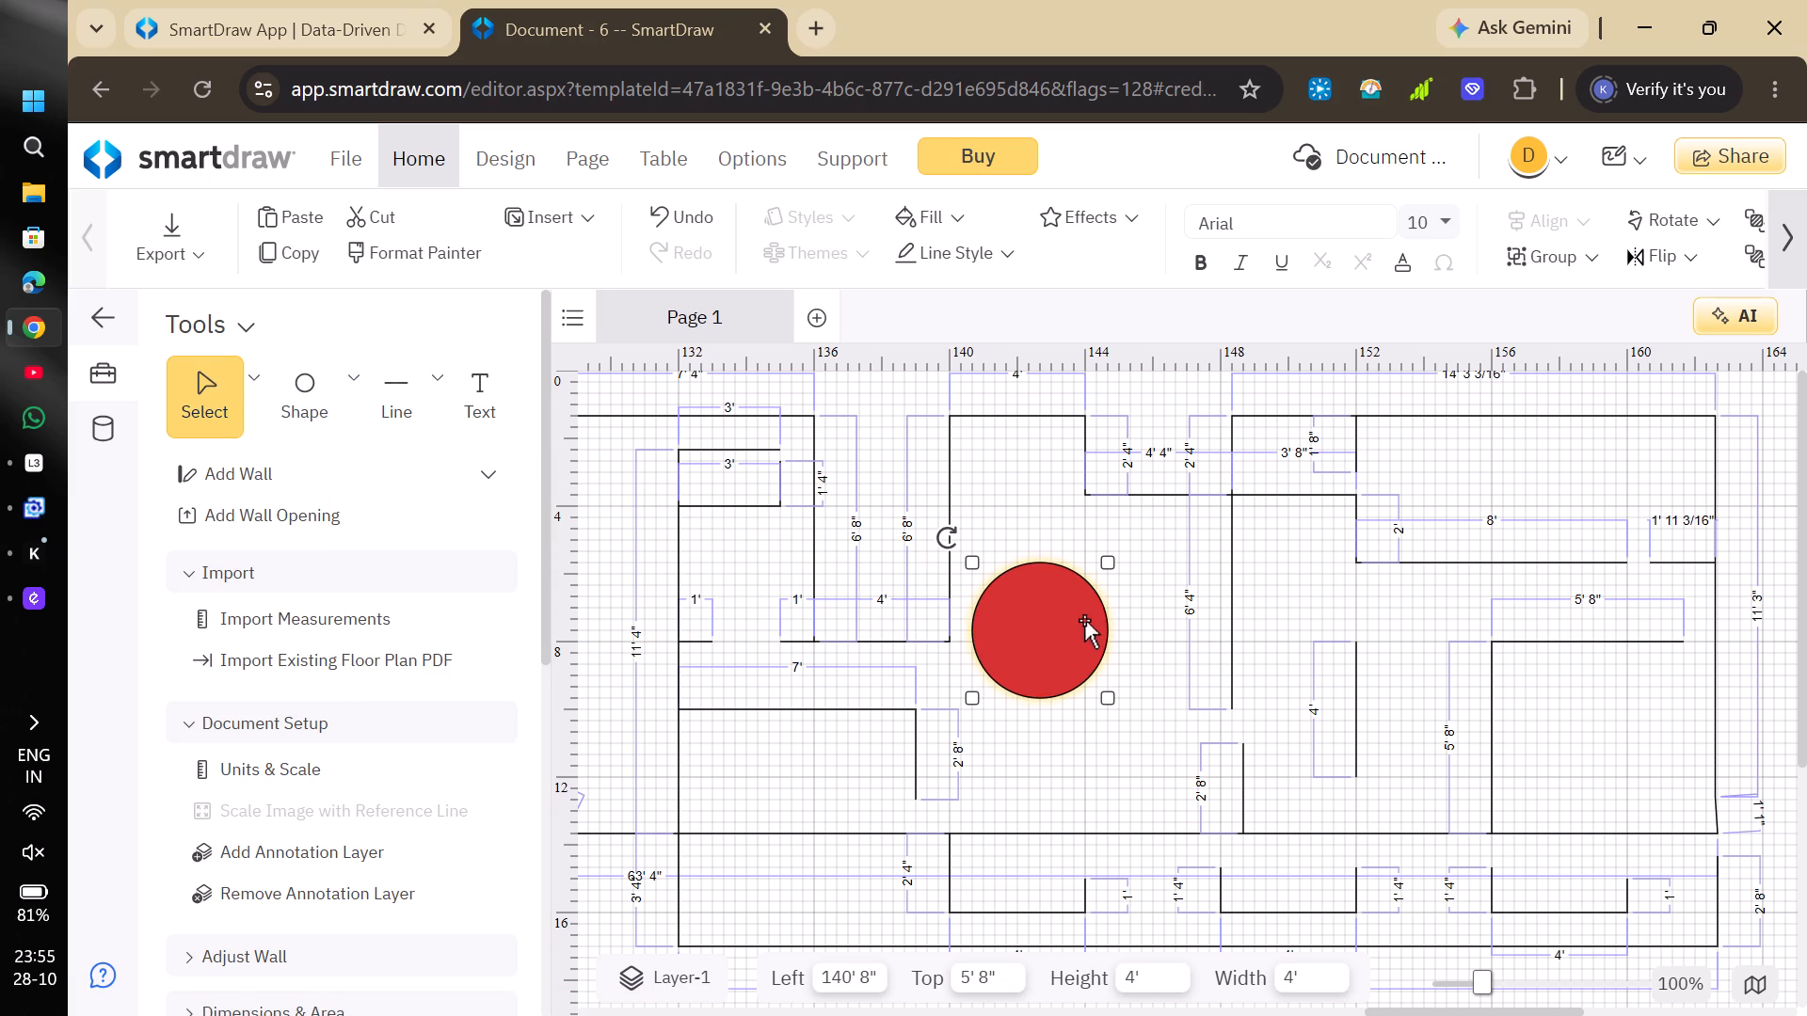
{"action": "left_click_drag", "start_coordinate": [1047, 626], "coordinate": [1080, 643]}
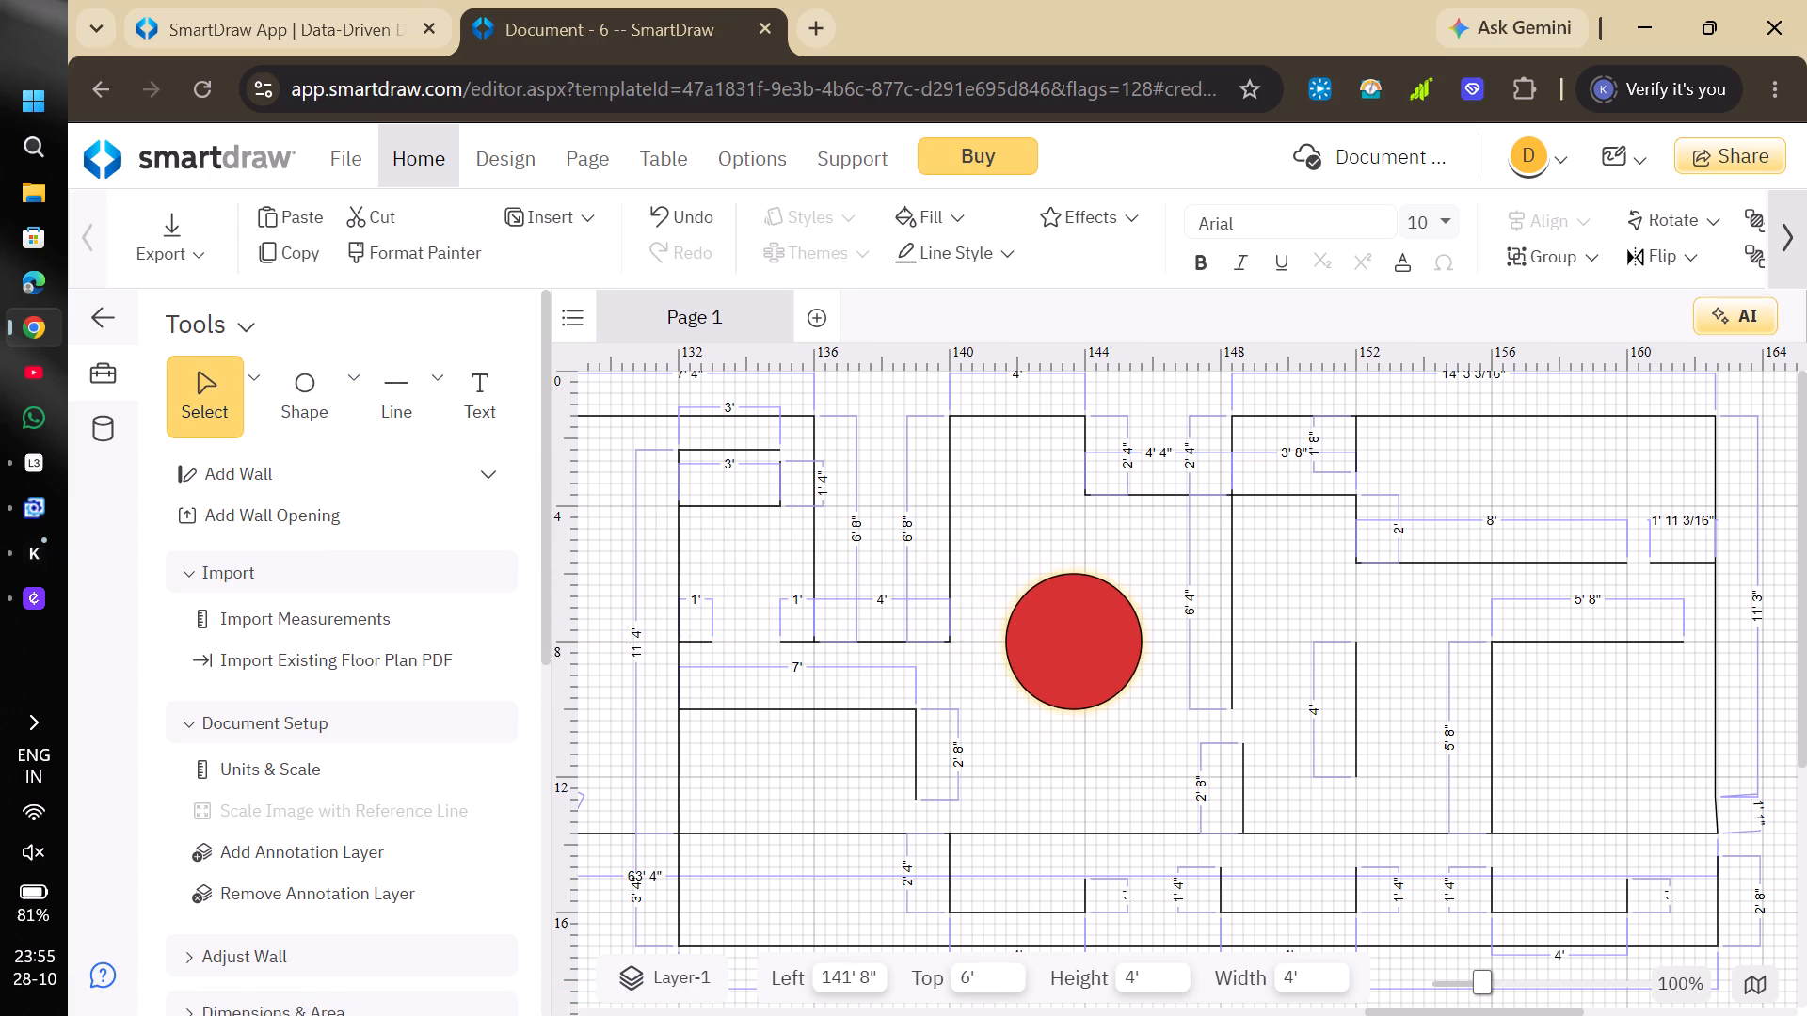
{"action": "left_click_drag", "start_coordinate": [1080, 643], "coordinate": [1080, 643]}
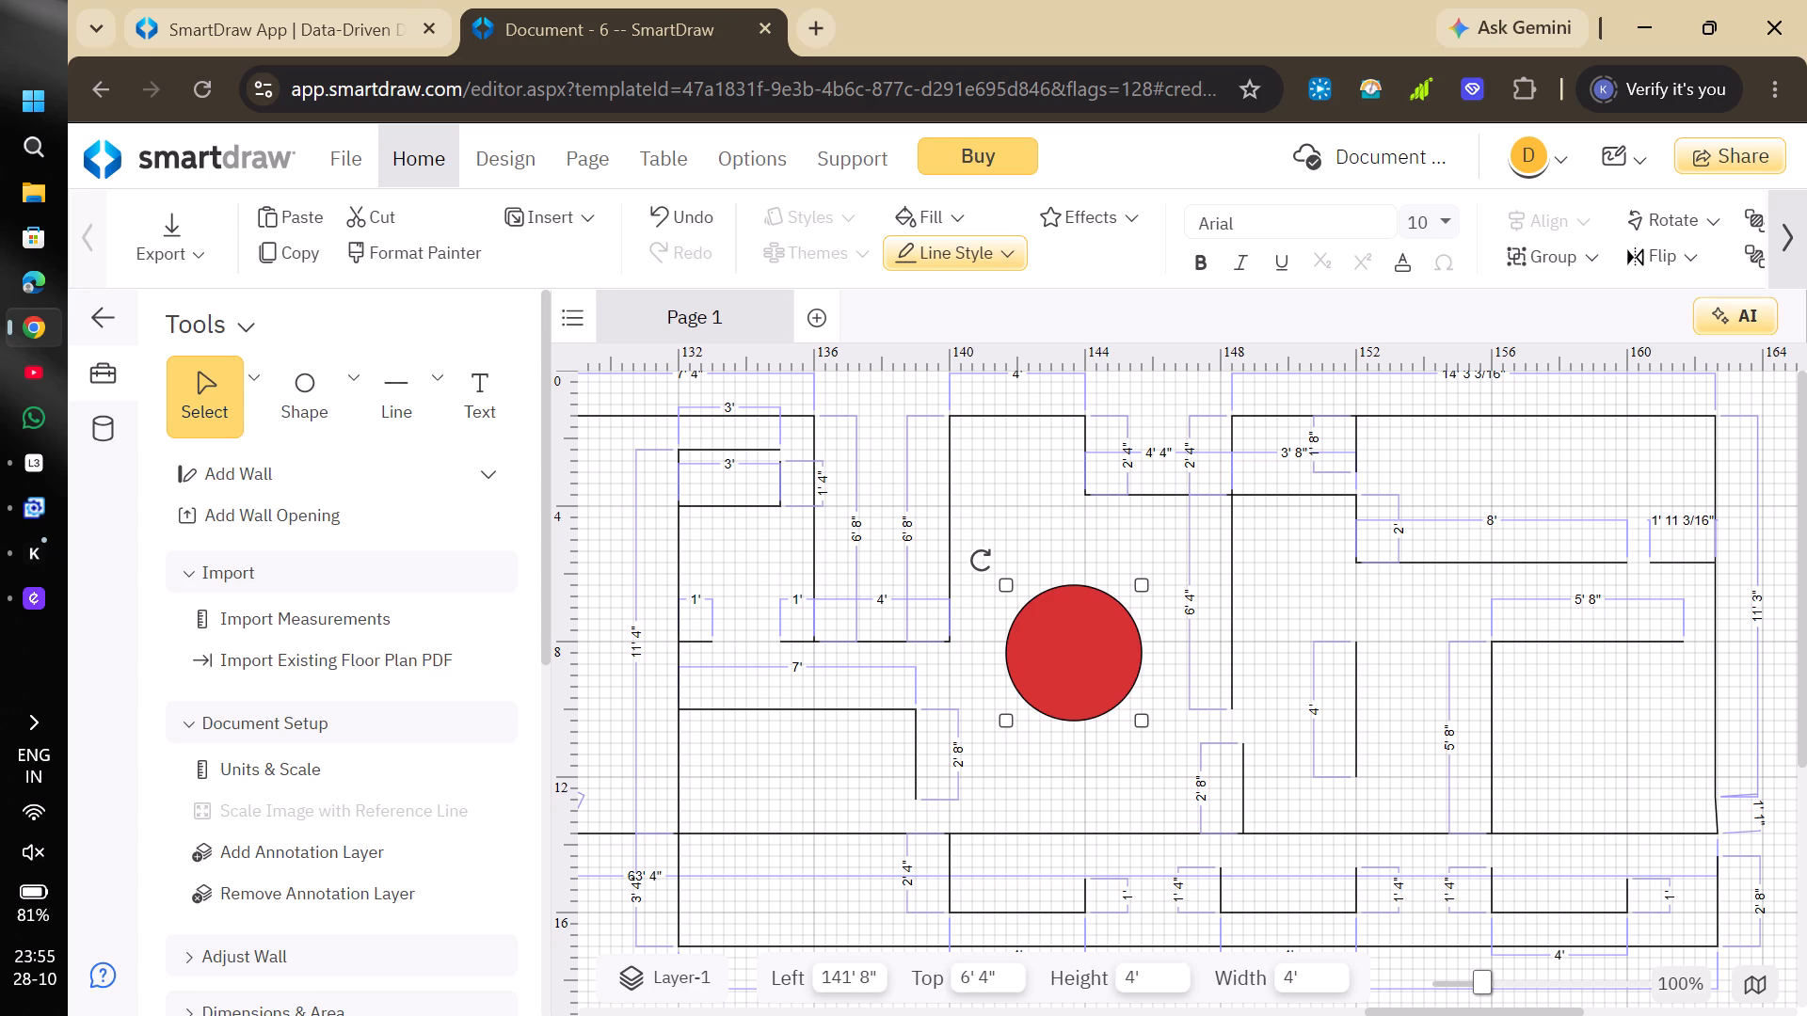
Fill the circle with black.
{"action": "left_click", "coordinate": [941, 229]}
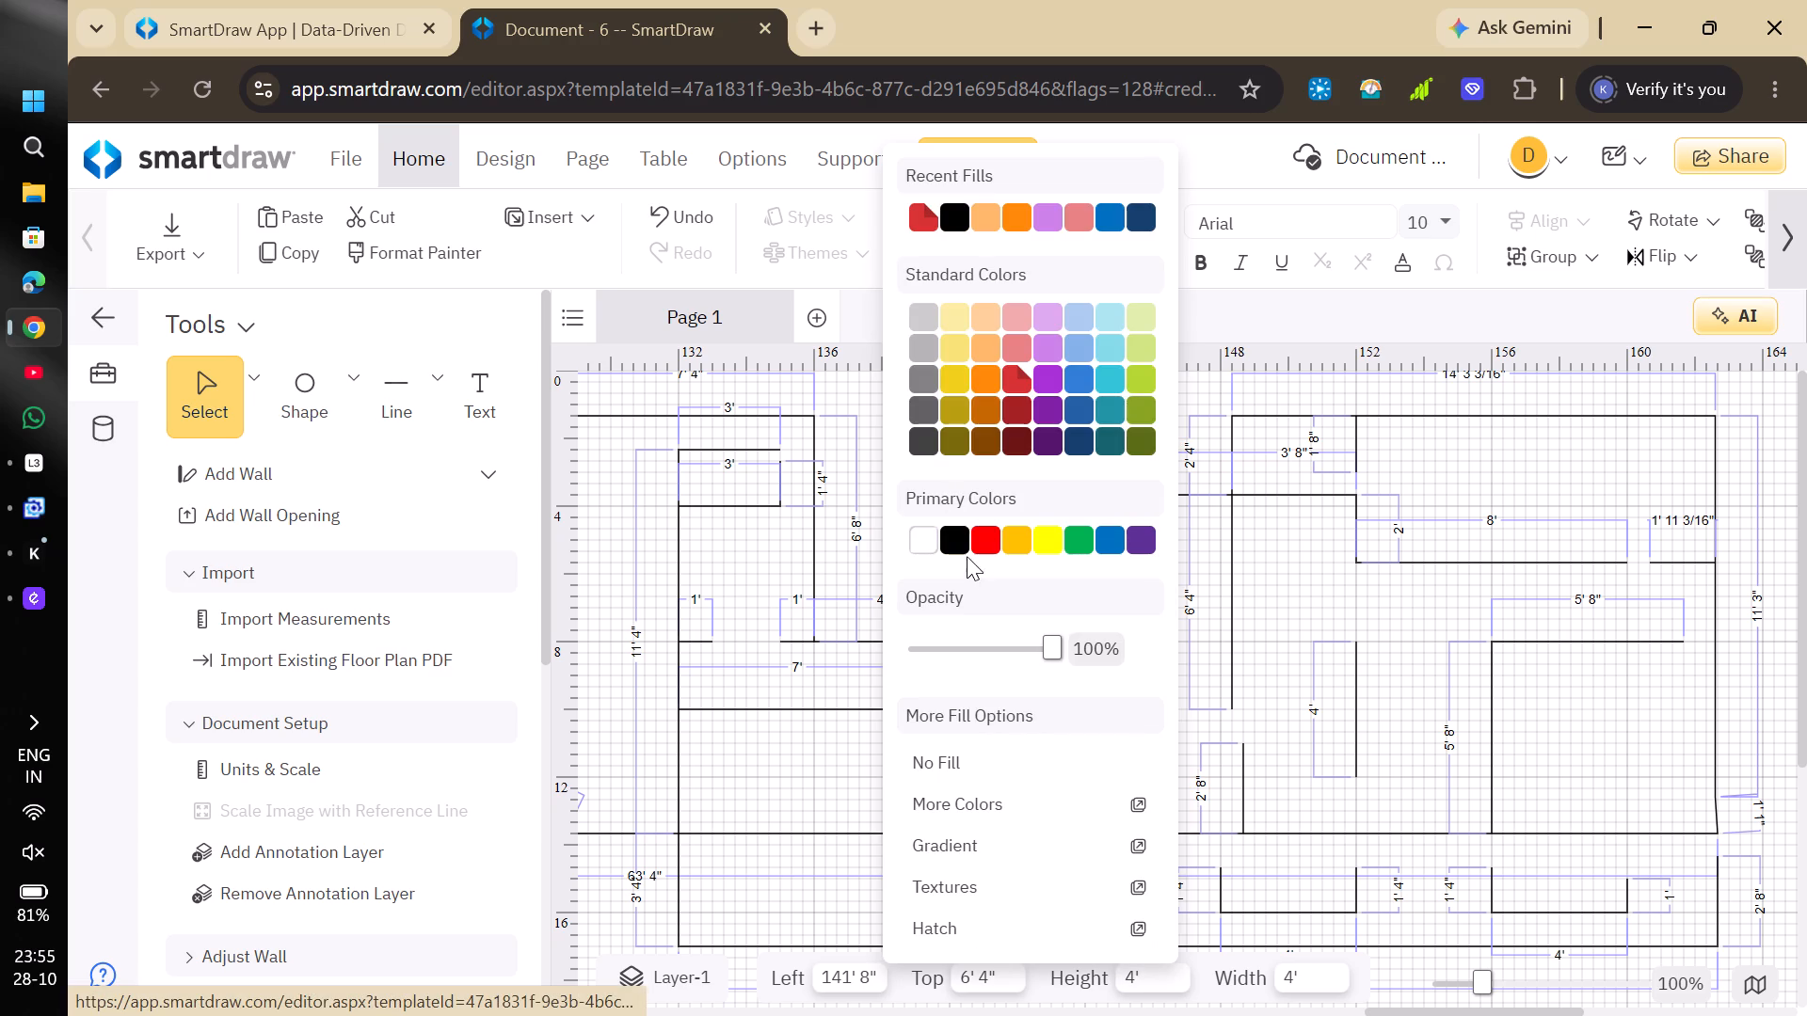
{"action": "left_click", "coordinate": [950, 533]}
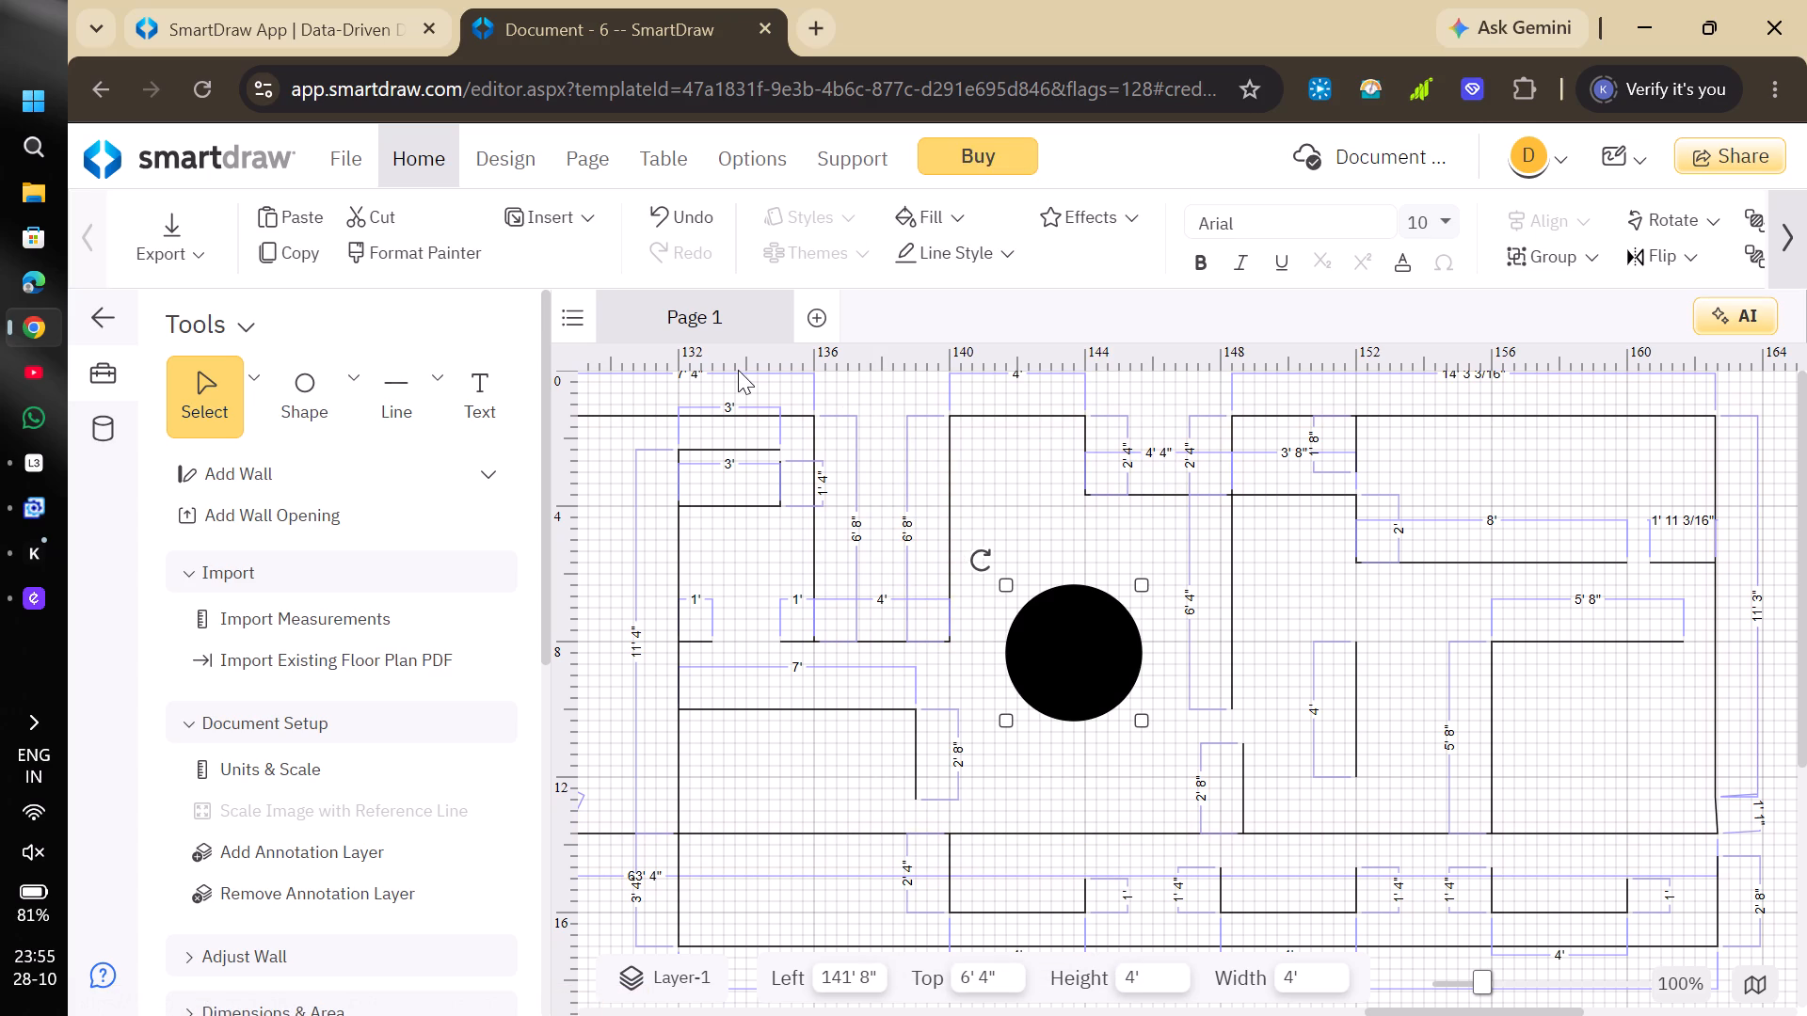
Draw a 2' 4" vertical line down from about the 2' level at the 156' mark, inside the upper 14' 3 3/16" section.
{"action": "left_click", "coordinate": [397, 415]}
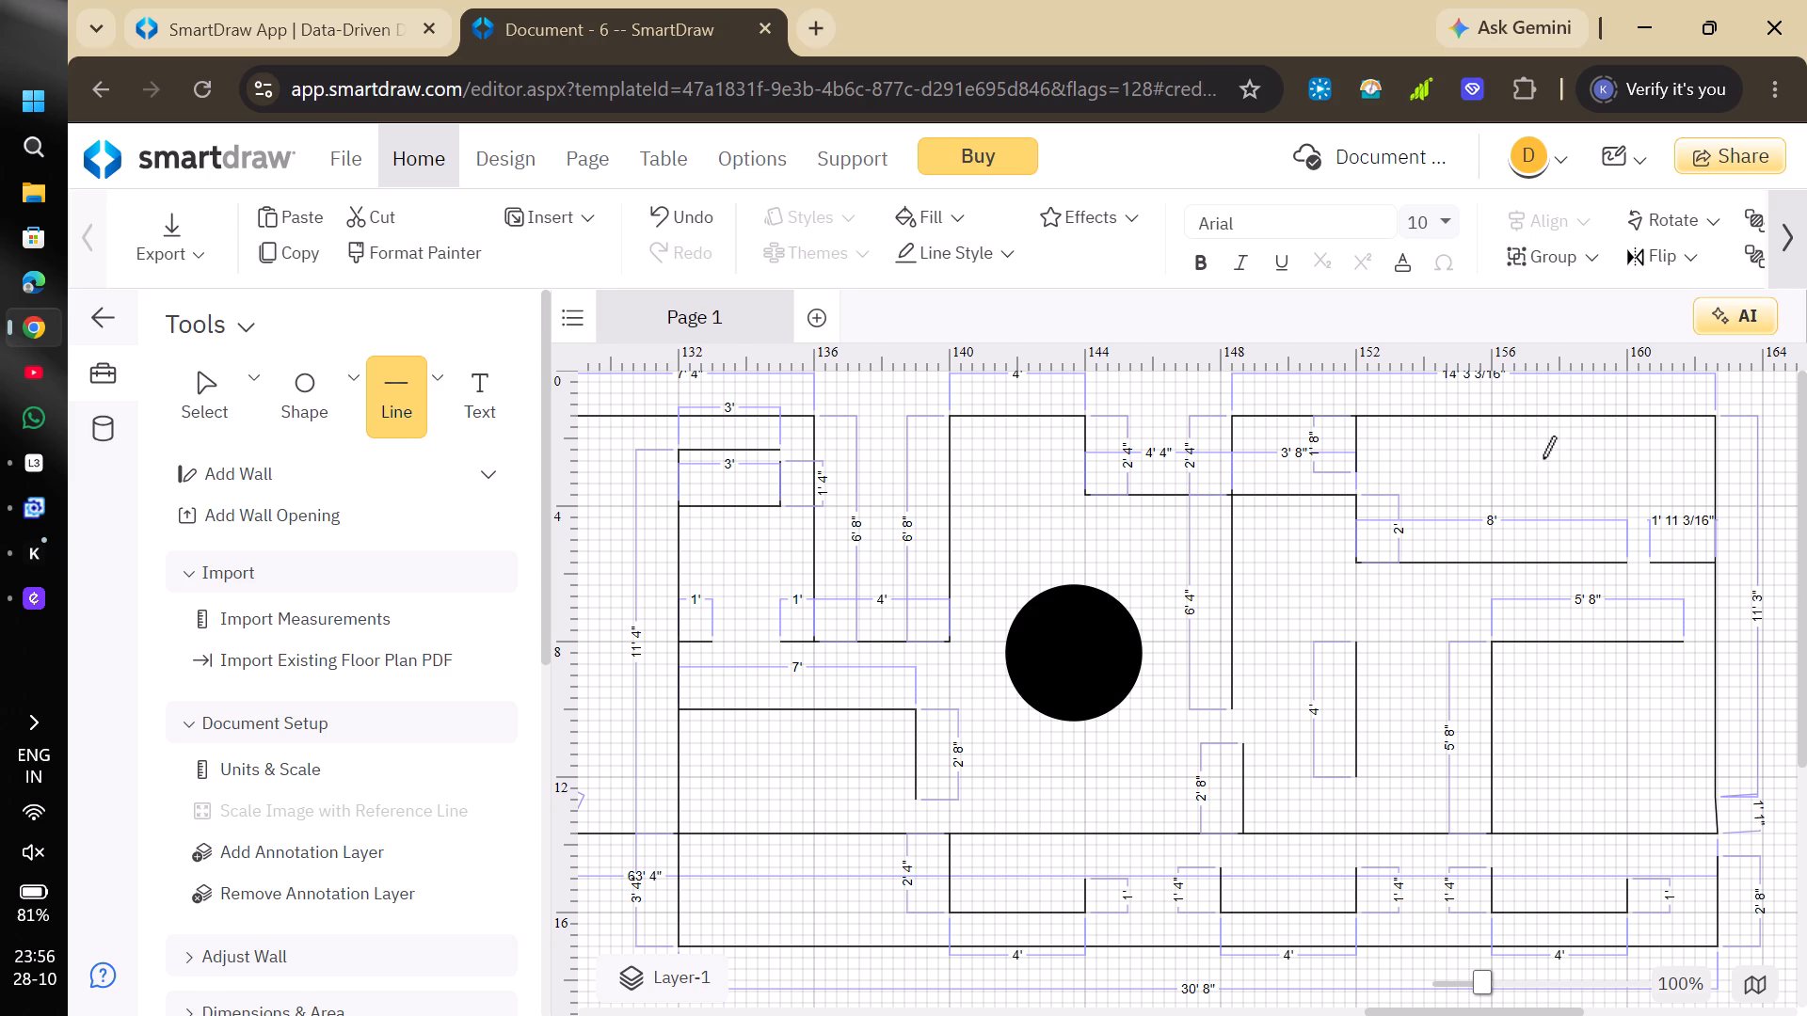
{"action": "left_click", "coordinate": [1493, 439]}
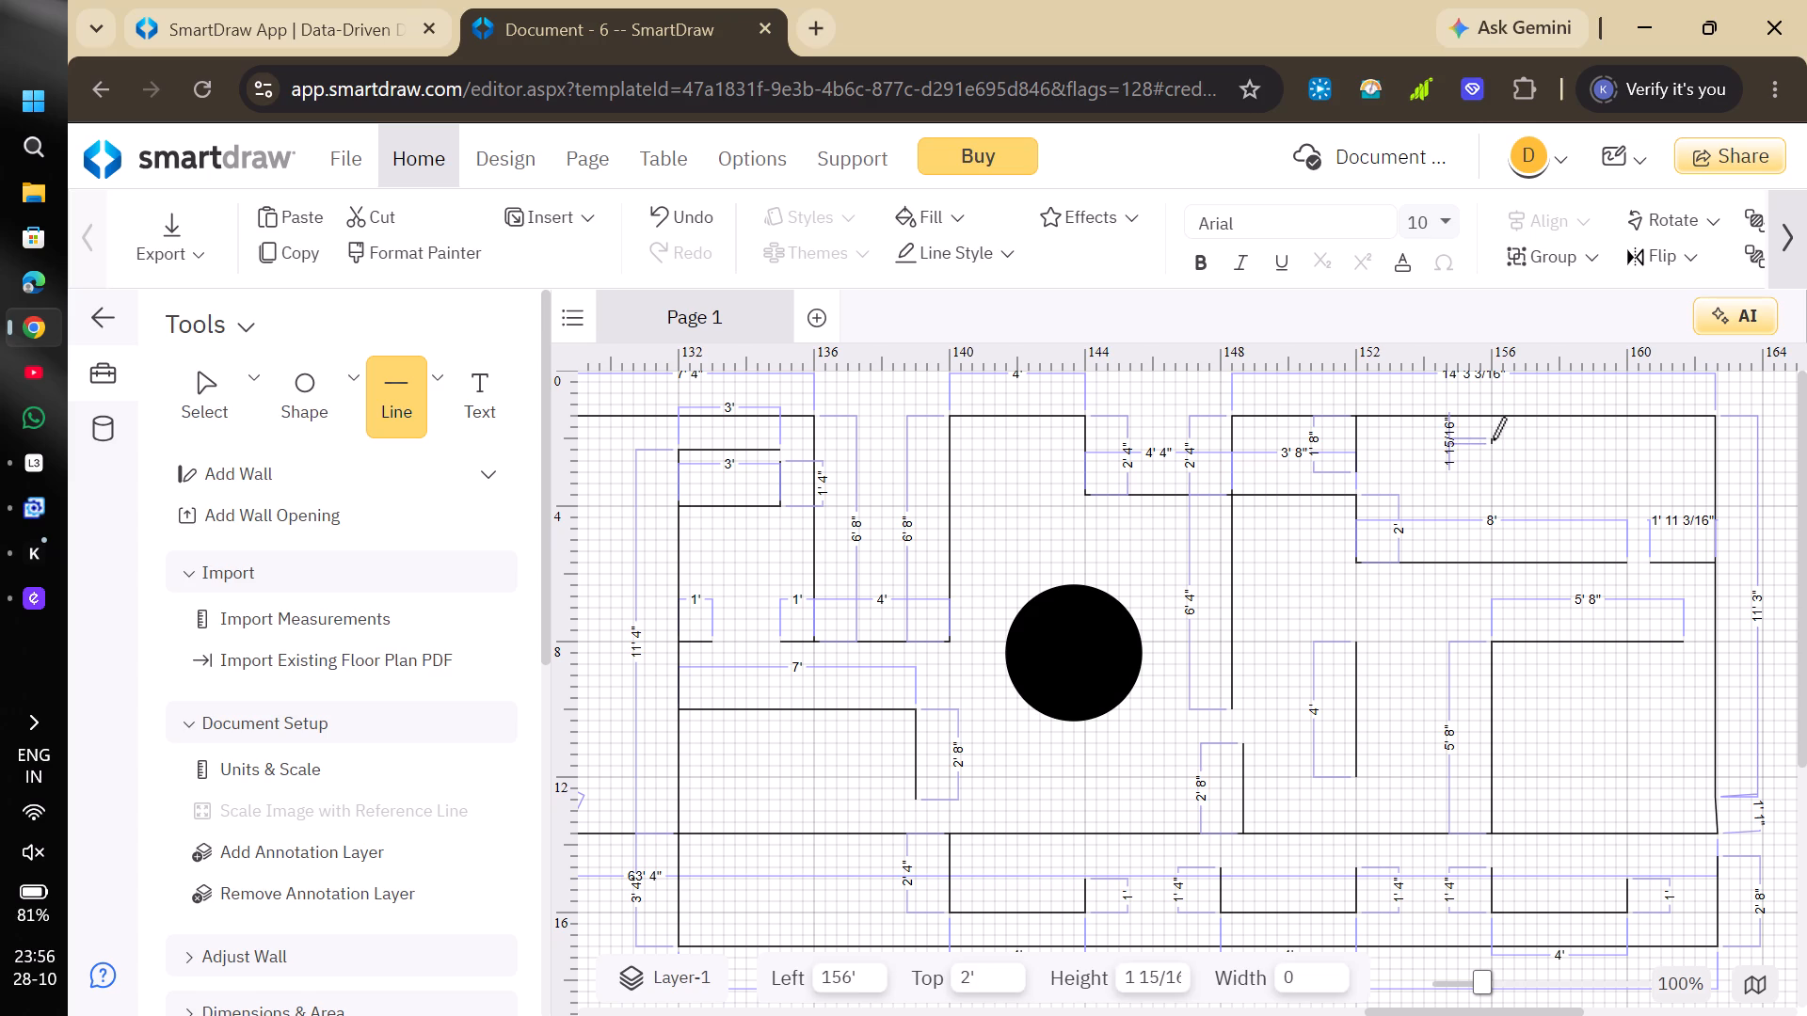
{"action": "left_click", "coordinate": [1493, 439]}
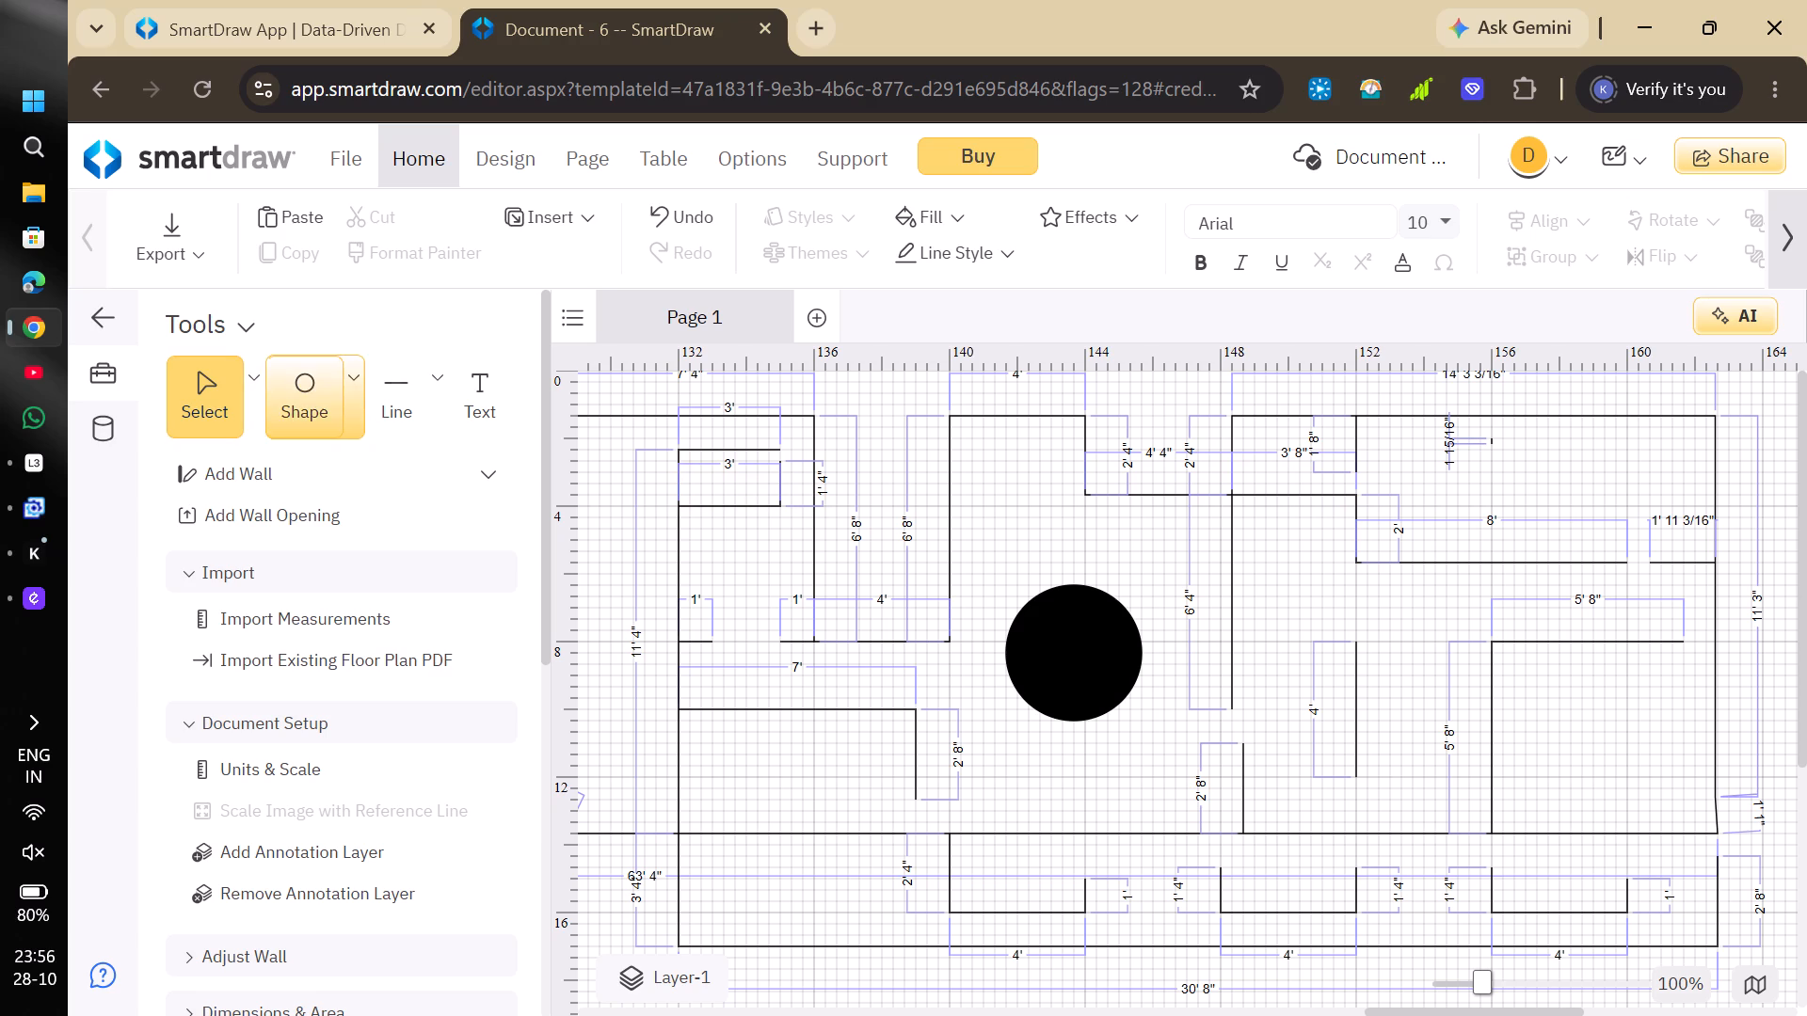
{"action": "left_click", "coordinate": [407, 409]}
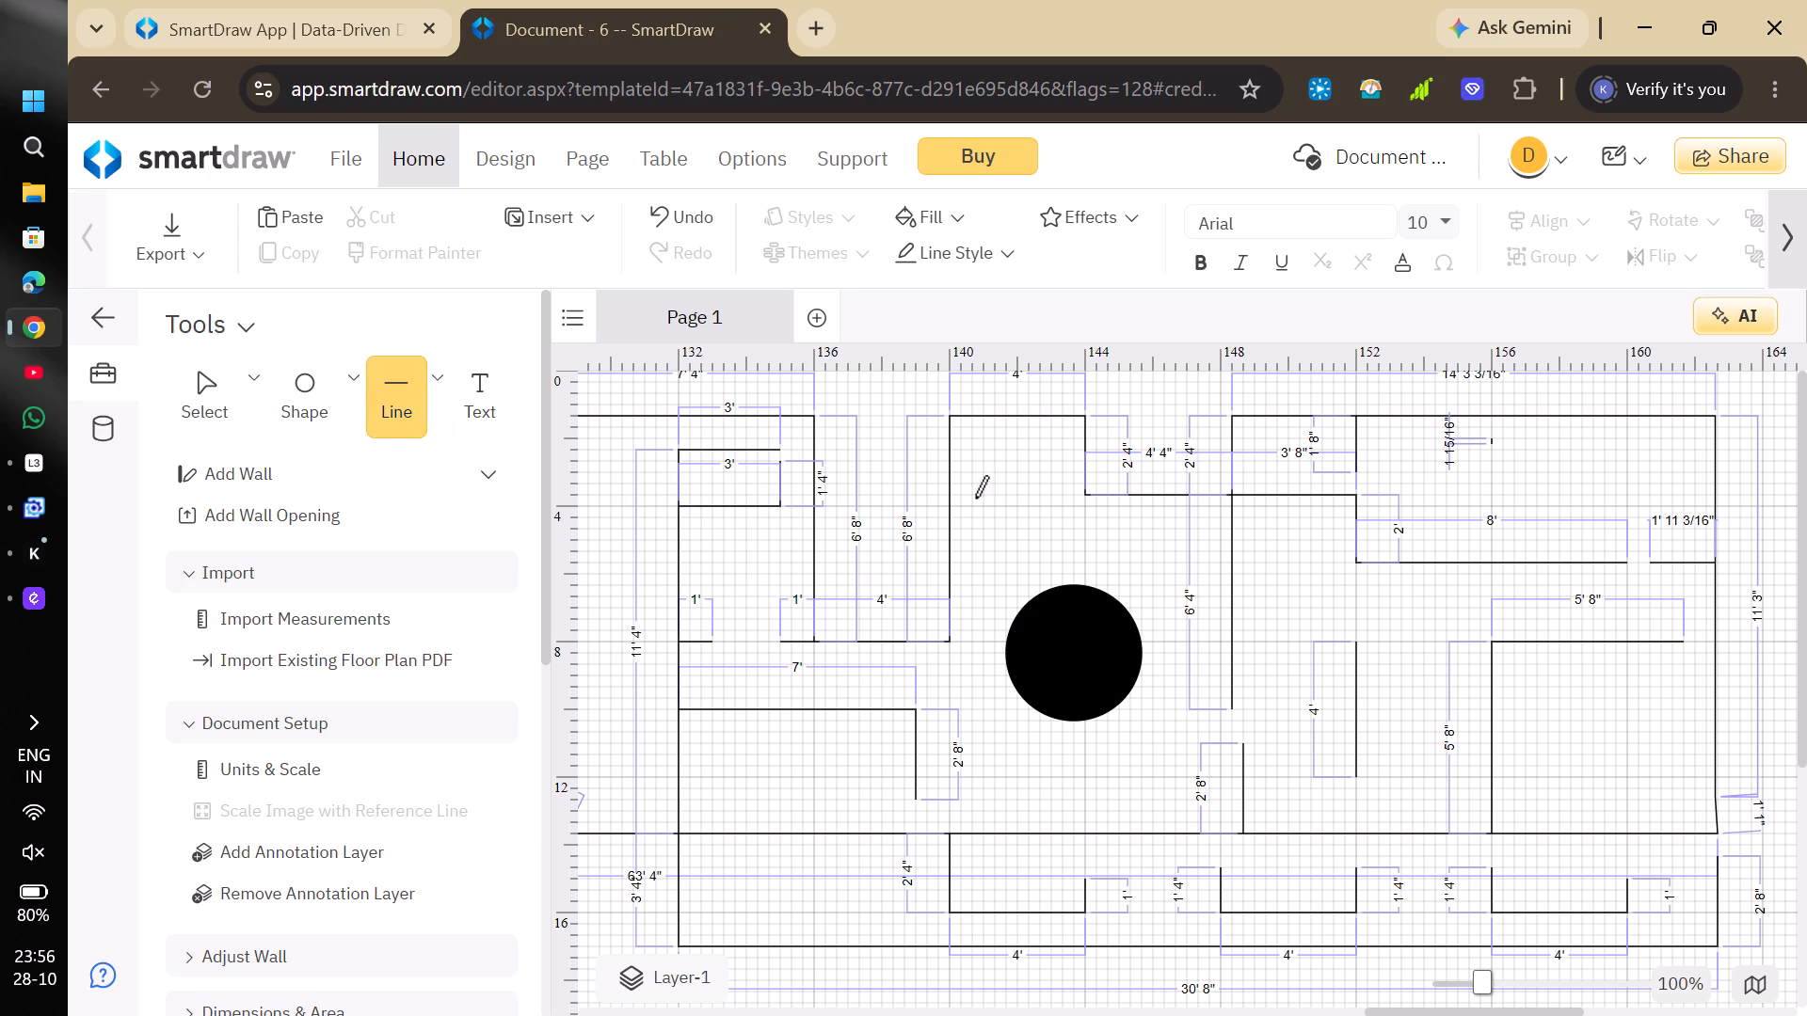
{"action": "left_click", "coordinate": [1490, 438]}
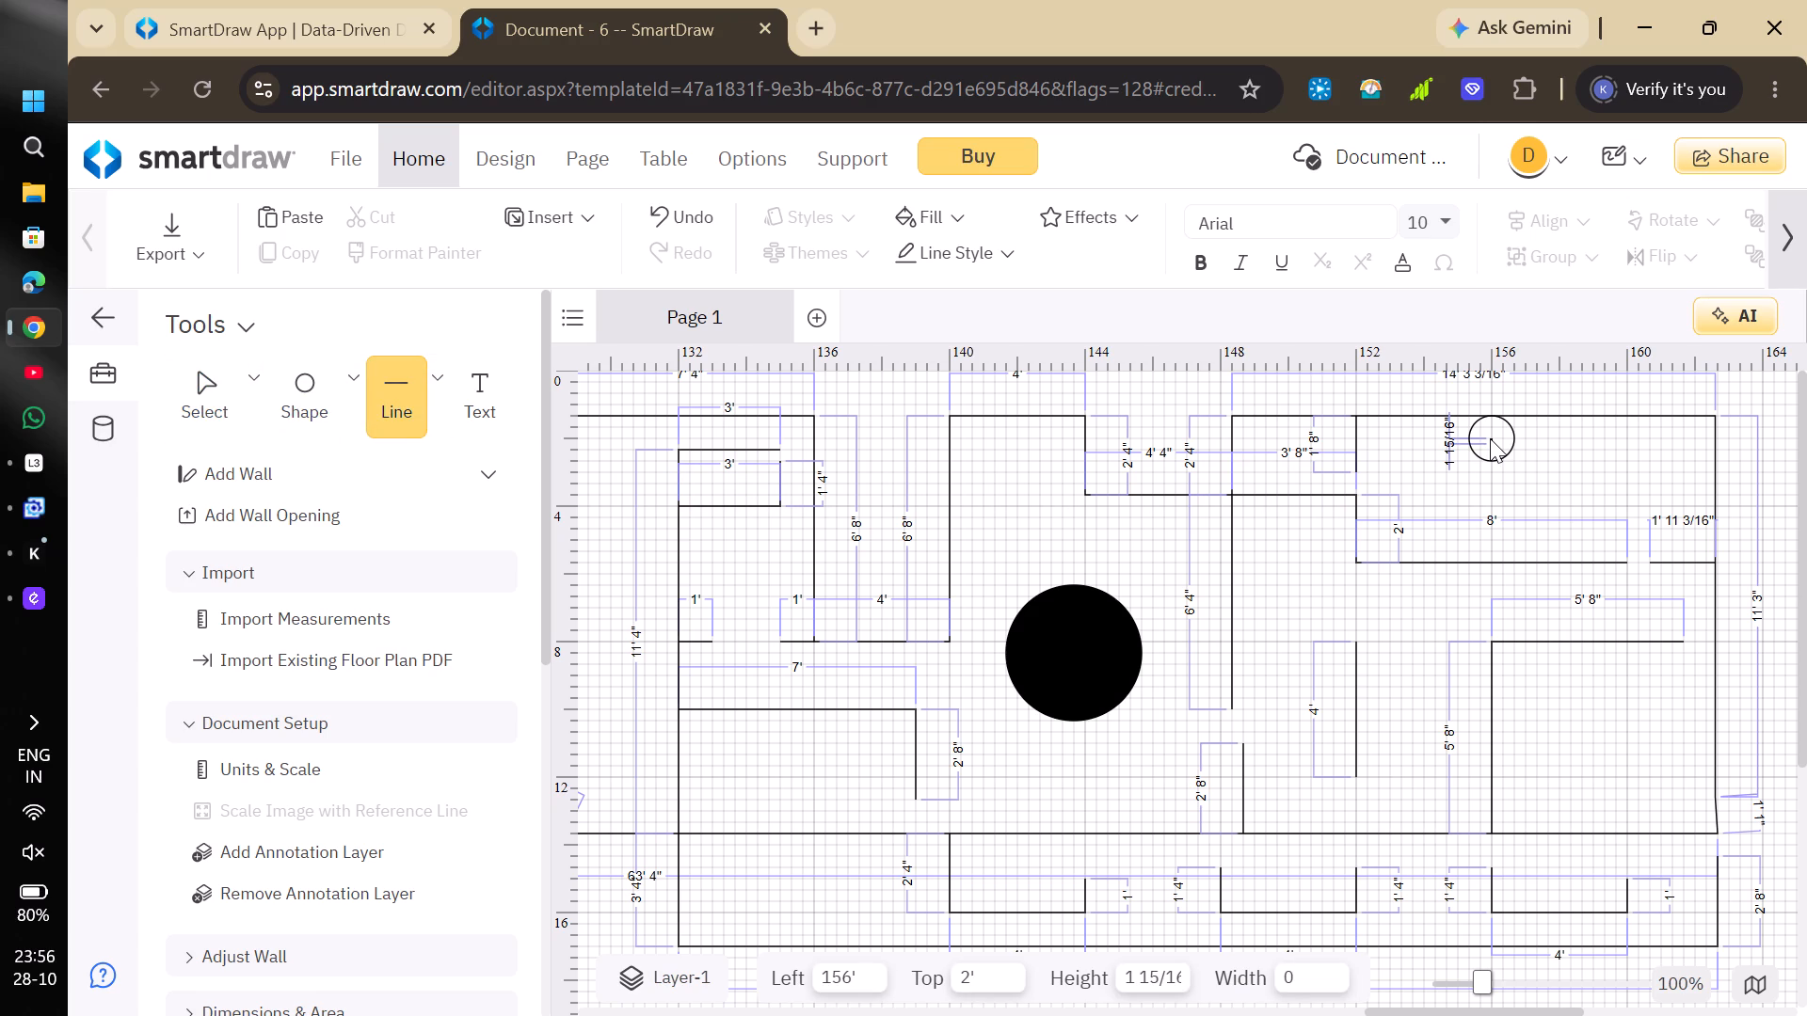
{"action": "left_click", "coordinate": [1491, 516]}
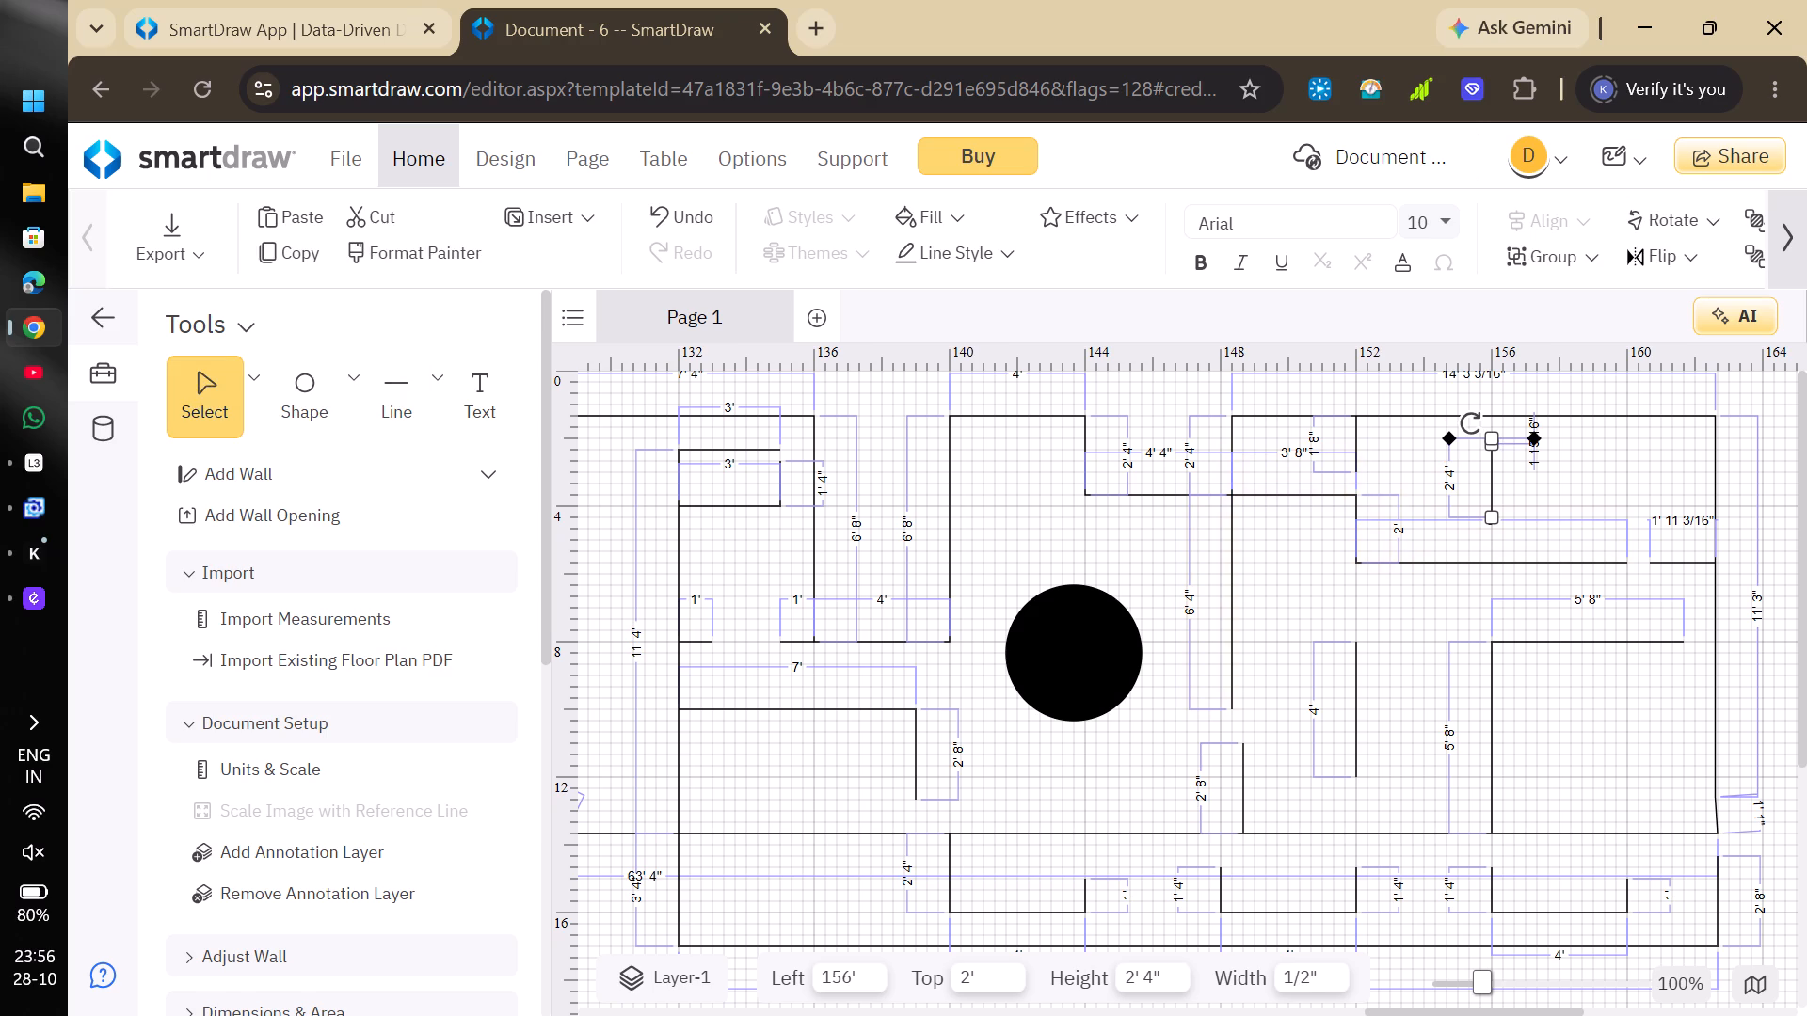
Draw a 2' line down from the 2' 4" level at the 160' mark and extend it 8" upward from its top end.
{"action": "left_click", "coordinate": [412, 391]}
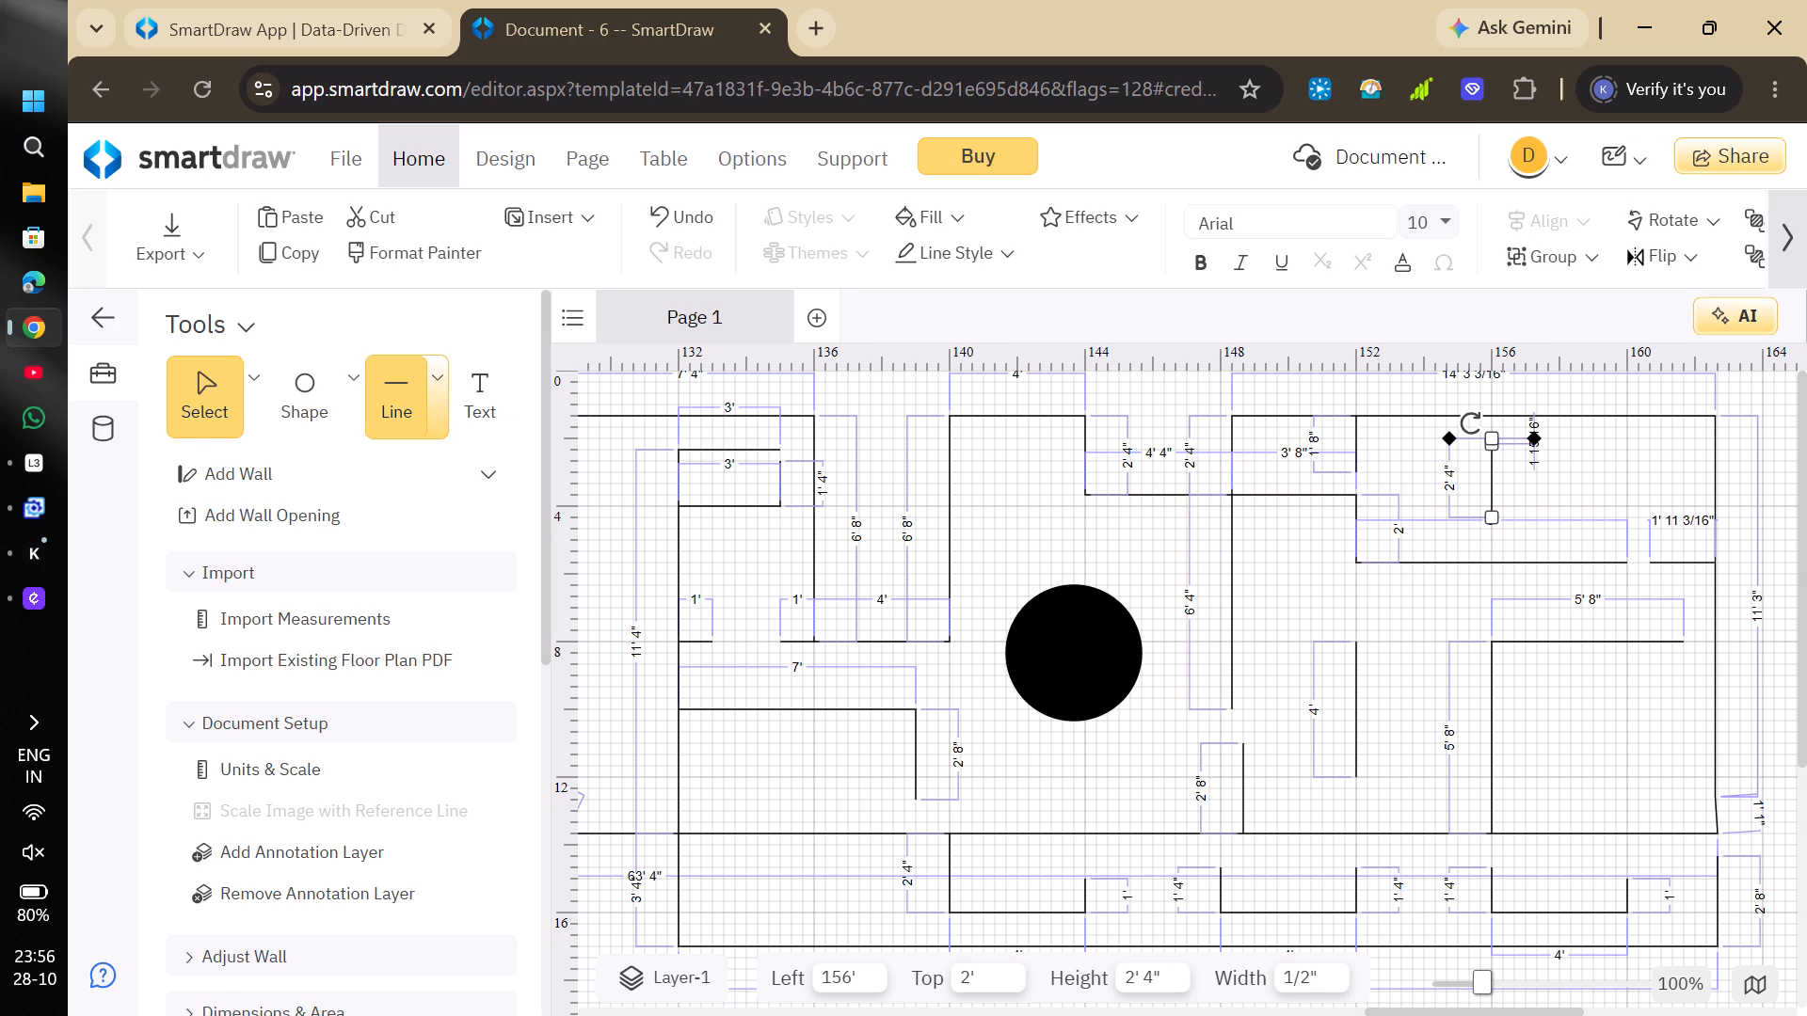
{"action": "left_click", "coordinate": [1628, 444]}
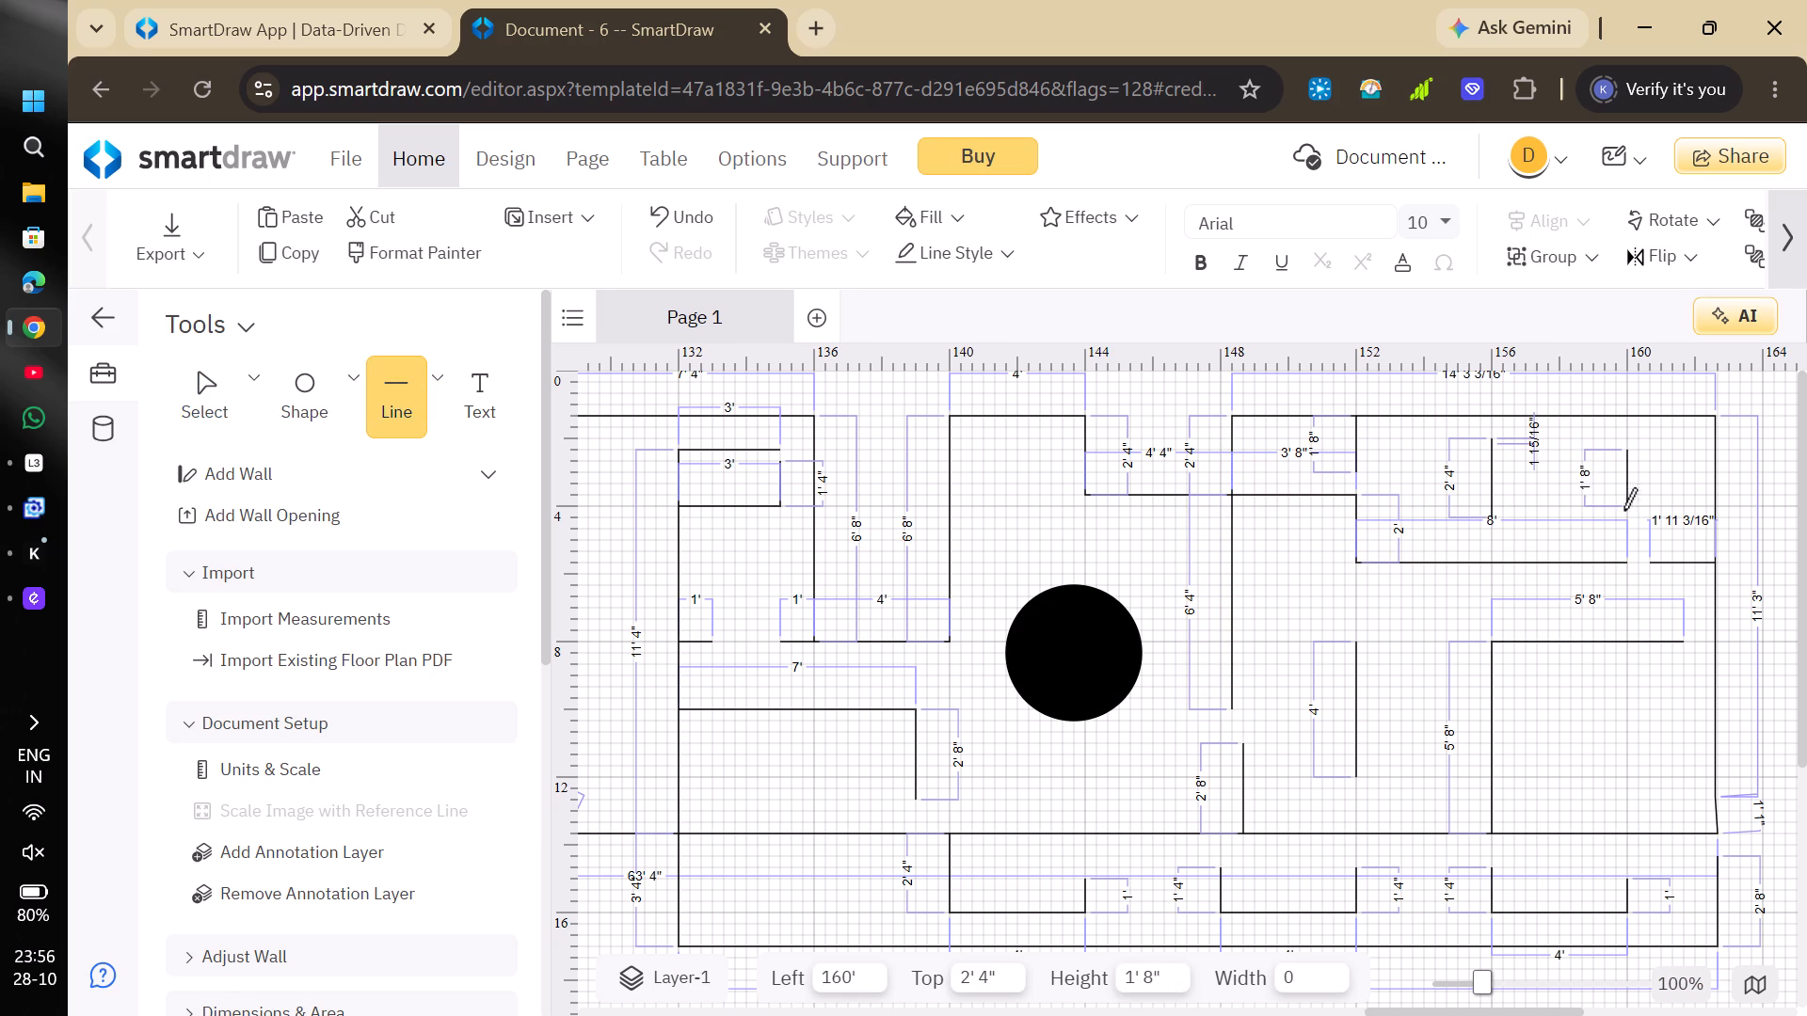
{"action": "left_click", "coordinate": [1623, 521]}
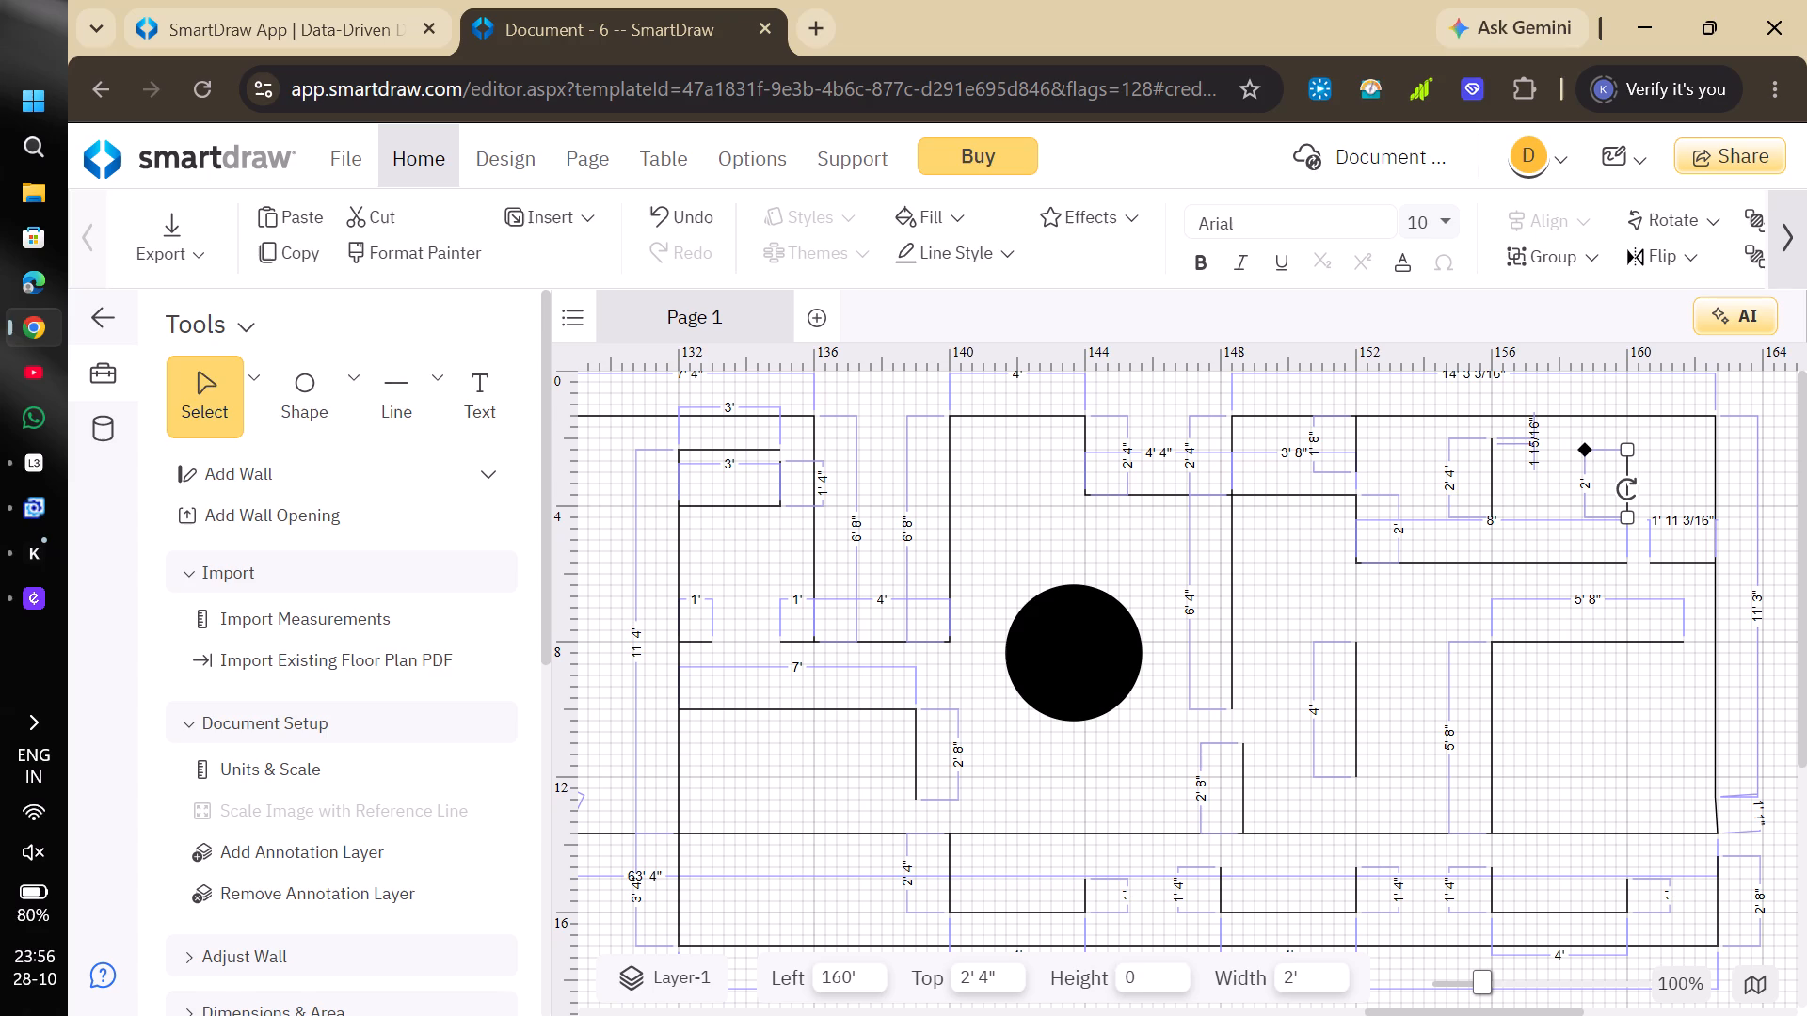
{"action": "left_click", "coordinate": [410, 400]}
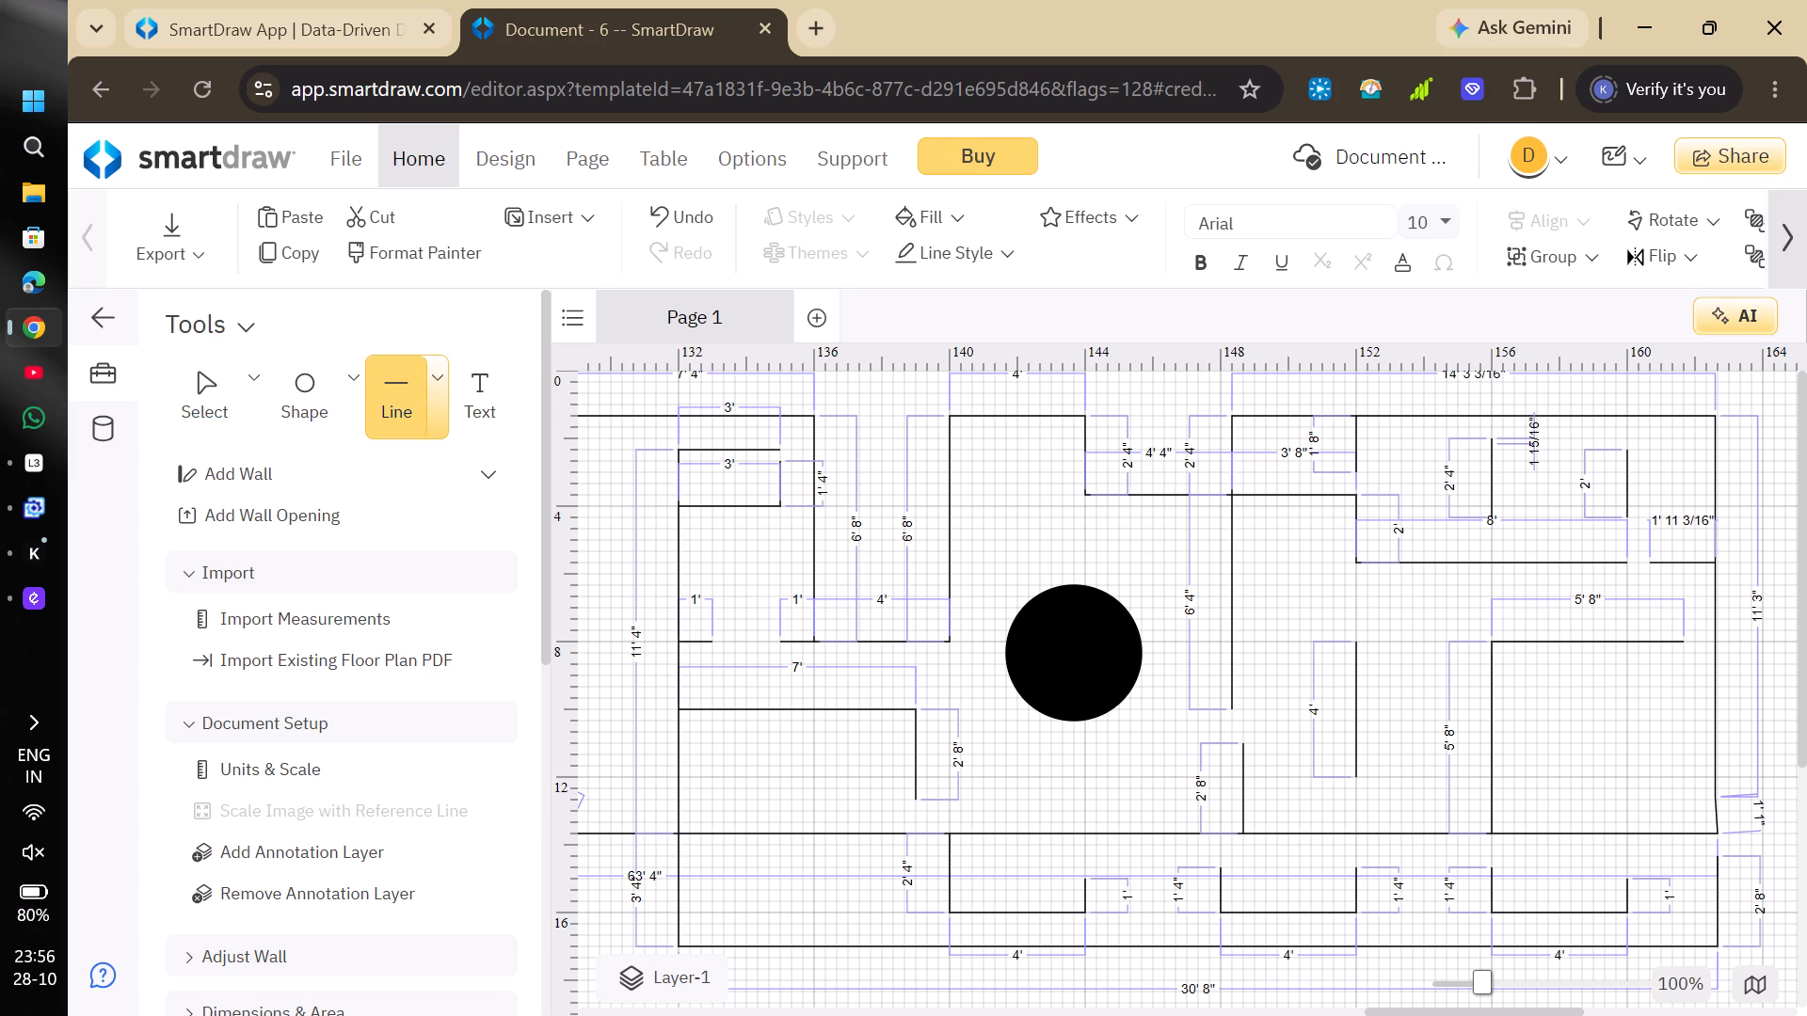
{"action": "left_click", "coordinate": [1623, 440]}
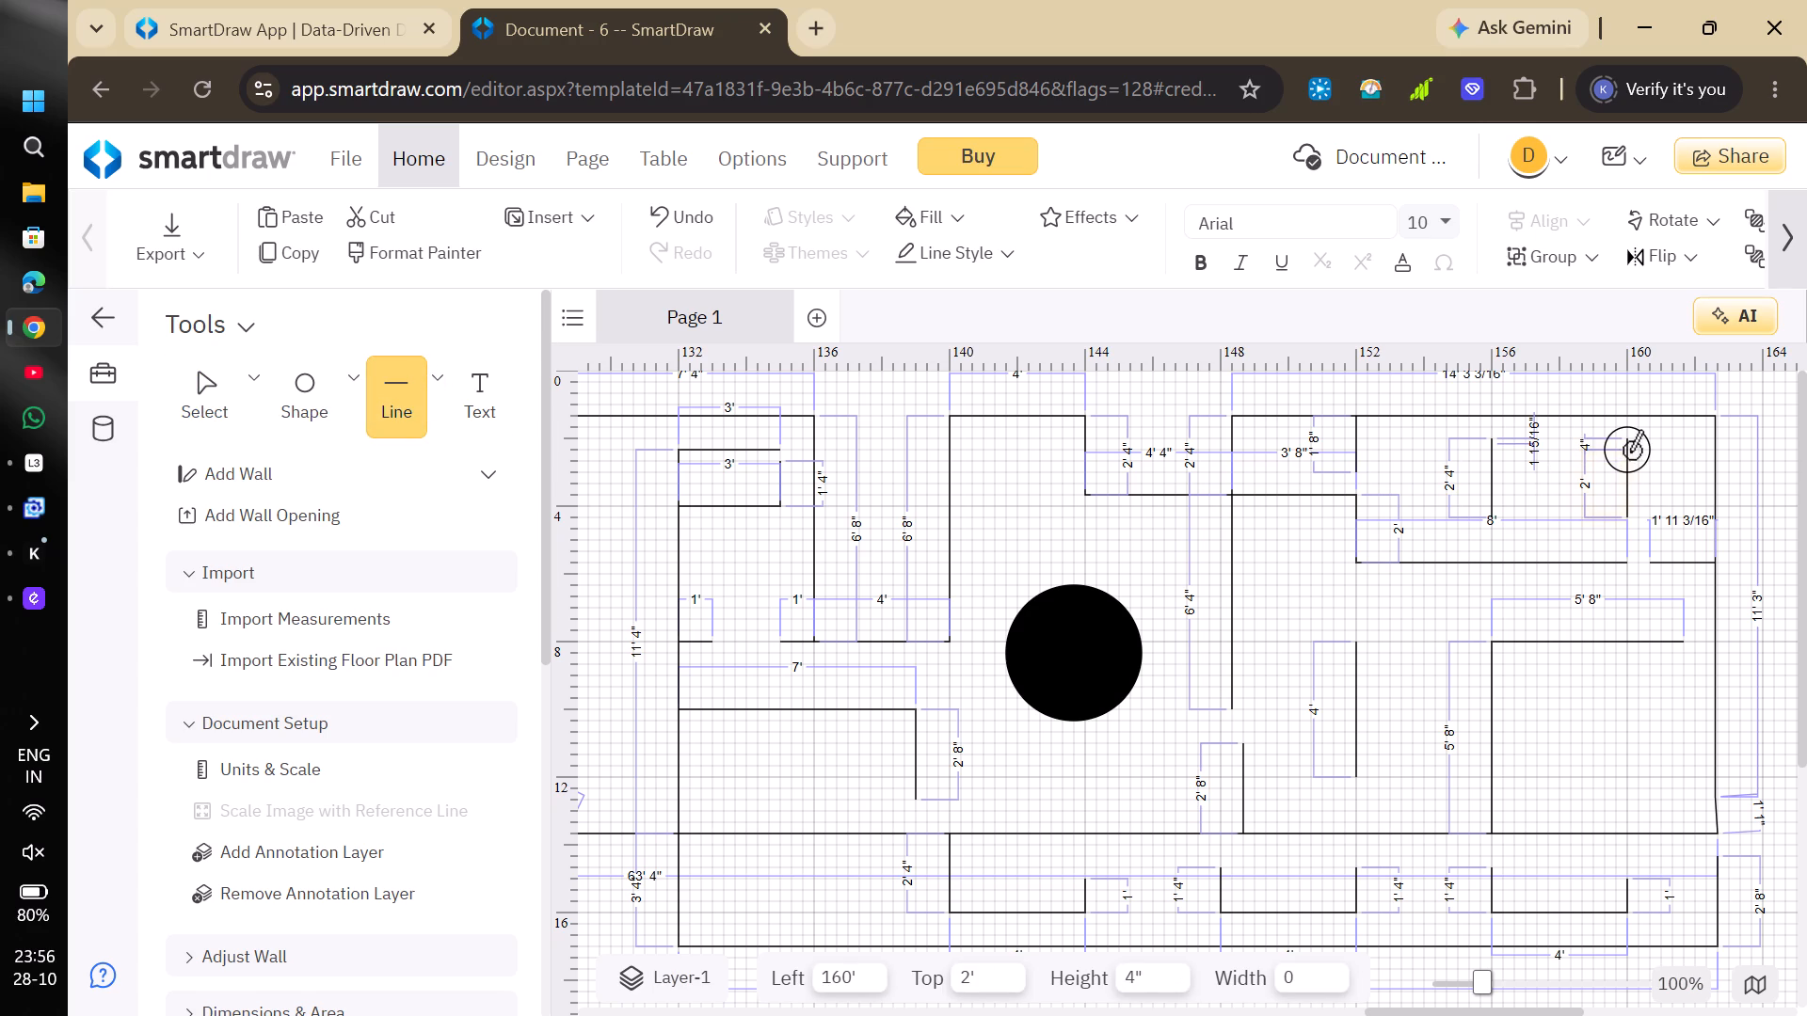
{"action": "left_click", "coordinate": [1624, 457]}
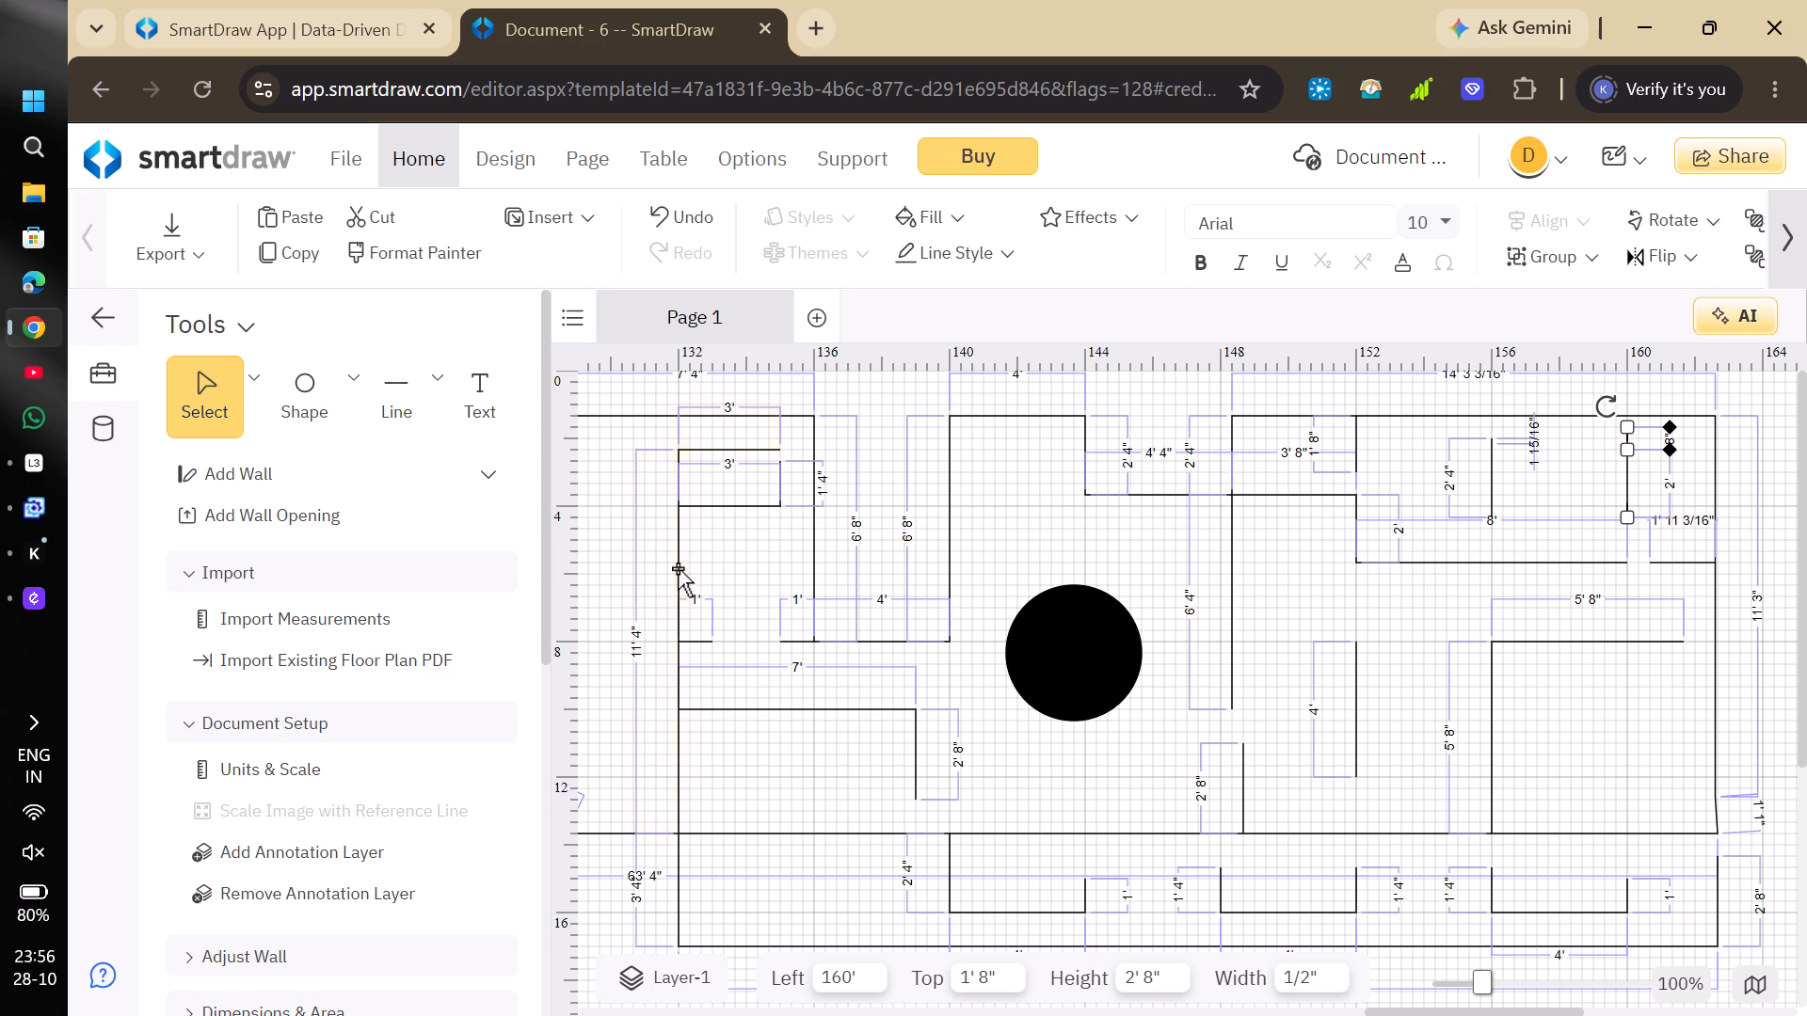
Draw a nearly vertical line about 2' 11" long from the 4' level near 142' 4" down to the black circle's edge.
{"action": "left_click", "coordinate": [382, 397]}
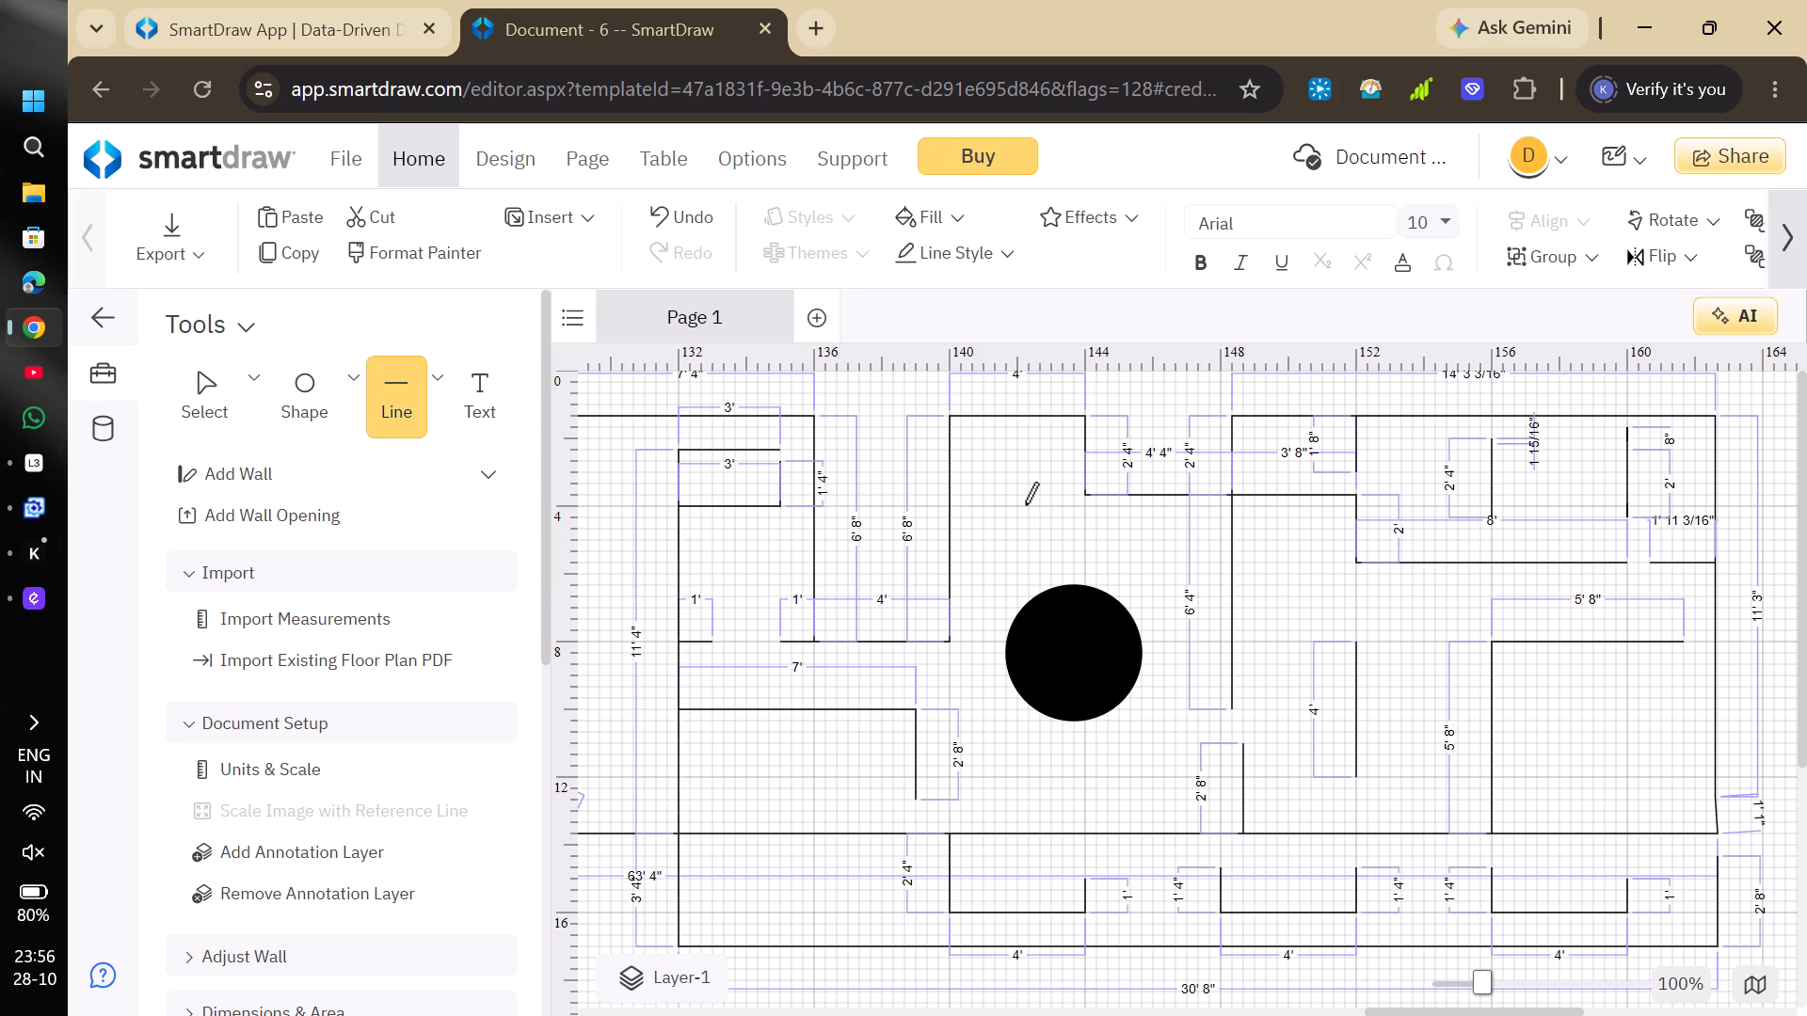
{"action": "left_click_drag", "start_coordinate": [1028, 506], "coordinate": [1030, 570]}
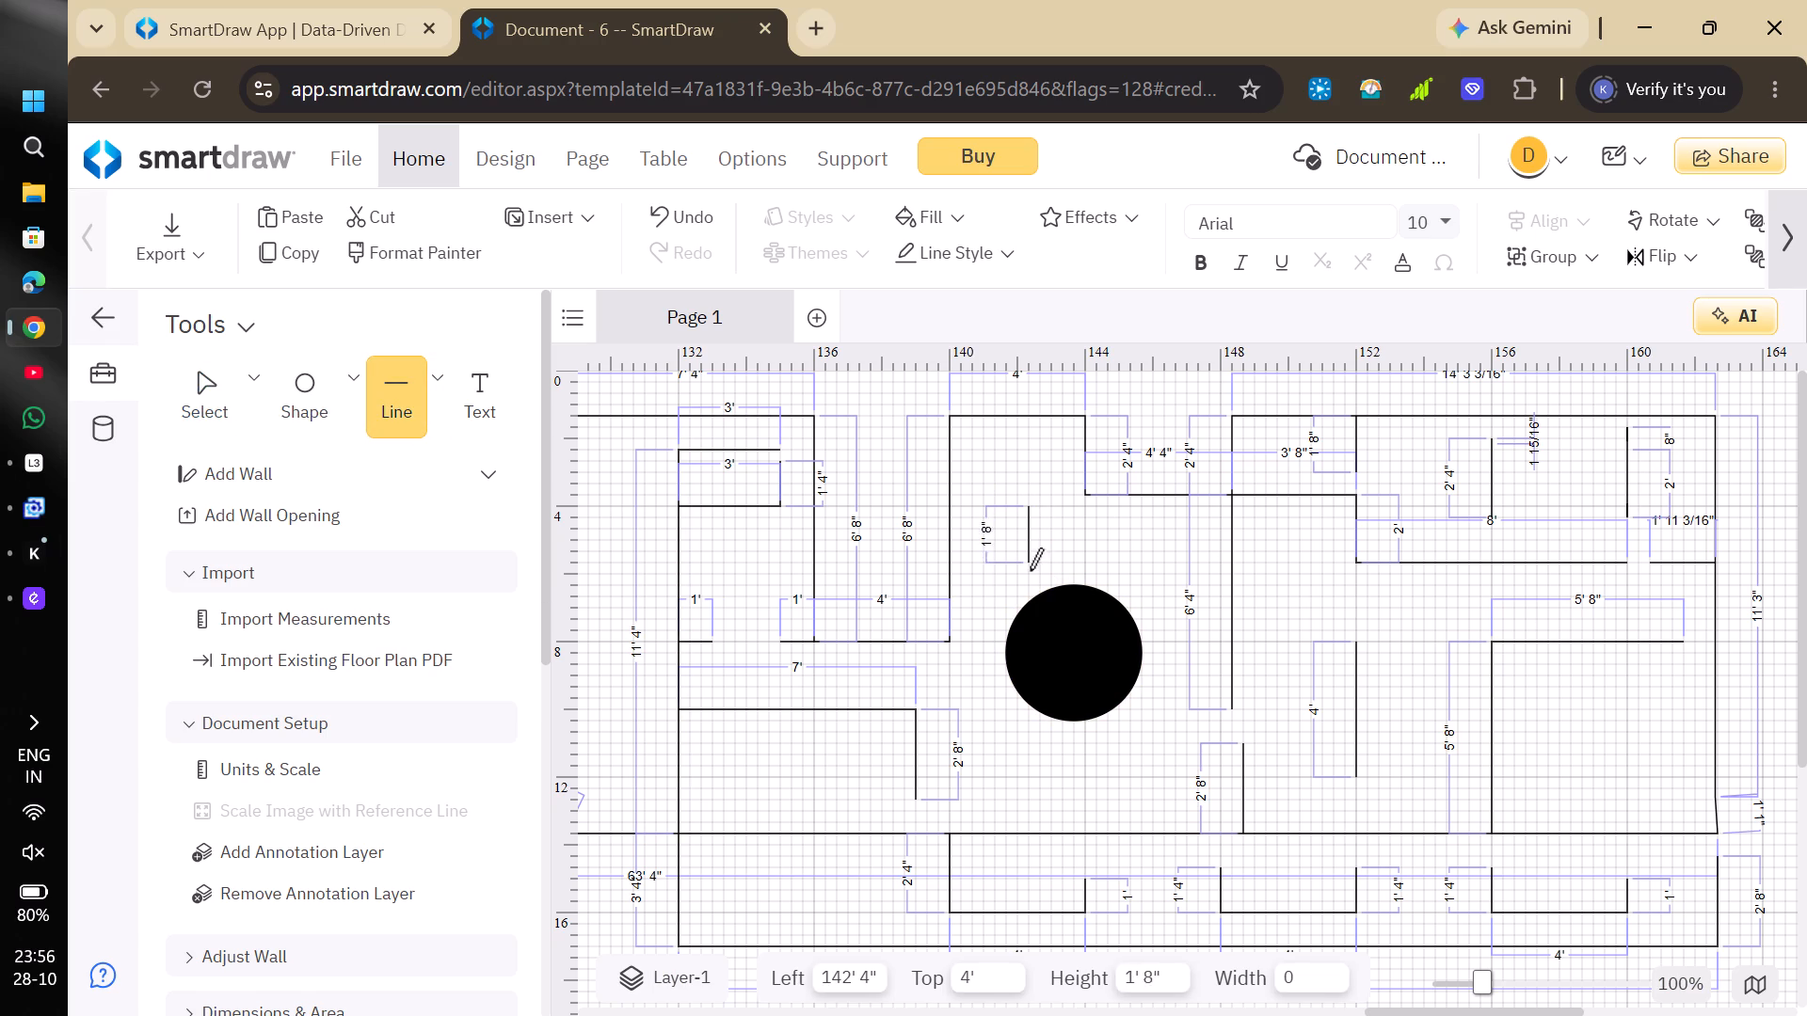
{"action": "left_click_drag", "start_coordinate": [1030, 570], "coordinate": [1031, 599]}
{"action": "left_click", "coordinate": [1031, 599]}
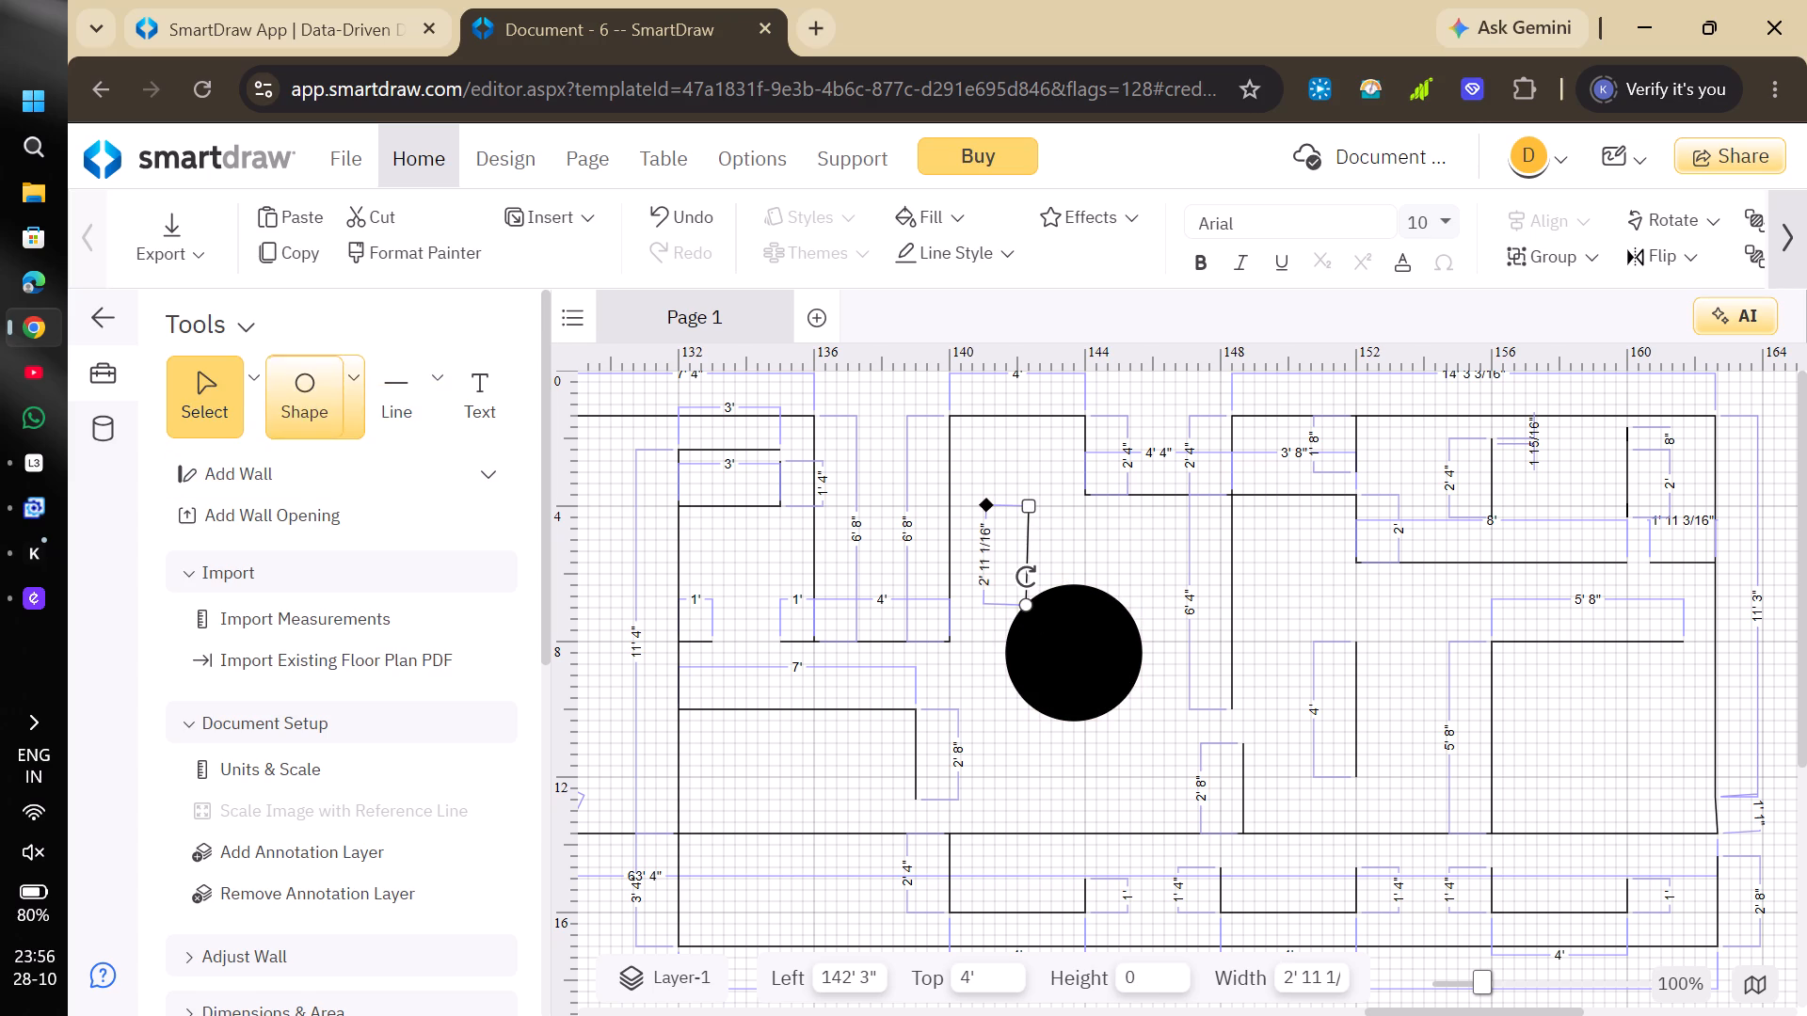
Draw a 1' vertical line at the 143' mark from the 2' 4" level up to the outline's edge at the 1' 4" level.
{"action": "left_click", "coordinate": [389, 409]}
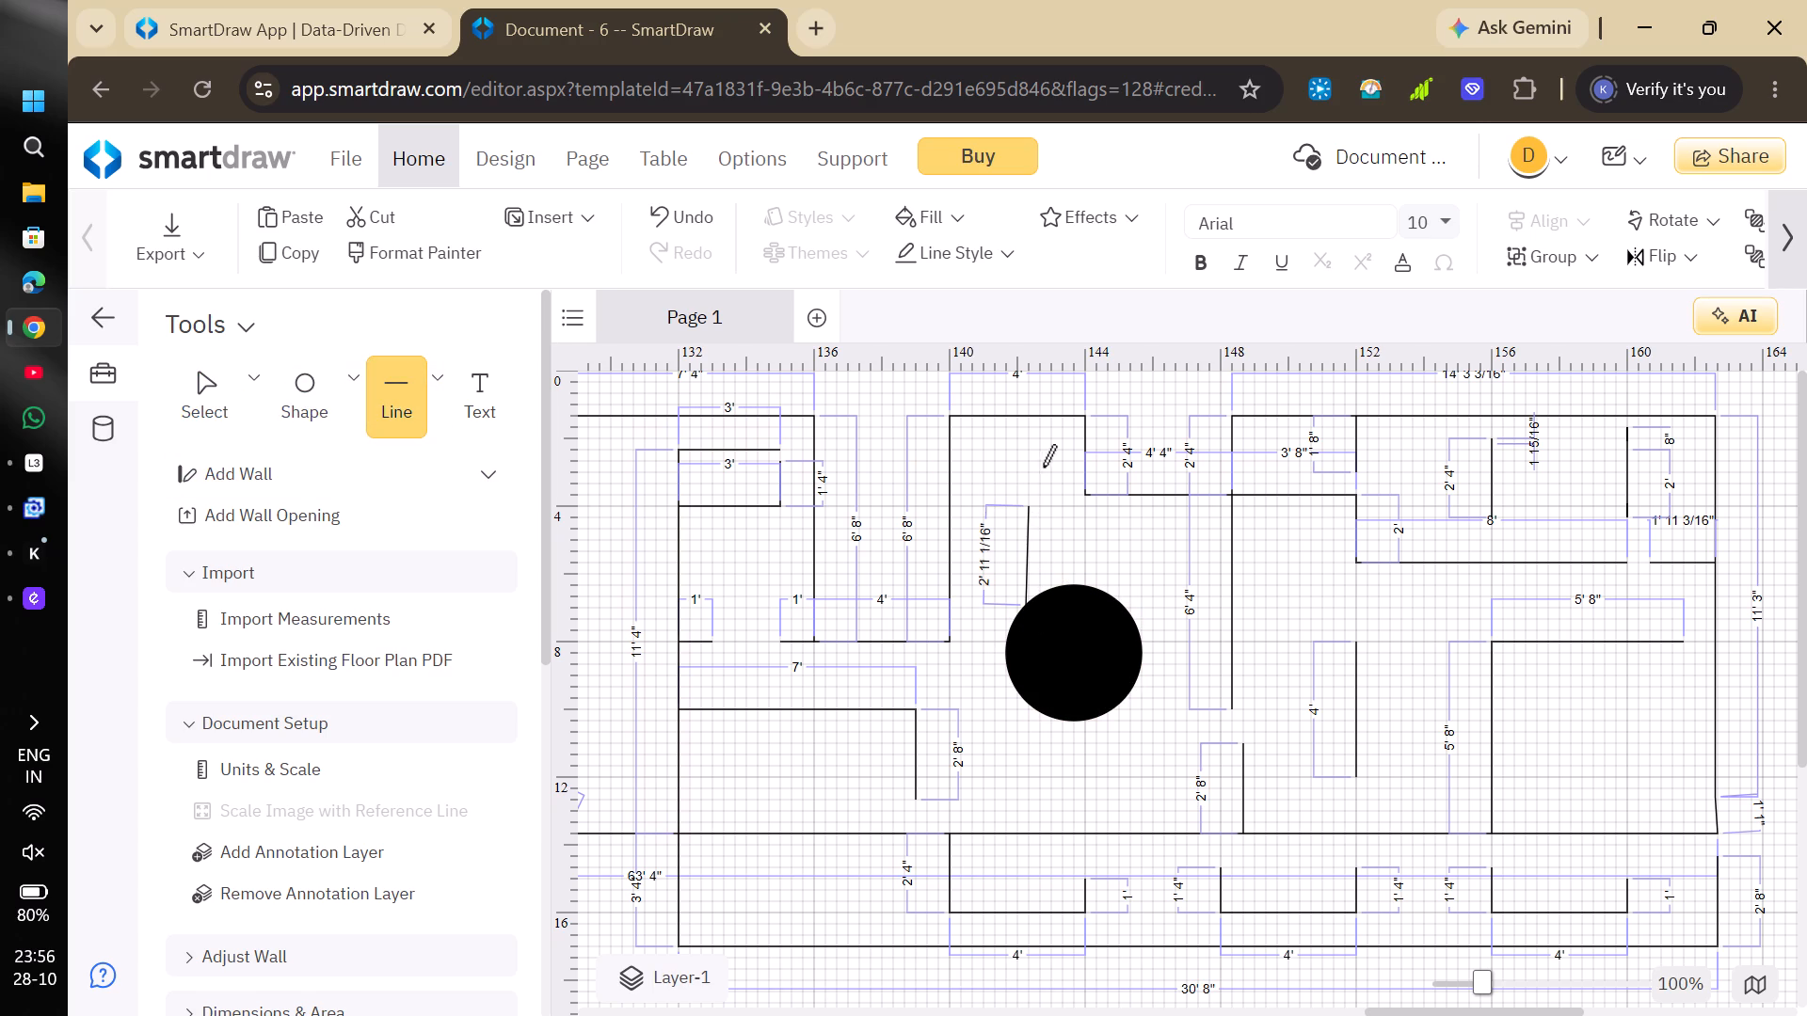
{"action": "left_click", "coordinate": [1052, 448]}
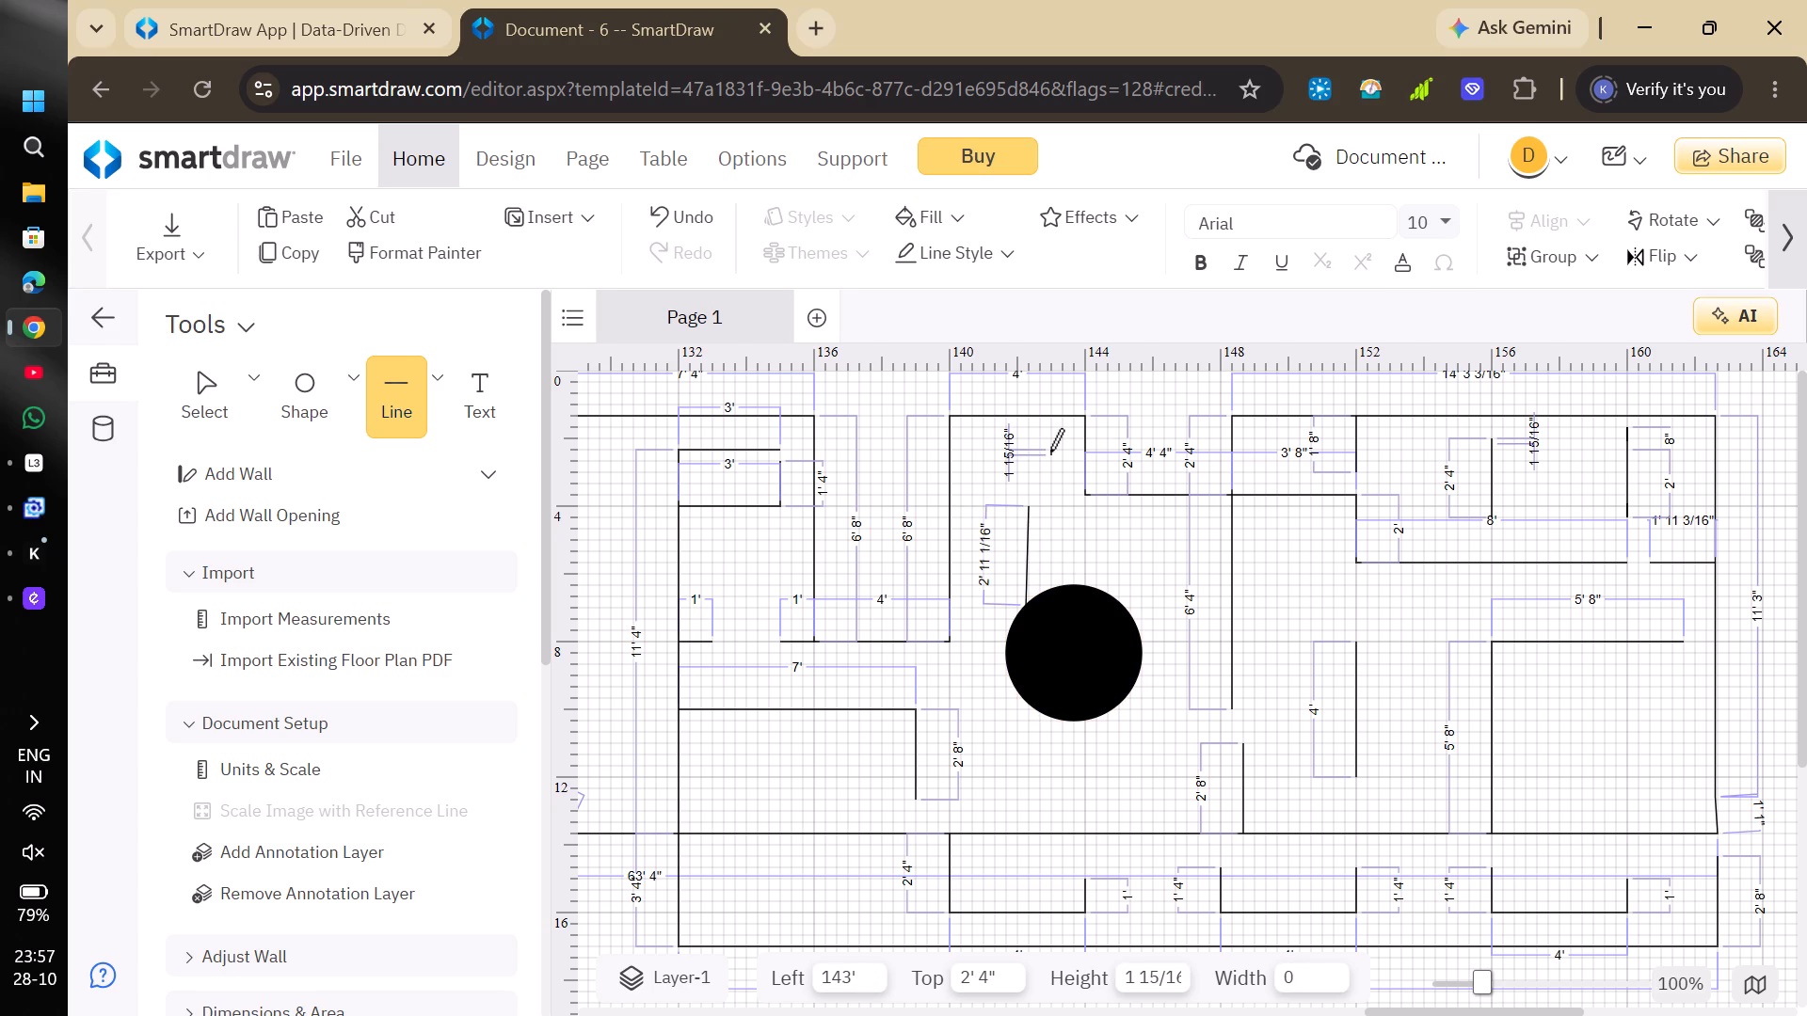
{"action": "left_click", "coordinate": [1048, 410]}
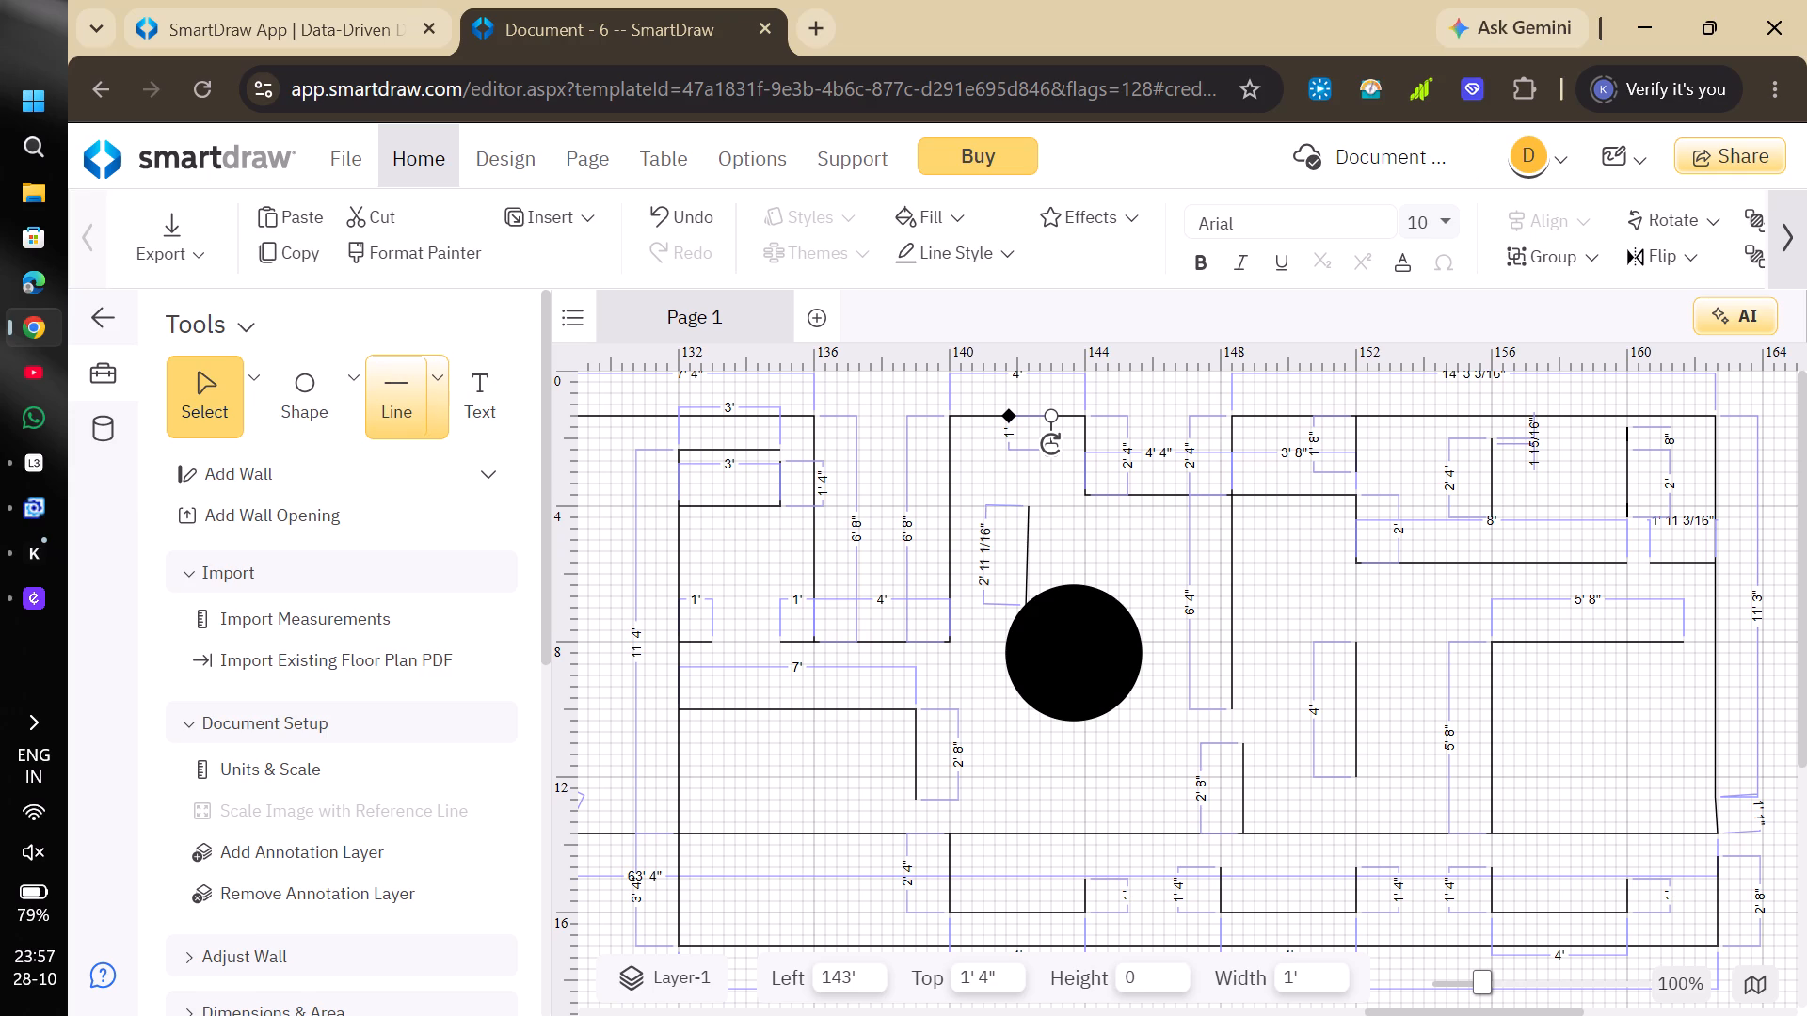
Trace the black circle's edge clockwise with a polygon line, from its topmost point around to the foot of the nearly vertical line.
{"action": "left_click", "coordinate": [432, 405]}
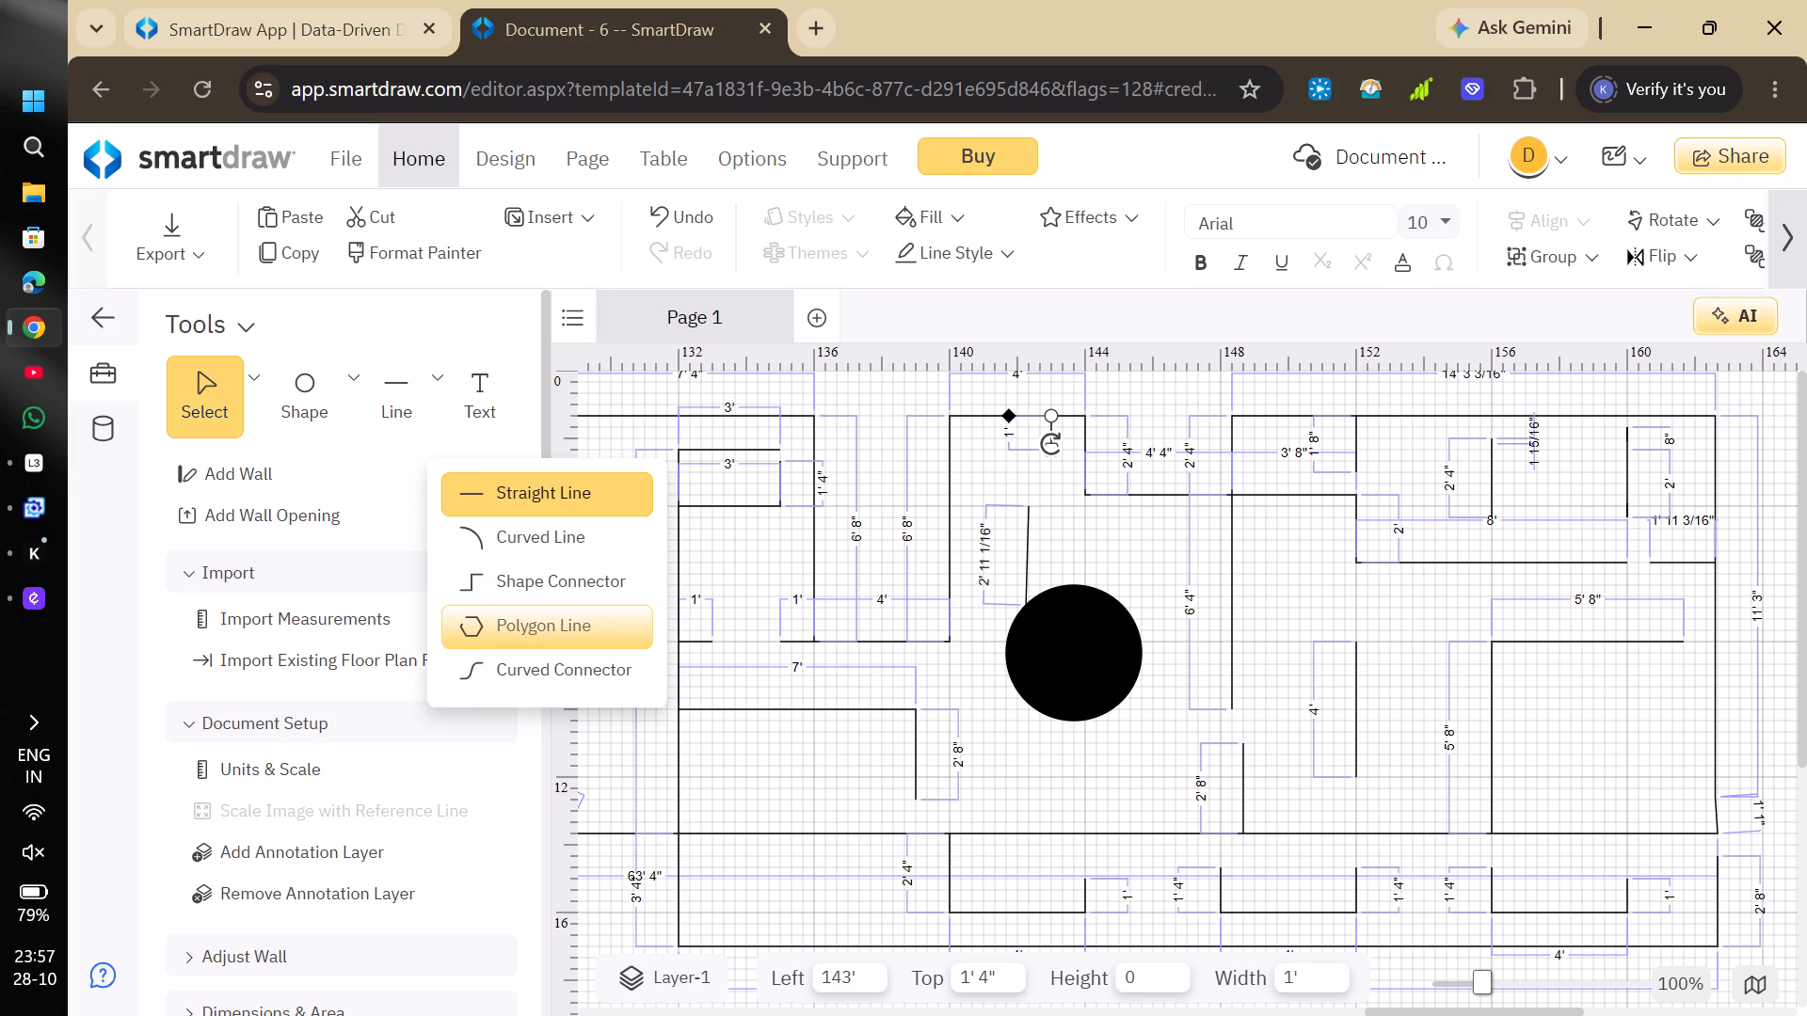
{"action": "left_click", "coordinate": [566, 615]}
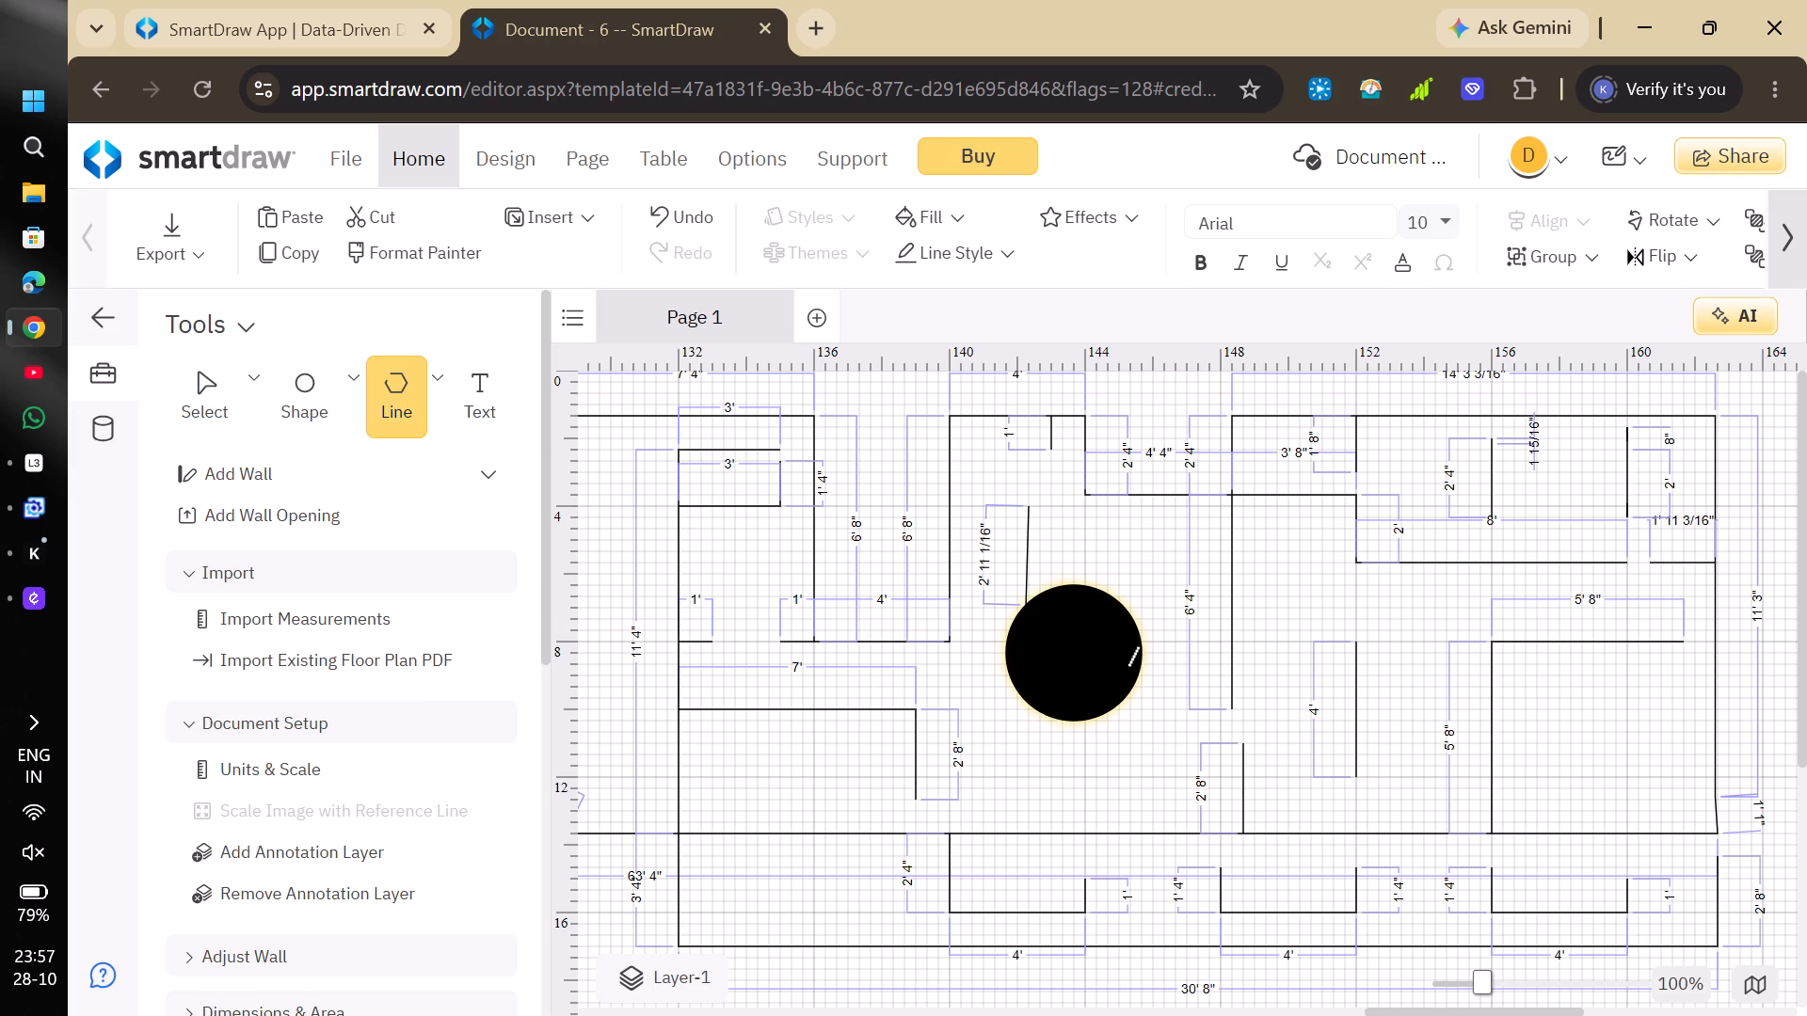
{"action": "left_click", "coordinate": [1084, 587]}
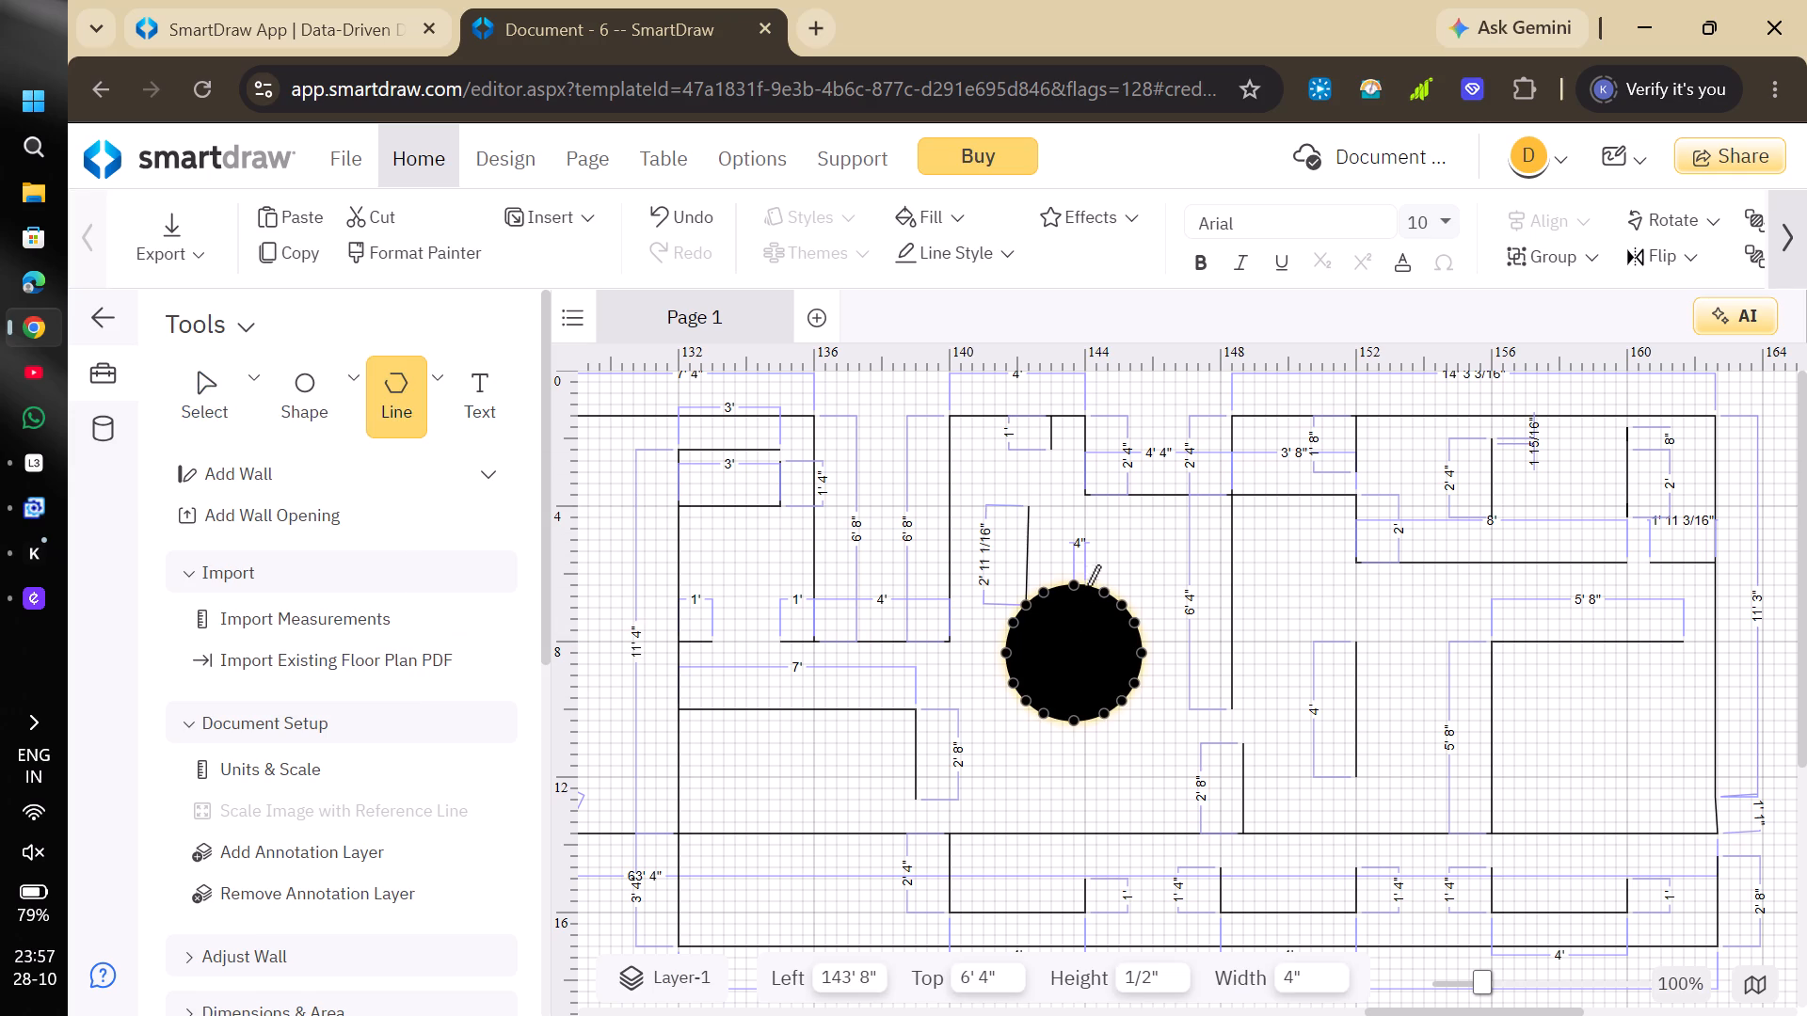
{"action": "left_click_drag", "start_coordinate": [1102, 594], "coordinate": [1127, 602]}
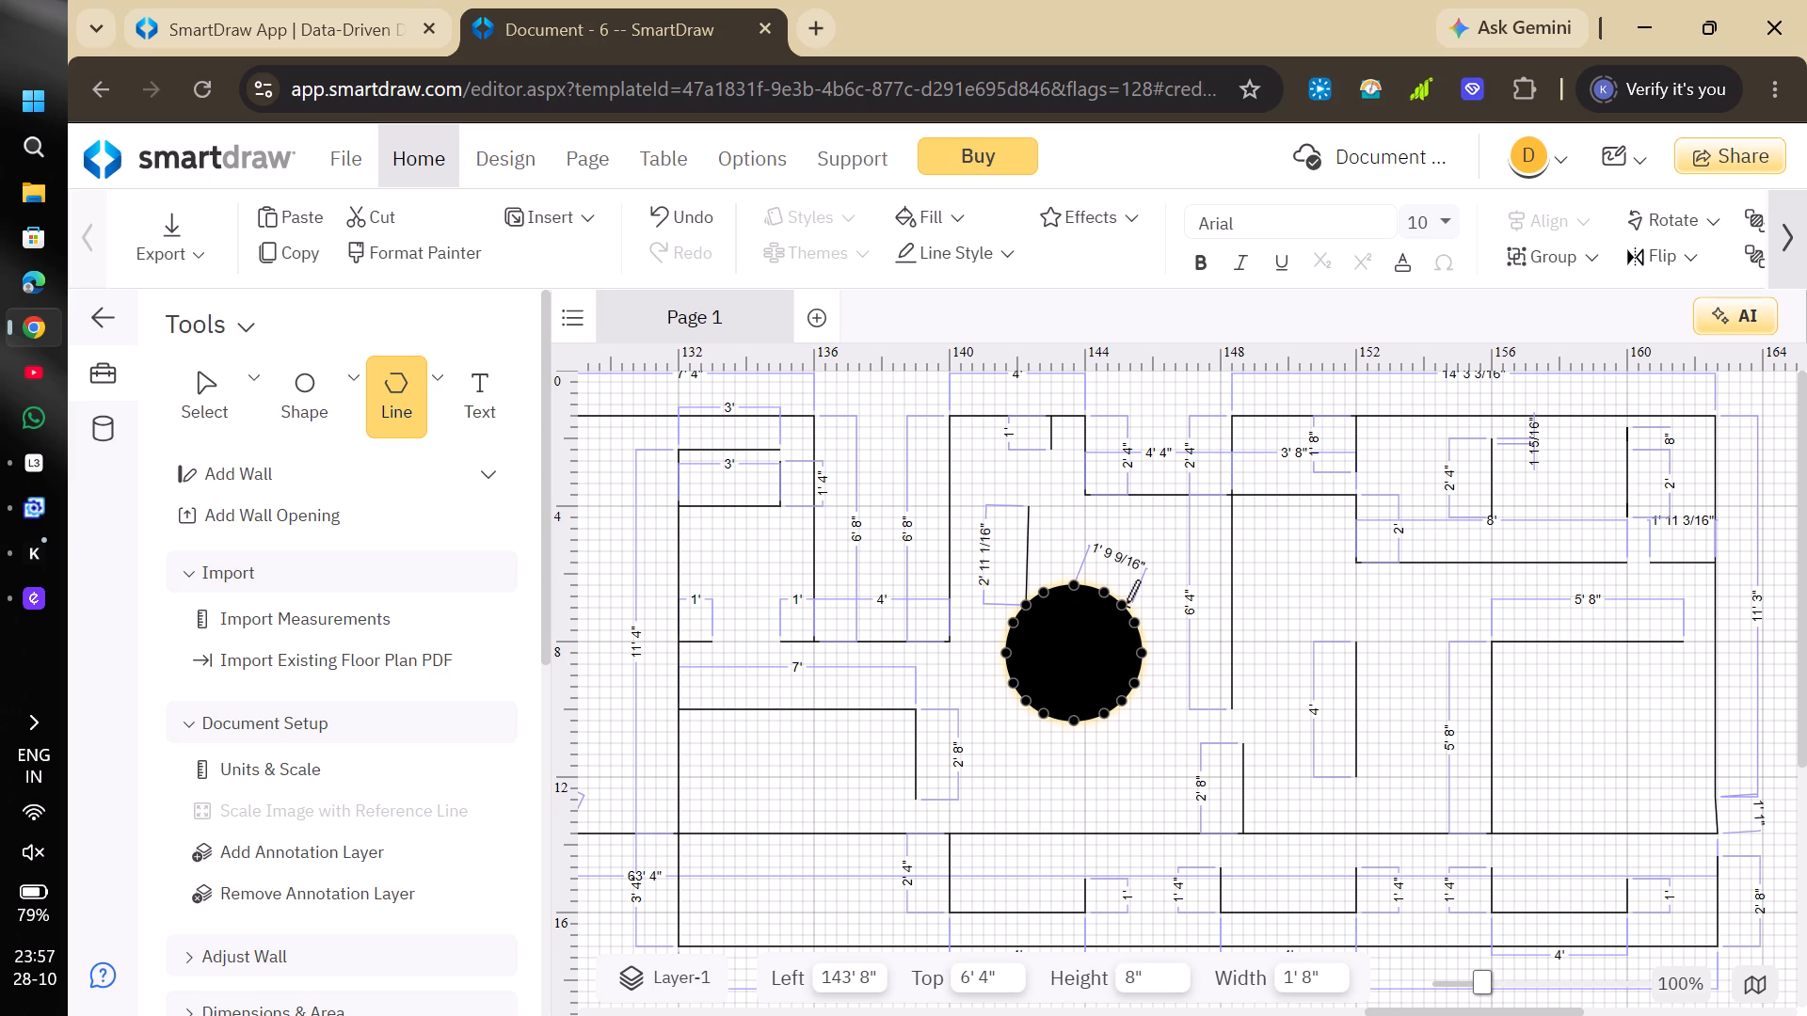
{"action": "left_click_drag", "start_coordinate": [1127, 602], "coordinate": [1120, 609]}
{"action": "left_click", "coordinate": [1120, 609]}
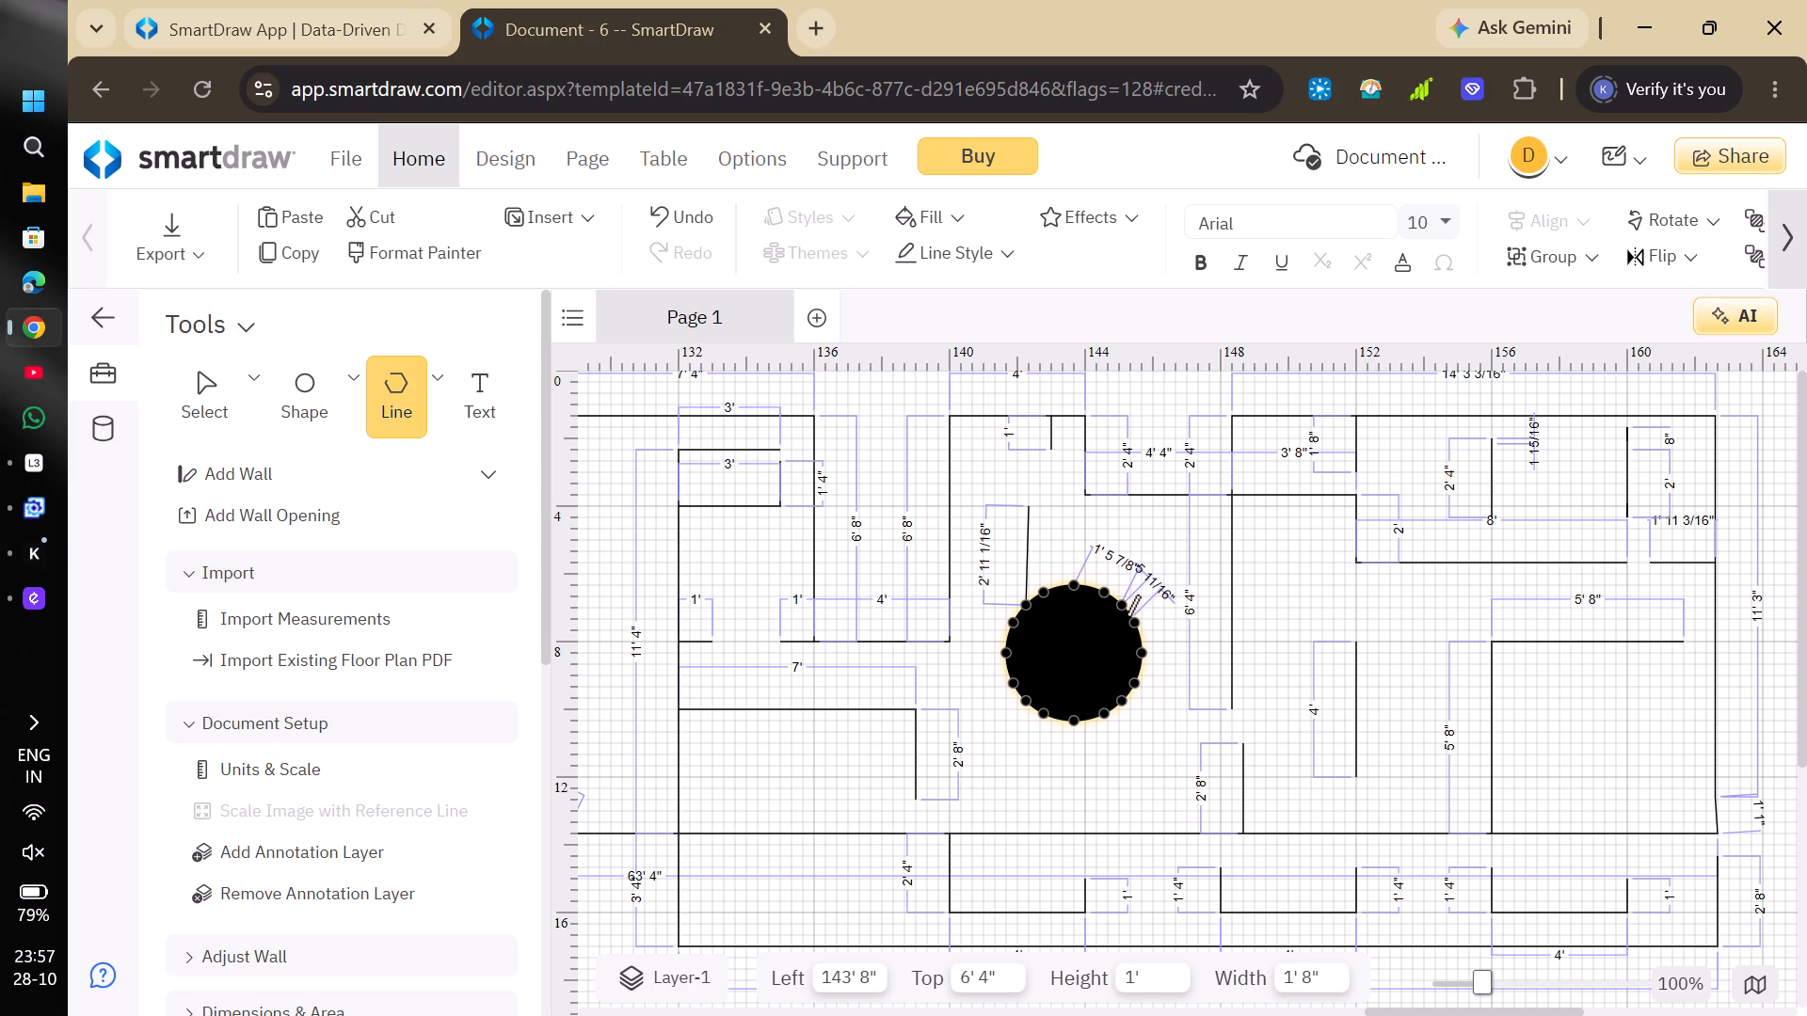
{"action": "left_click", "coordinate": [1133, 625]}
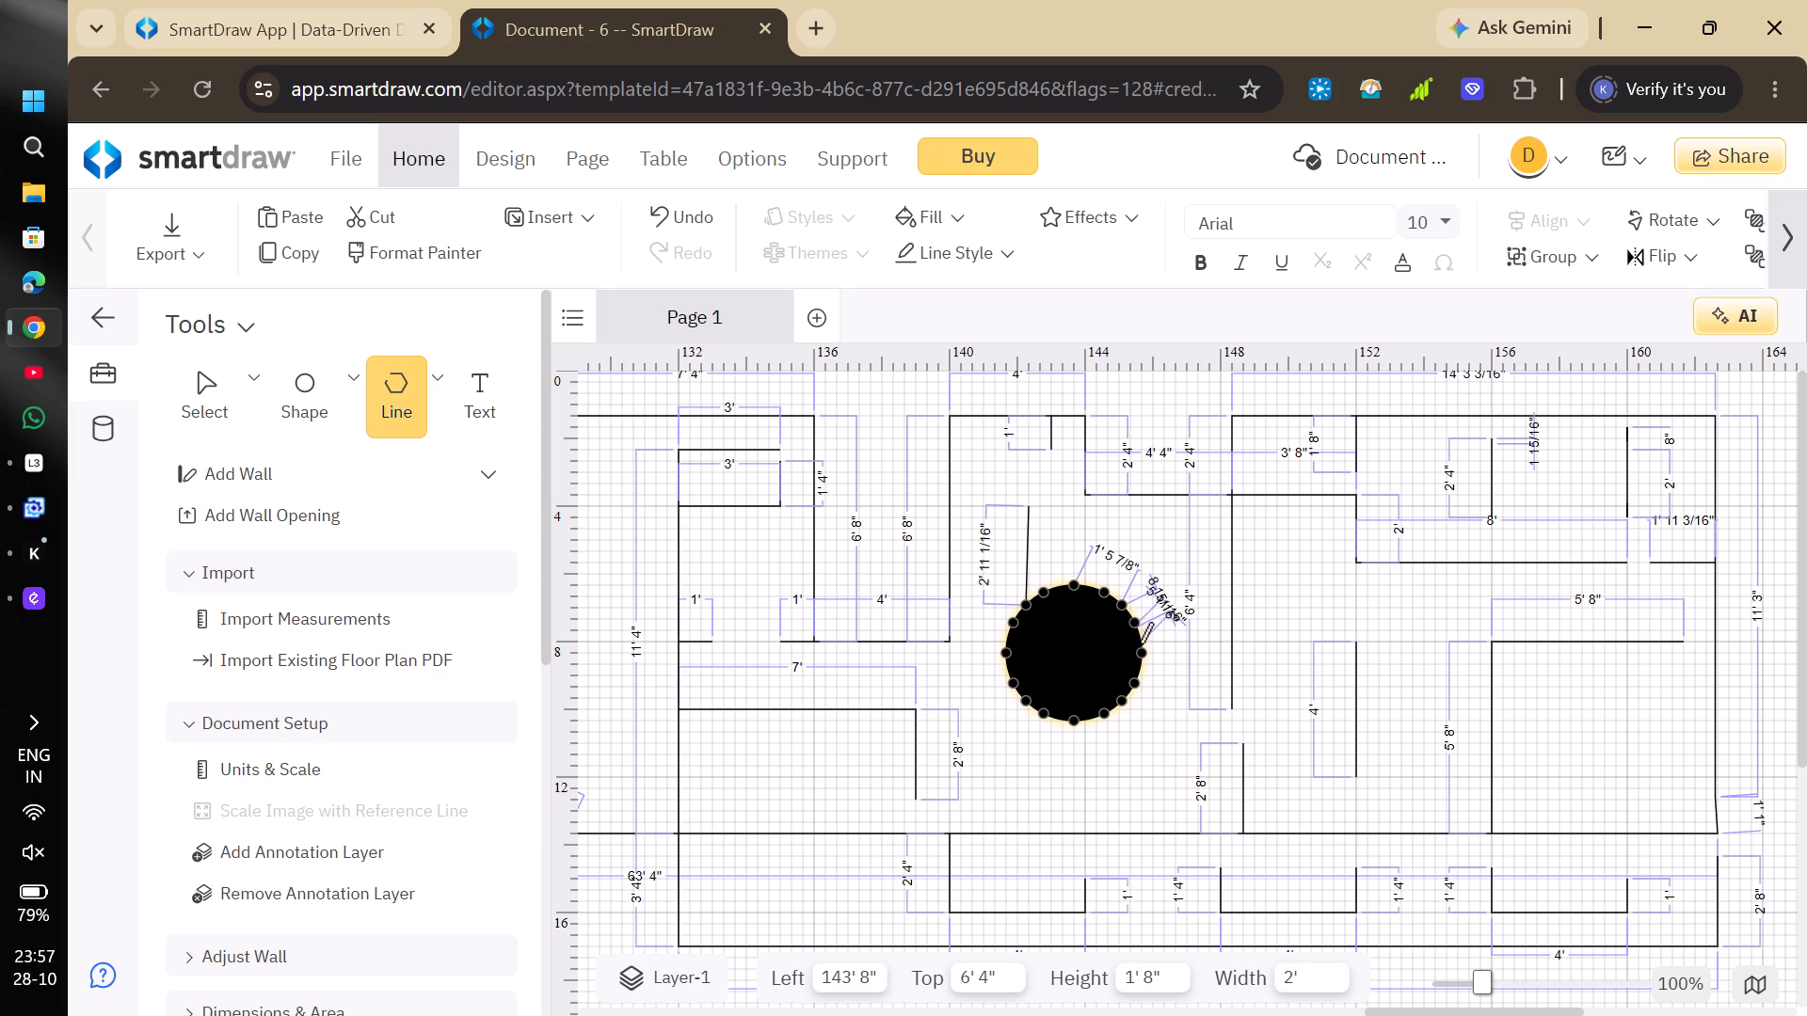
{"action": "left_click", "coordinate": [1140, 648]}
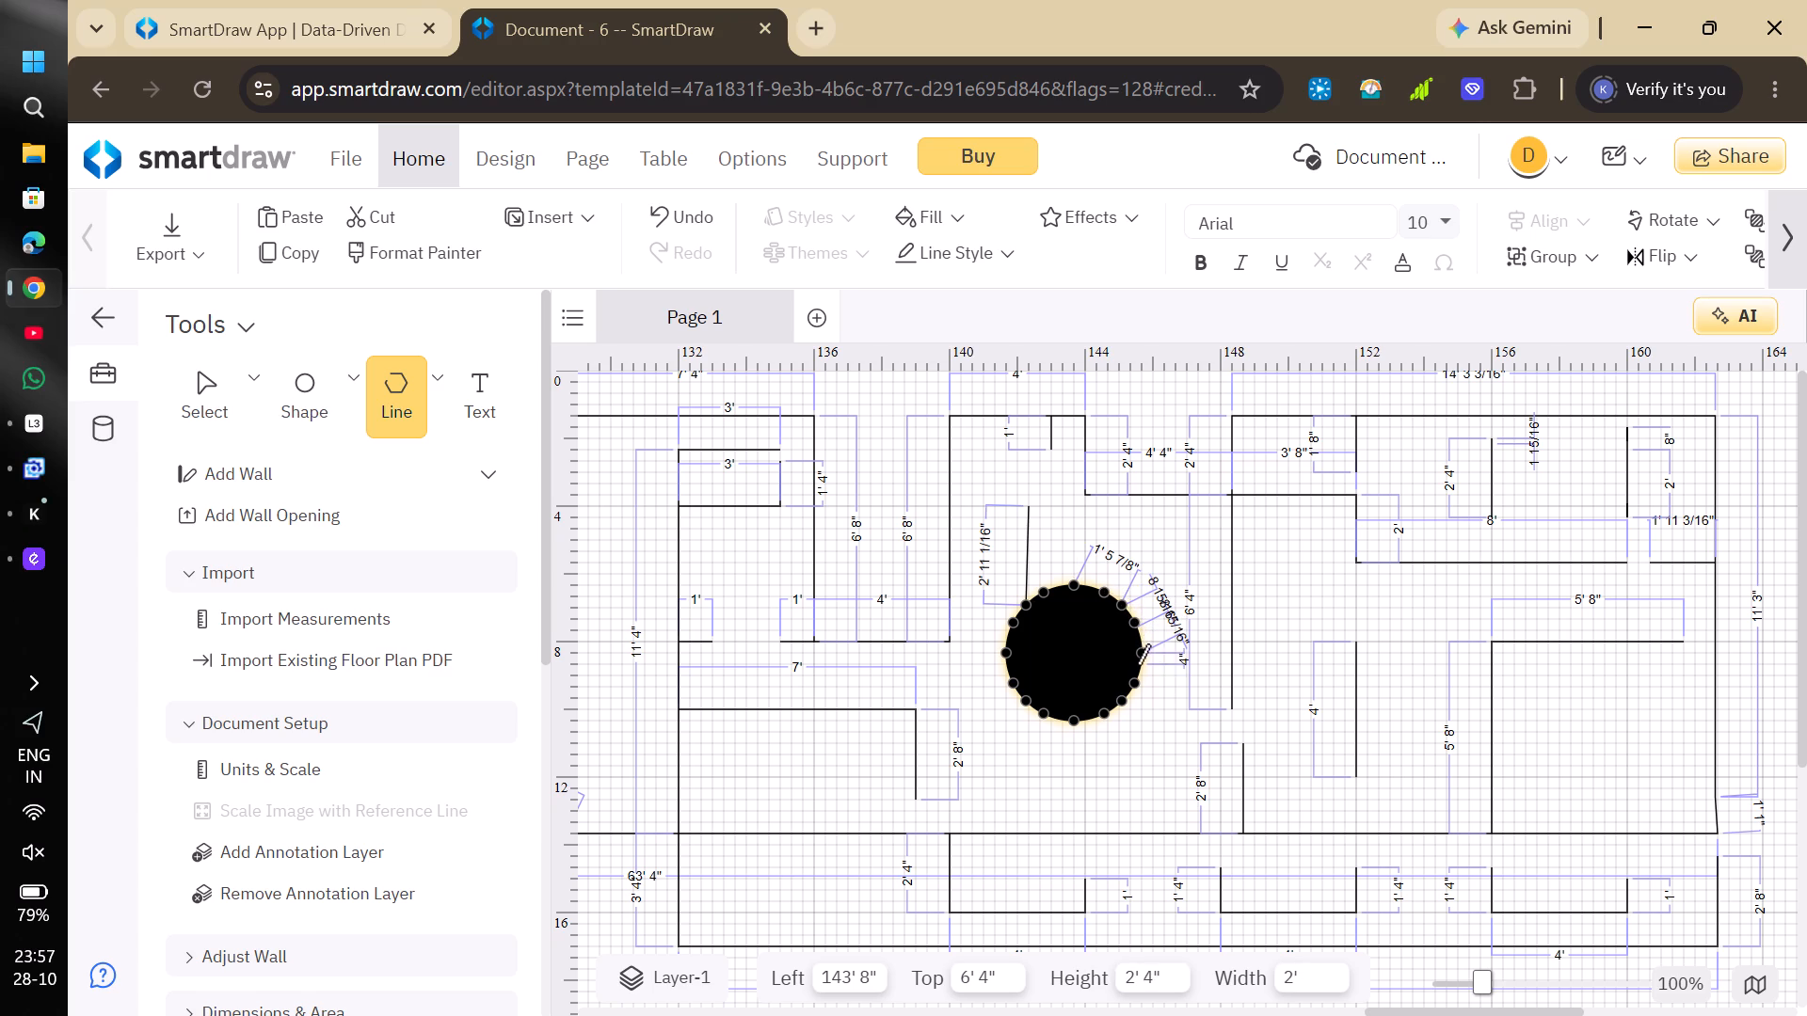
{"action": "left_click", "coordinate": [1129, 690]}
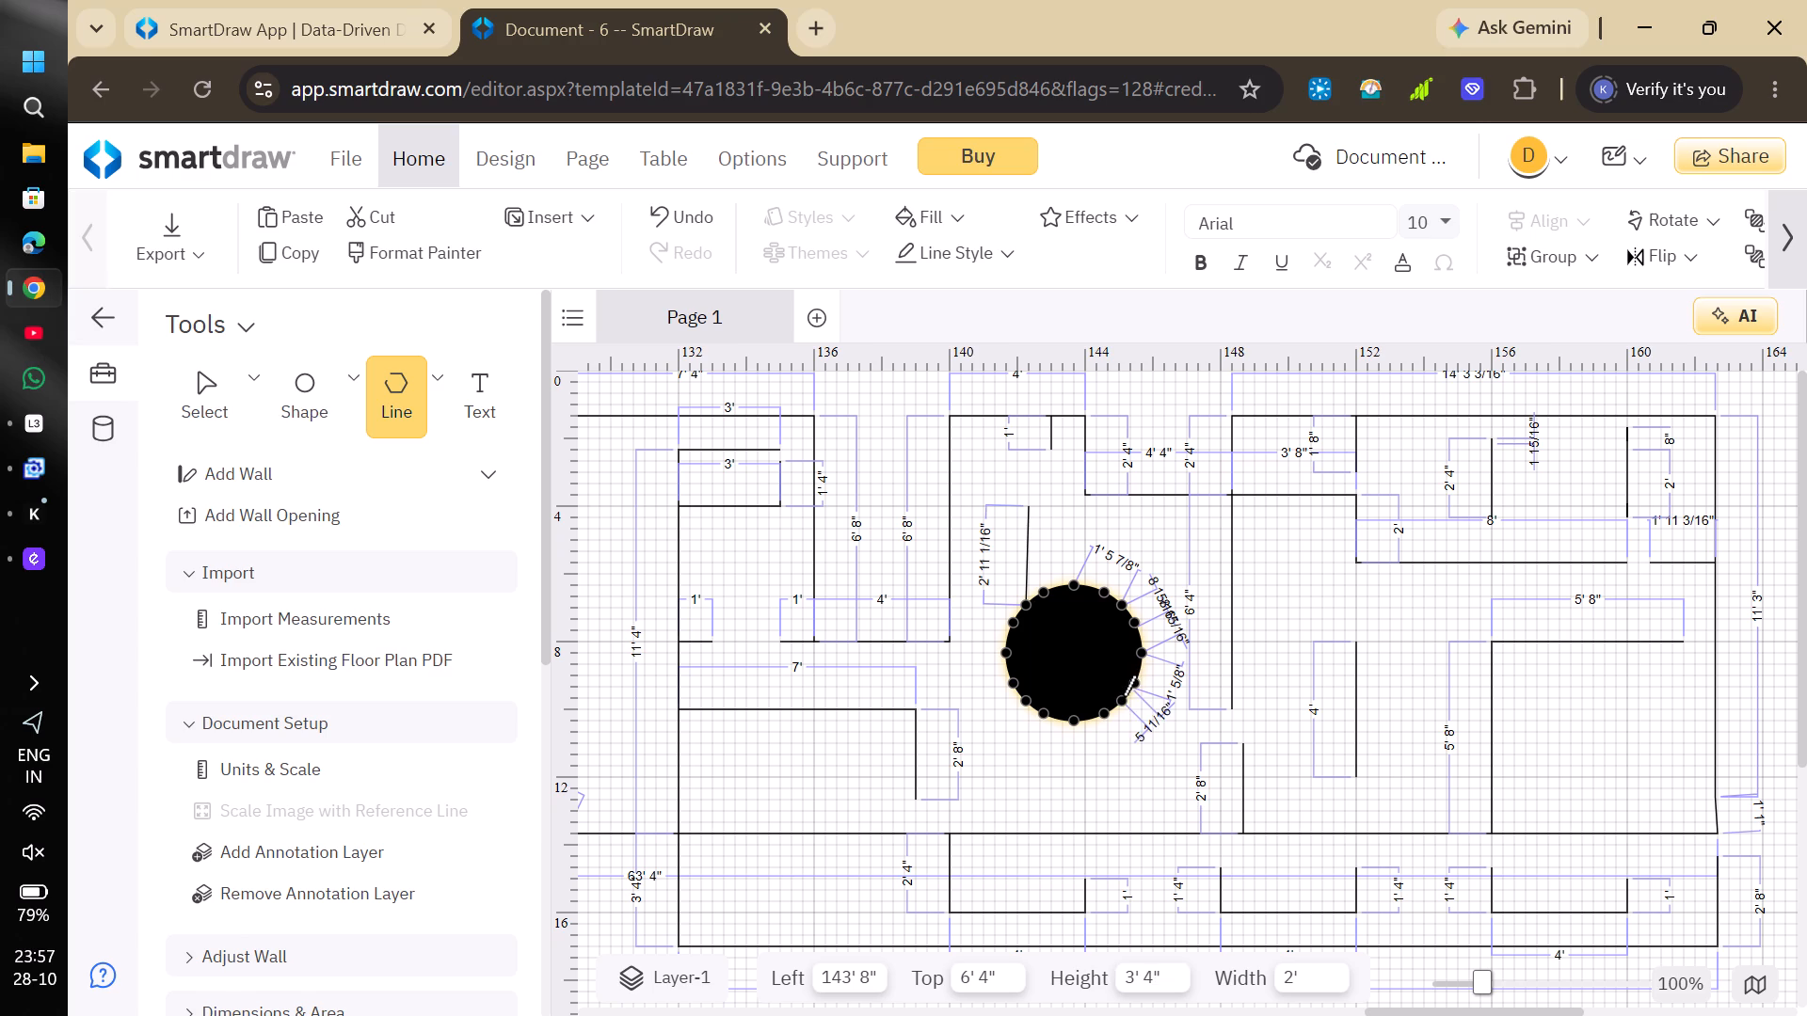
{"action": "left_click", "coordinate": [1120, 706]}
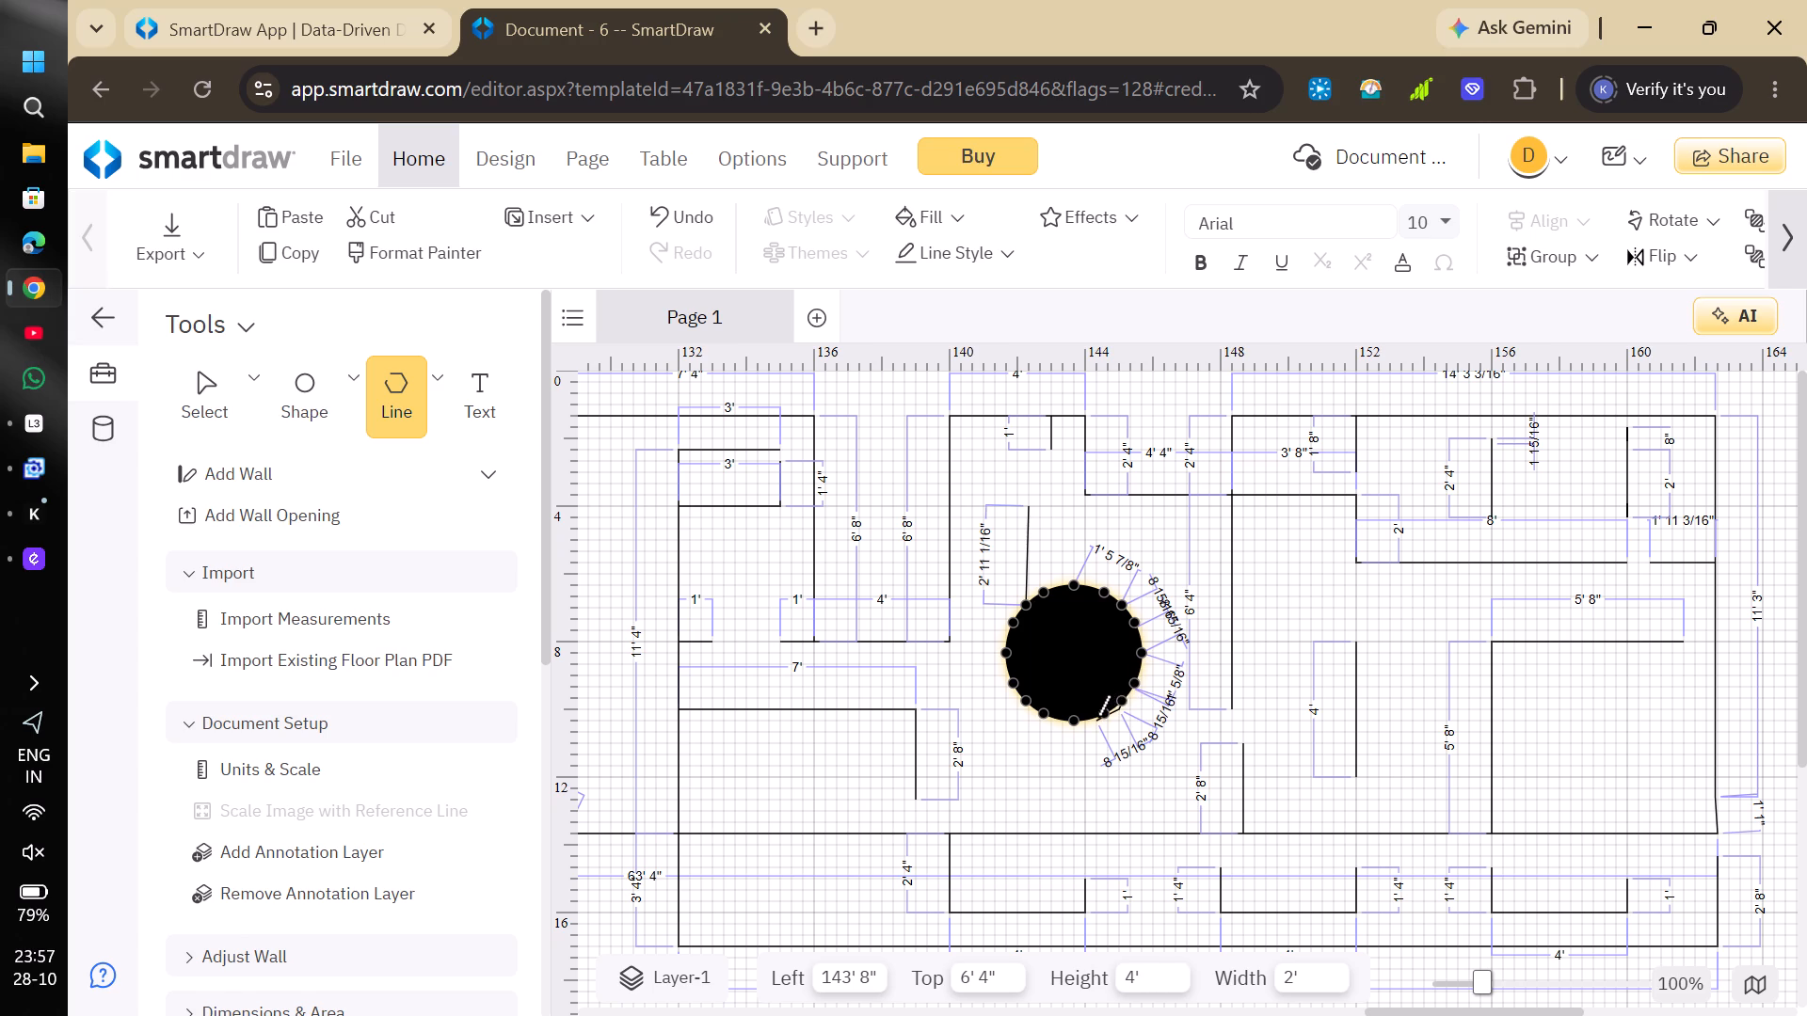
{"action": "left_click", "coordinate": [1097, 717]}
{"action": "left_click", "coordinate": [1069, 719]}
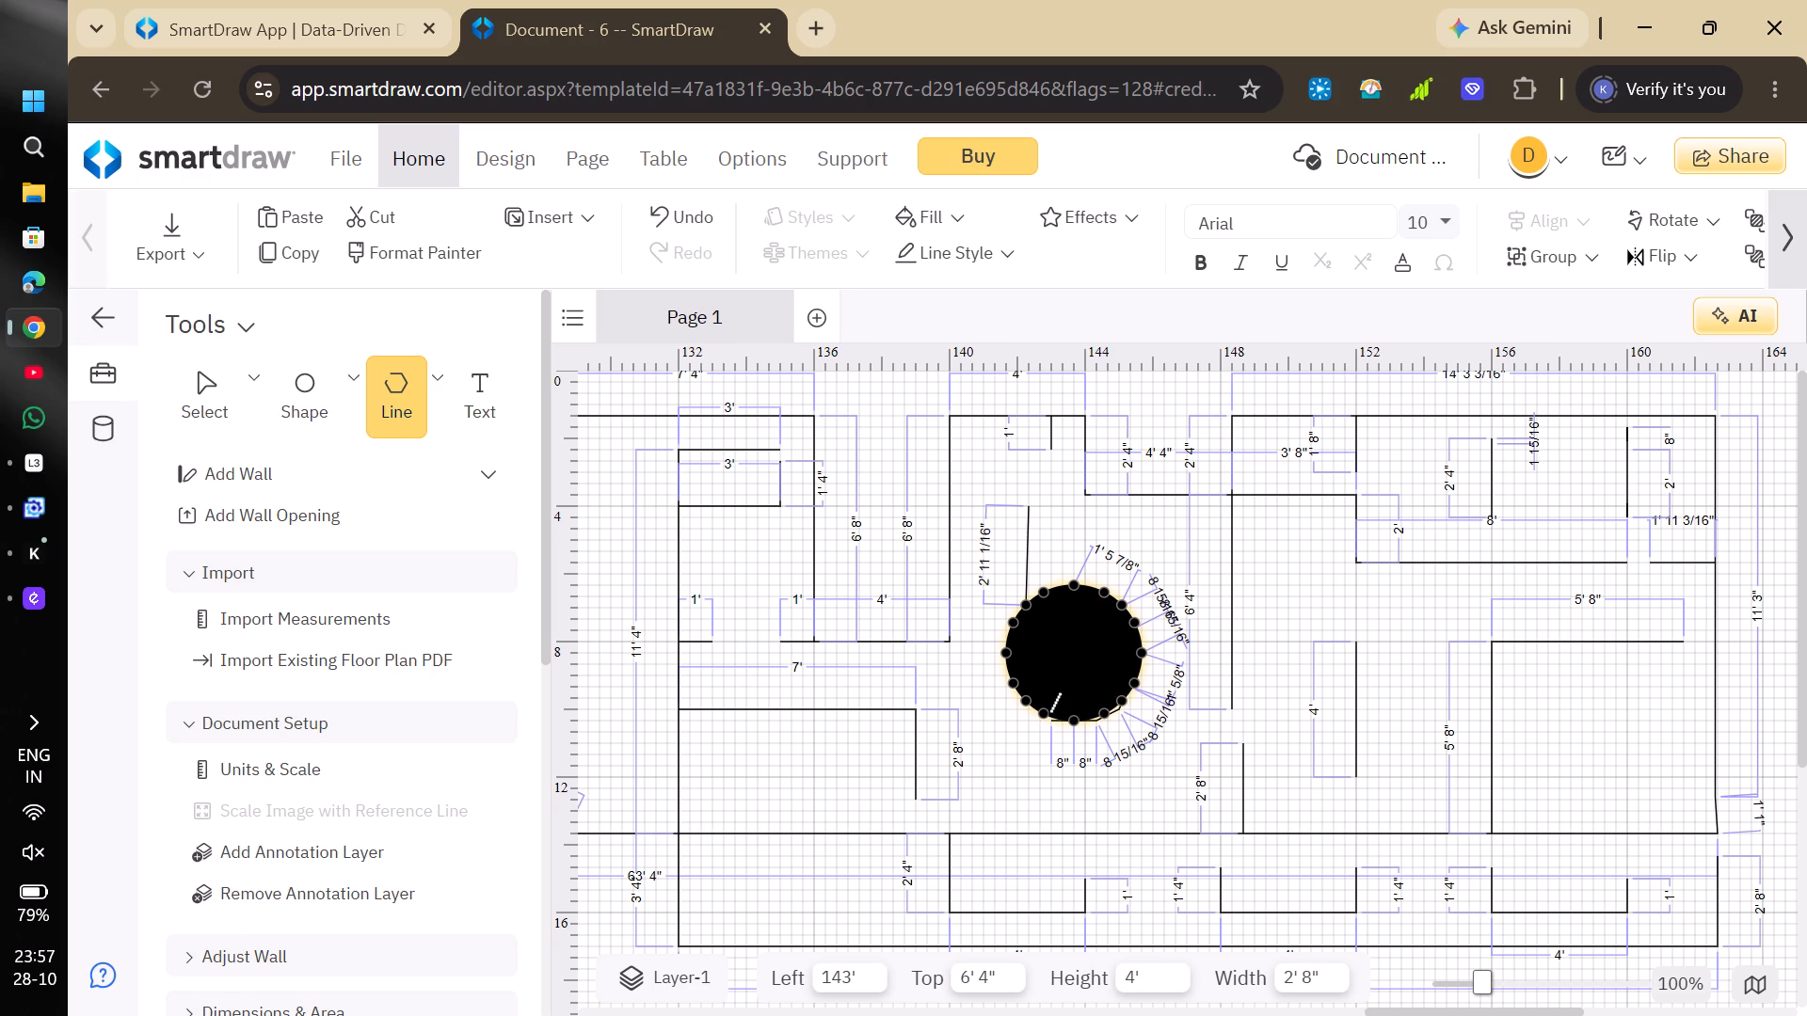
{"action": "left_click", "coordinate": [1043, 713]}
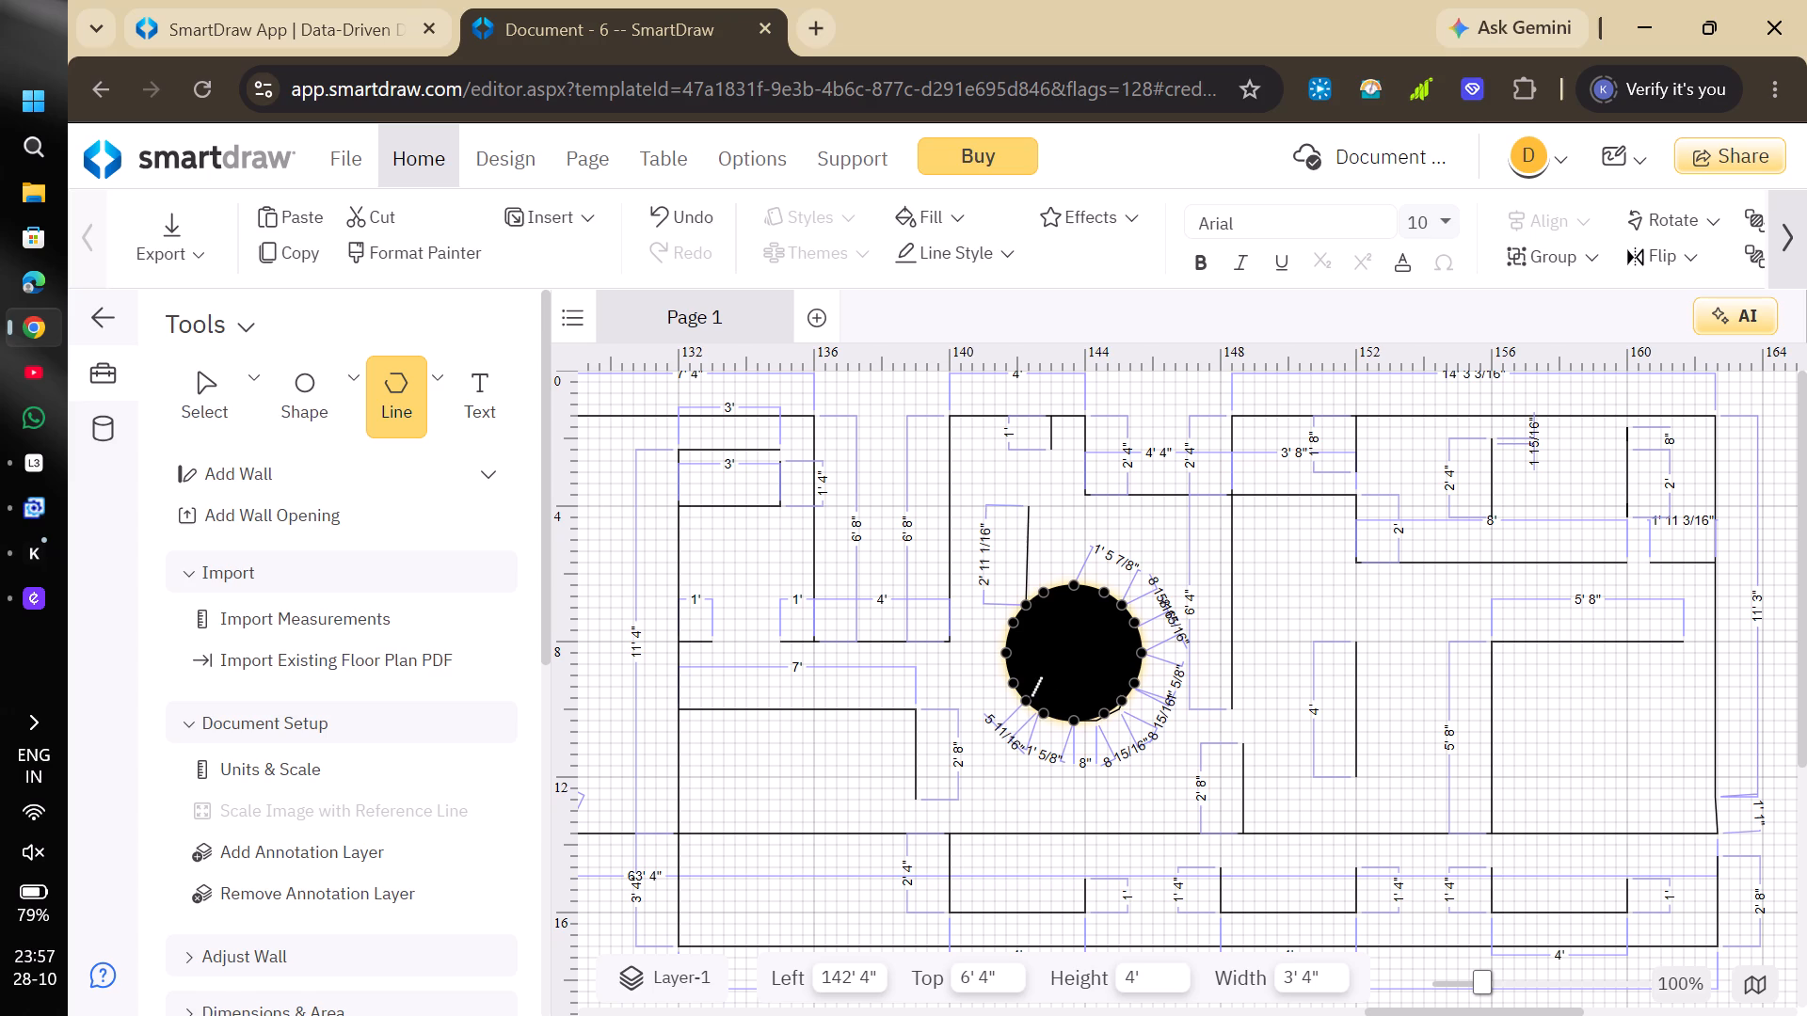
{"action": "left_click", "coordinate": [1023, 702]}
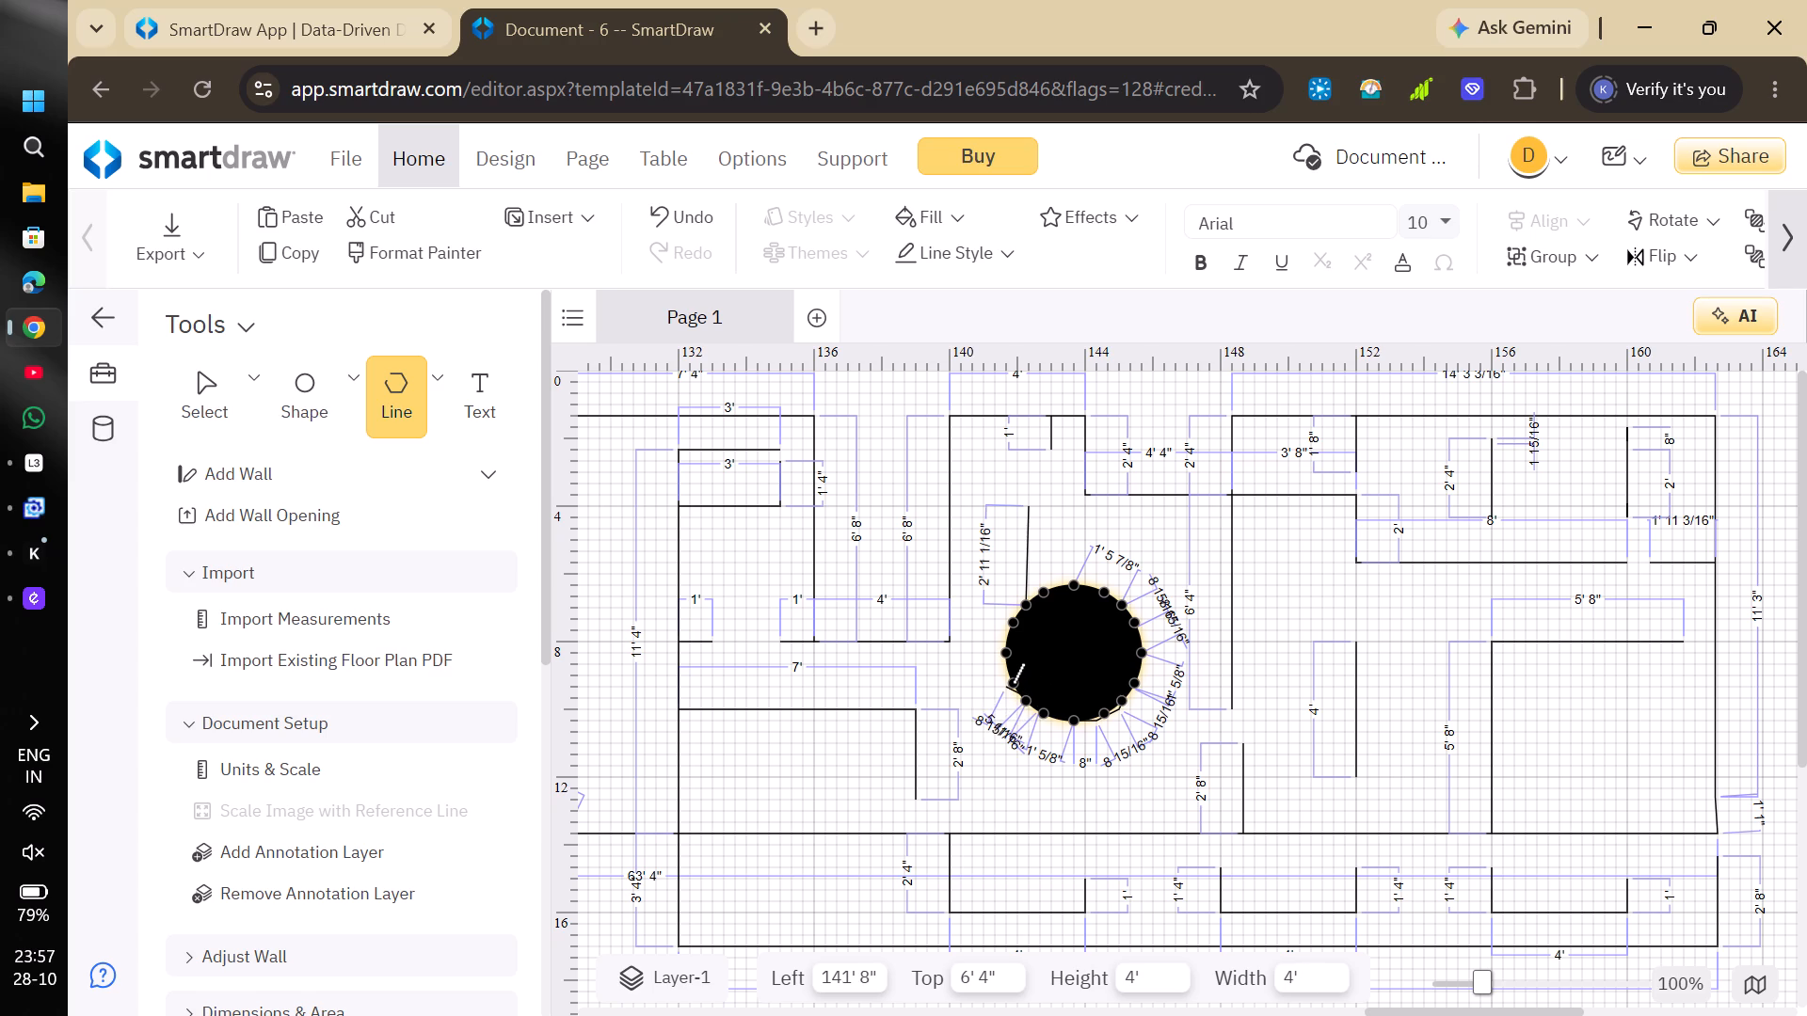
{"action": "left_click", "coordinate": [1012, 685]}
{"action": "left_click", "coordinate": [1008, 649]}
{"action": "left_click", "coordinate": [1015, 621]}
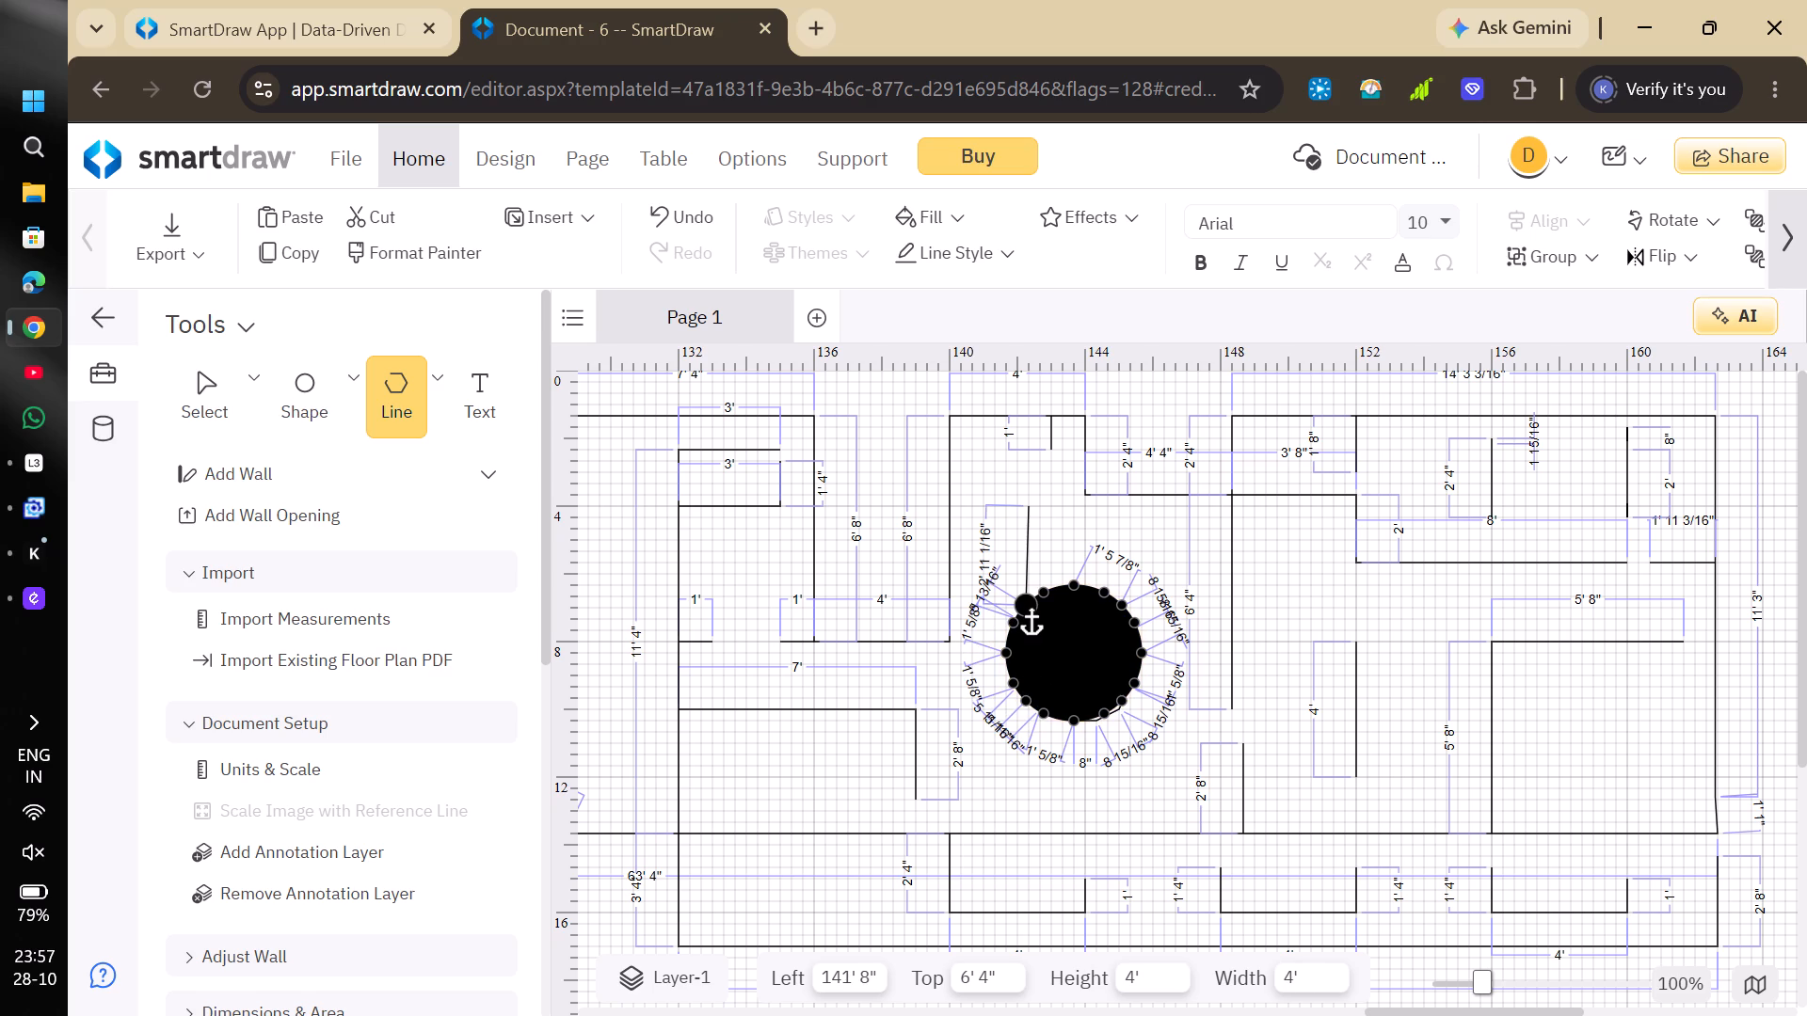
{"action": "left_click", "coordinate": [1031, 602]}
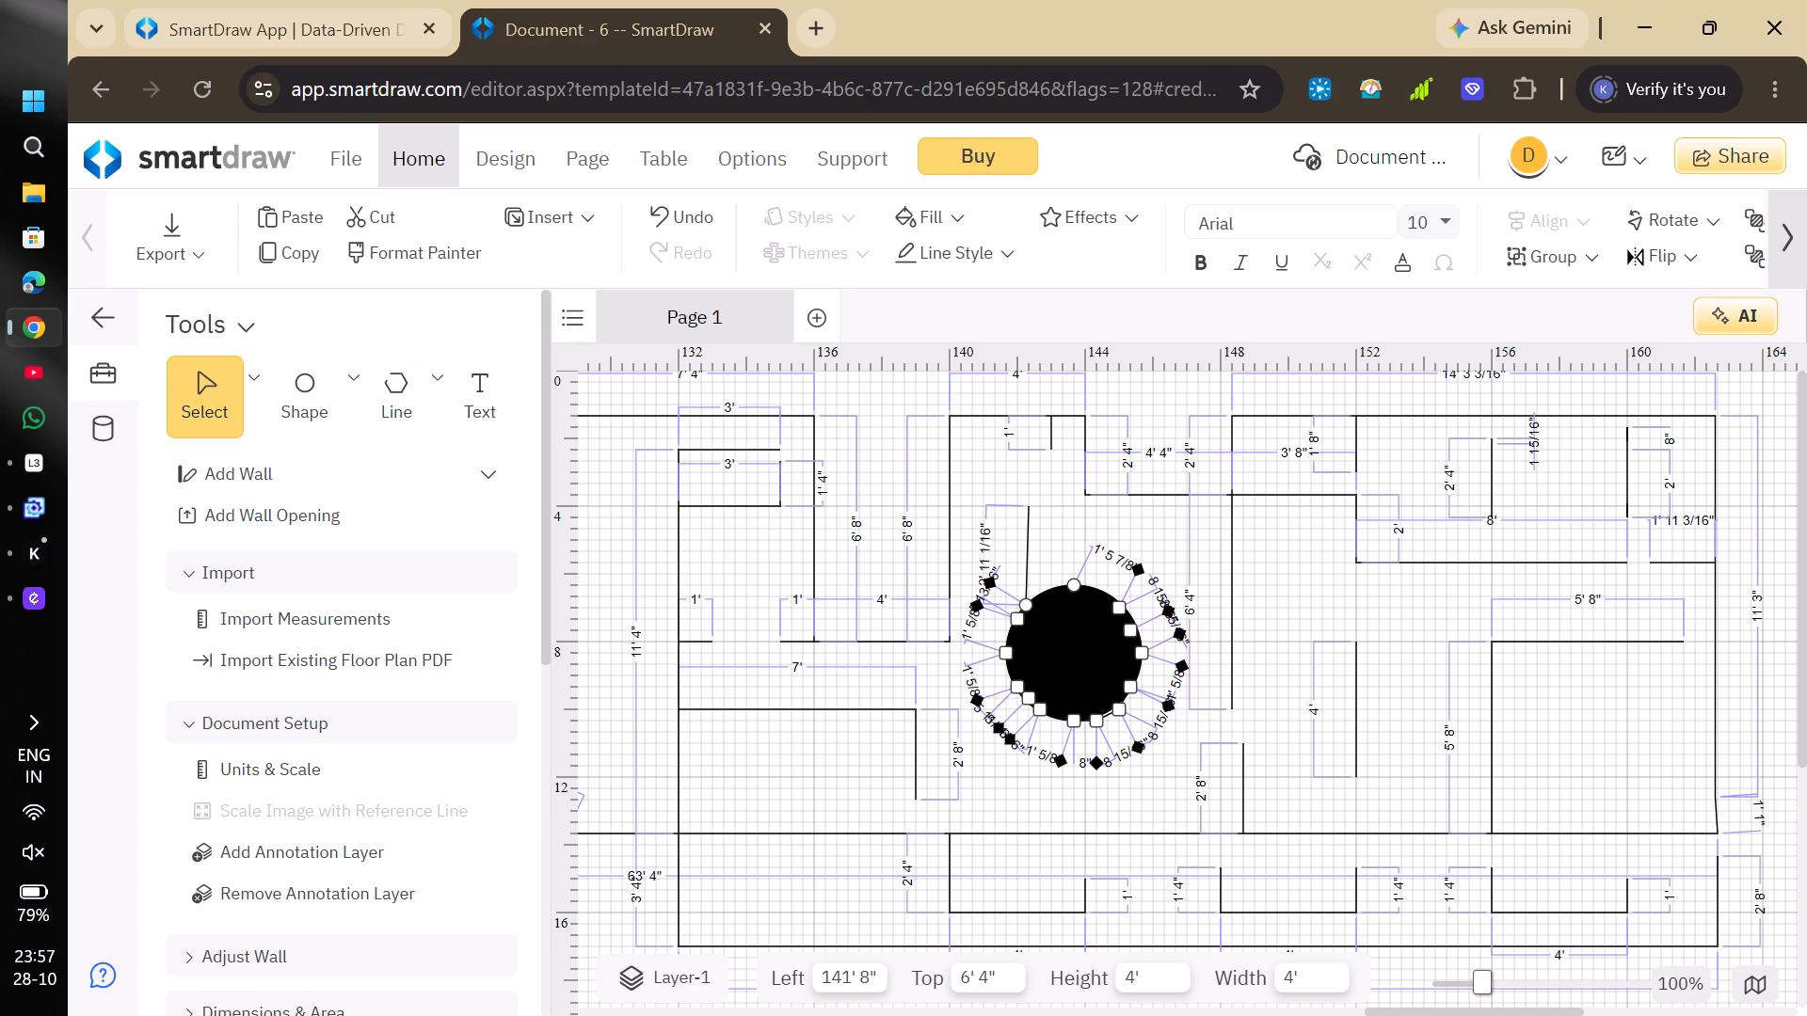
Draw a curved connector about 4' 4" high and 7 3/4" wide from near 159' 4" down to the long horizontal line at 160'.
{"action": "left_click", "coordinate": [395, 398]}
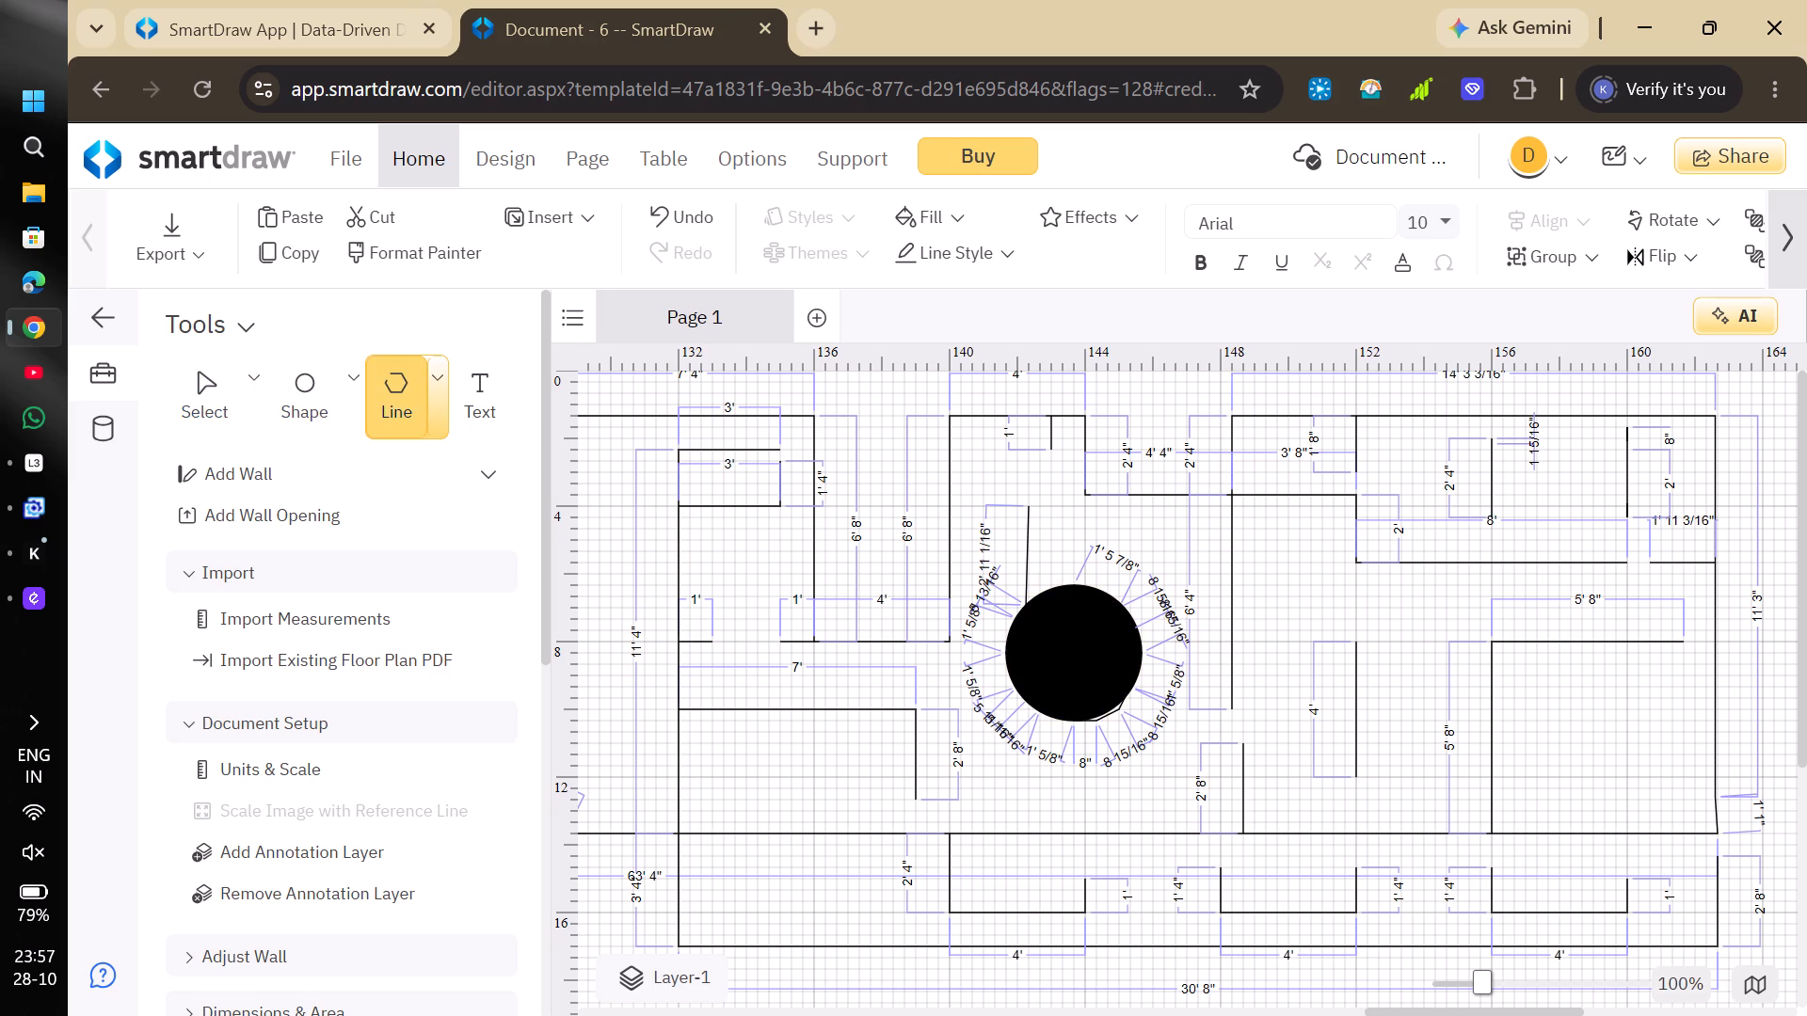
{"action": "left_click", "coordinate": [438, 407]}
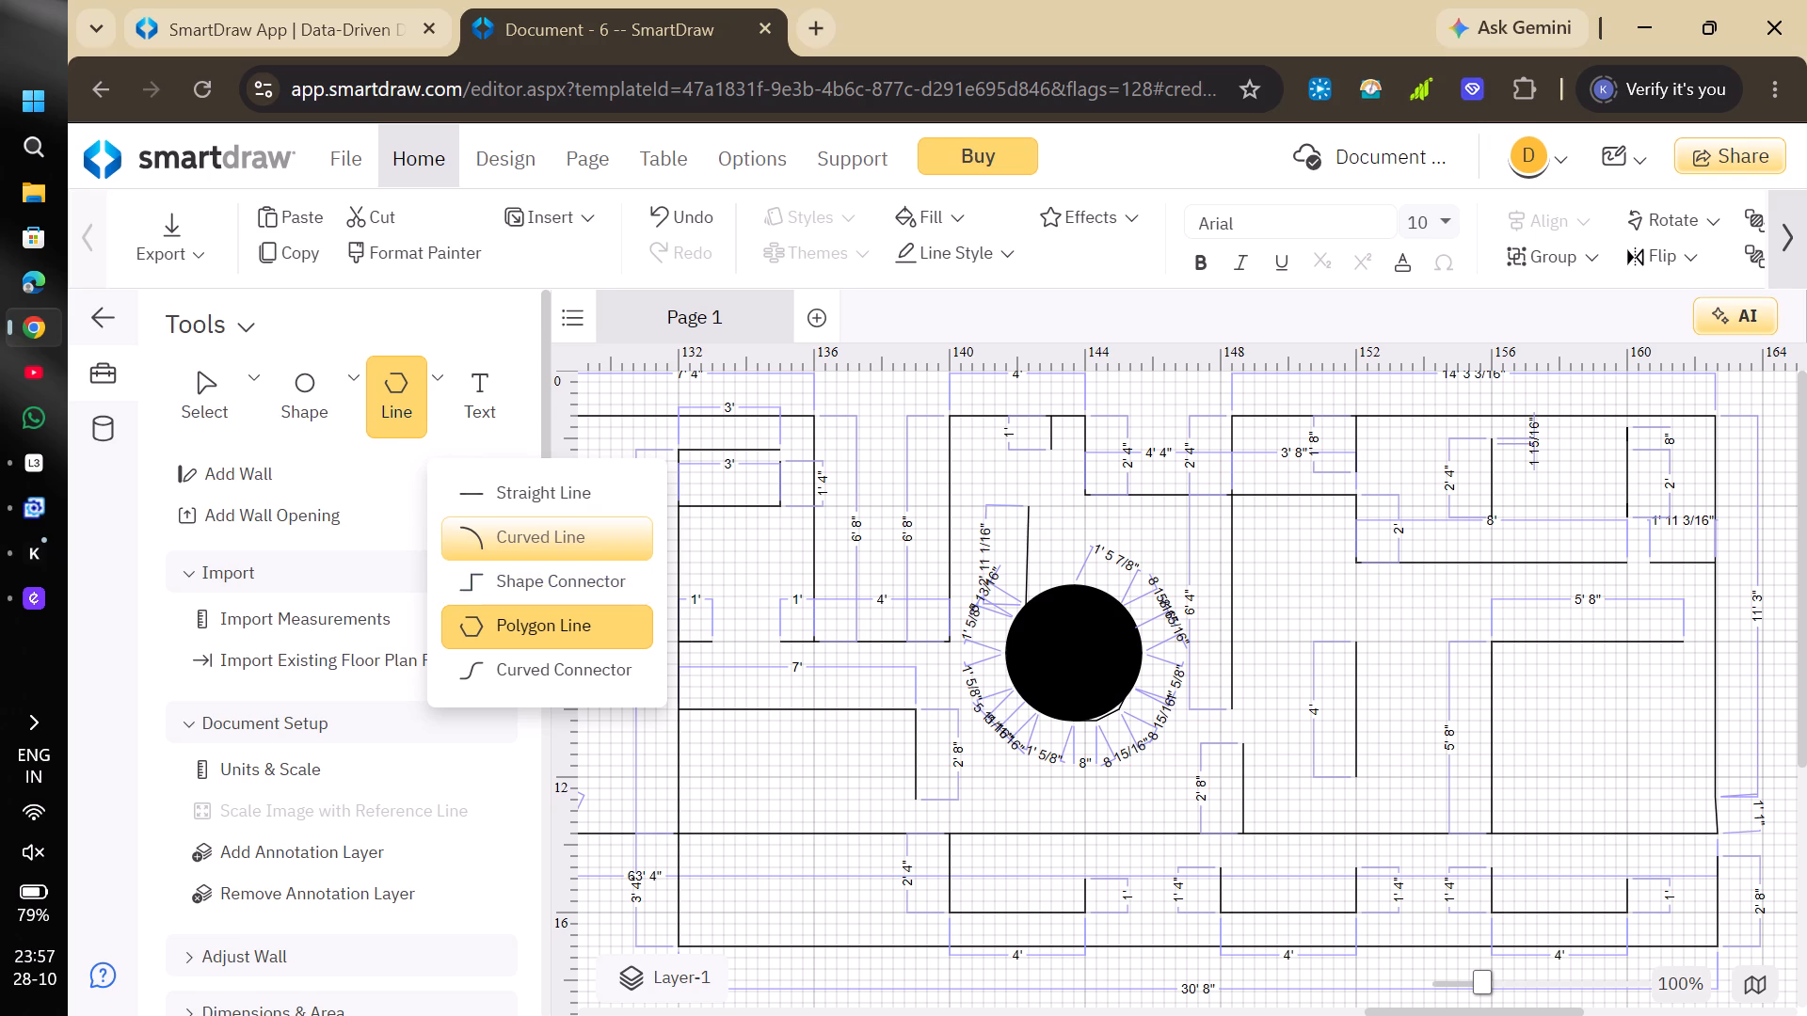
{"action": "left_click", "coordinate": [577, 675]}
{"action": "left_click", "coordinate": [1605, 680]}
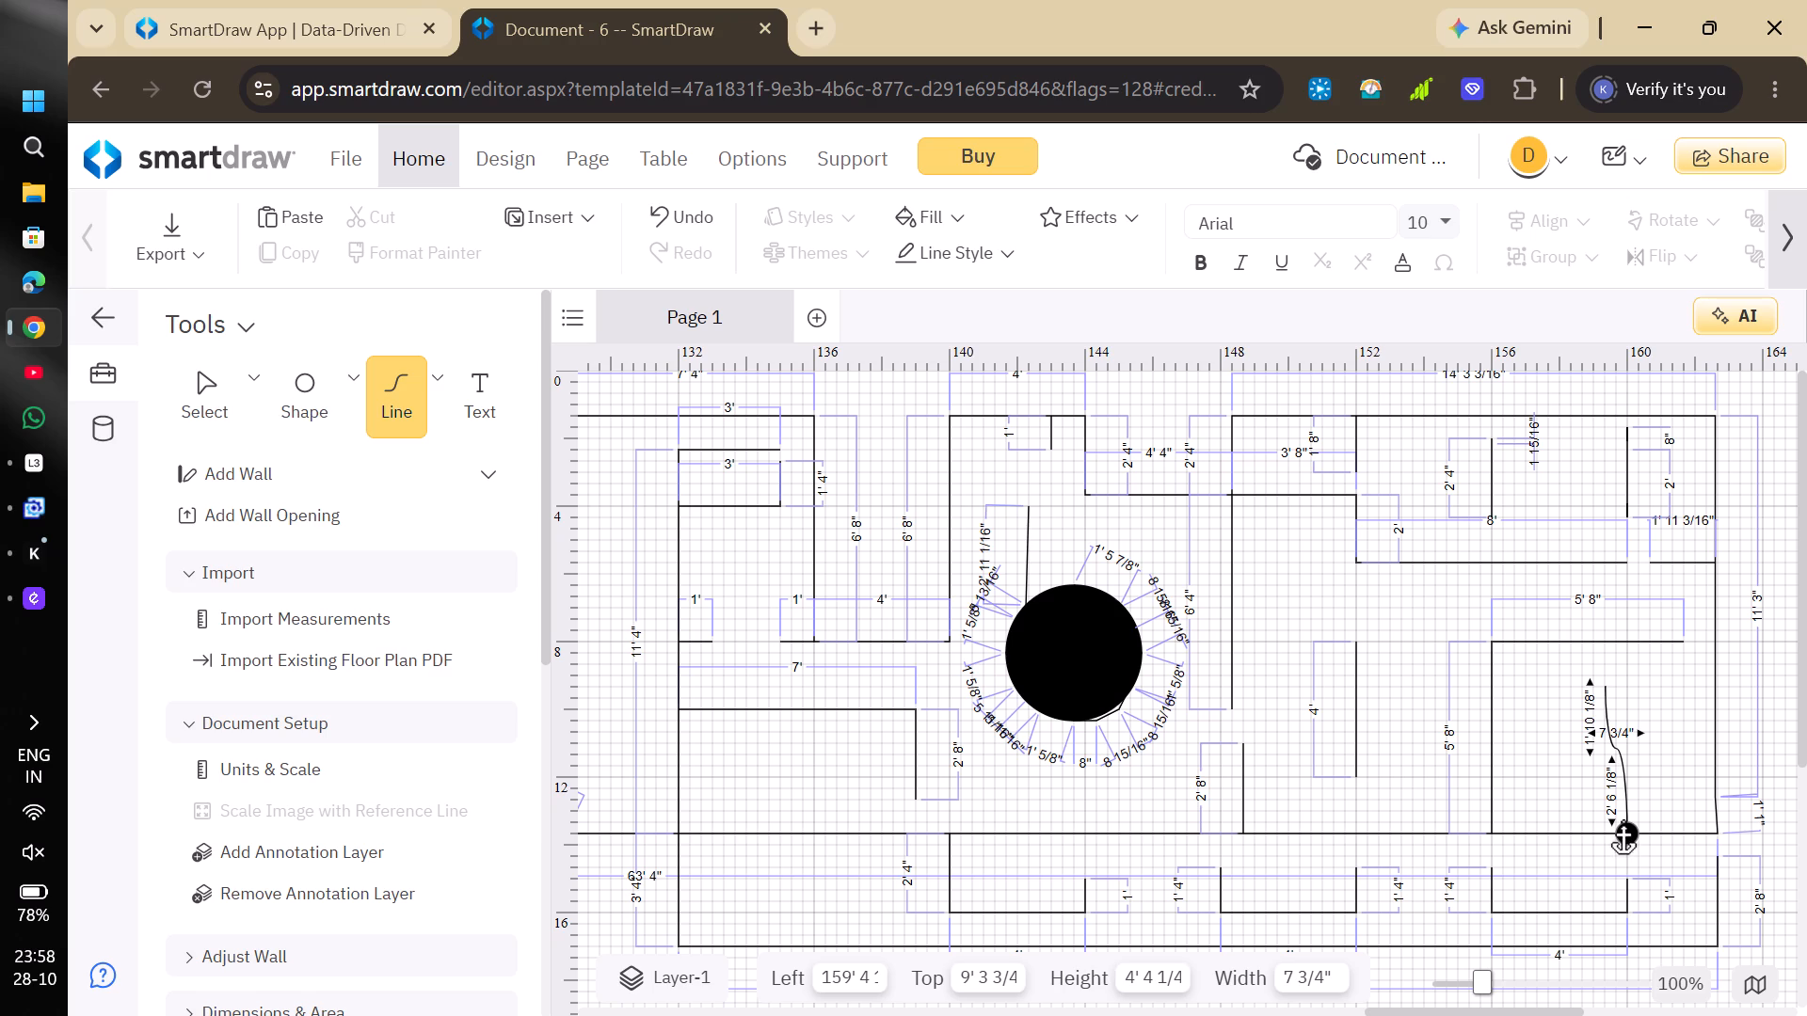
{"action": "left_click", "coordinate": [1623, 818]}
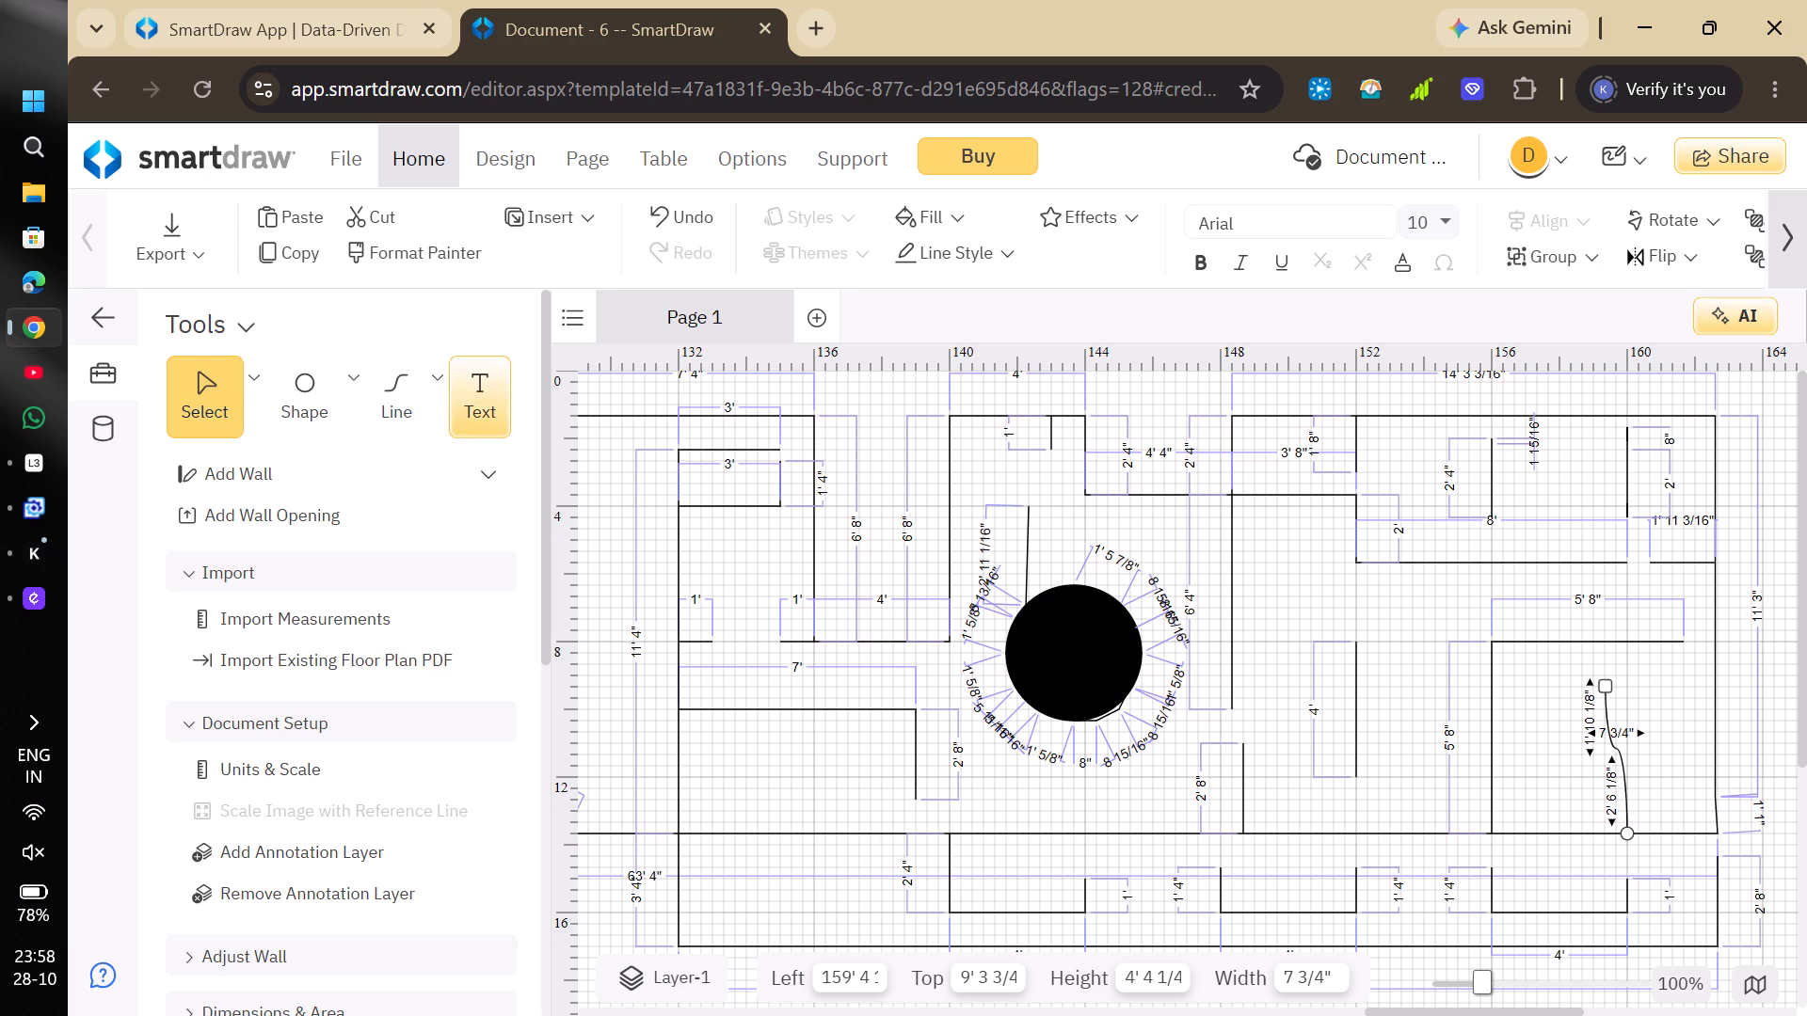
Draw a 2' straight vertical line down from the 5' 8" horizontal line at the 160' mark.
{"action": "left_click", "coordinate": [430, 390]}
{"action": "left_click", "coordinate": [471, 500]}
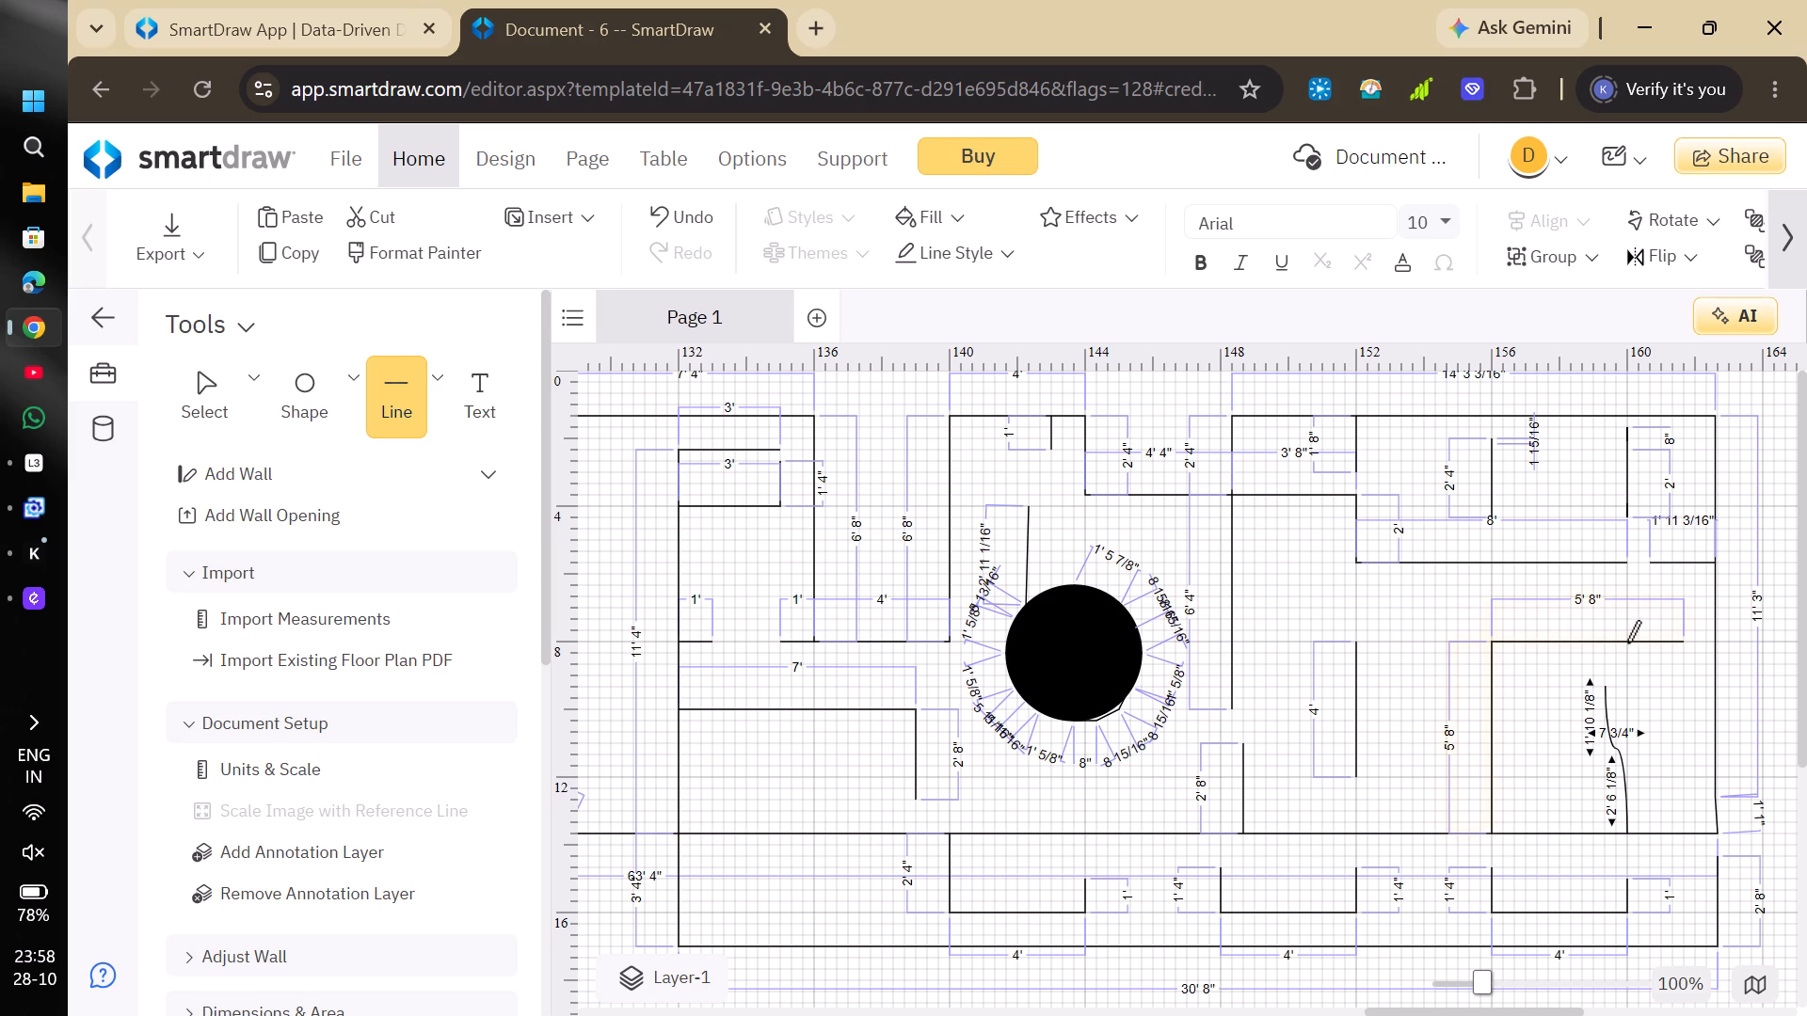
{"action": "left_click_drag", "start_coordinate": [1627, 643], "coordinate": [1630, 709]}
{"action": "left_click", "coordinate": [1630, 709]}
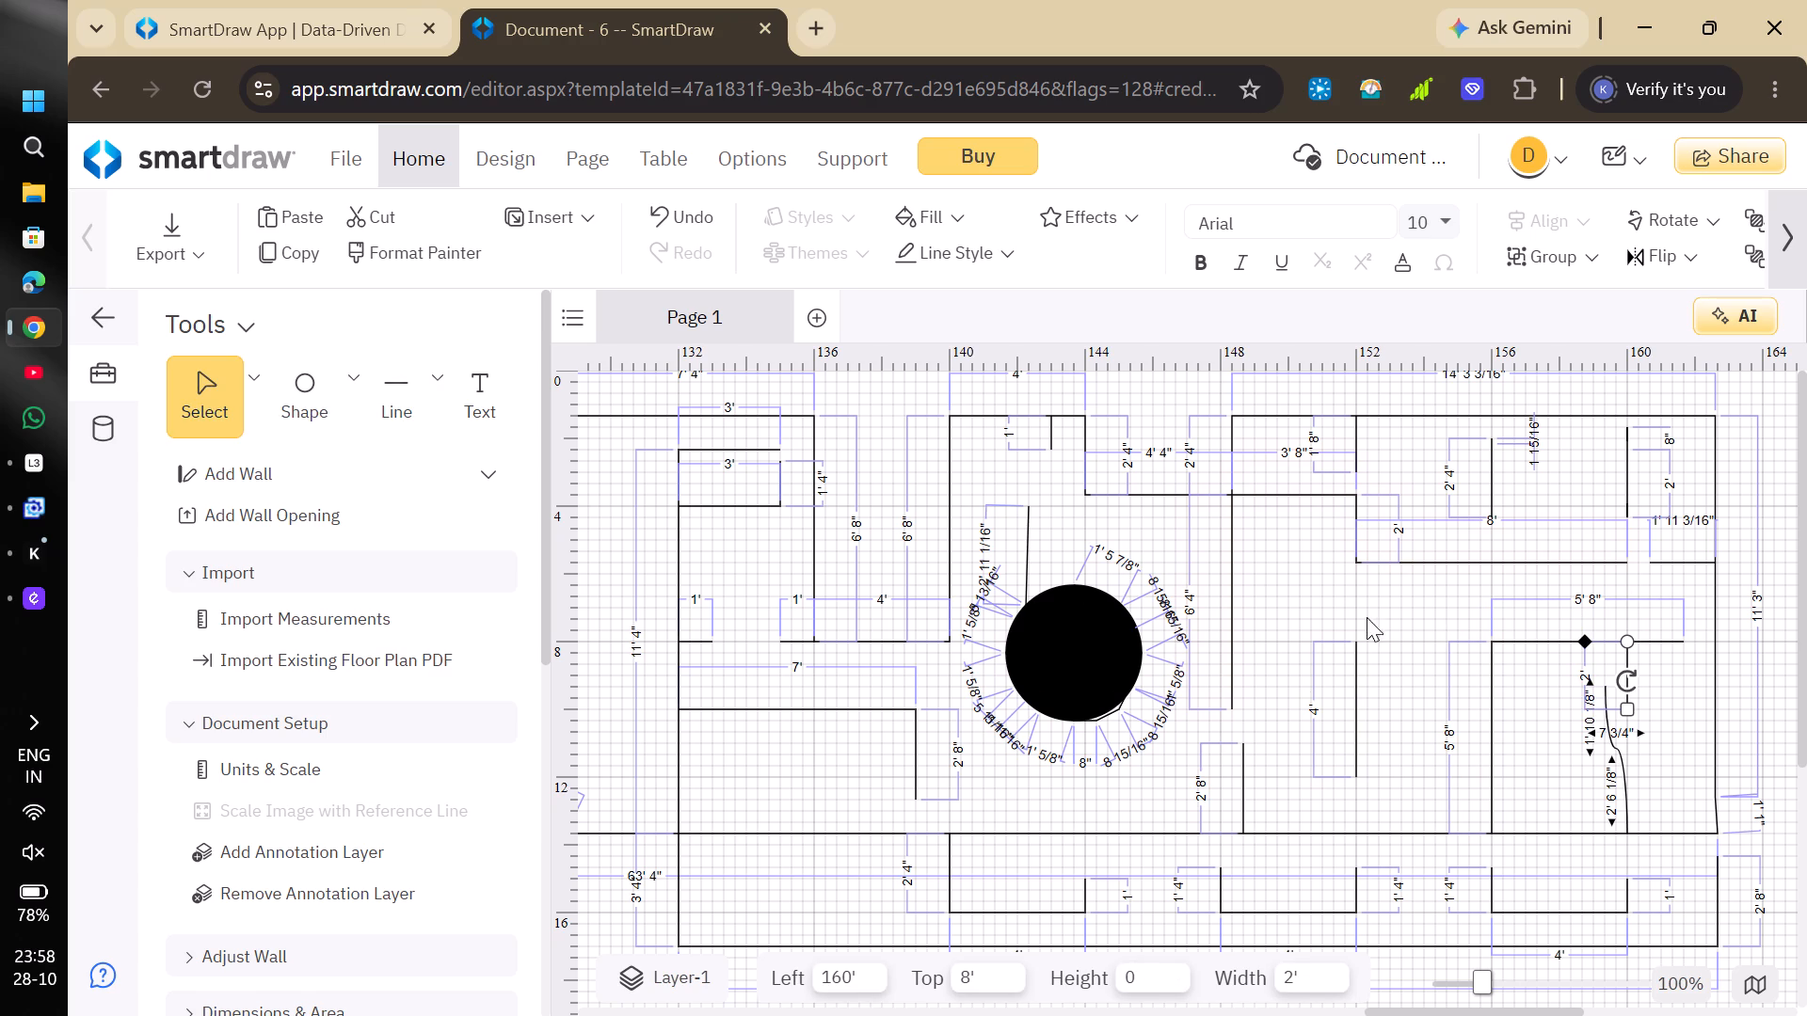
Draw a 1' 4" horizontal line from the 136' corner at the 1' 4" level, plus a line about 2' 9 5/8" down from its end.
{"action": "left_click", "coordinate": [393, 416]}
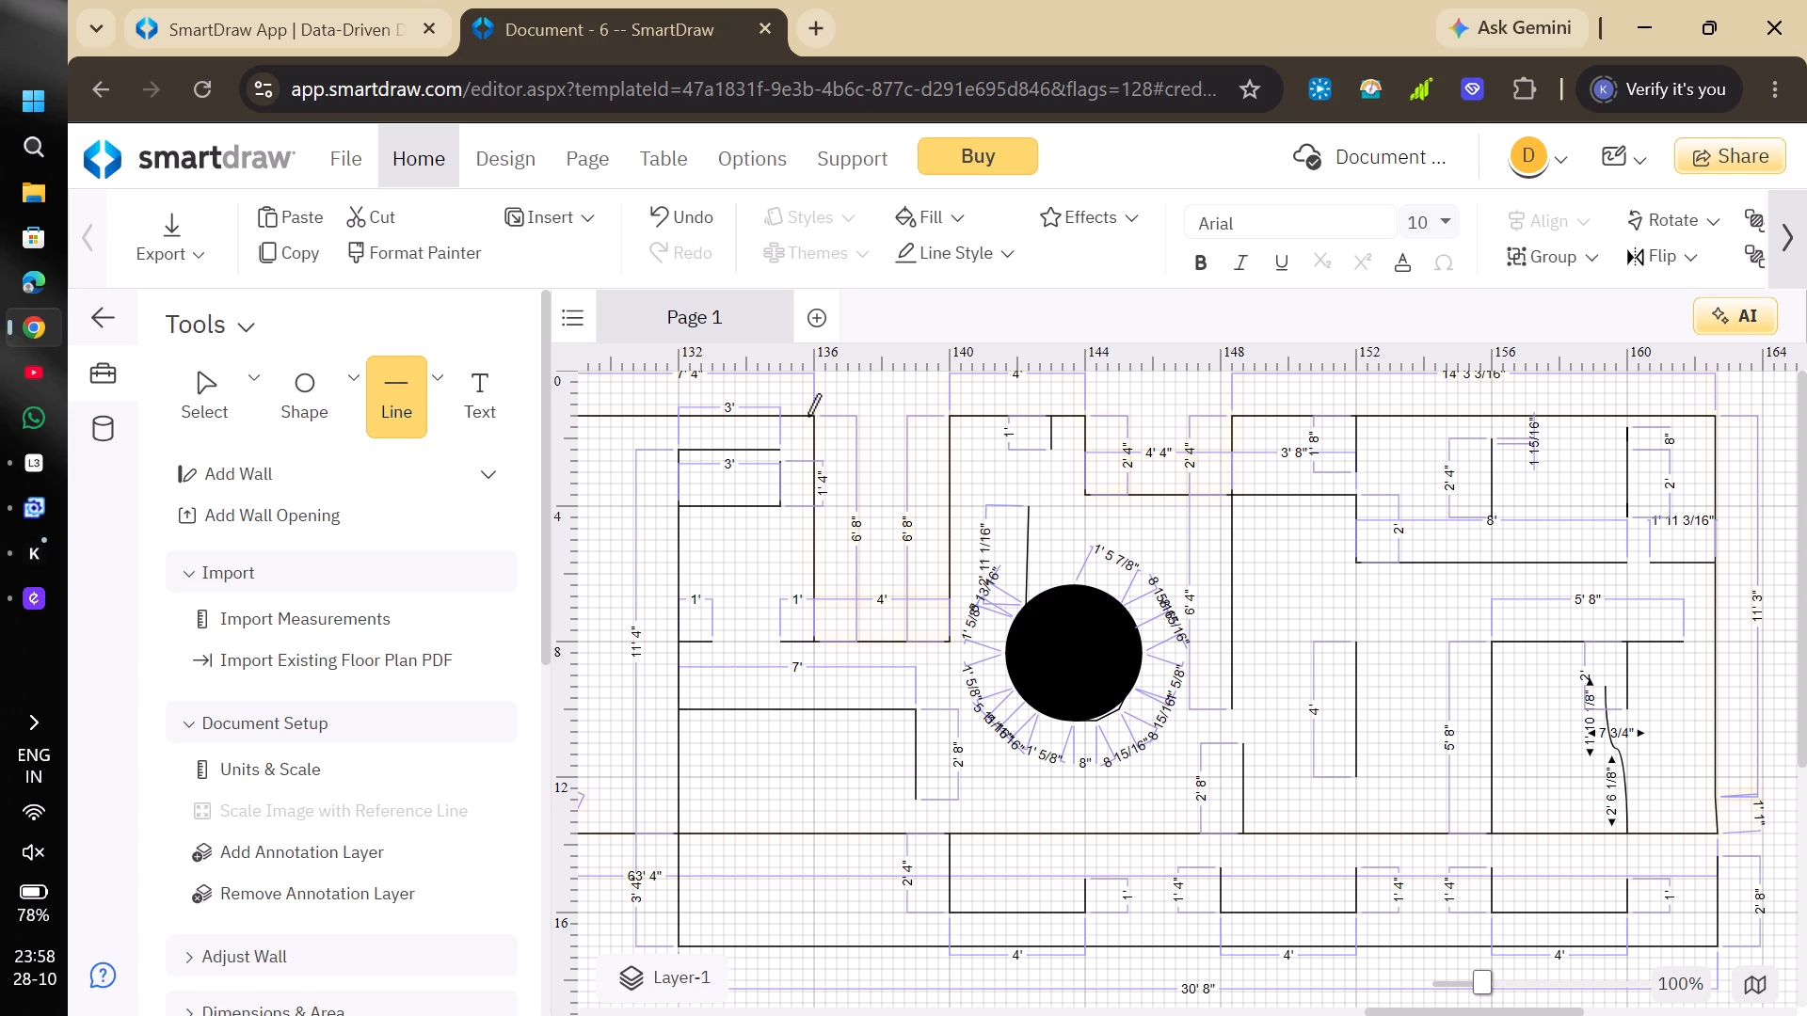
{"action": "left_click", "coordinate": [813, 416]}
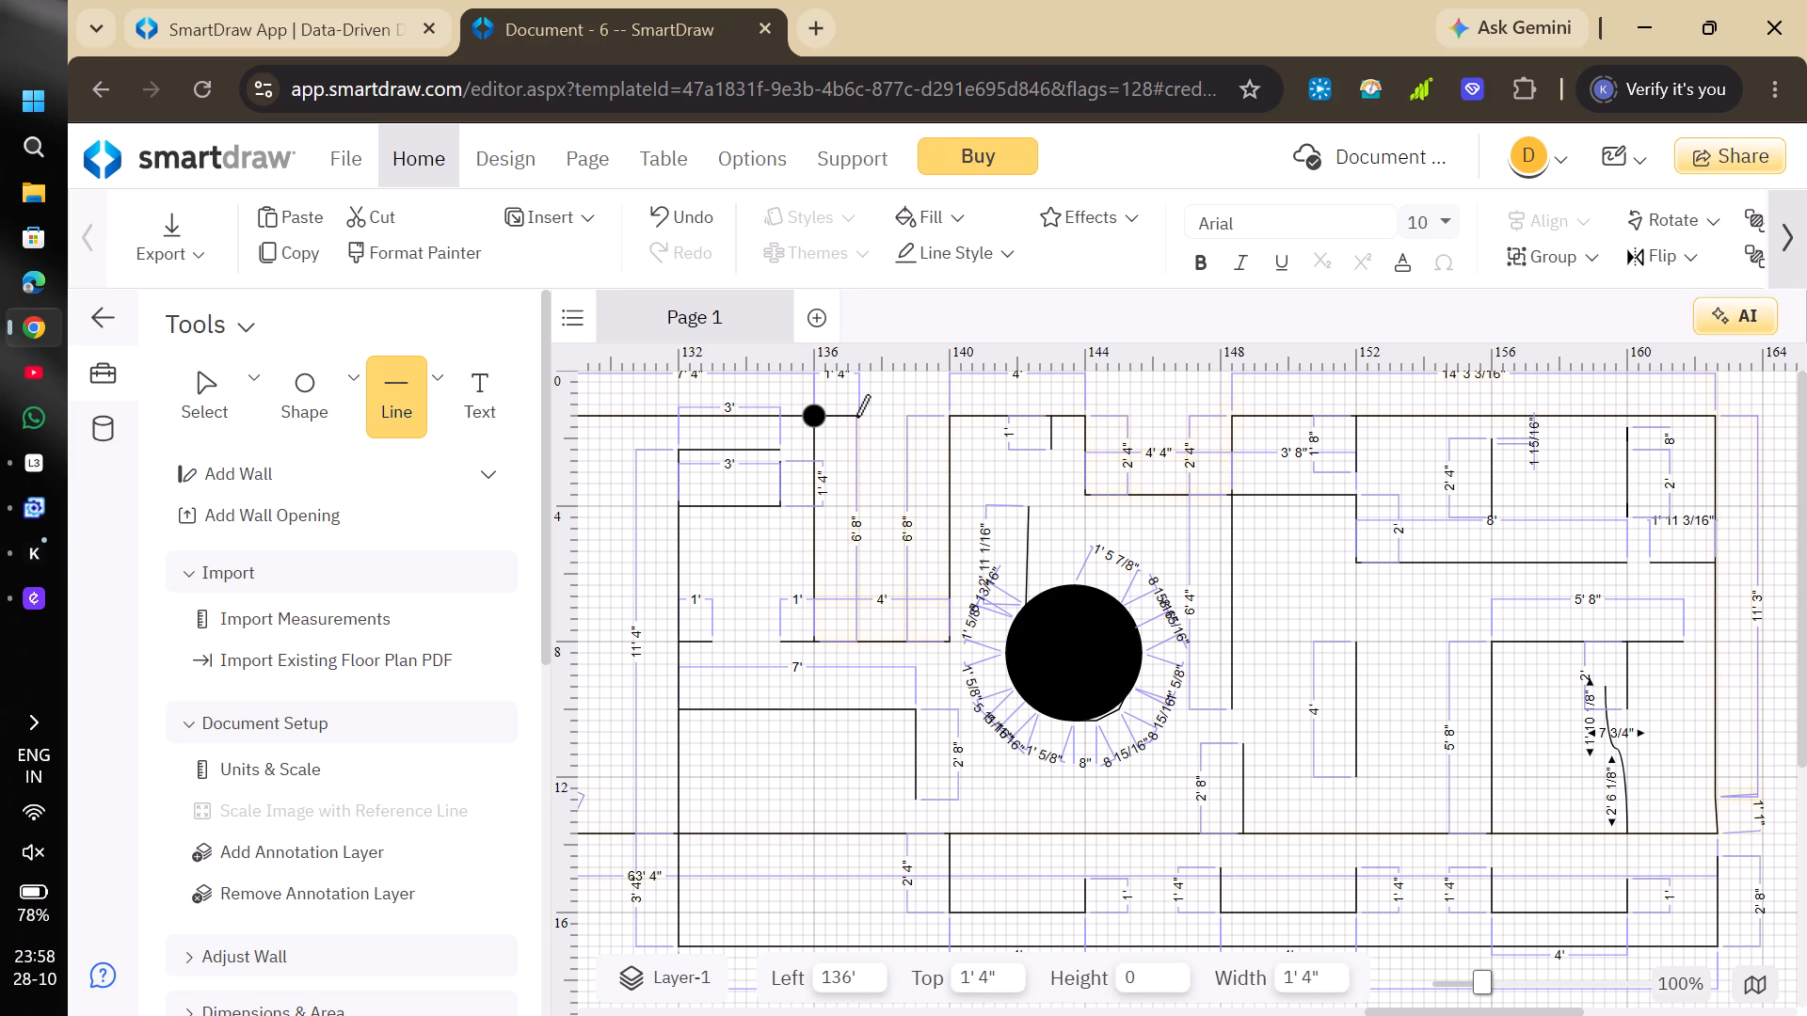
{"action": "left_click", "coordinate": [856, 417]}
{"action": "left_click", "coordinate": [392, 410]}
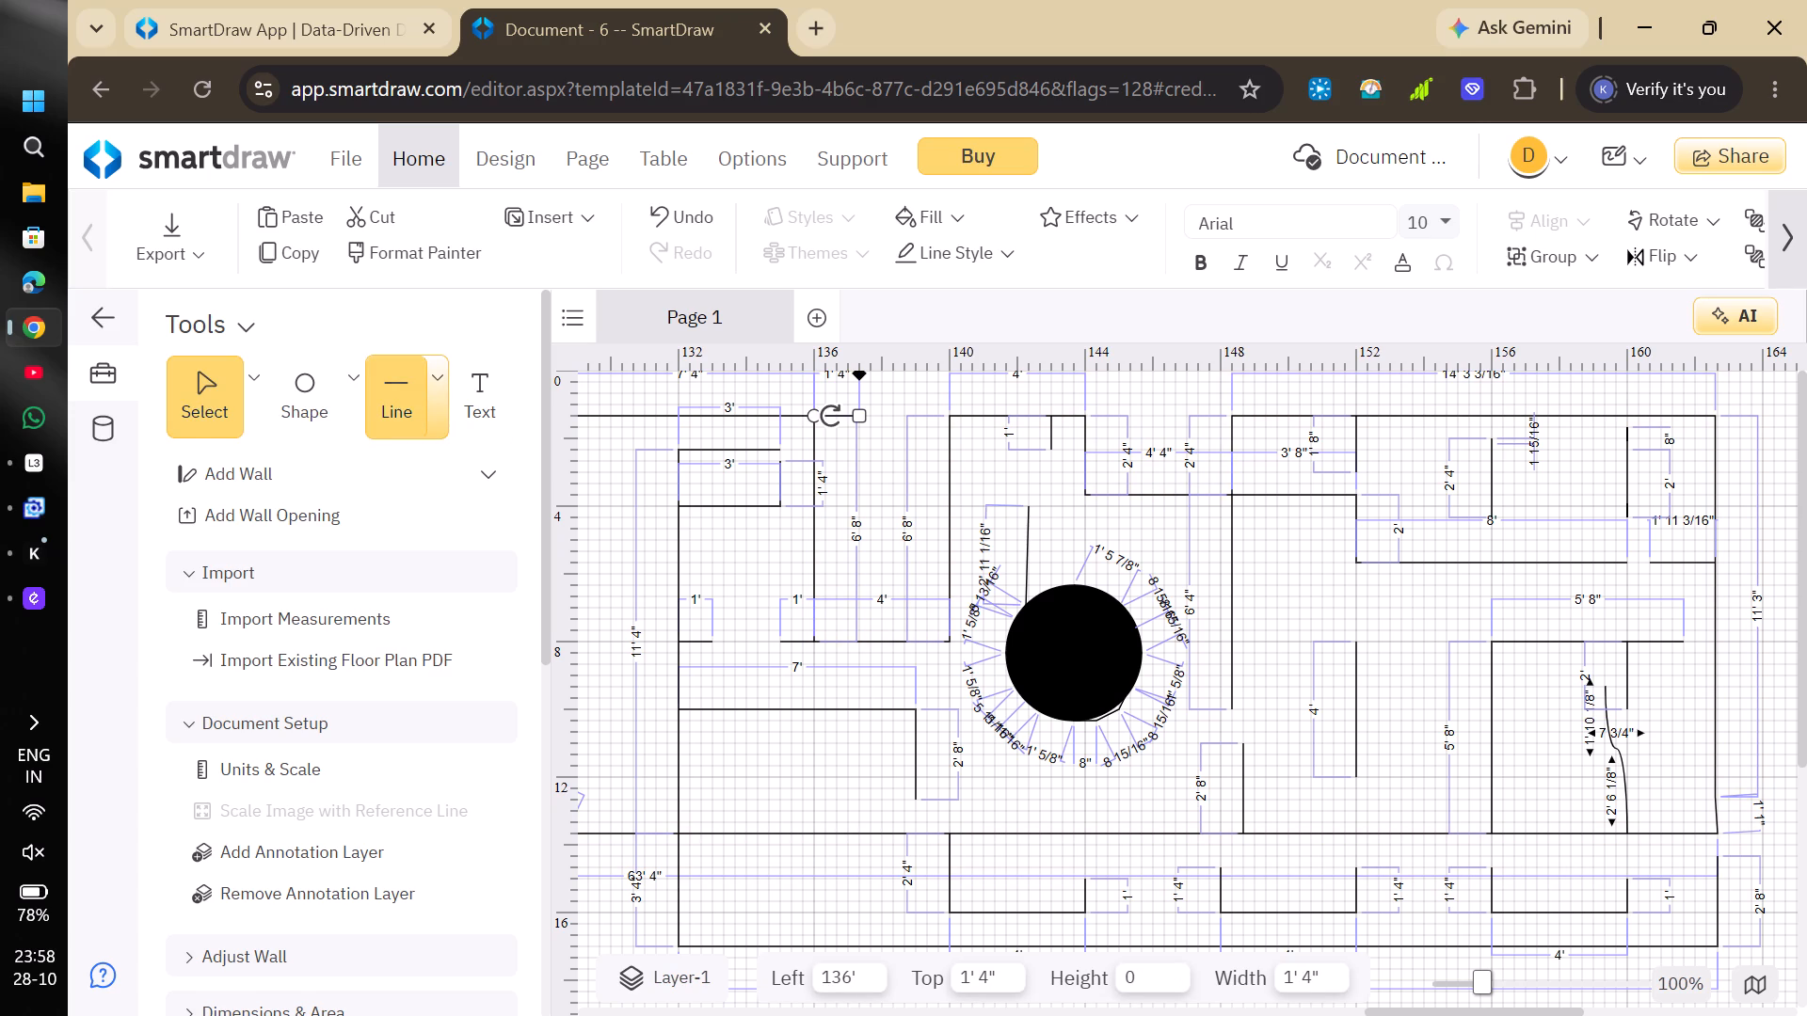
{"action": "left_click_drag", "start_coordinate": [856, 417], "coordinate": [859, 500]}
{"action": "left_click", "coordinate": [859, 500]}
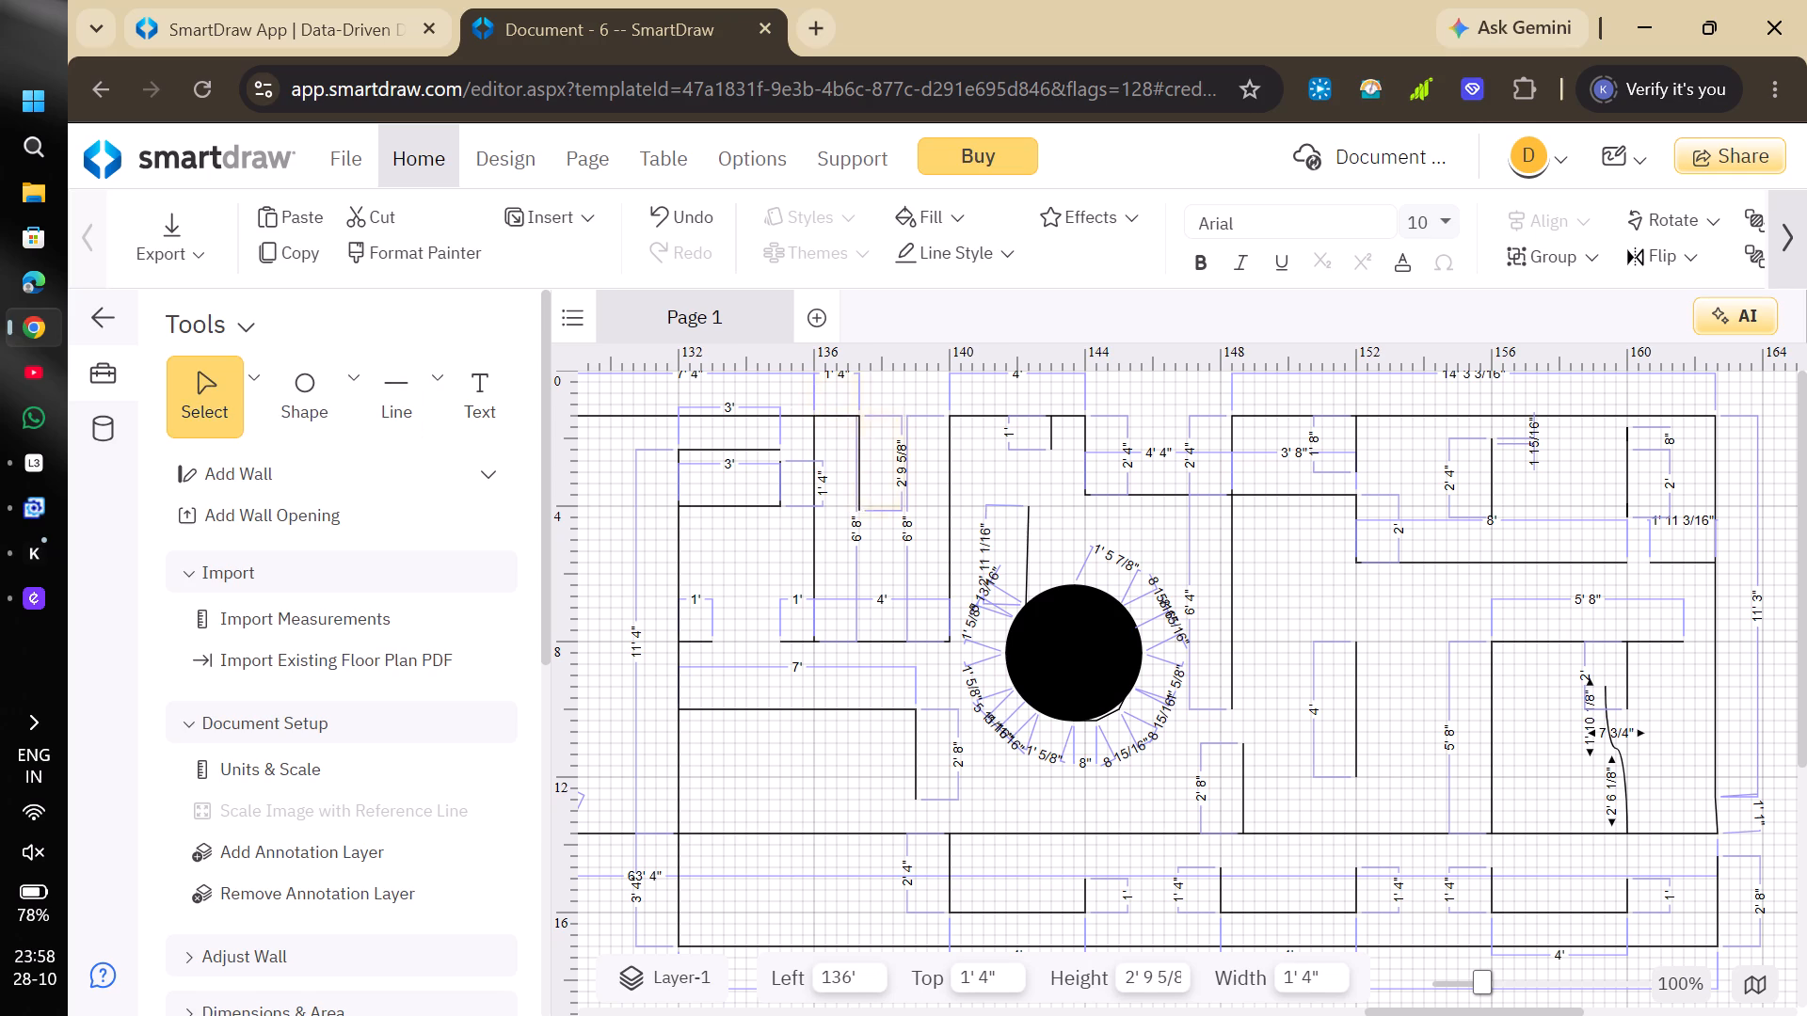
Draw a 2' 8" line at 138' 8" from the 4' level up to 1' 4", and a 1' 8" horizontal line from its top to 140' 4".
{"action": "left_click", "coordinate": [392, 392]}
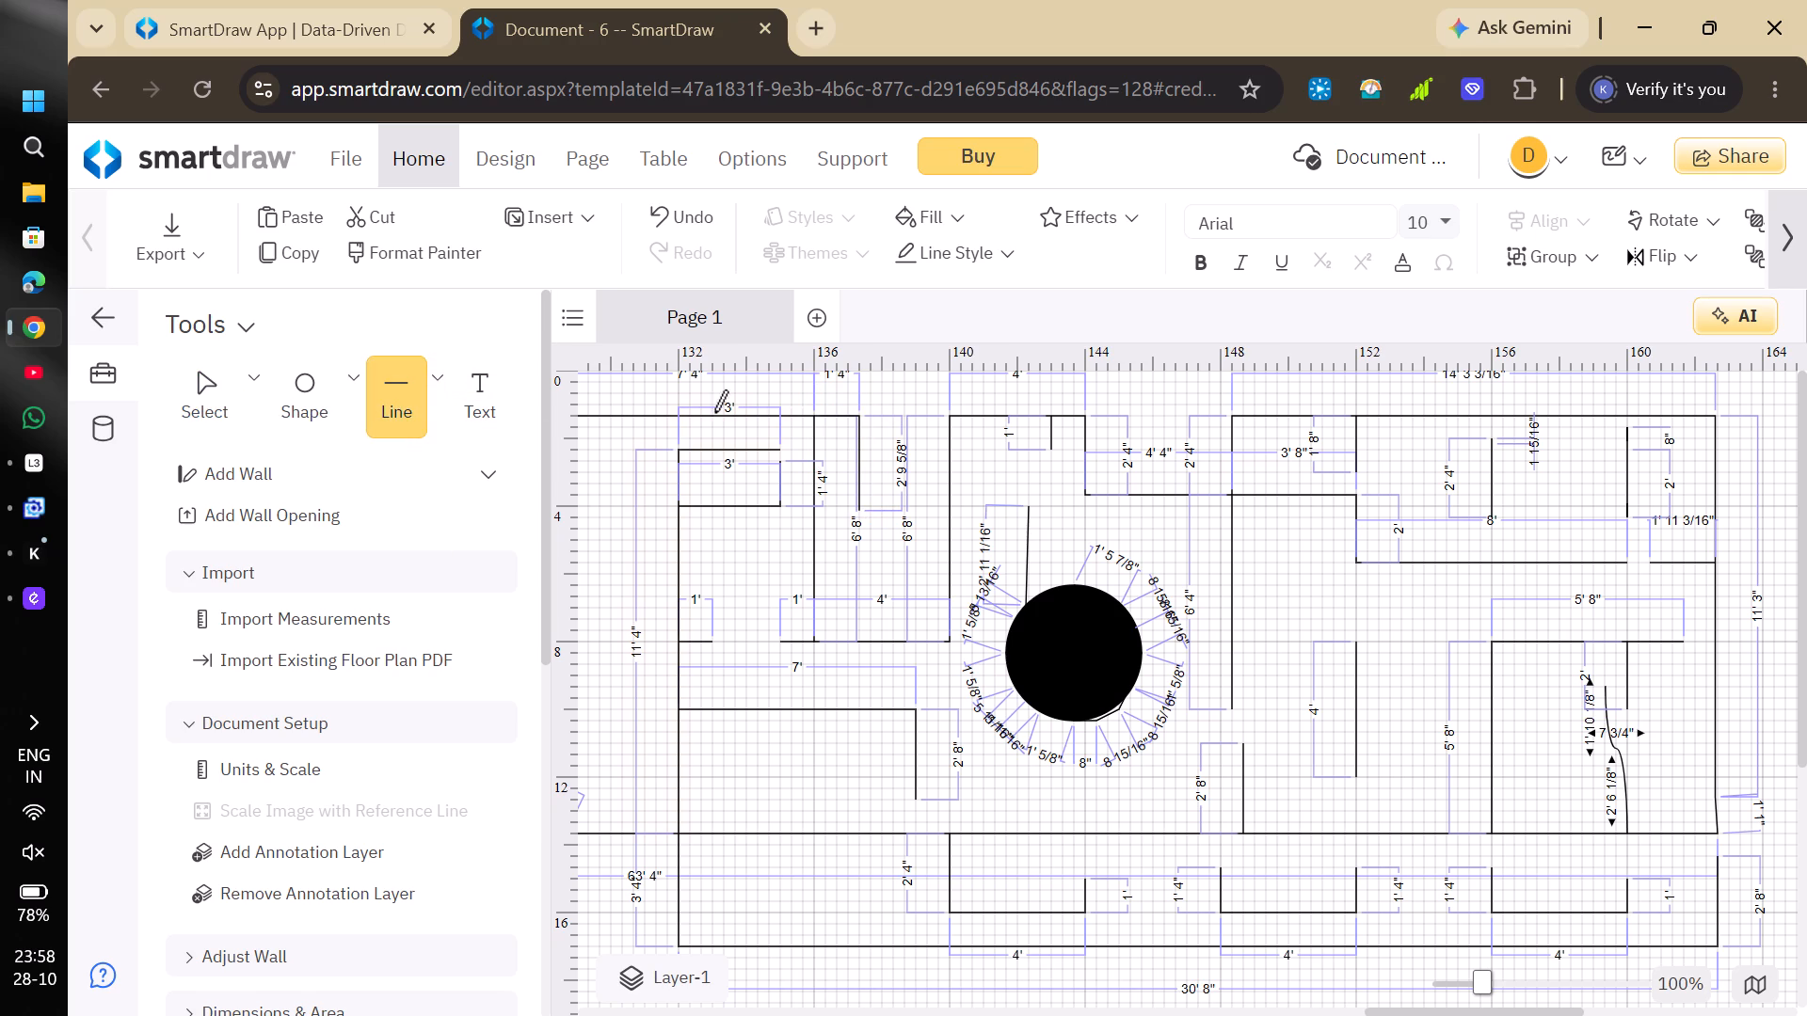
{"action": "left_click", "coordinate": [903, 505]}
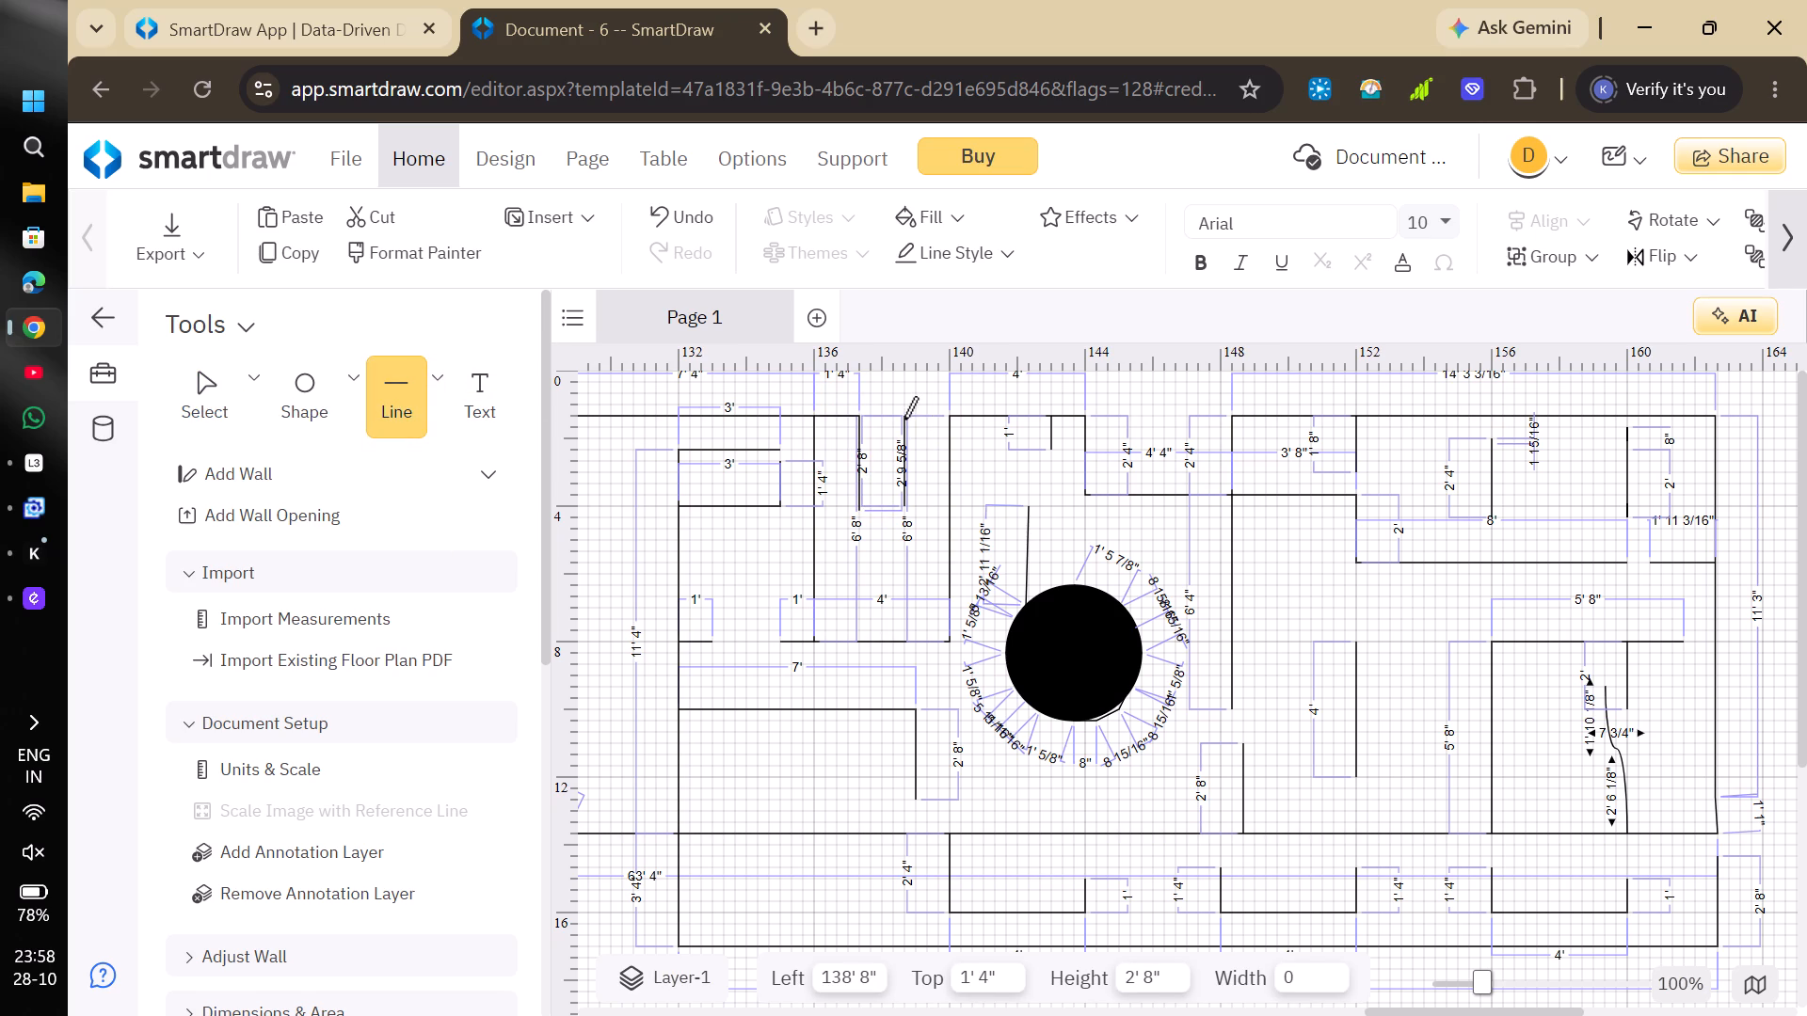
{"action": "left_click", "coordinate": [904, 419]}
{"action": "left_click", "coordinate": [386, 380]}
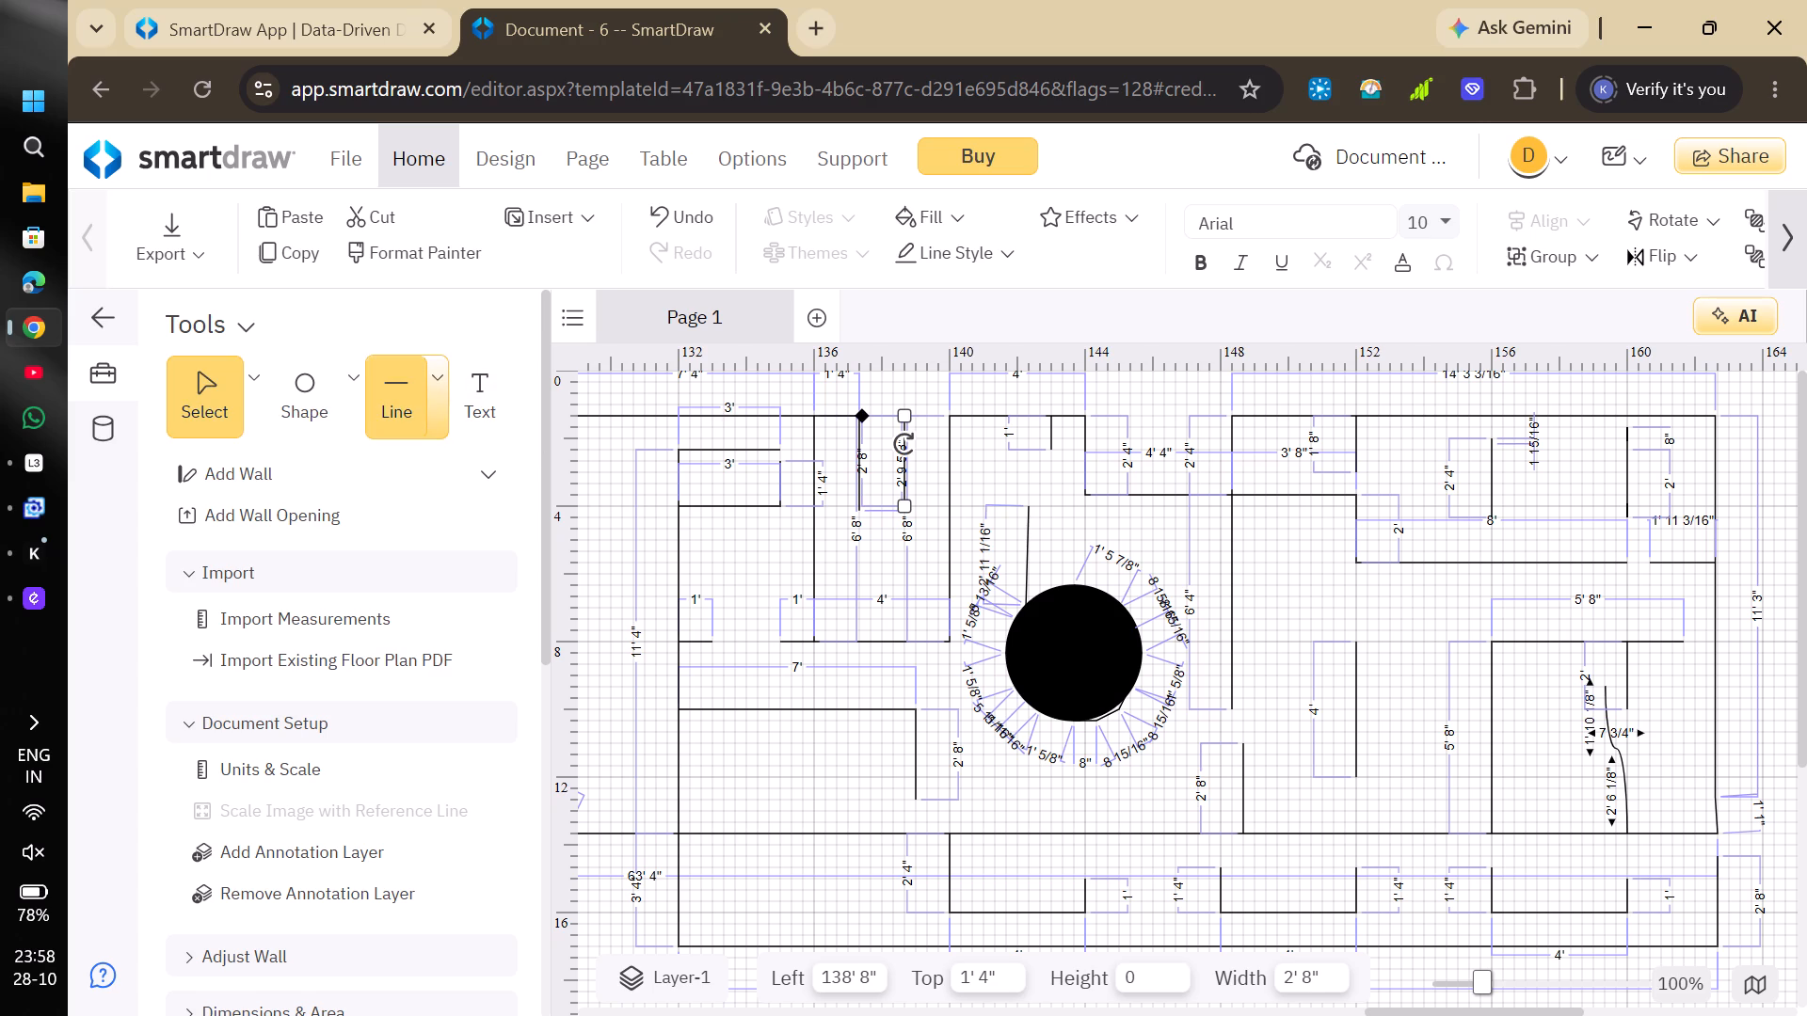
{"action": "left_click", "coordinate": [906, 417]}
{"action": "left_click", "coordinate": [957, 417]}
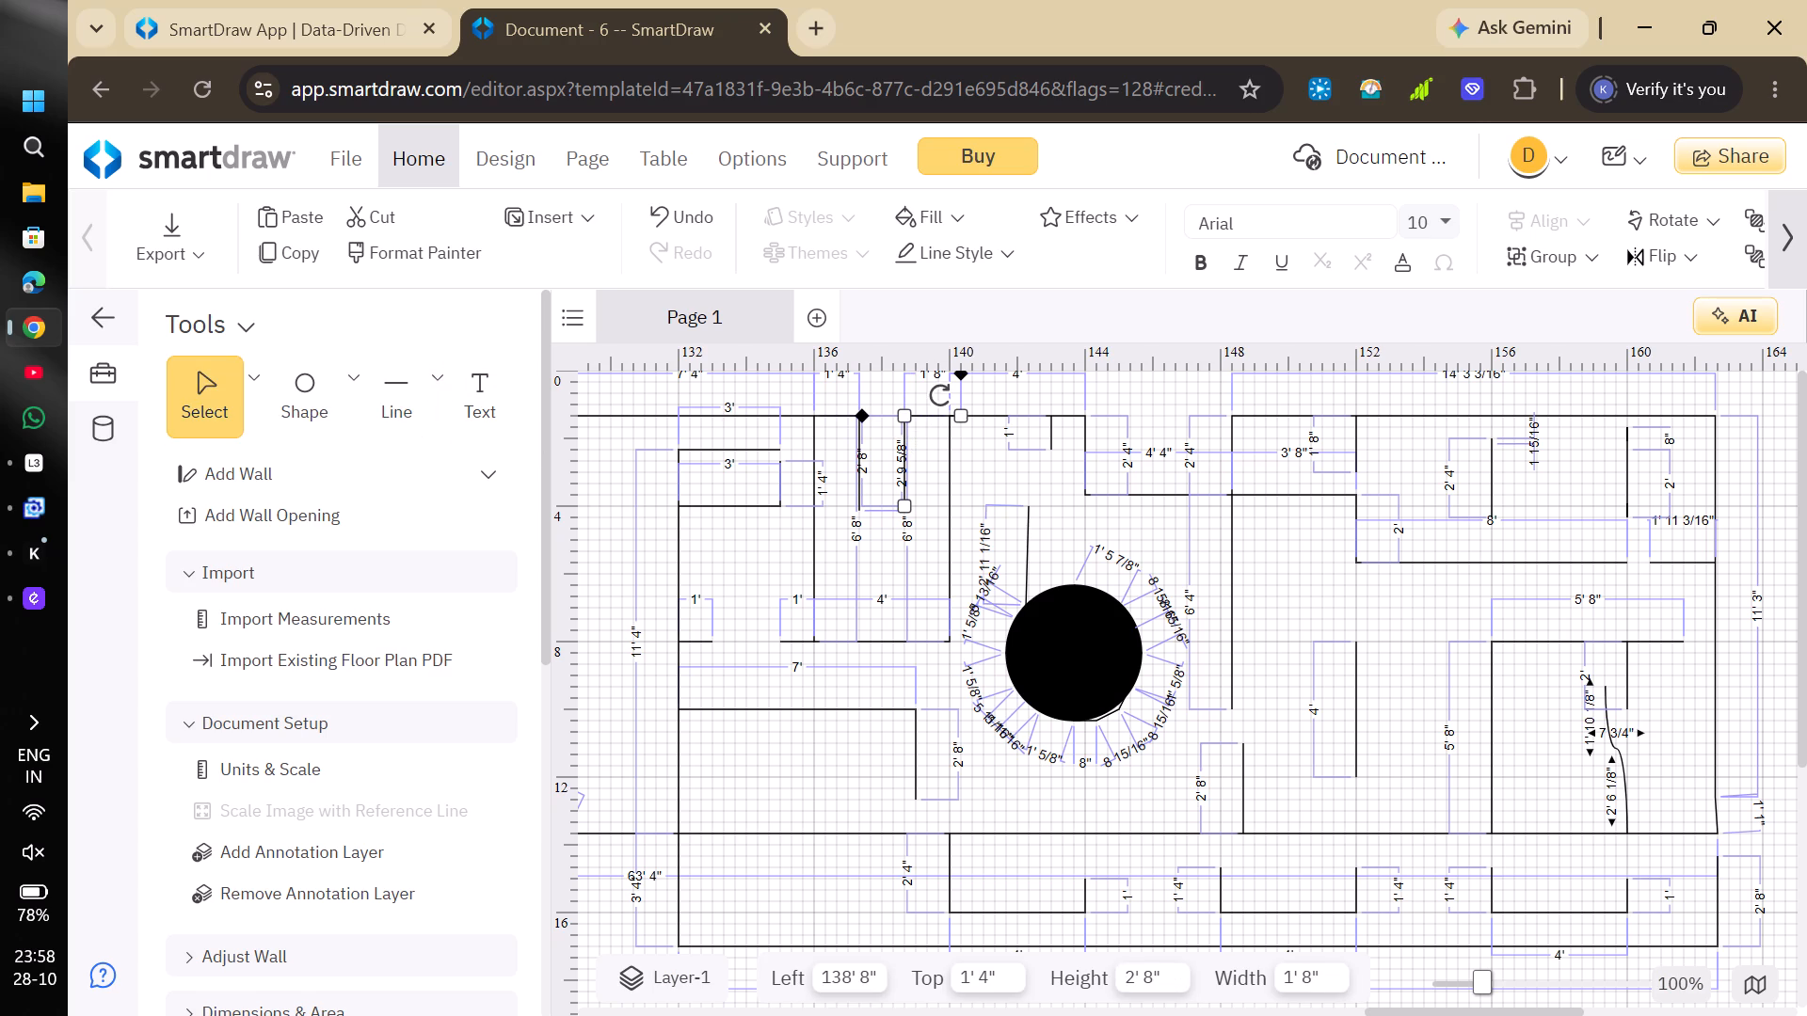
Draw a 2' 8" vertical line at the 137' 4" mark from the 8' level up to the 5' 4" level.
{"action": "left_click", "coordinate": [386, 390]}
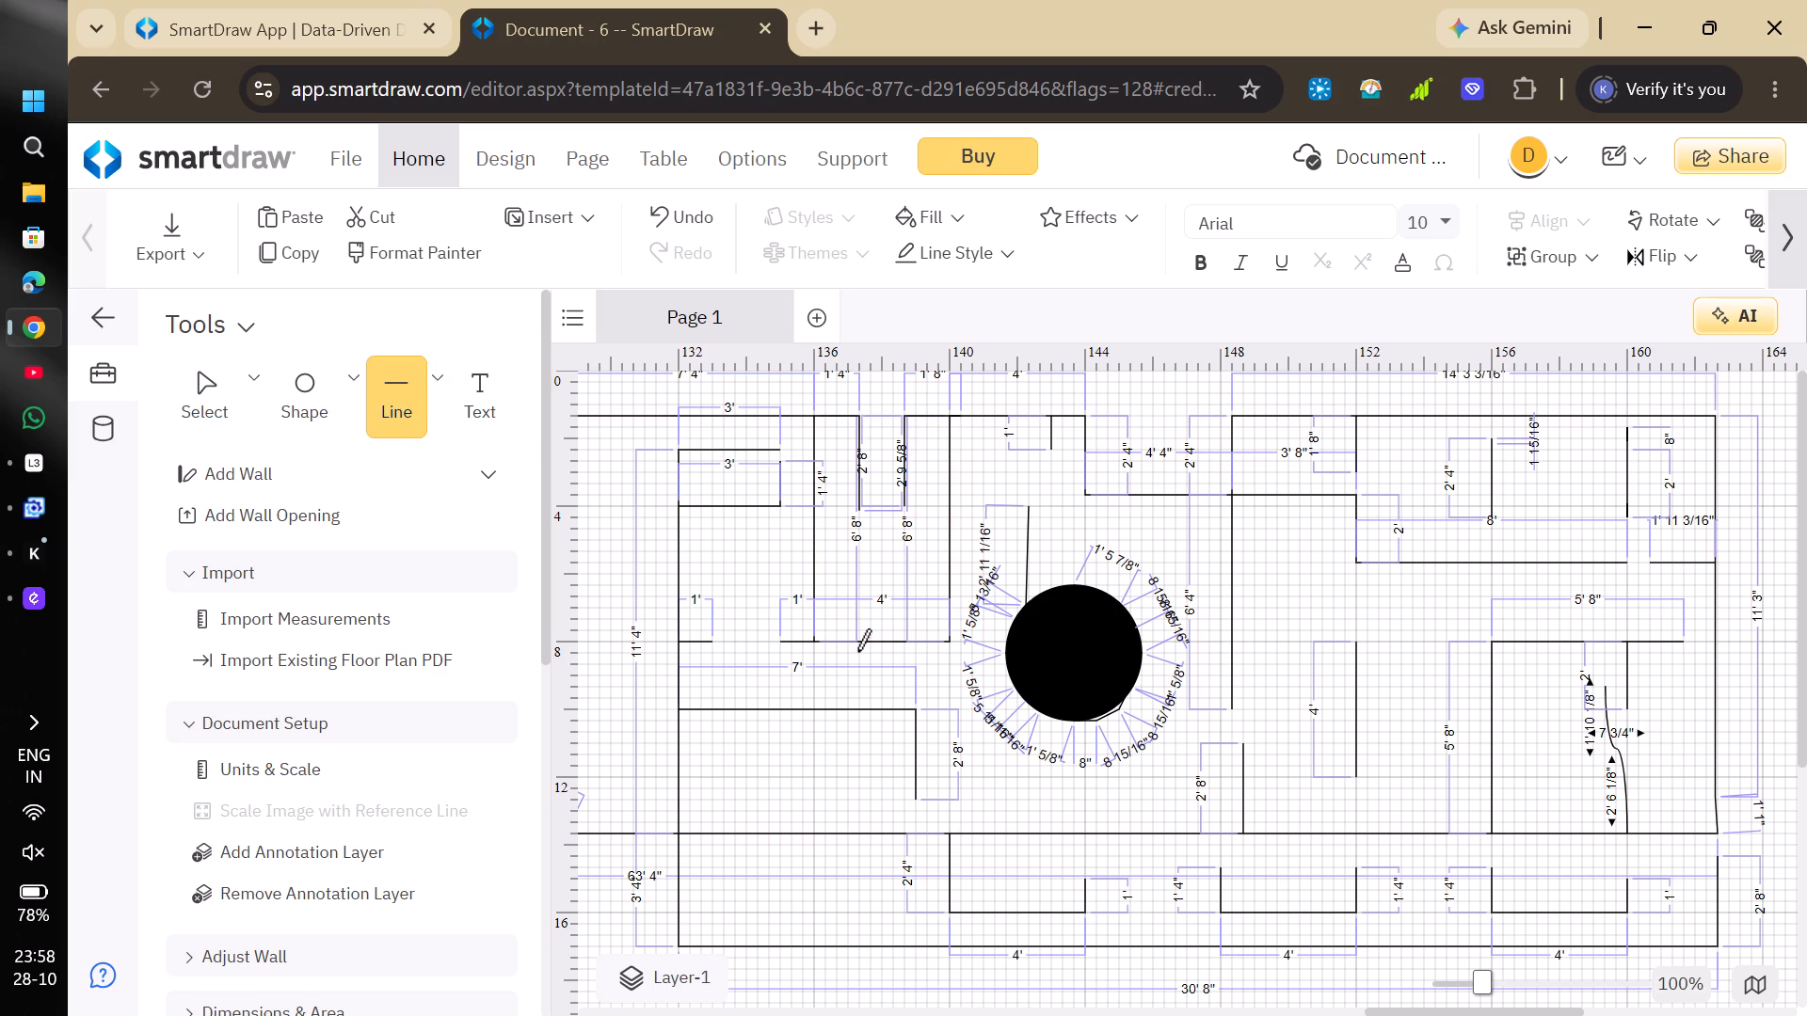
{"action": "left_click", "coordinate": [856, 640]}
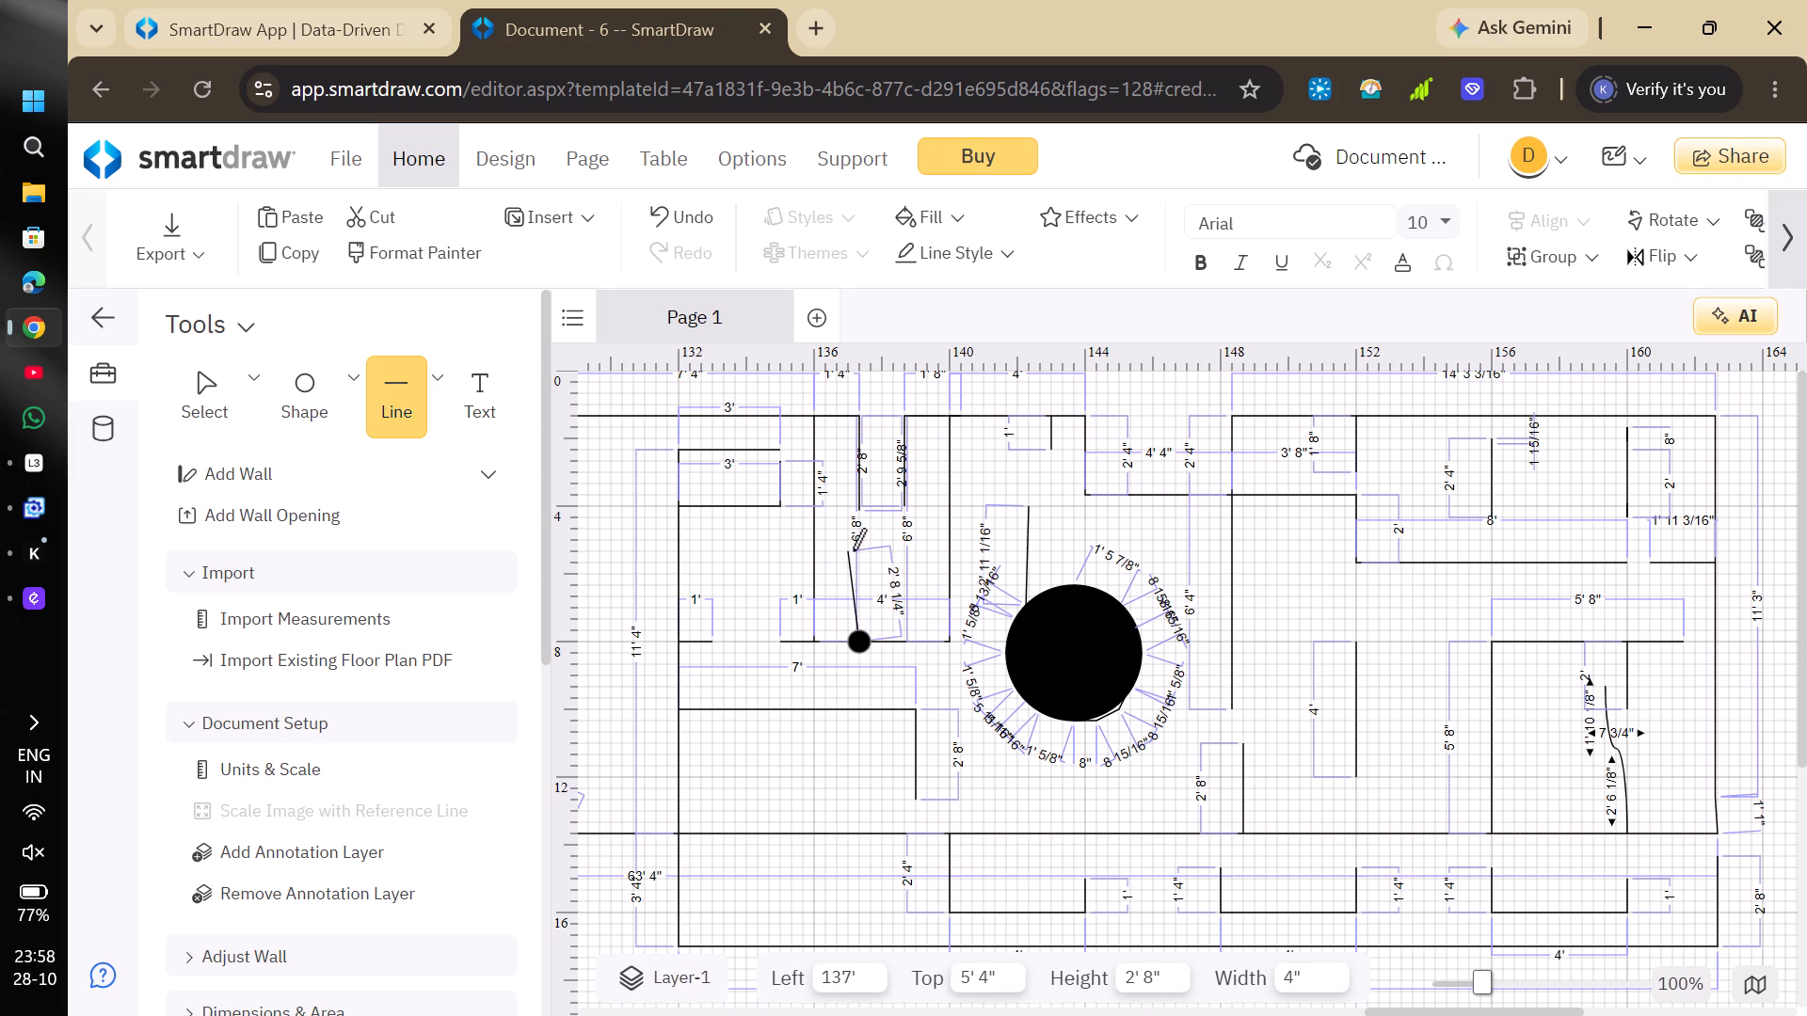
{"action": "left_click", "coordinate": [857, 547]}
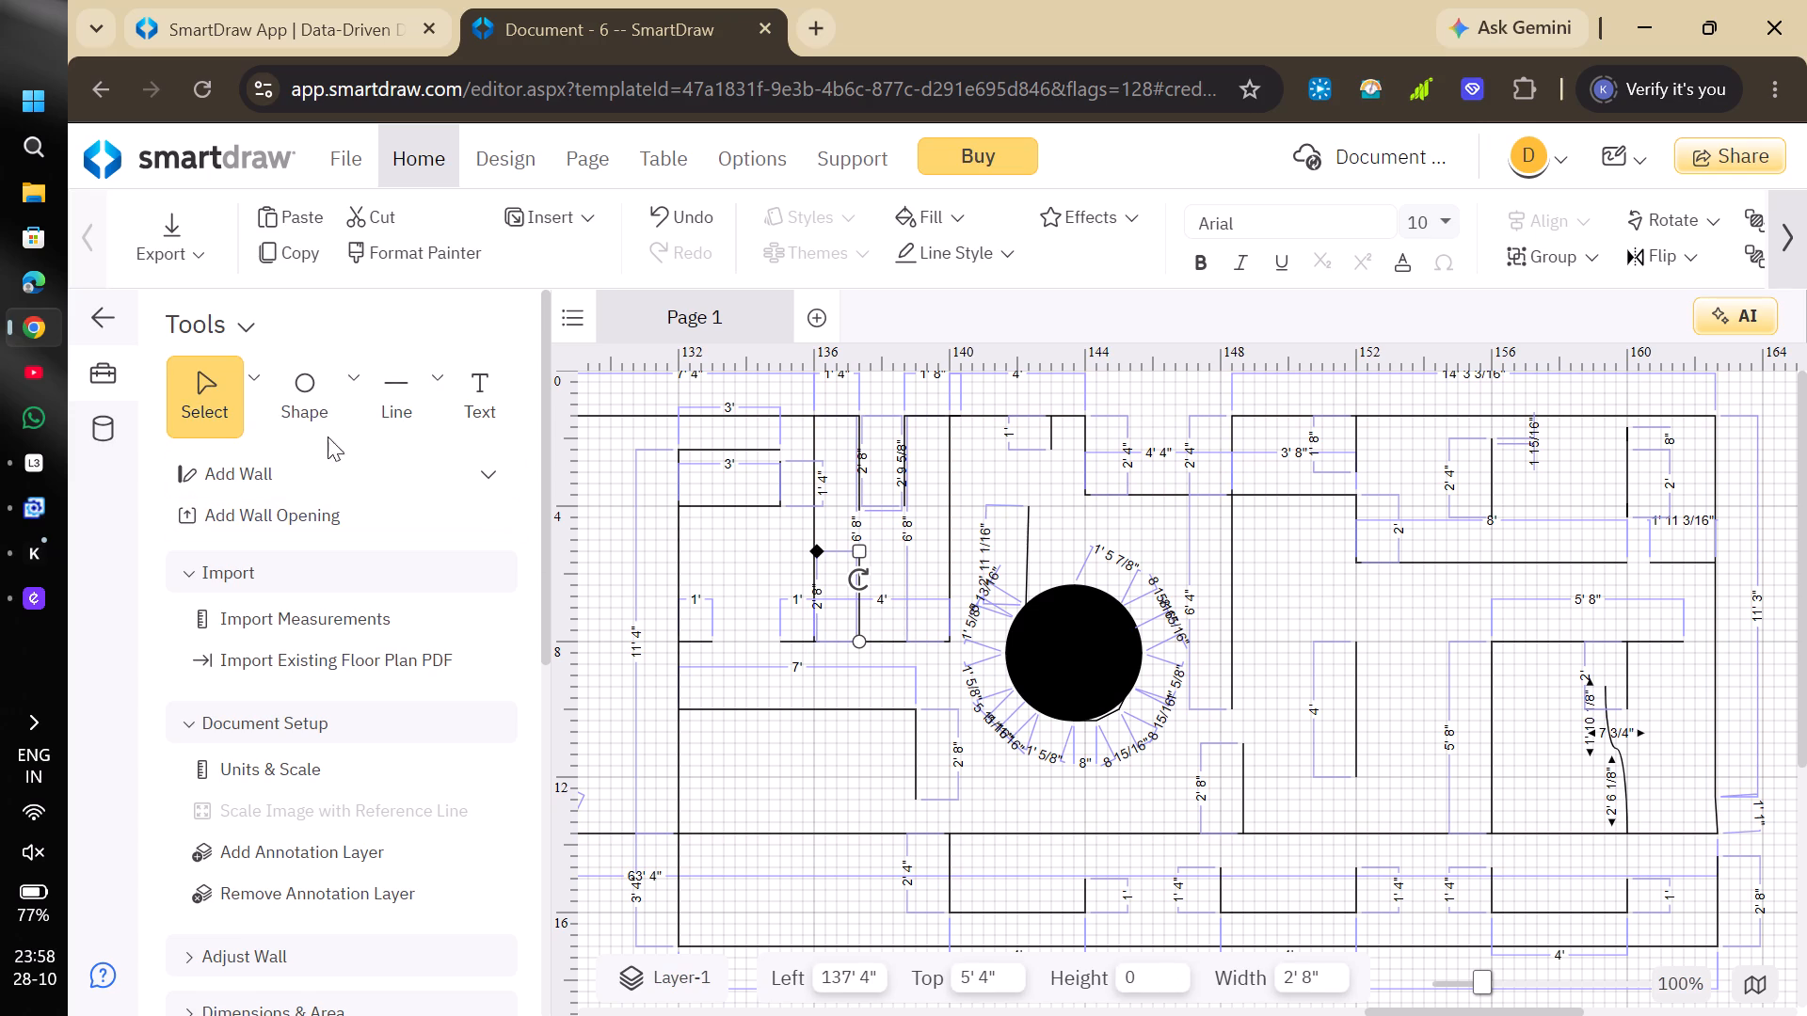
Draw a 2' 8" vertical line at the 138' 8" mark from the 8' level up to the 5' 4" level.
{"action": "left_click", "coordinate": [380, 408]}
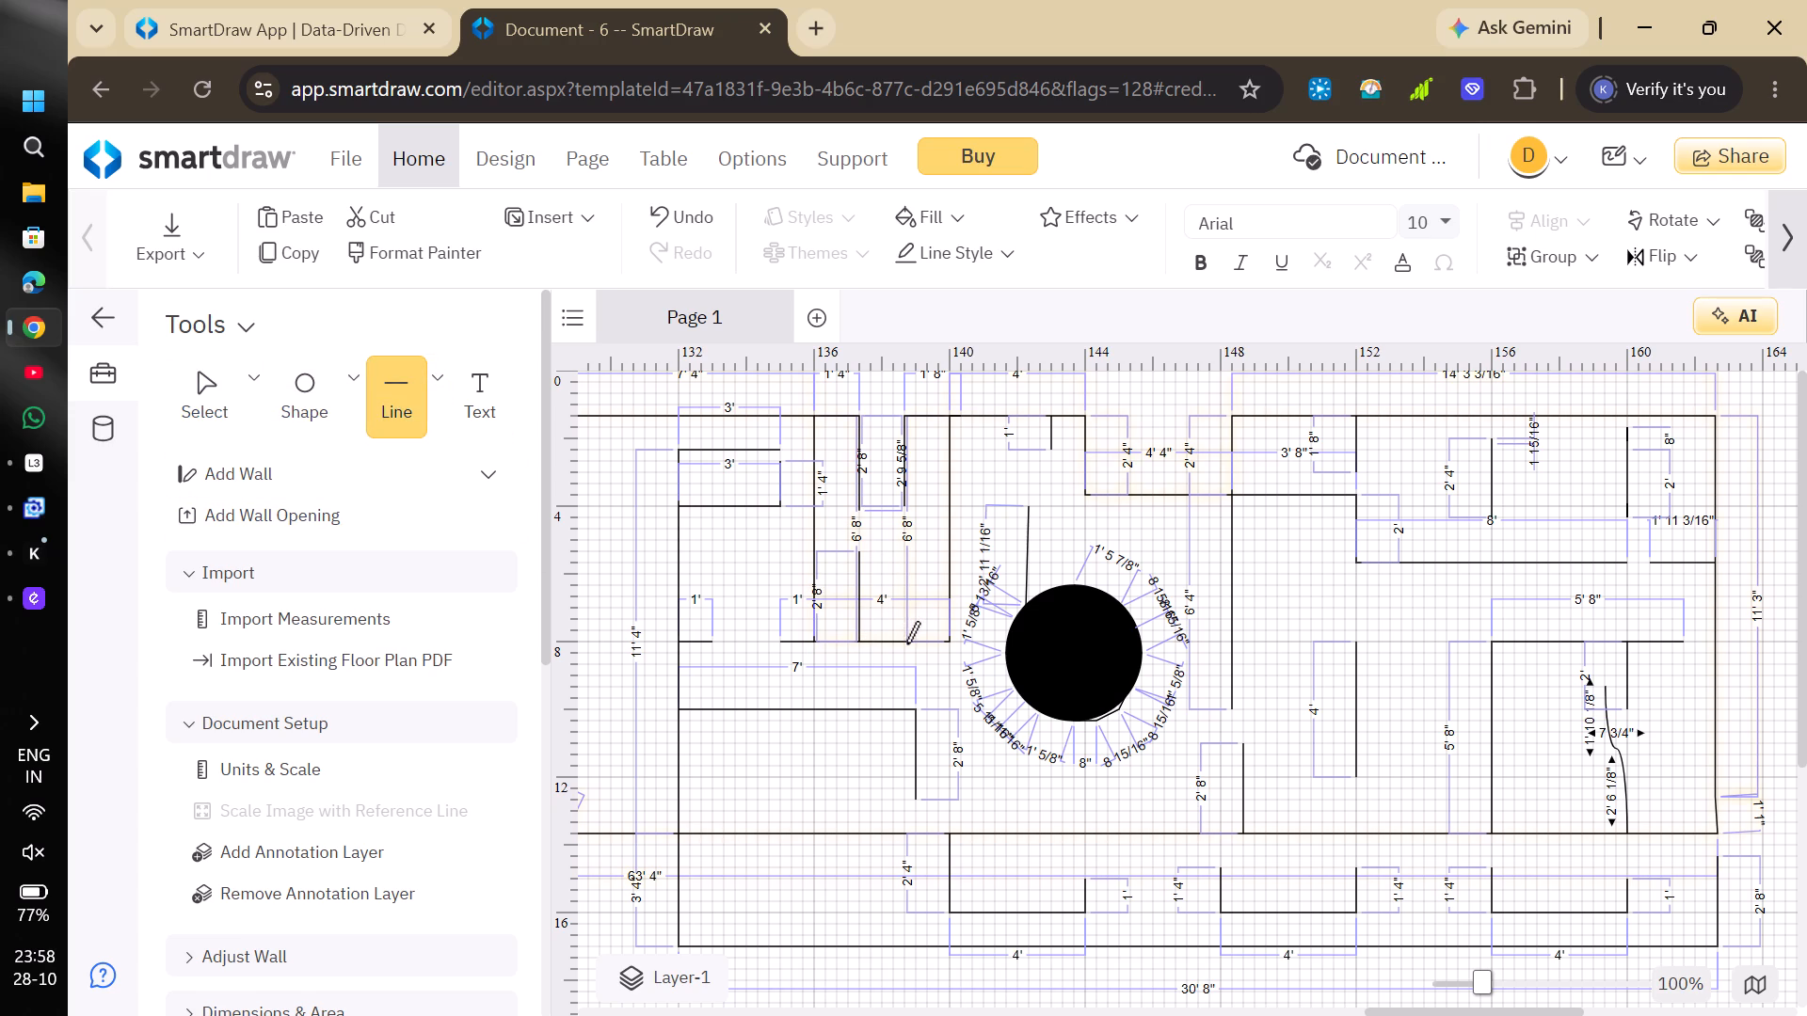
{"action": "left_click_drag", "start_coordinate": [906, 643], "coordinate": [904, 553]}
{"action": "left_click", "coordinate": [904, 553]}
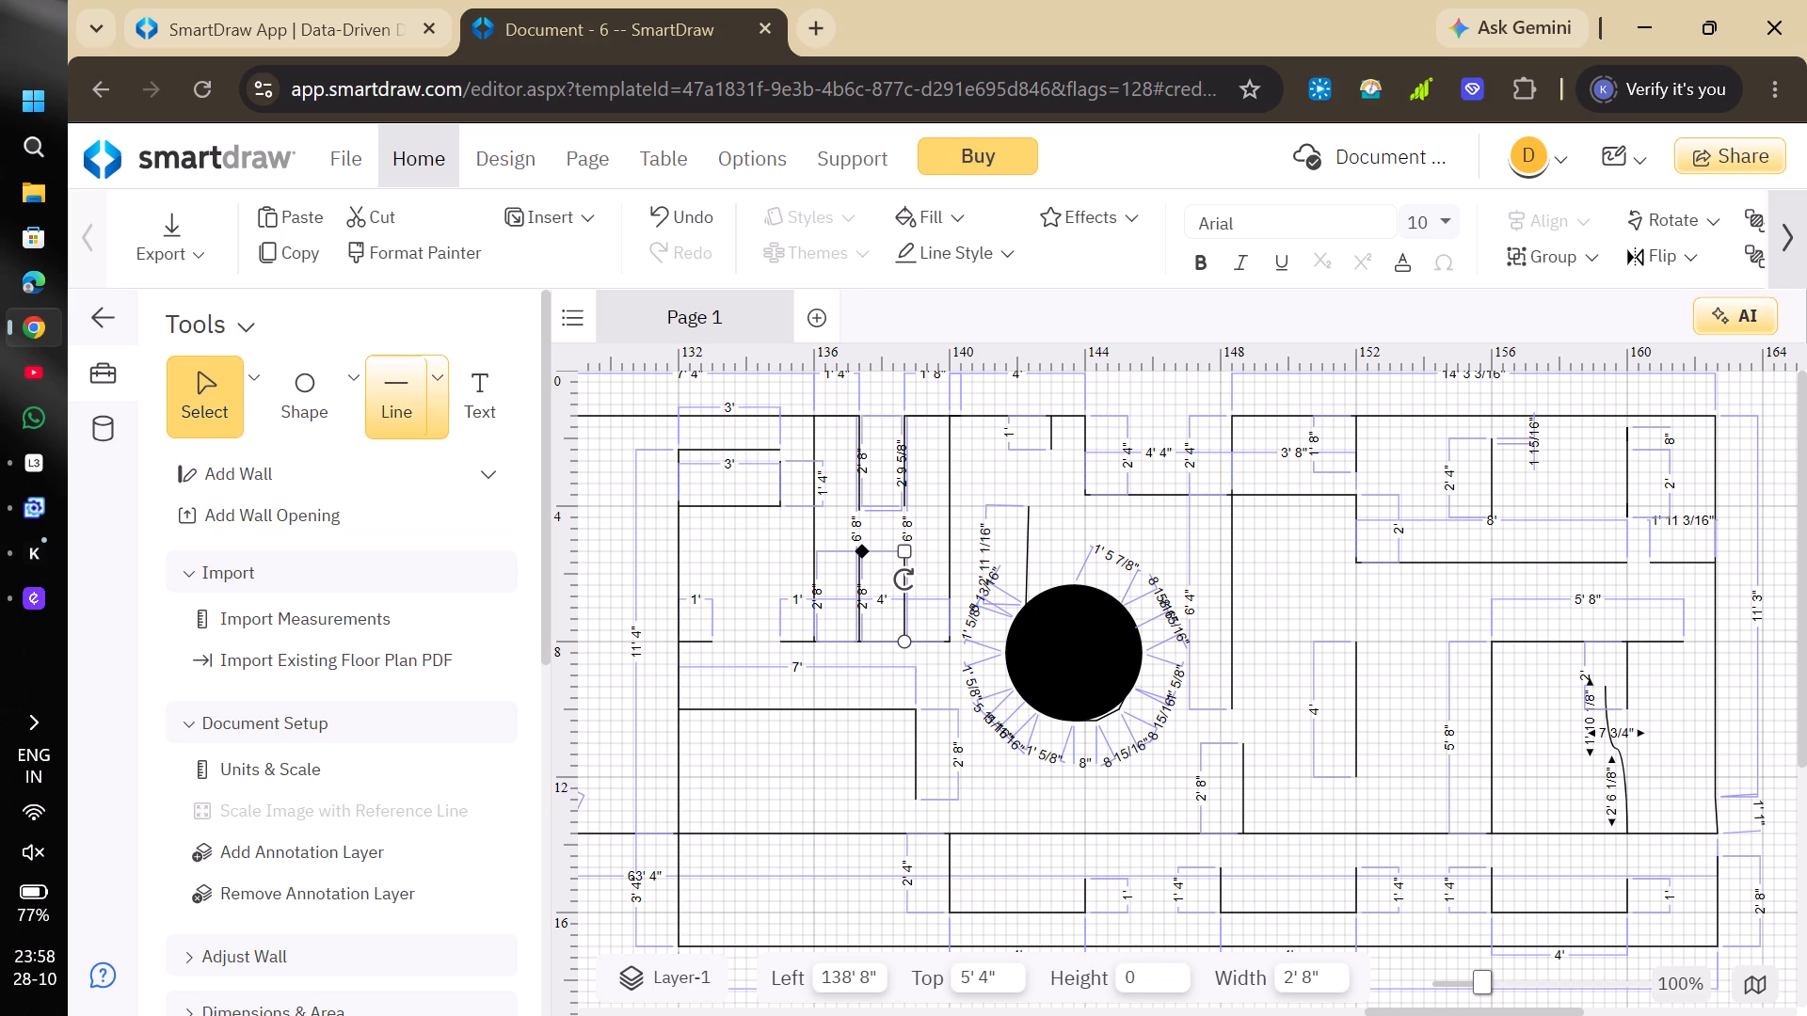
Draw a 1' horizontal line from 132' to 131' at the 2' 4" level, plus an 11' 4" line down from there at 130' 8".
{"action": "left_click", "coordinate": [398, 410]}
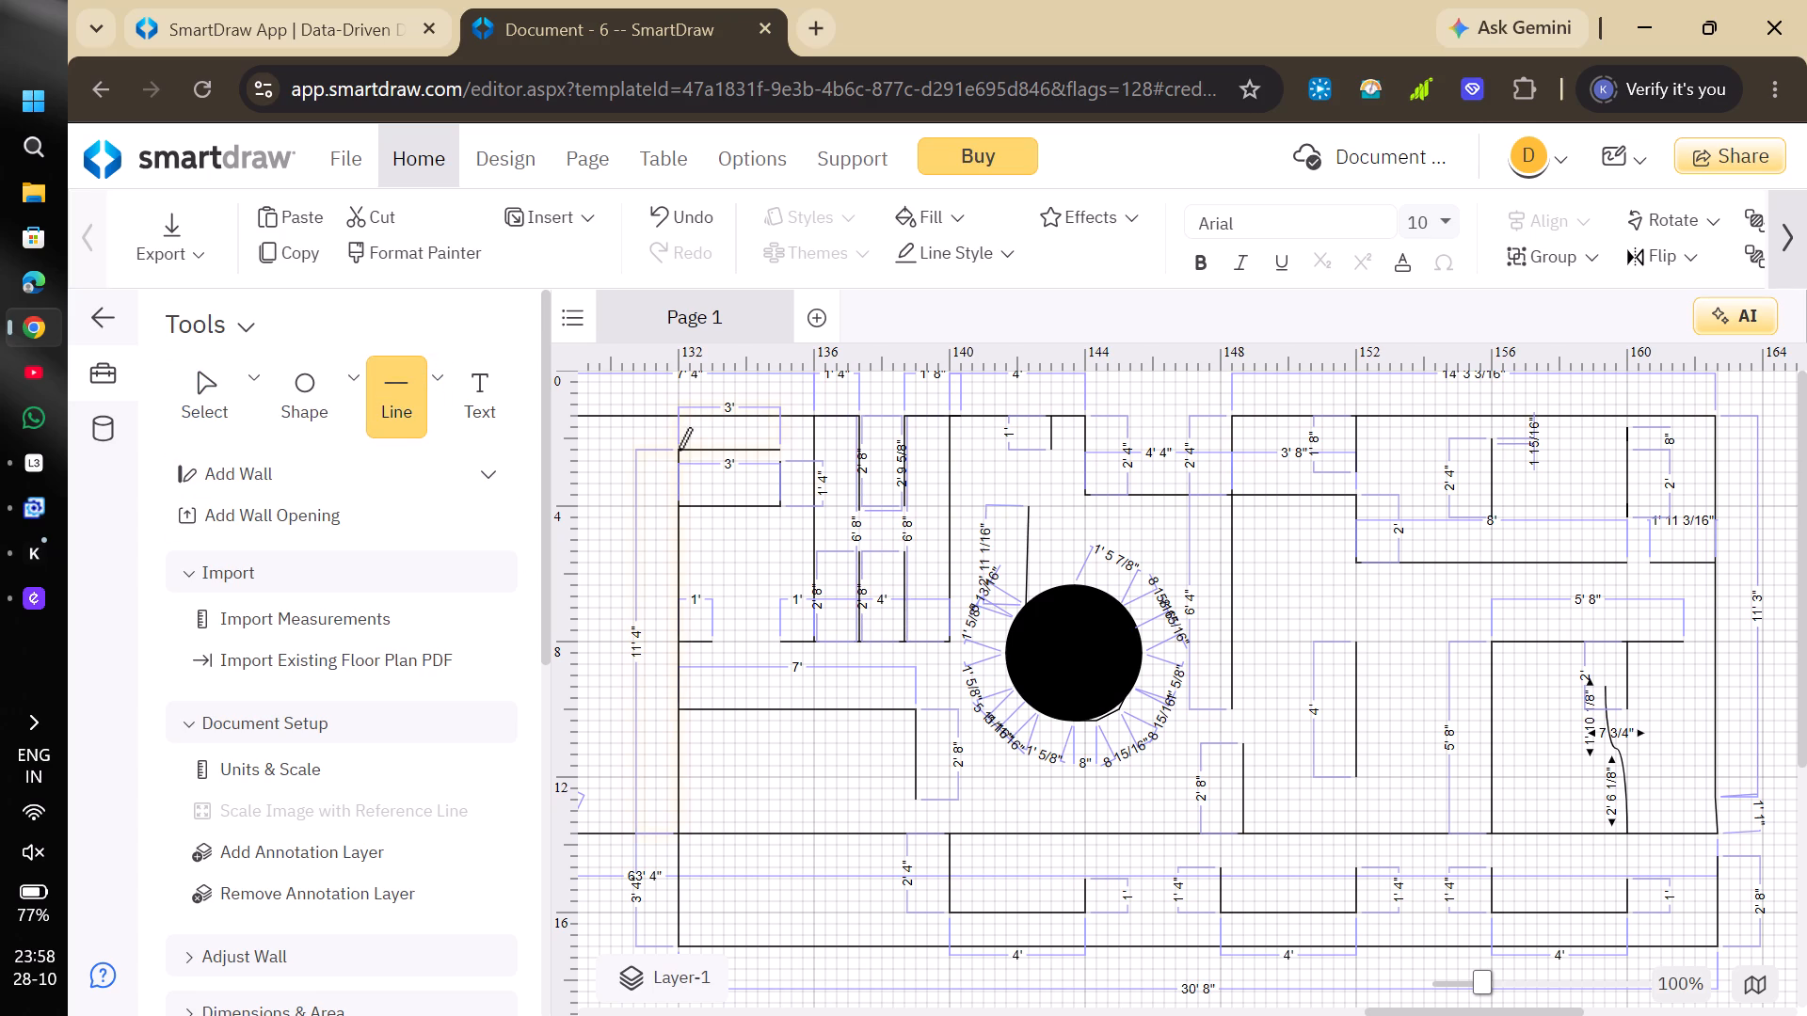
{"action": "left_click", "coordinate": [679, 450]}
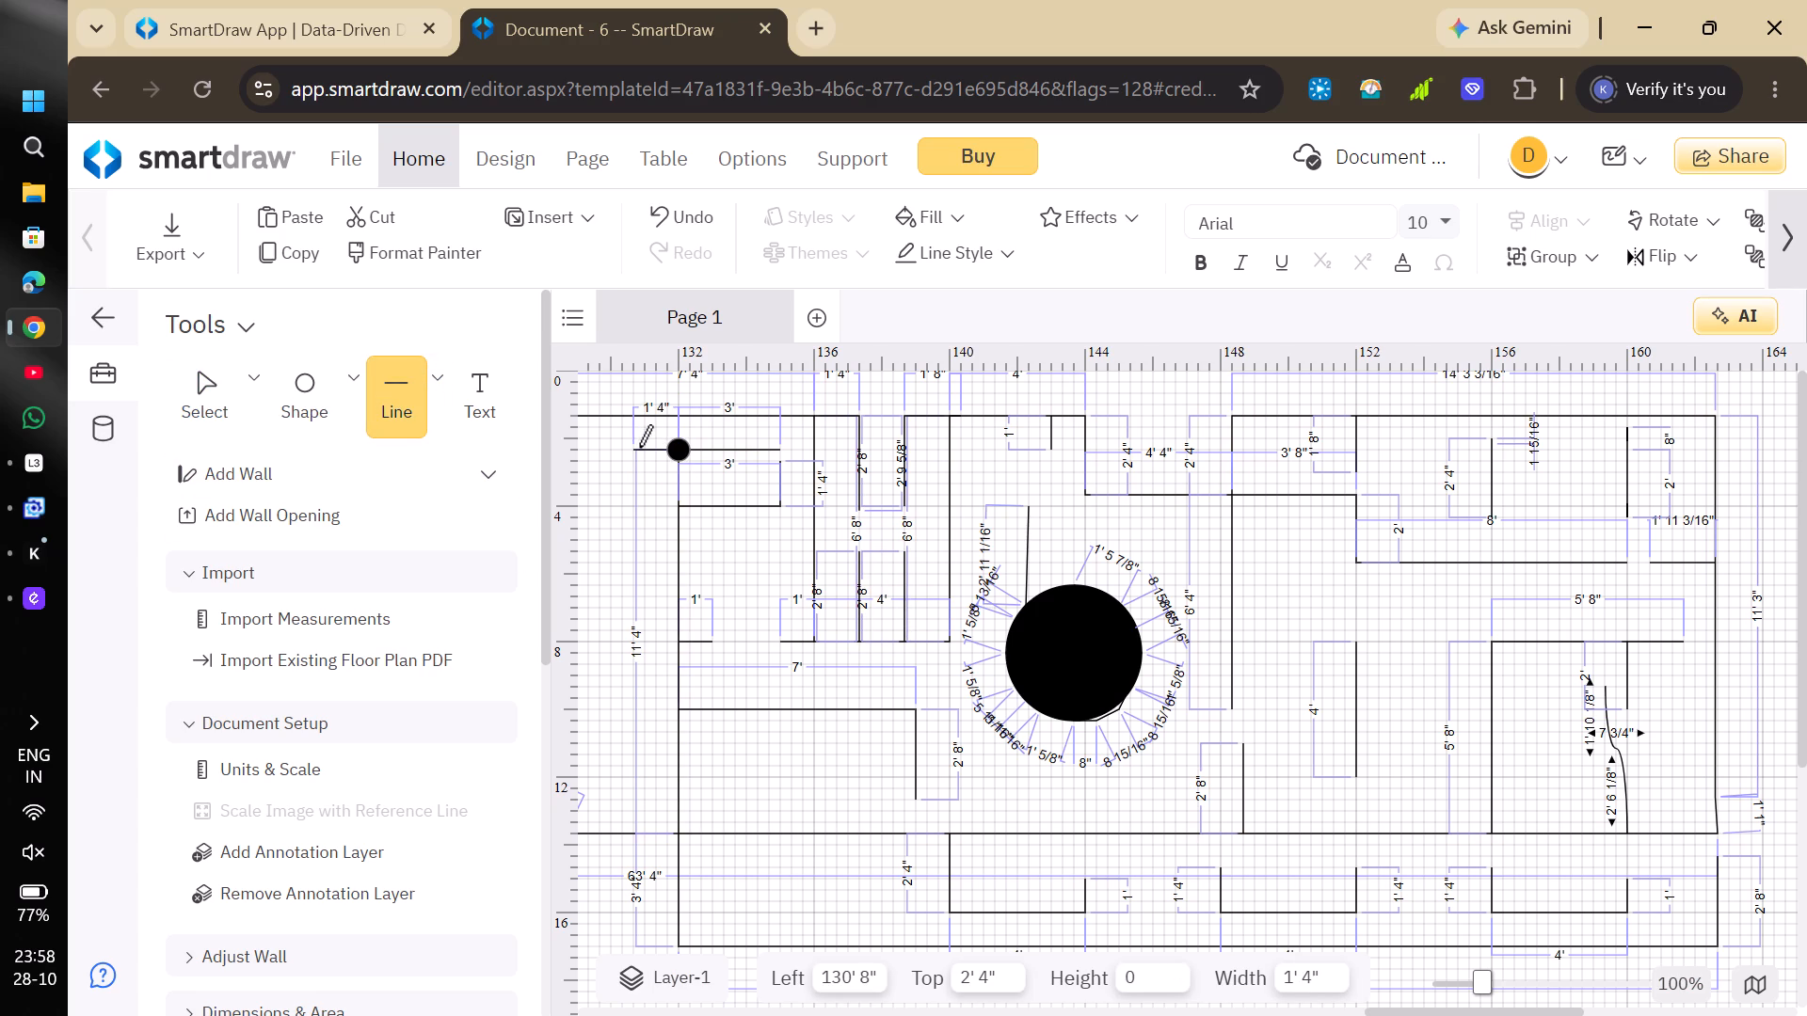
{"action": "left_click", "coordinate": [639, 447]}
{"action": "left_click", "coordinate": [419, 400]}
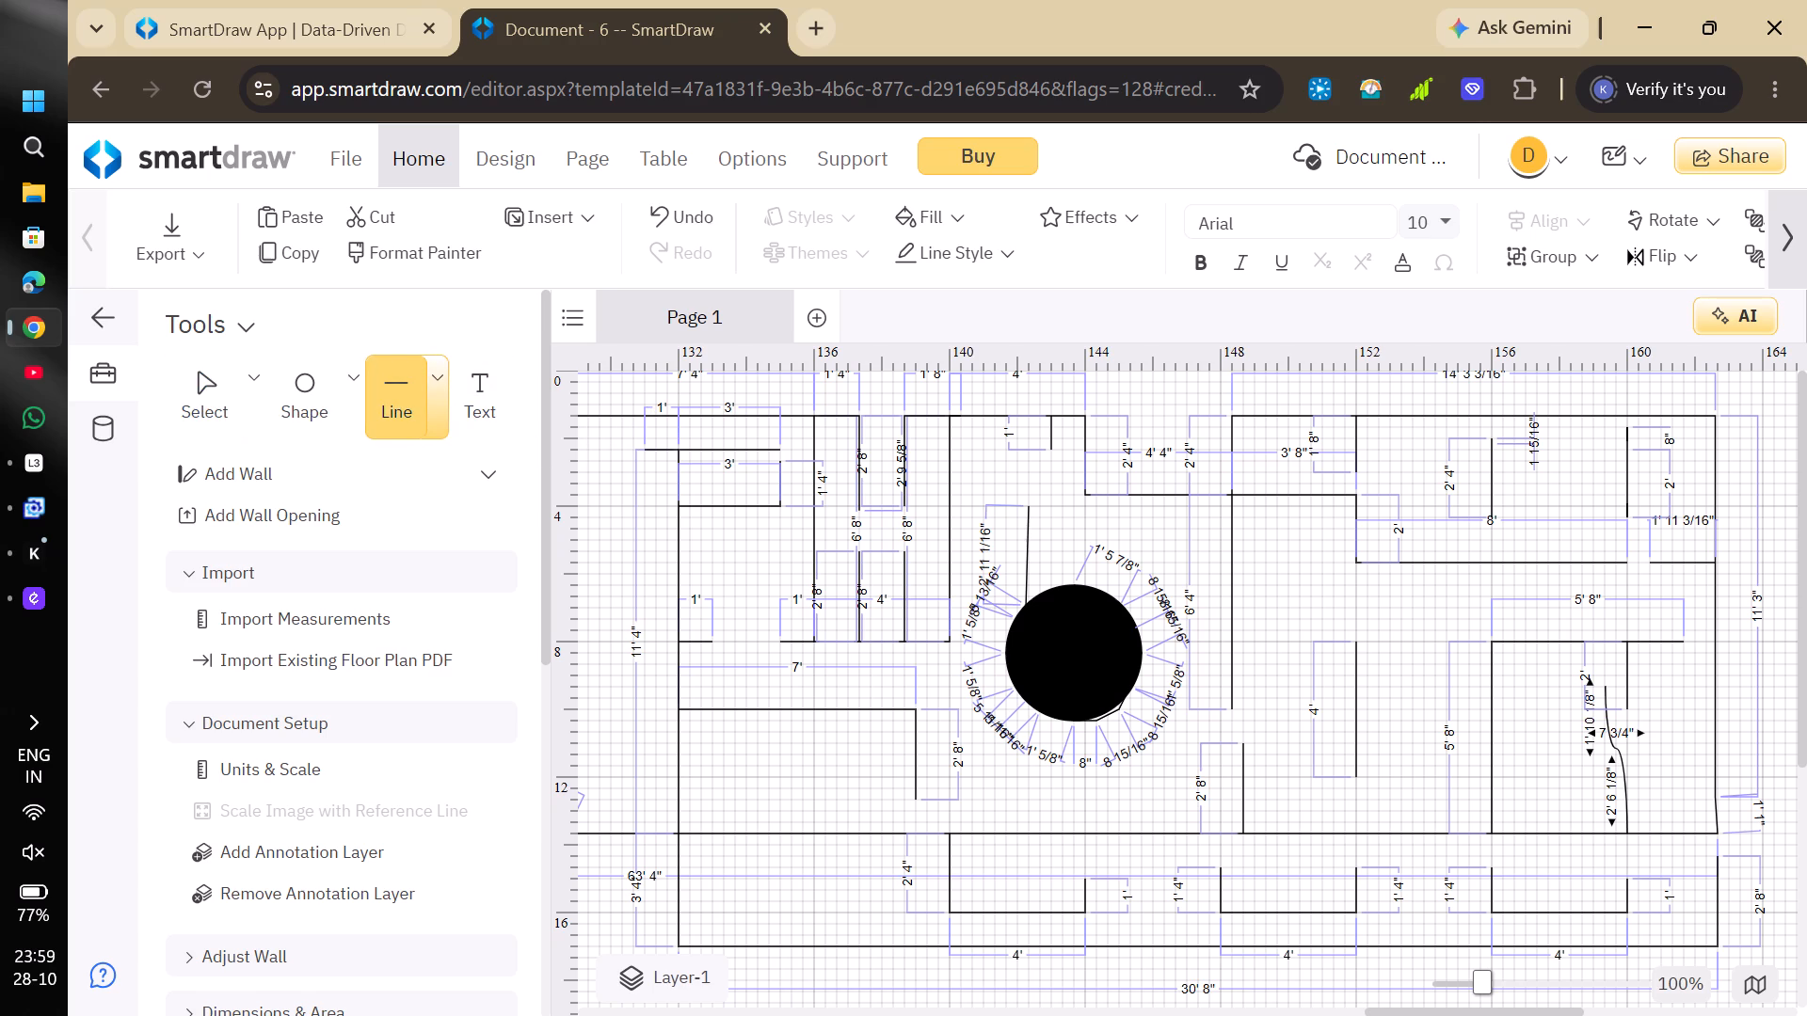
{"action": "left_click", "coordinate": [417, 406]}
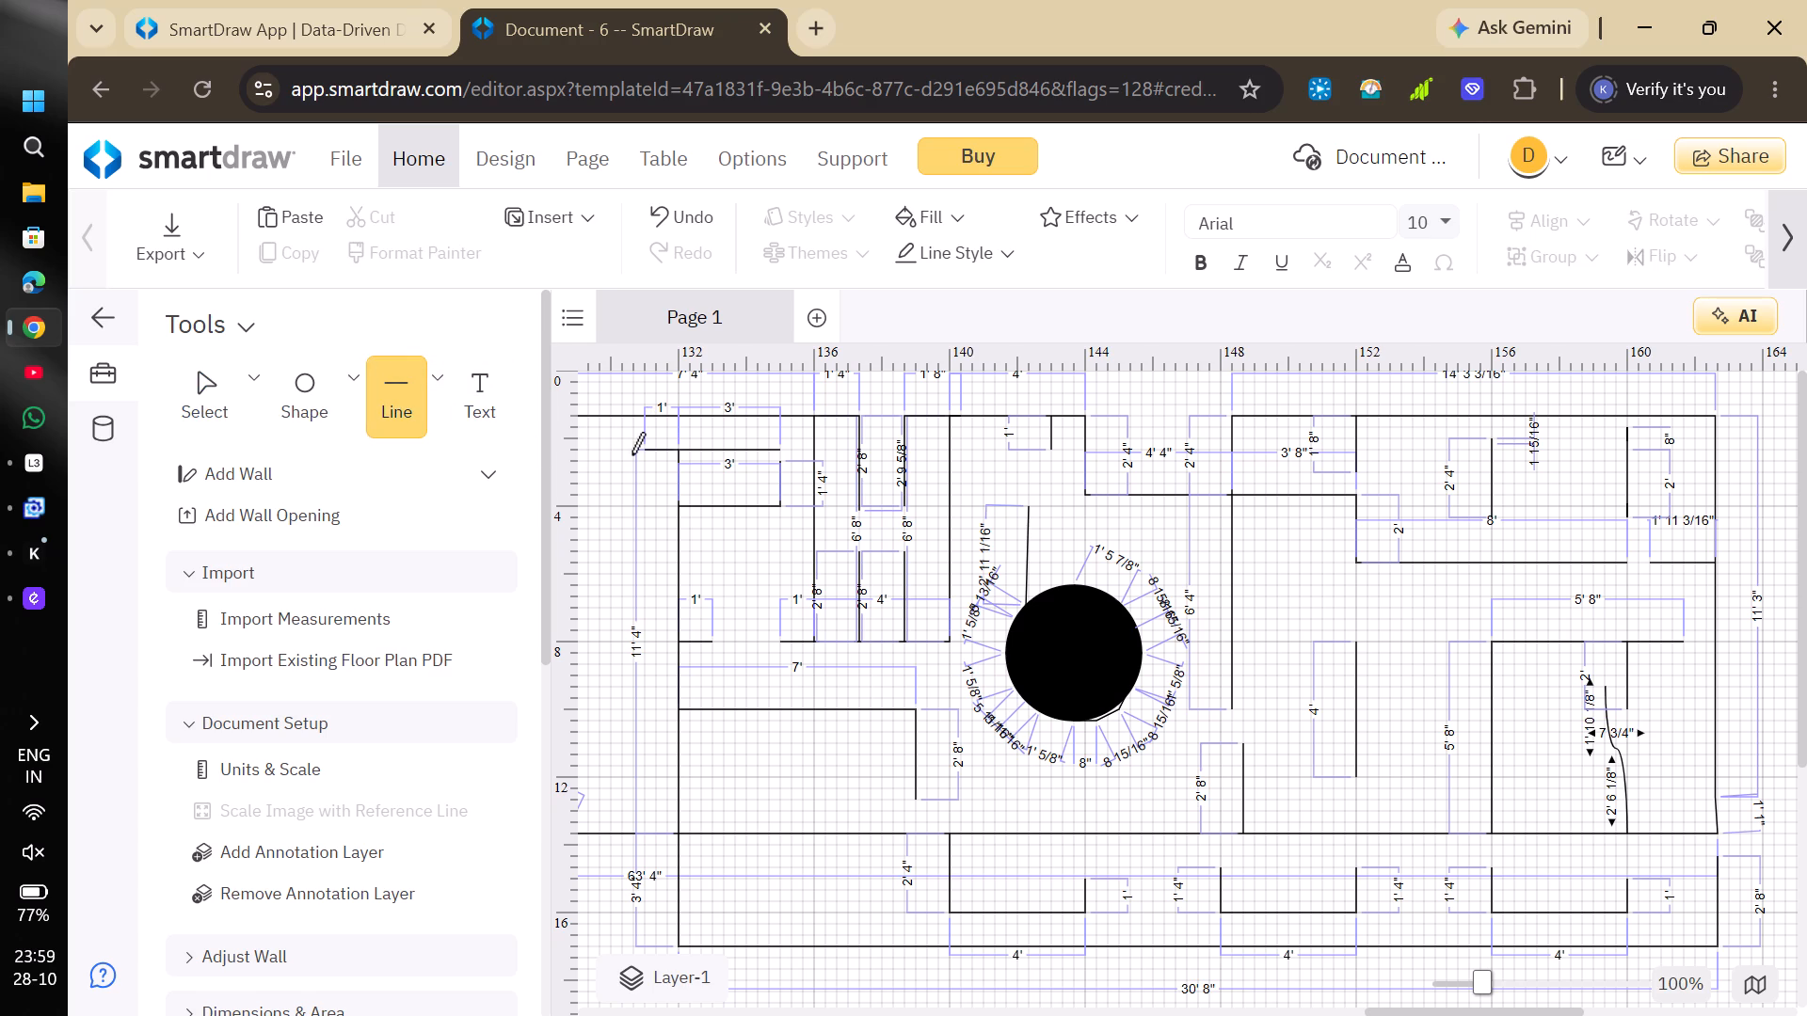
{"action": "left_click", "coordinate": [632, 454]}
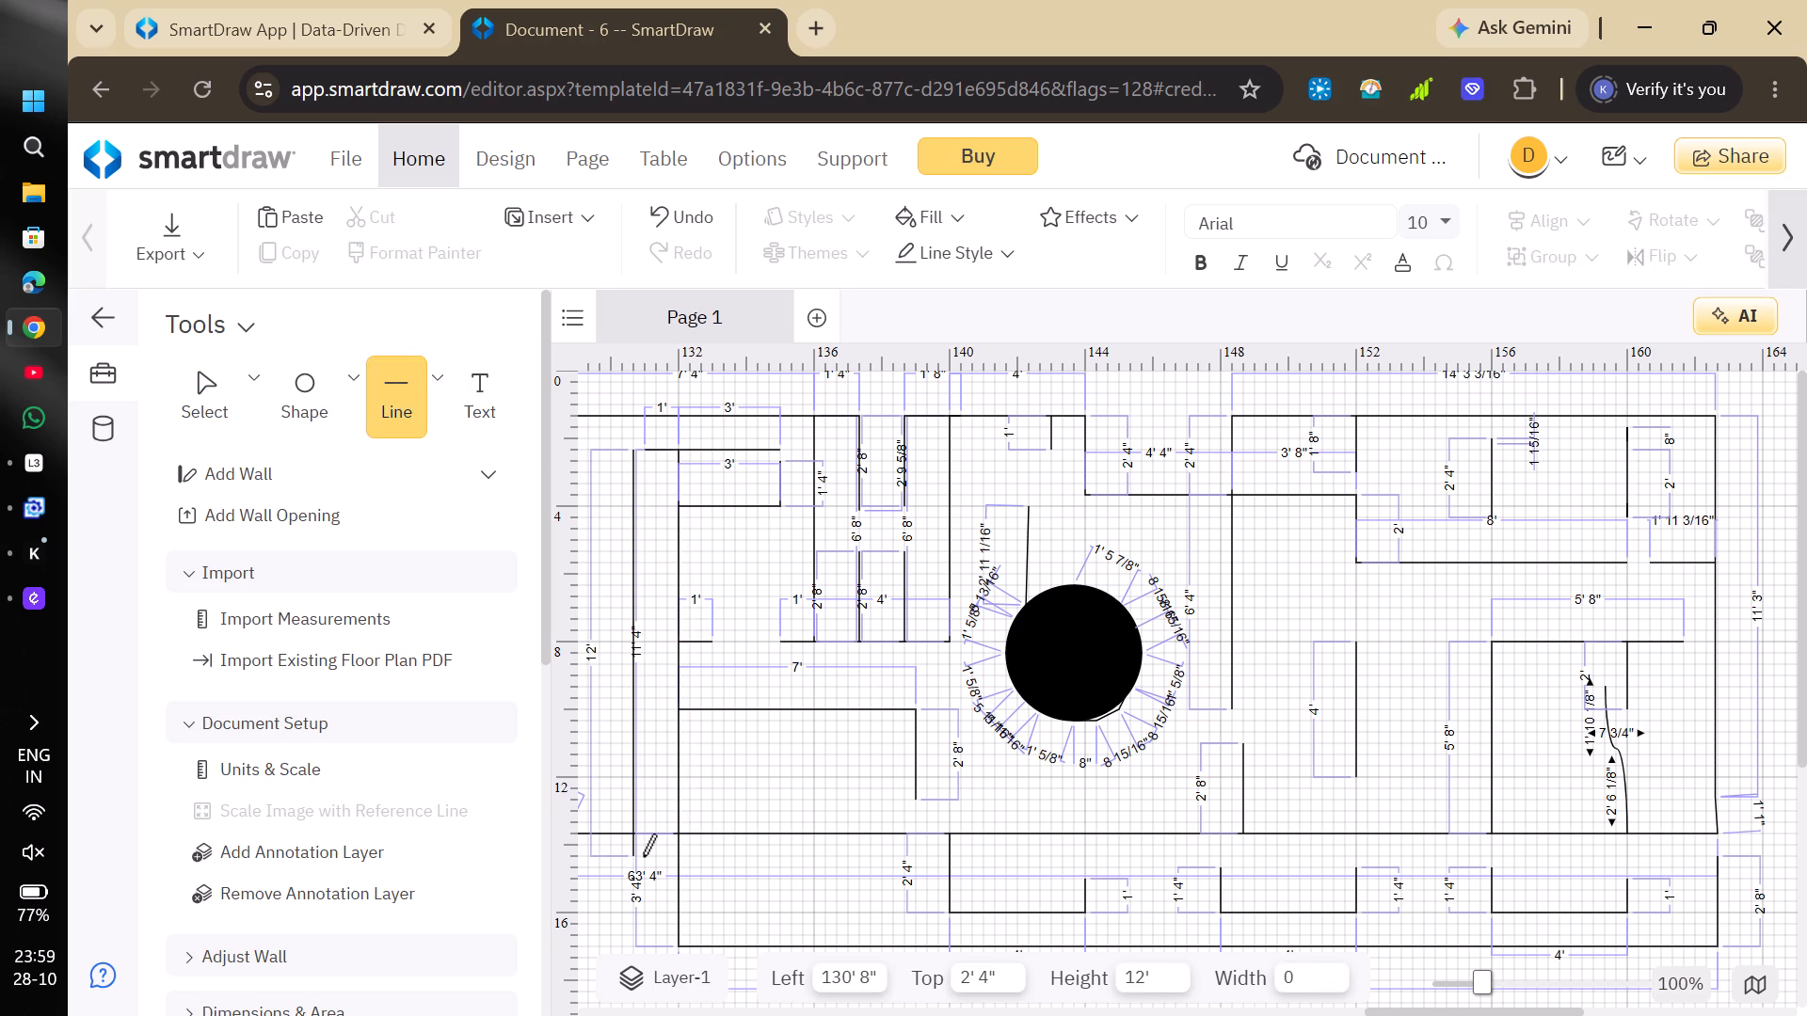
{"action": "left_click", "coordinate": [635, 837]}
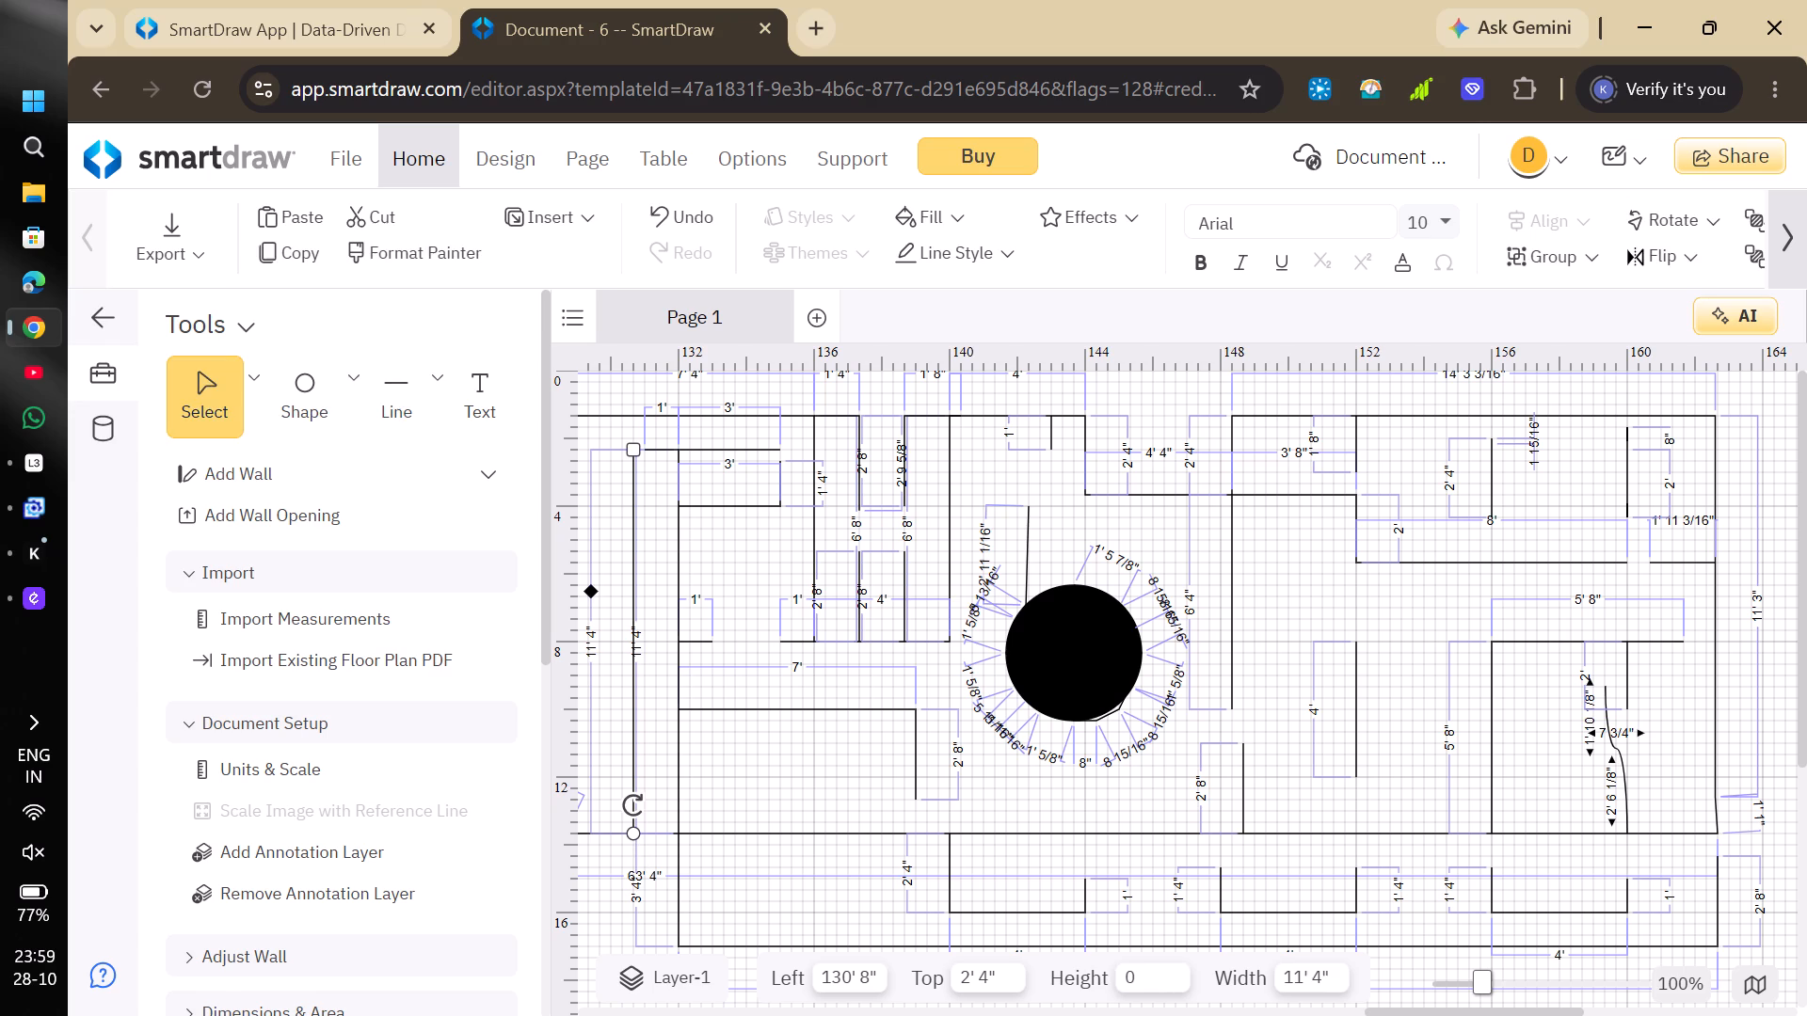
Draw a 7' horizontal line from 132' to 139' at the 8' 8" level and a 1' 4" vertical line joining its end to the 10' level.
{"action": "left_click", "coordinate": [406, 425]}
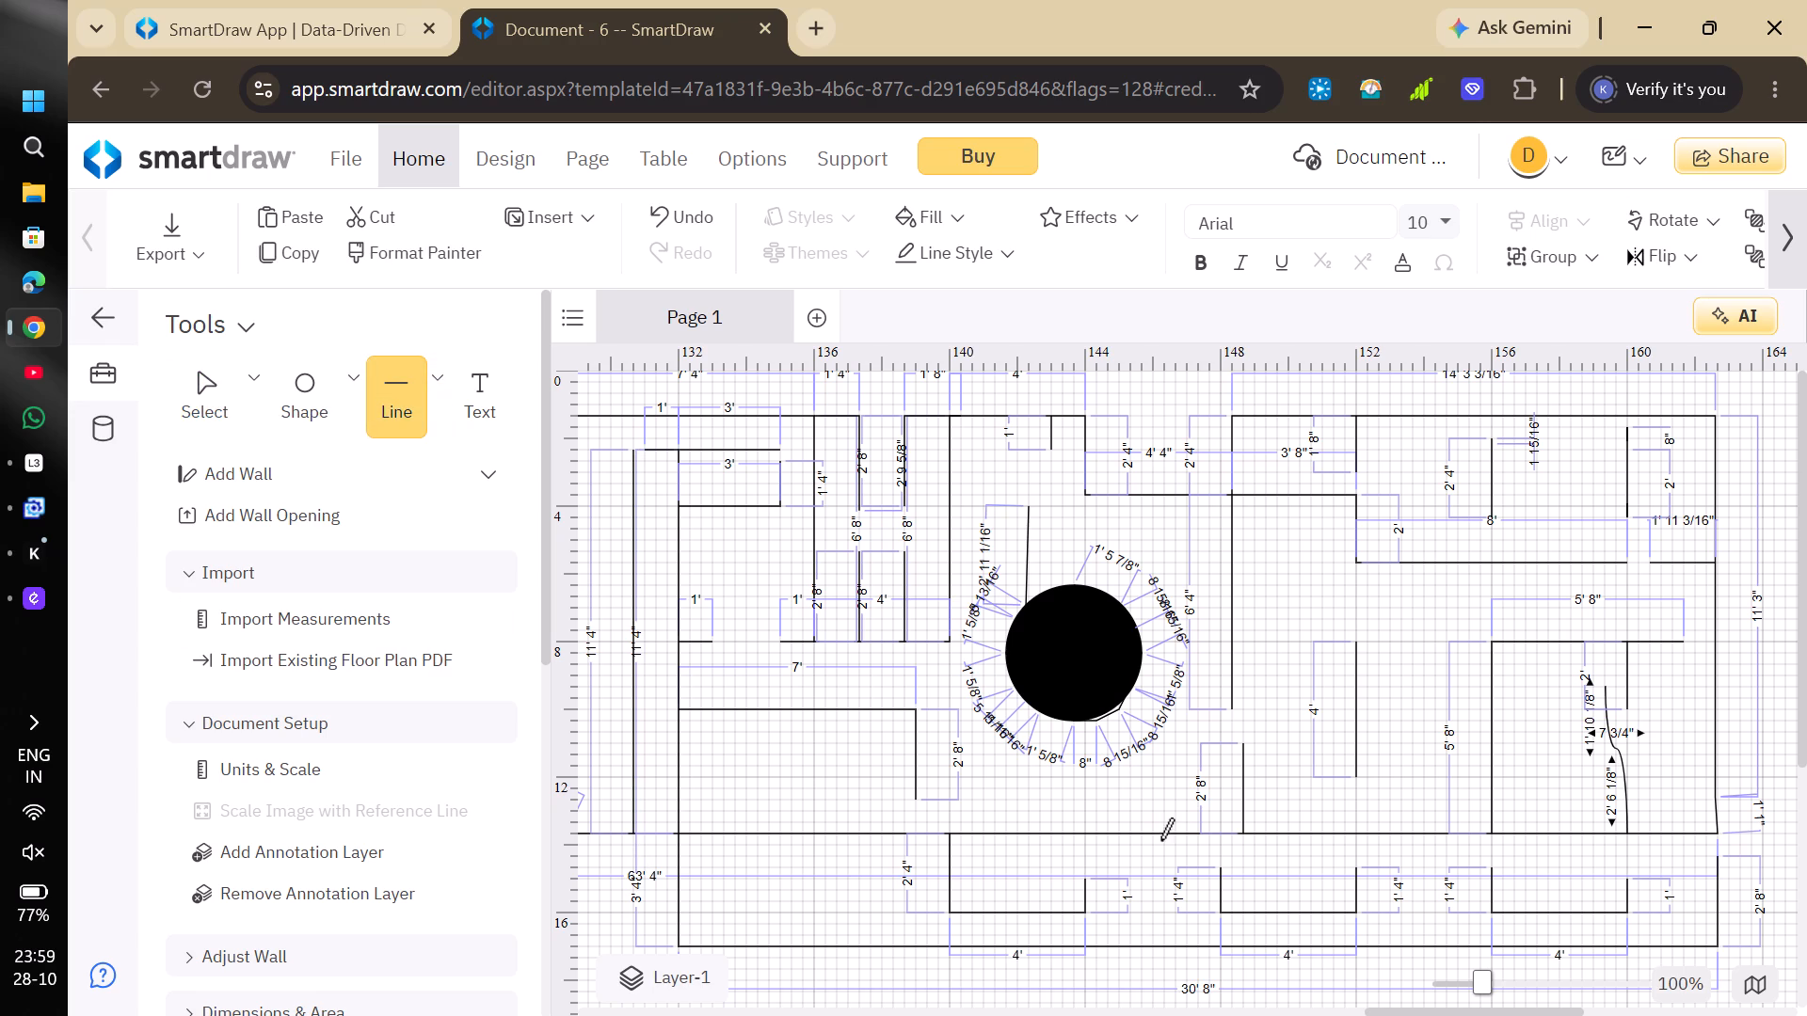
{"action": "left_click", "coordinate": [678, 667]}
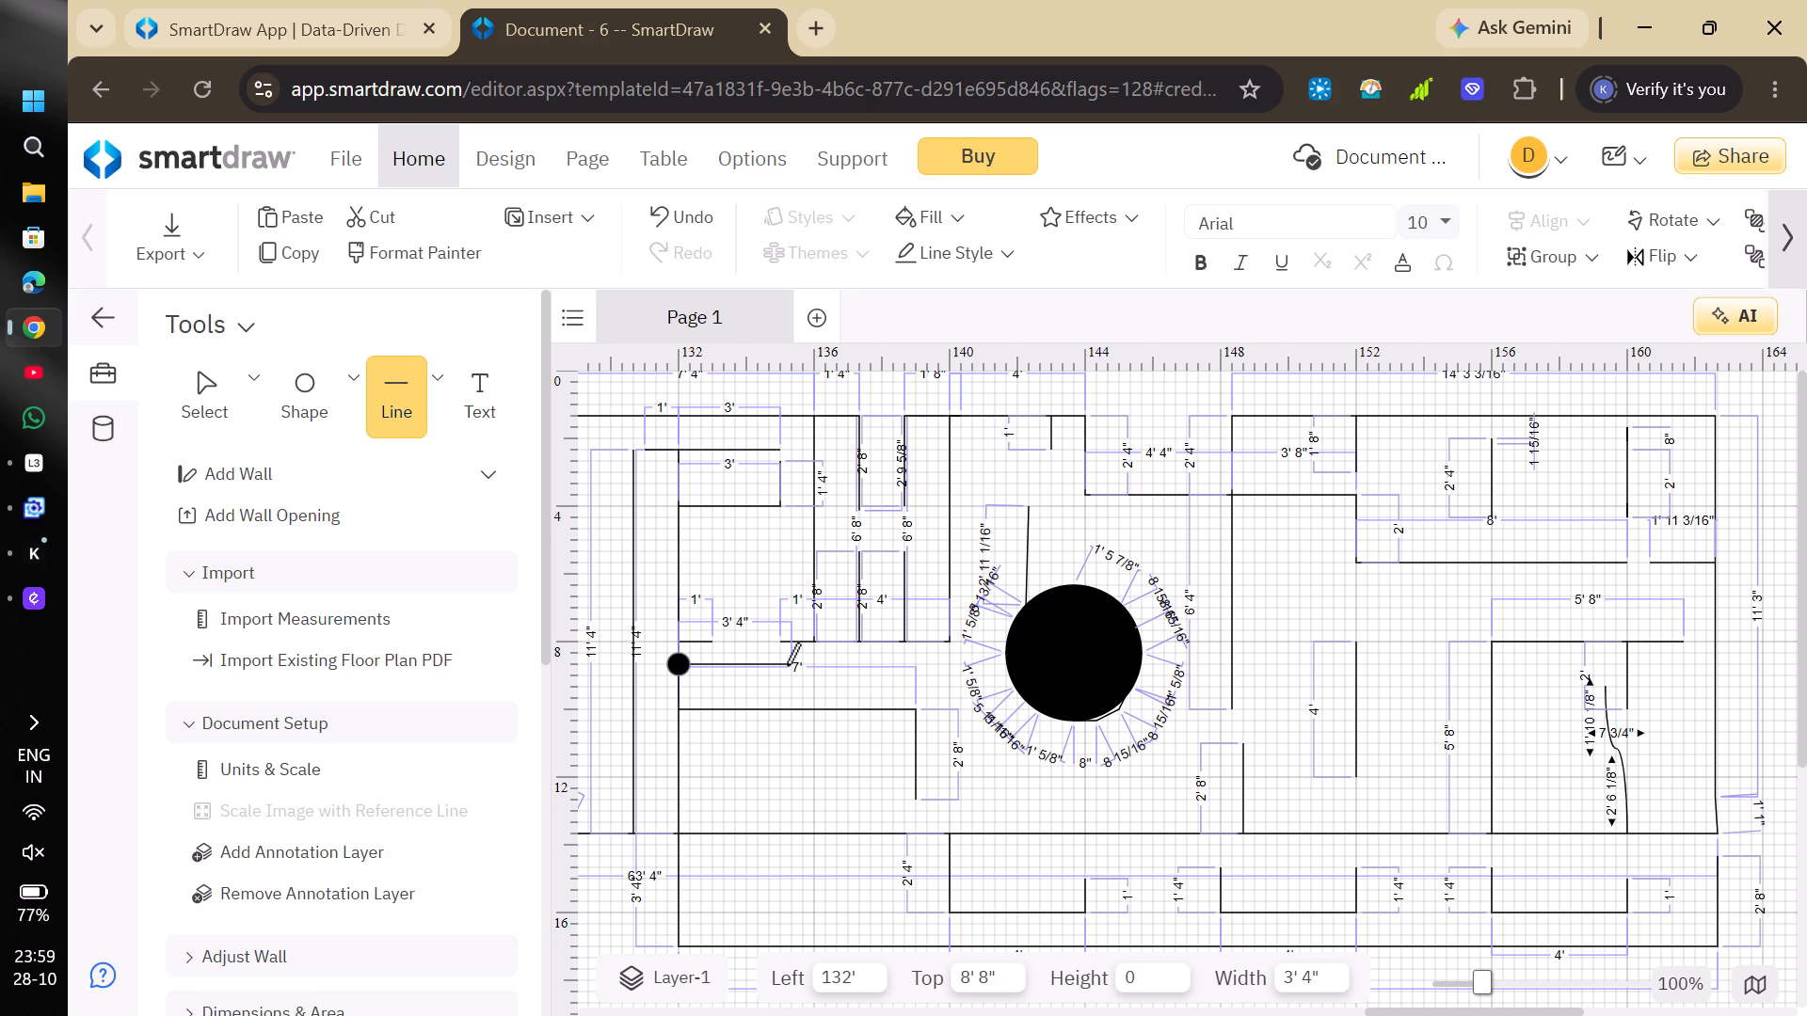
{"action": "left_click", "coordinate": [916, 665]}
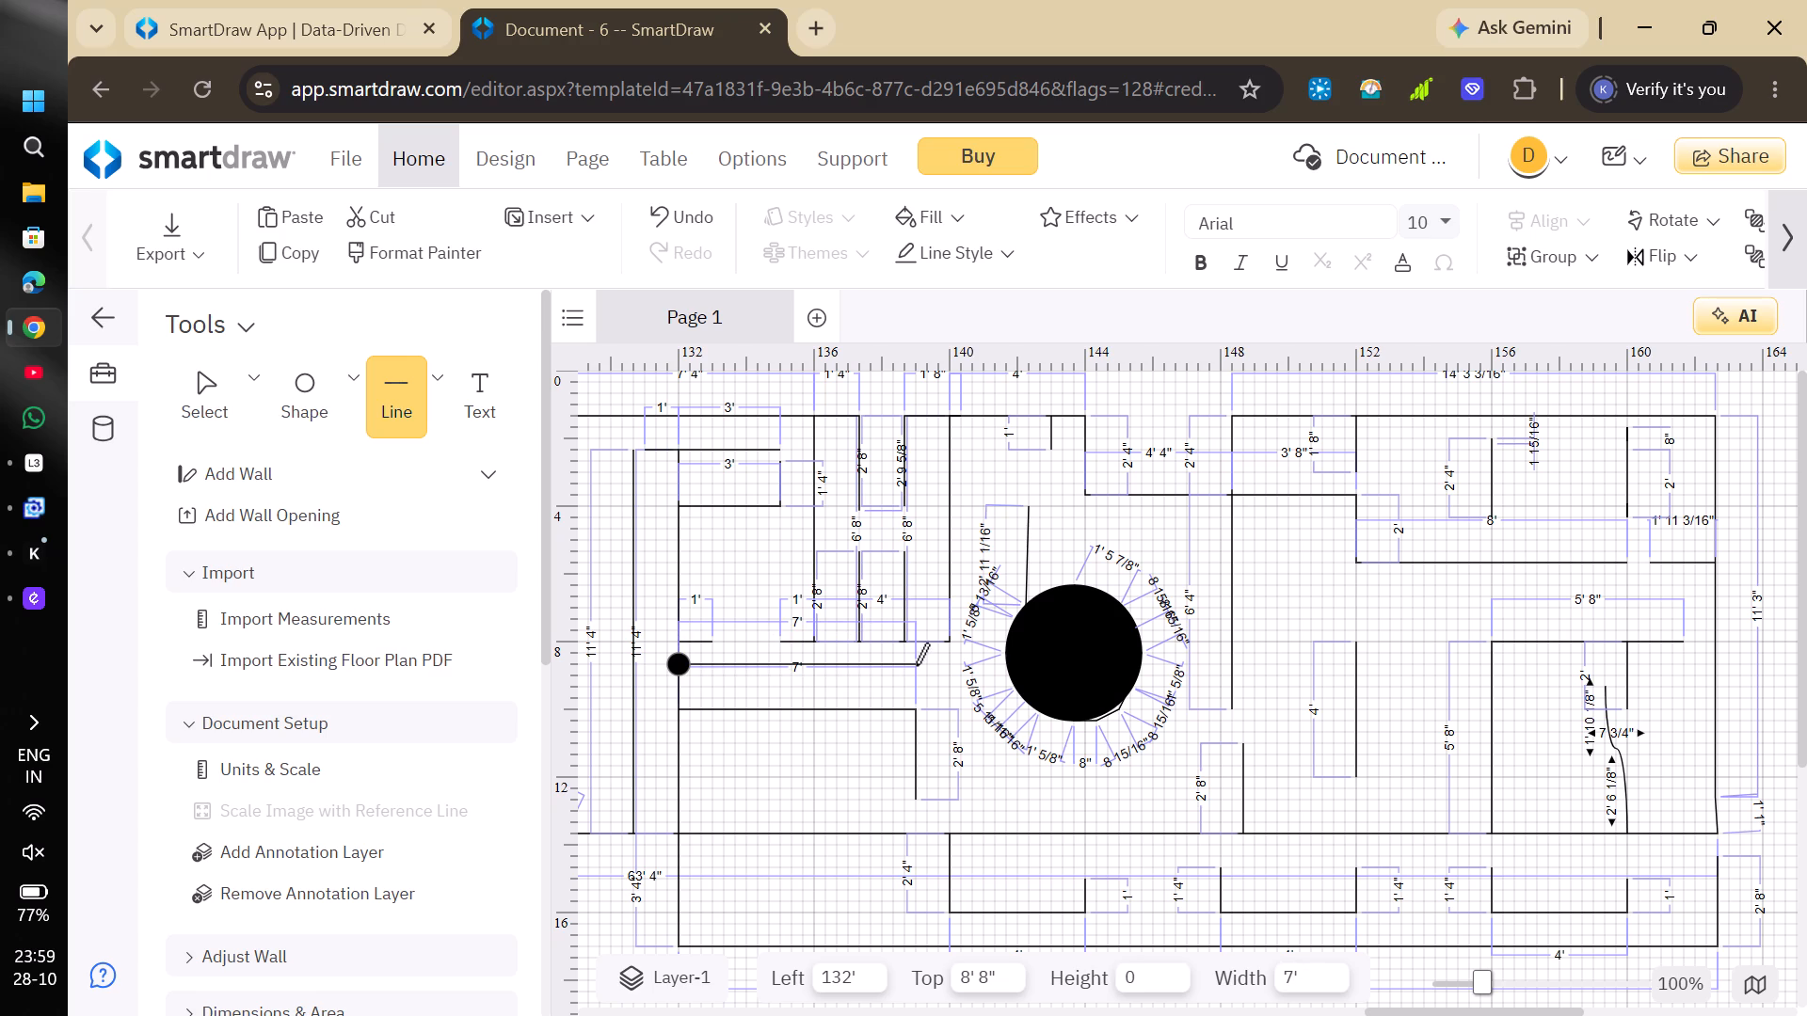
{"action": "left_click", "coordinate": [393, 426]}
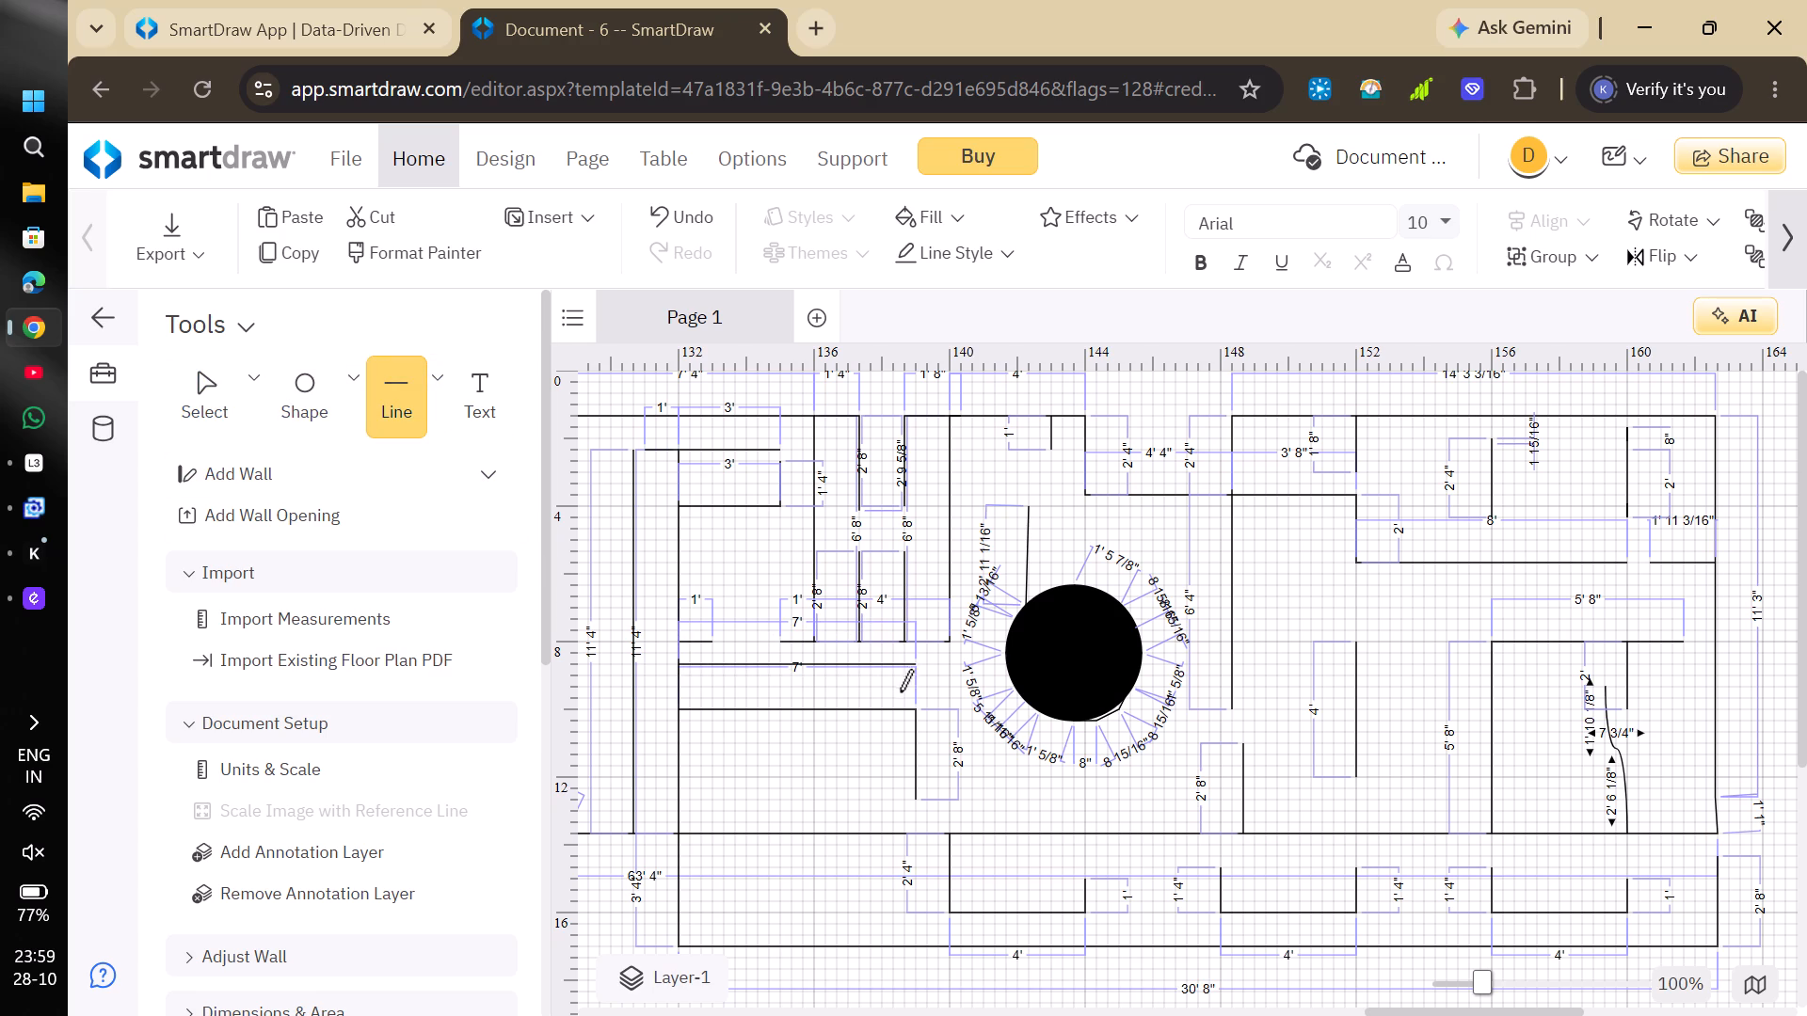
{"action": "left_click_drag", "start_coordinate": [914, 706], "coordinate": [913, 667]}
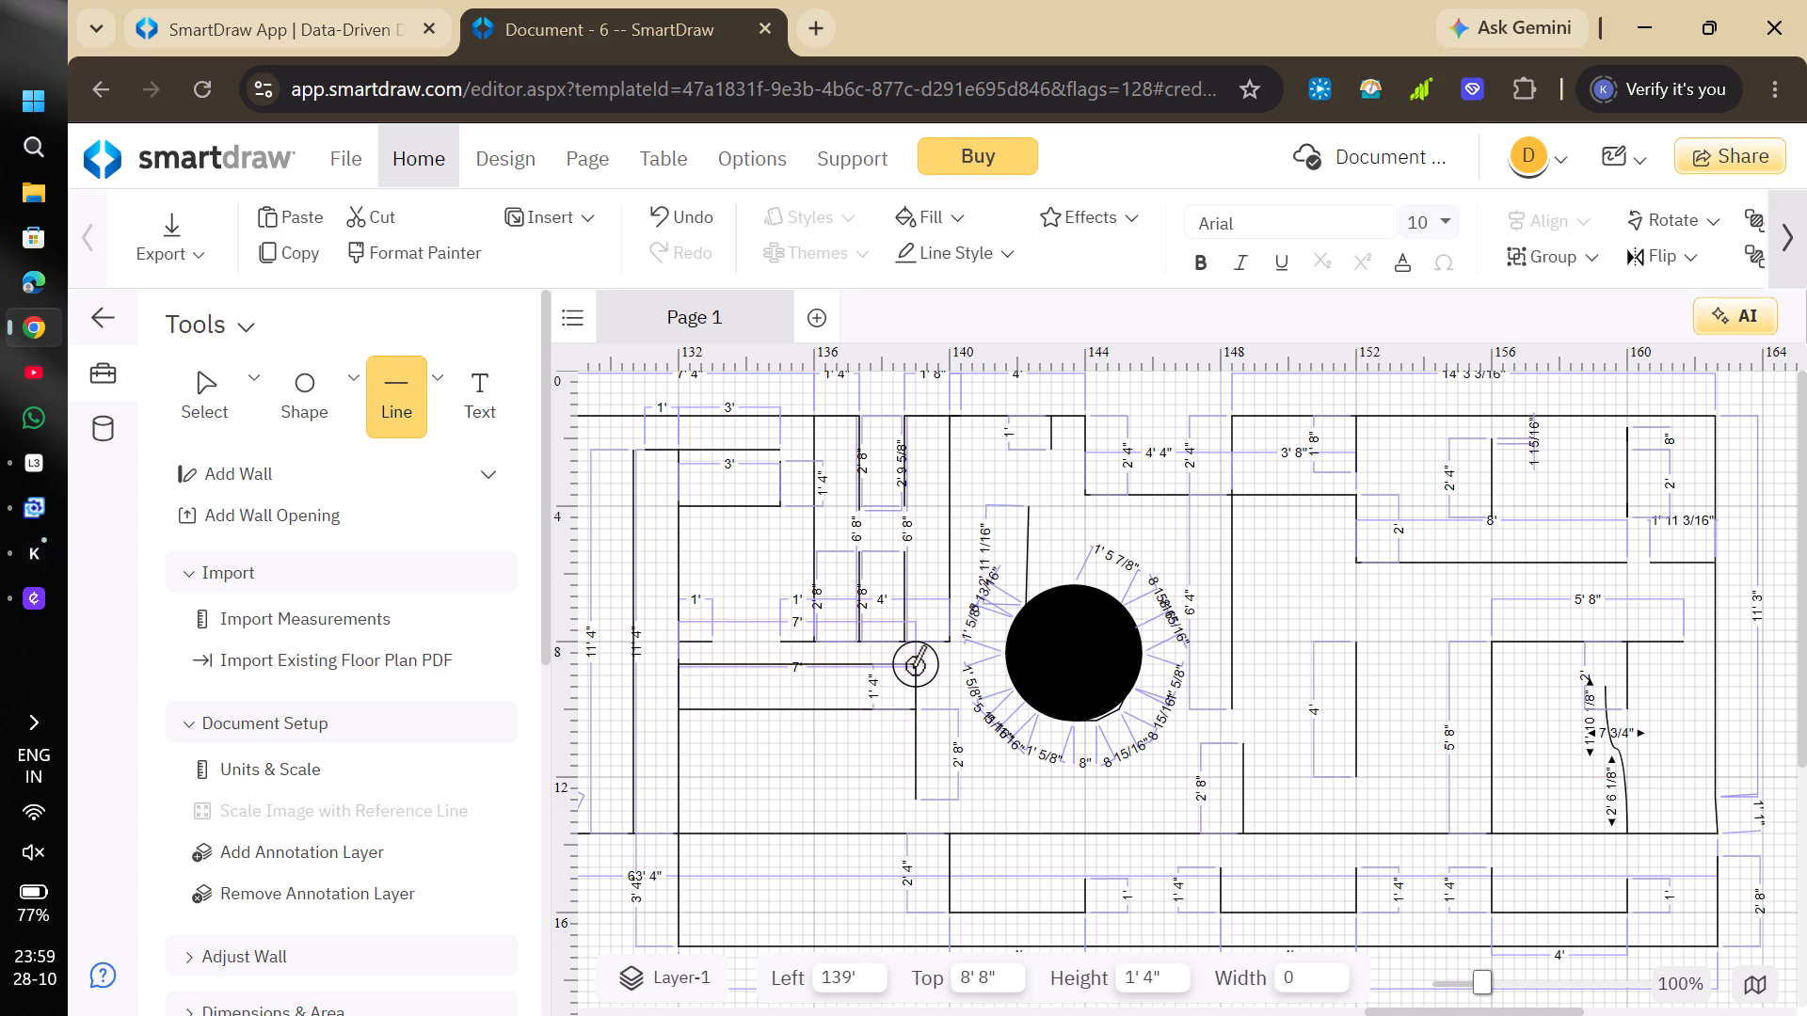
{"action": "left_click_drag", "start_coordinate": [913, 667], "coordinate": [914, 668]}
{"action": "left_click", "coordinate": [914, 668]}
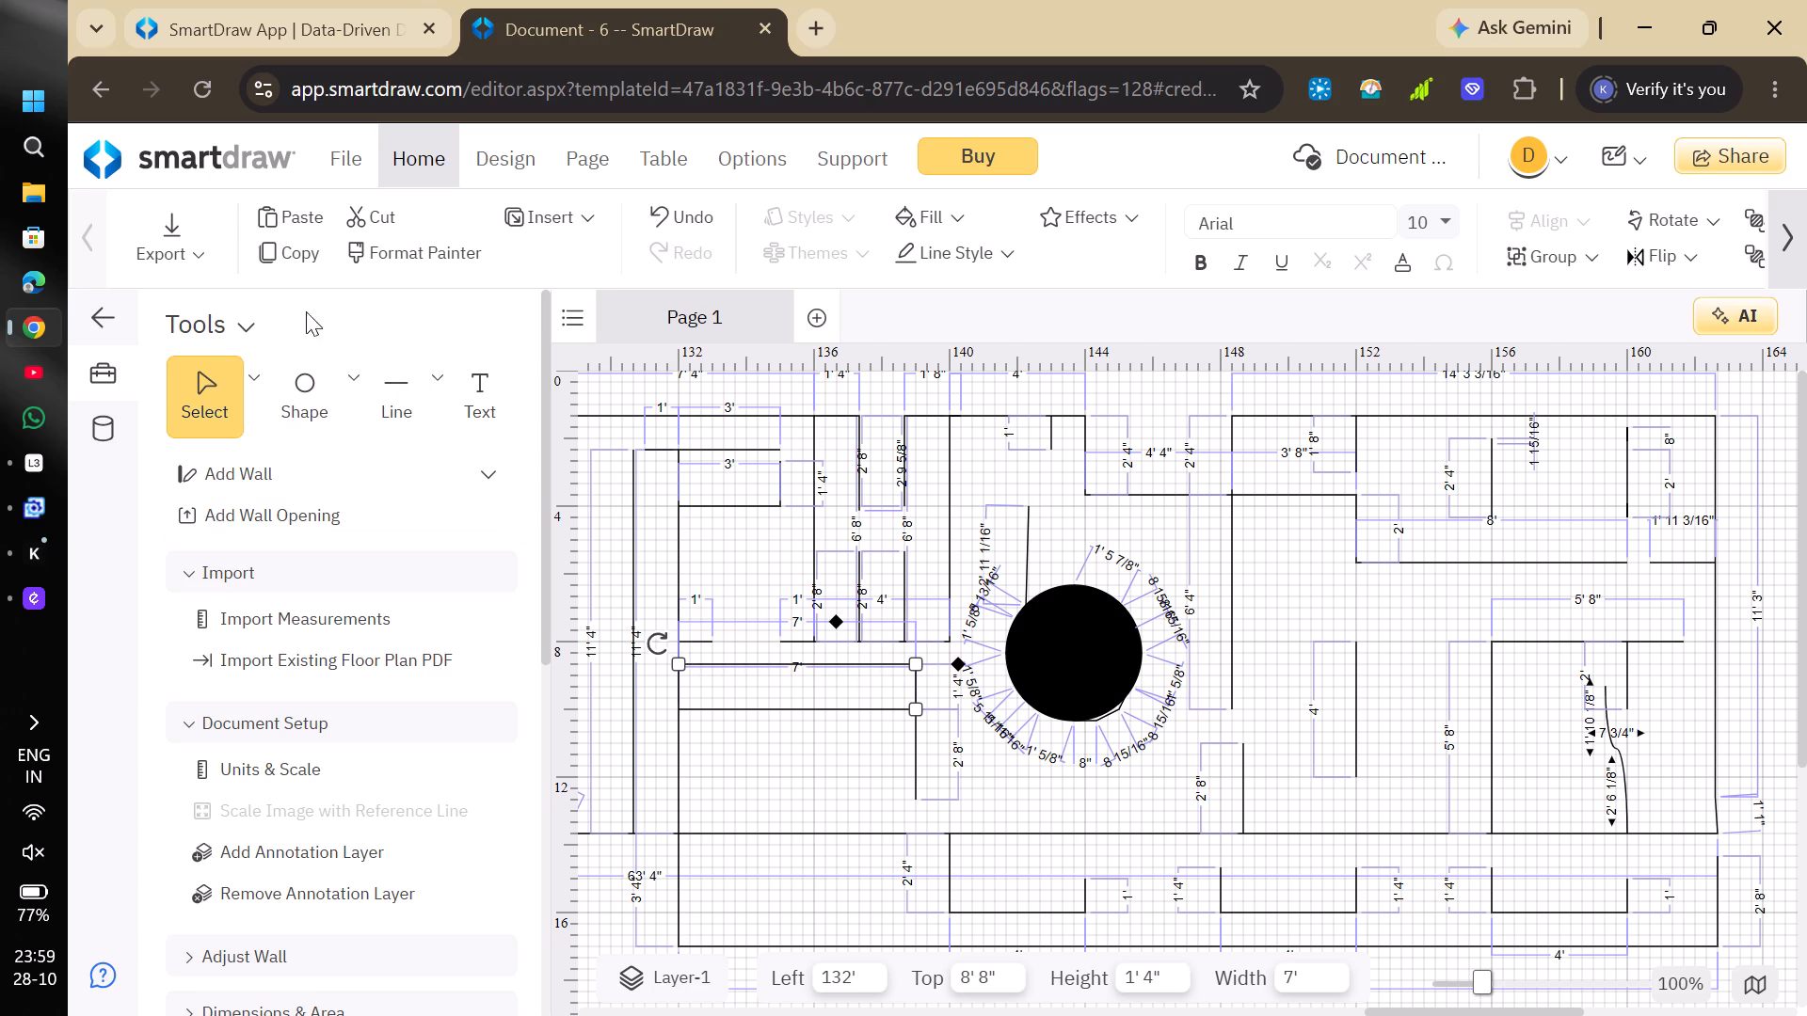
Draw a 1' 4" horizontal line at the 10' level from 148' 4" to 147', and a 6' 4" line from its end up to 3' 8".
{"action": "left_click", "coordinate": [416, 418]}
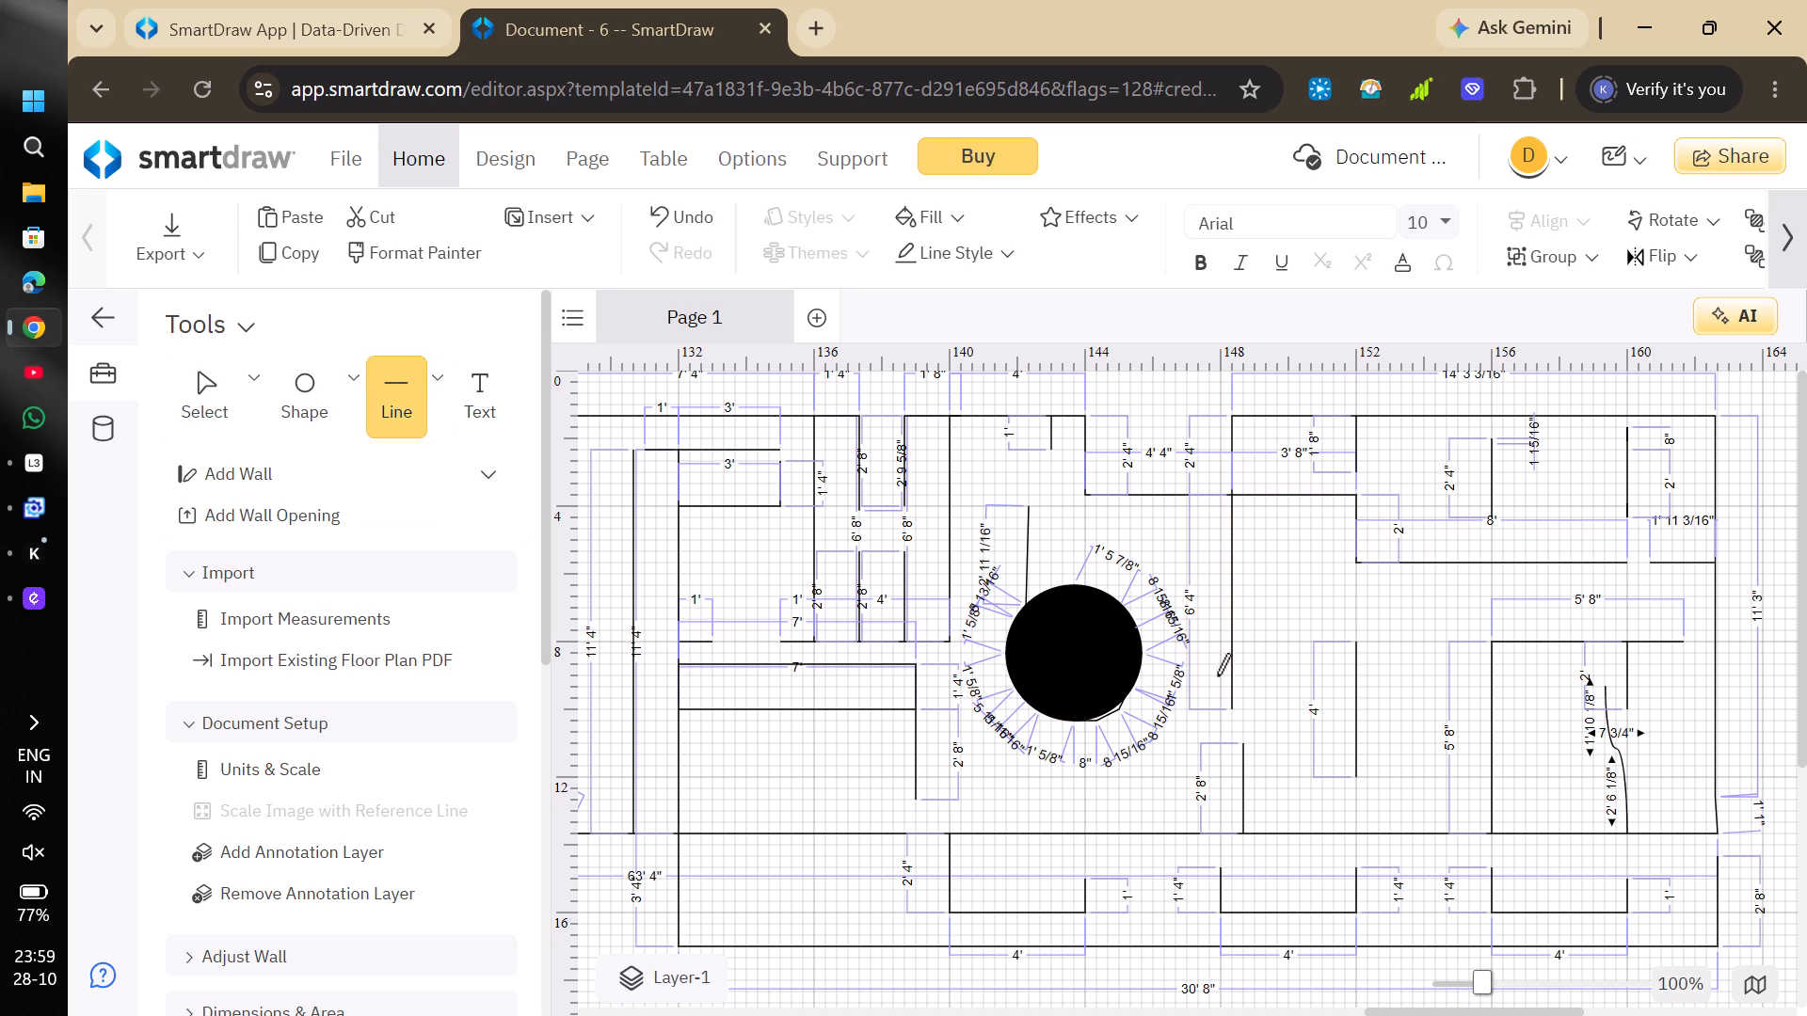
{"action": "left_click_drag", "start_coordinate": [1231, 707], "coordinate": [1191, 705]}
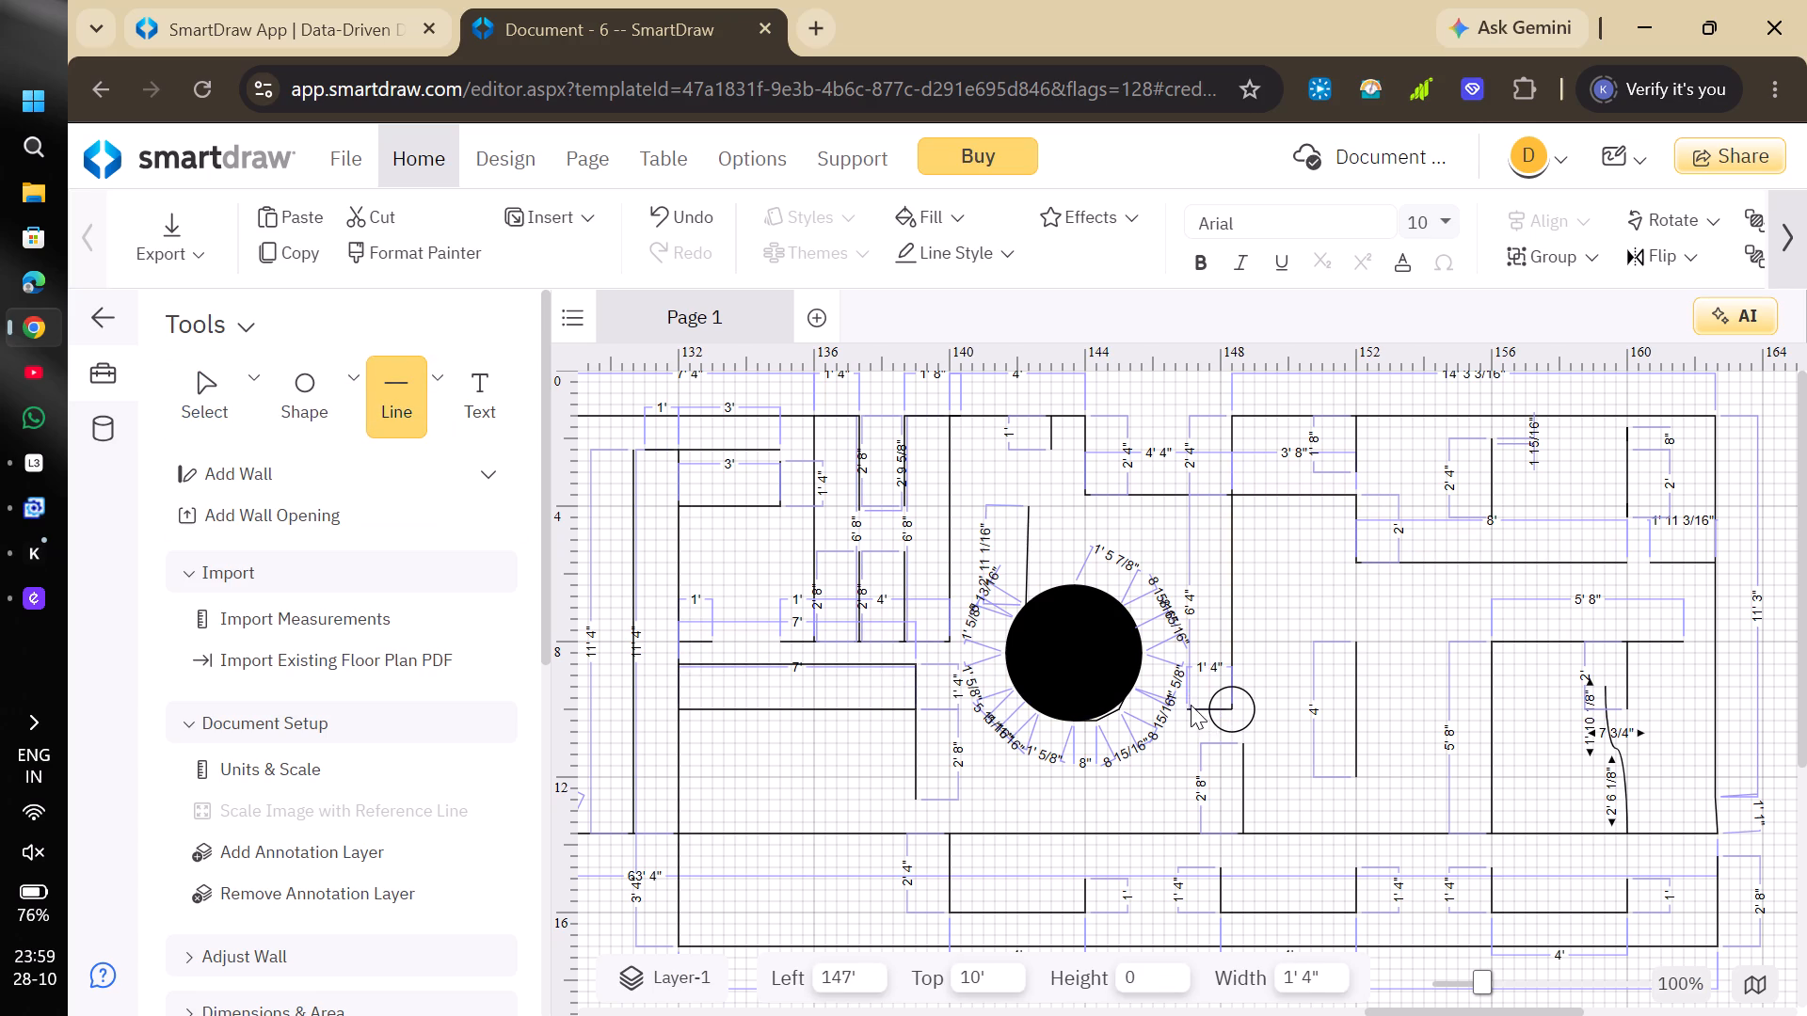
{"action": "left_click_drag", "start_coordinate": [1191, 705], "coordinate": [1191, 704]}
{"action": "left_click", "coordinate": [1191, 704]}
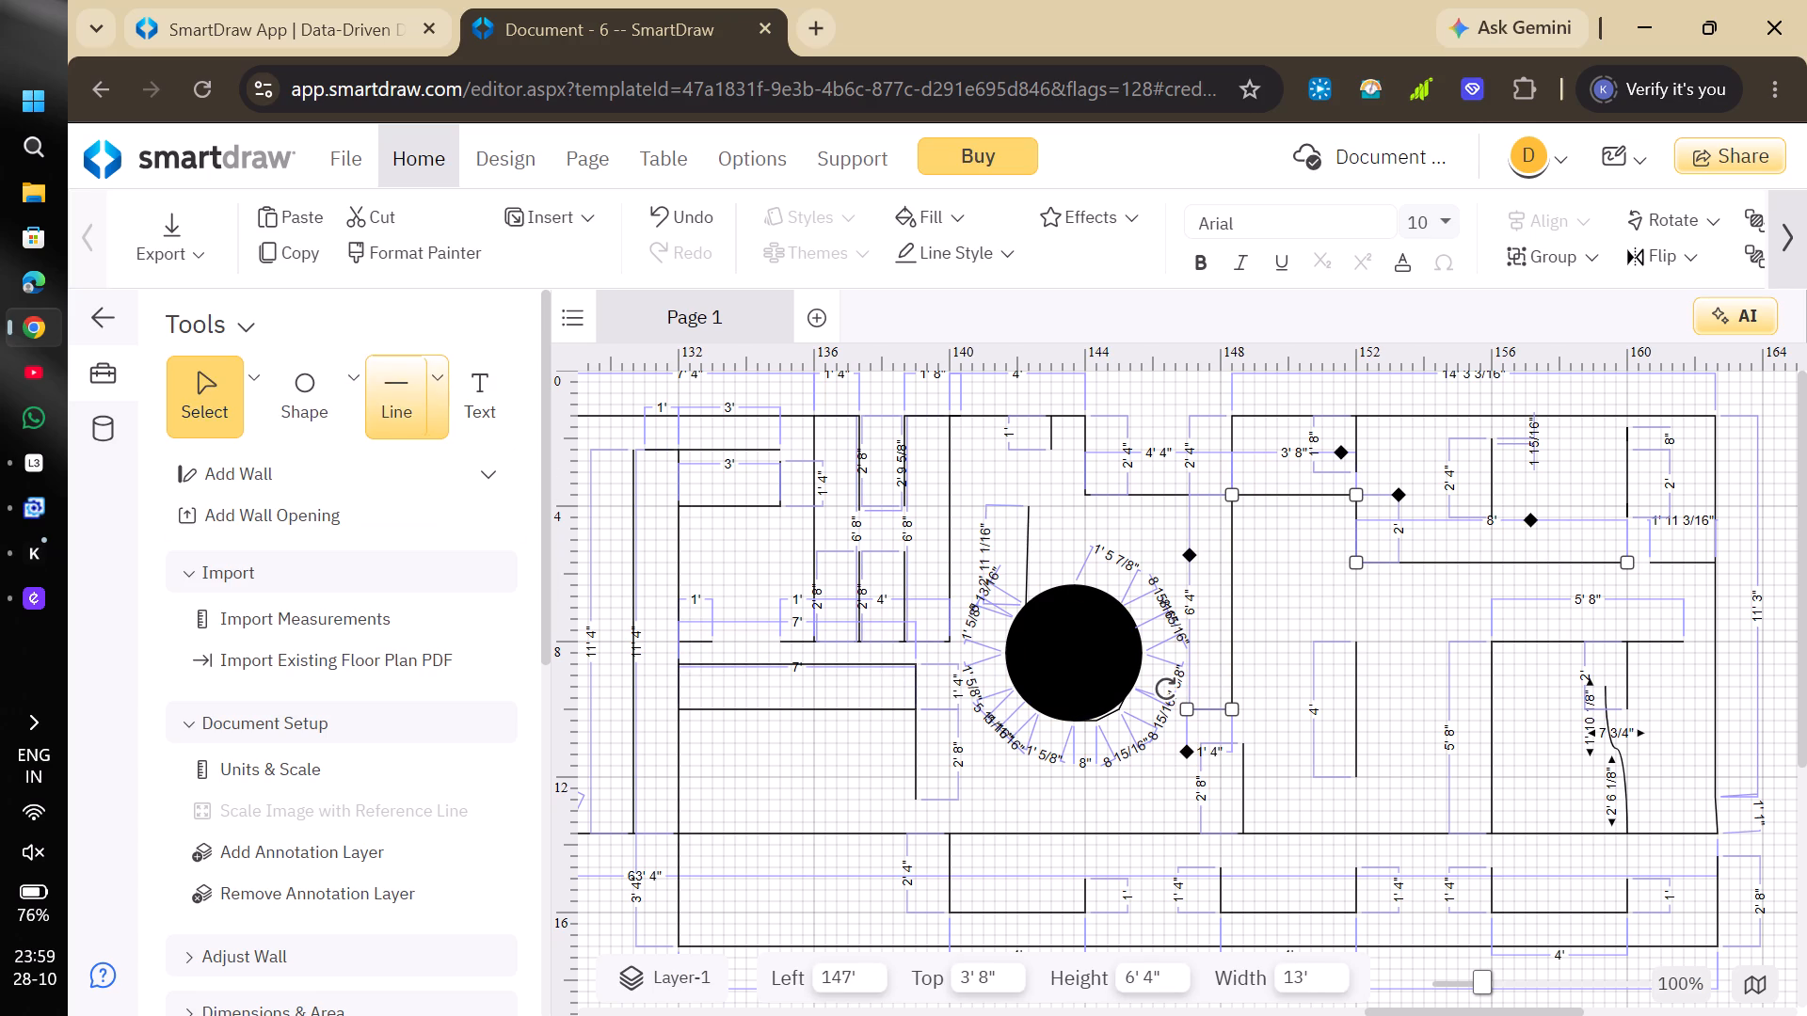
{"action": "left_click", "coordinate": [393, 398]}
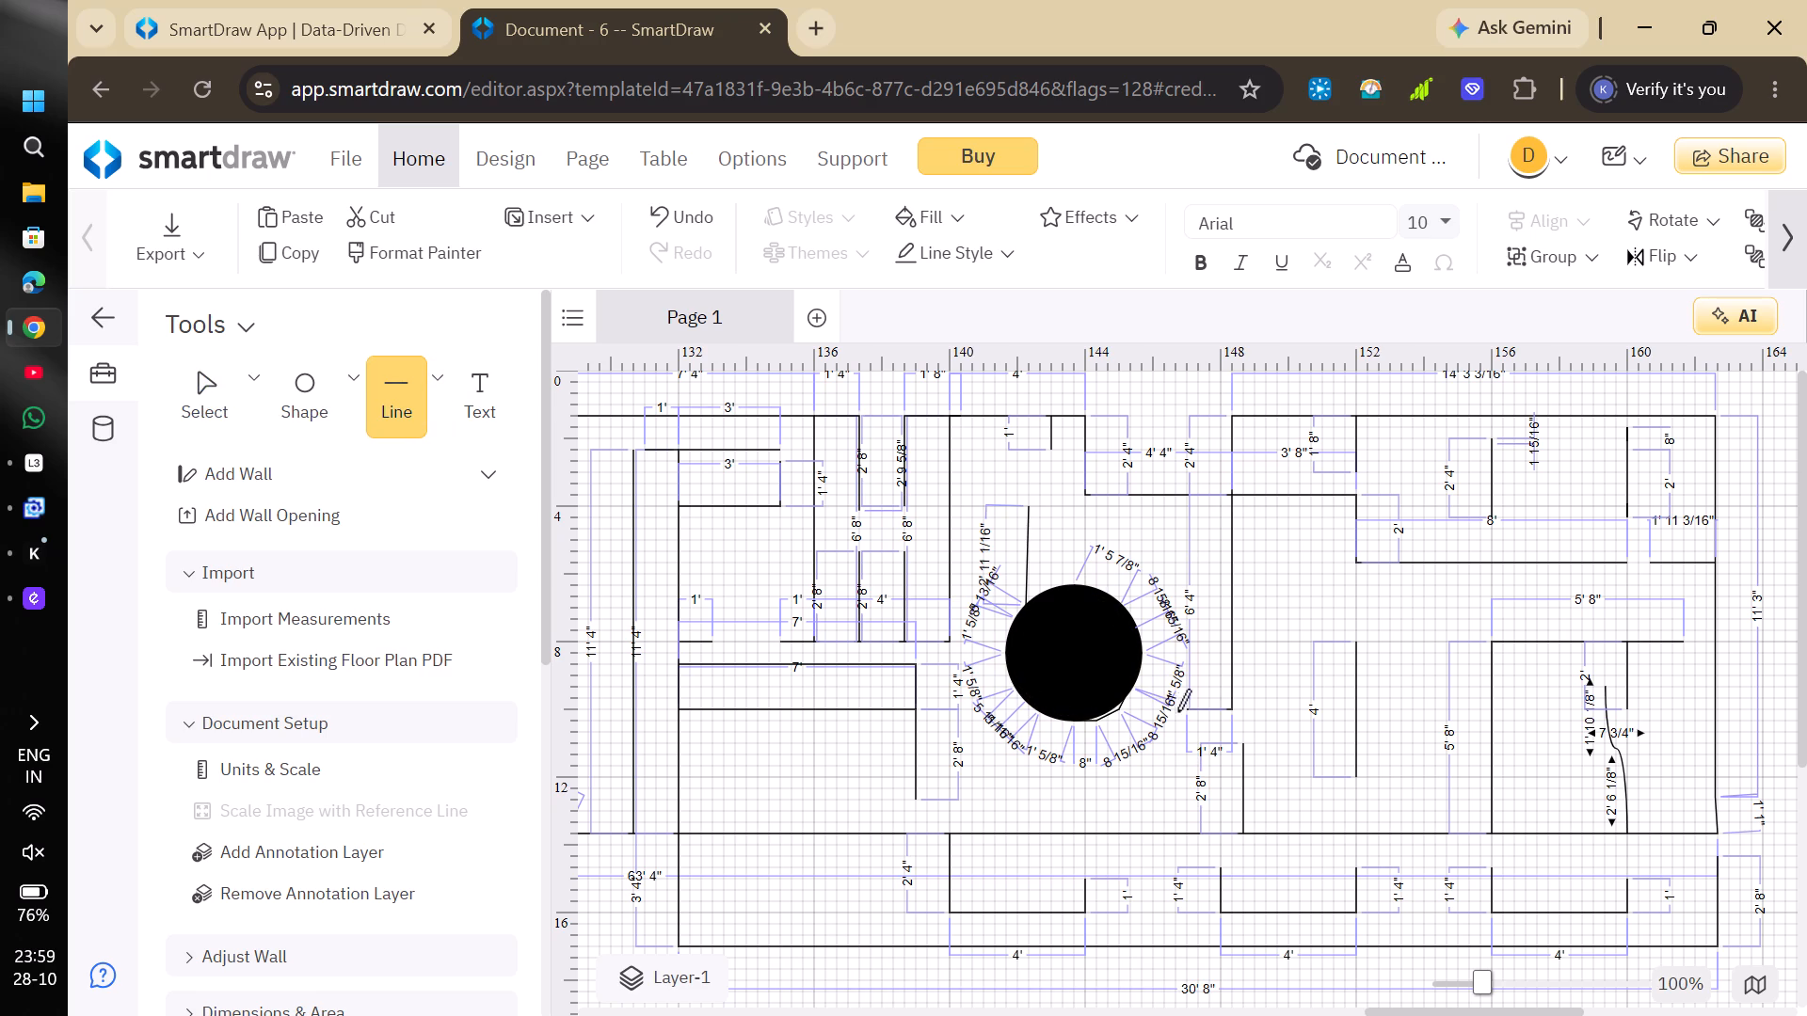
{"action": "left_click_drag", "start_coordinate": [1184, 711], "coordinate": [1181, 497]}
{"action": "left_click", "coordinate": [1181, 497]}
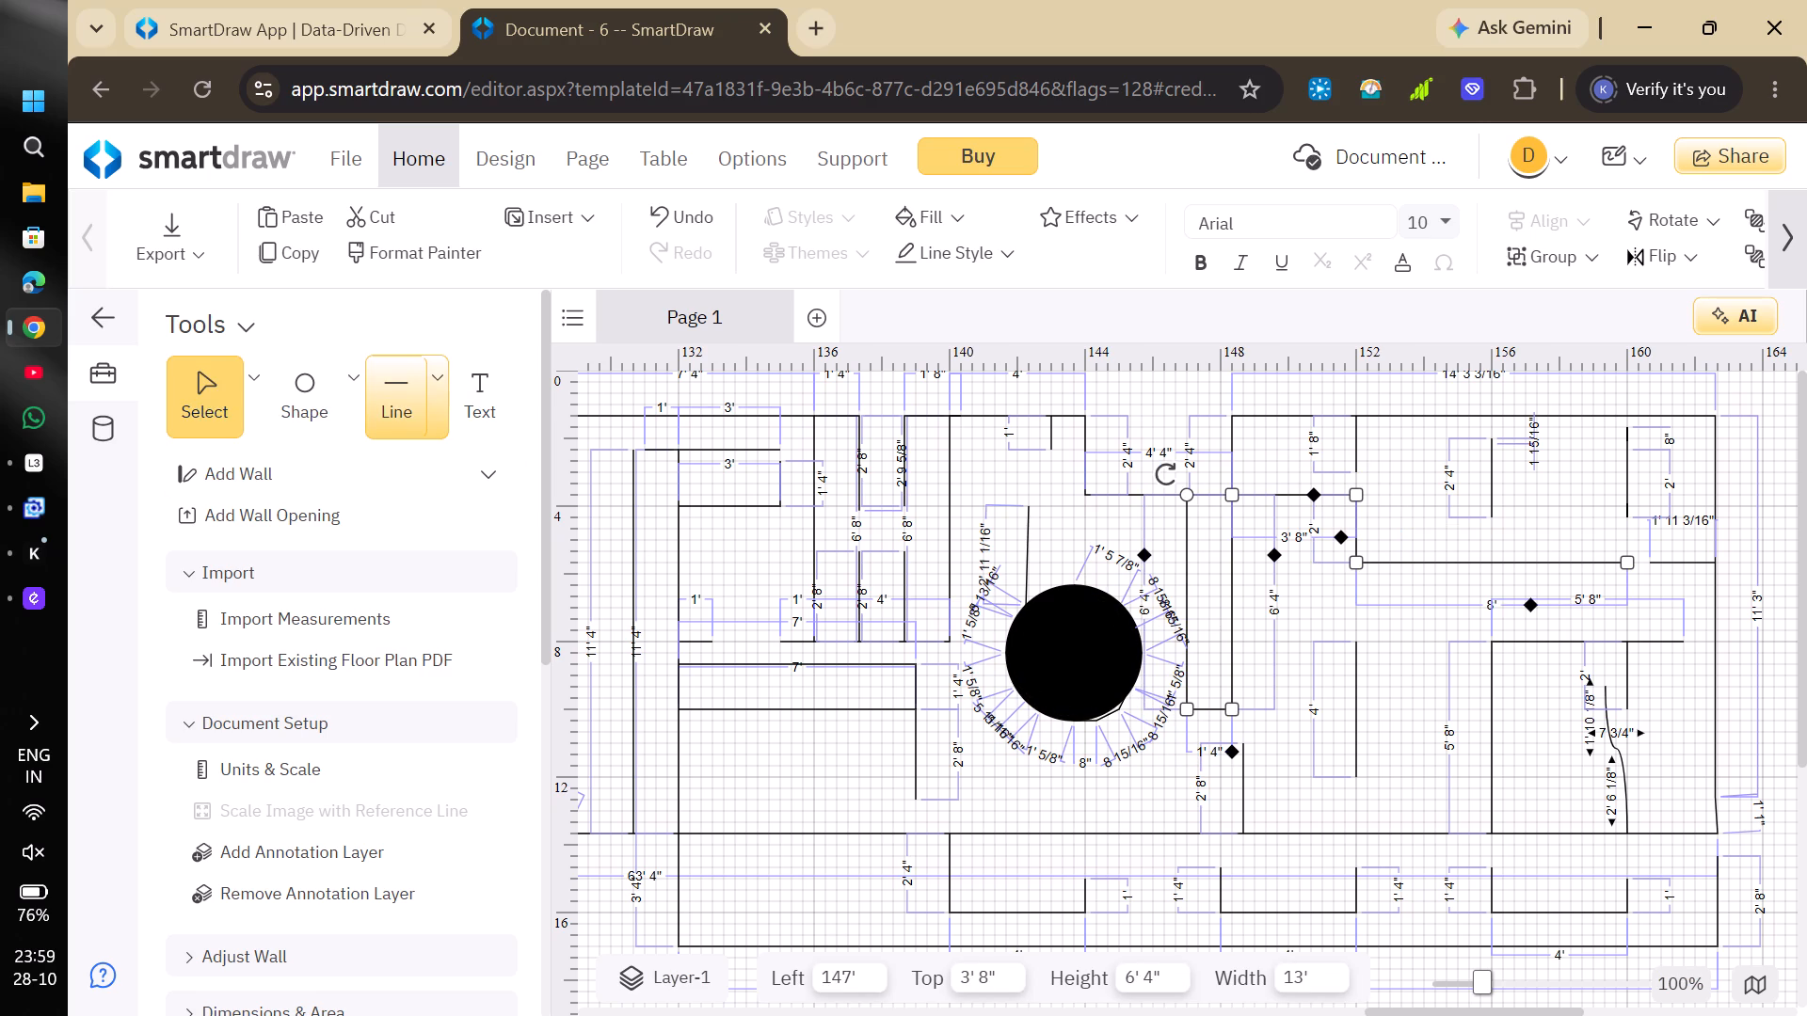
Draw a 5' 8" vertical line at the 154' 8" mark from the long 13' 8" level line up to the 8' level.
{"action": "left_click", "coordinate": [388, 390]}
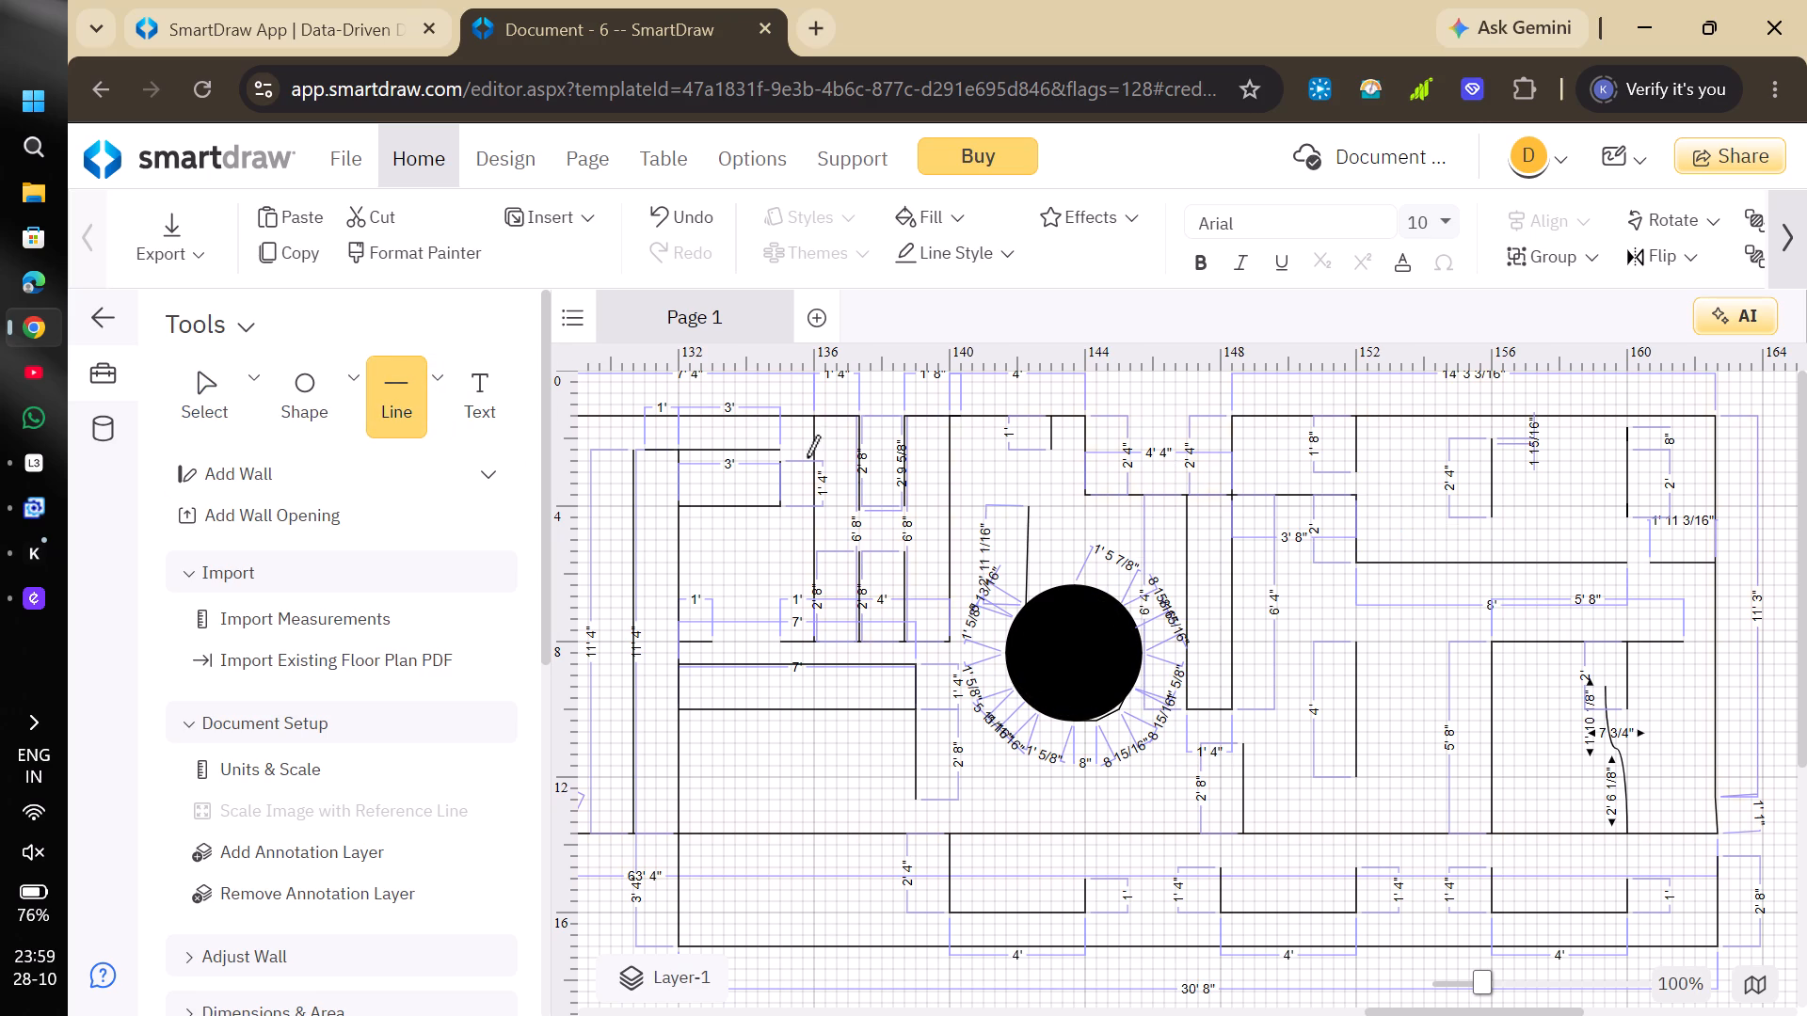
{"action": "left_click", "coordinate": [1448, 831]}
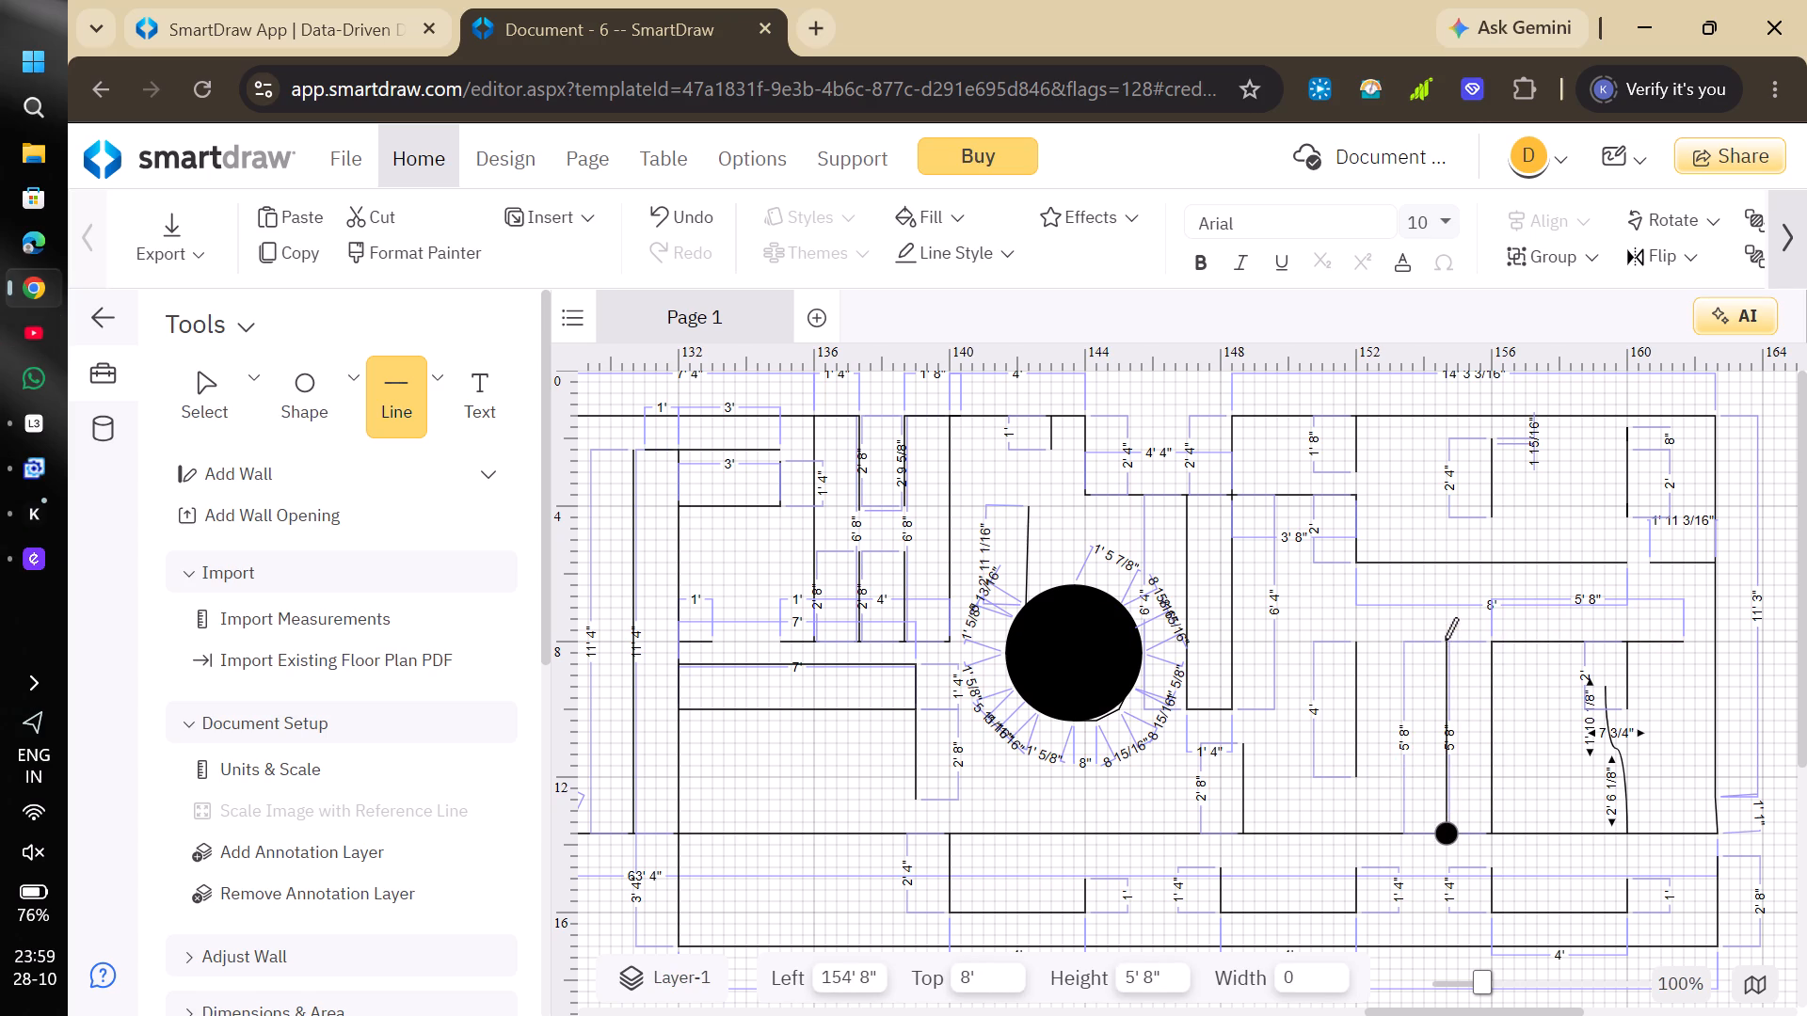
{"action": "left_click", "coordinate": [1445, 640]}
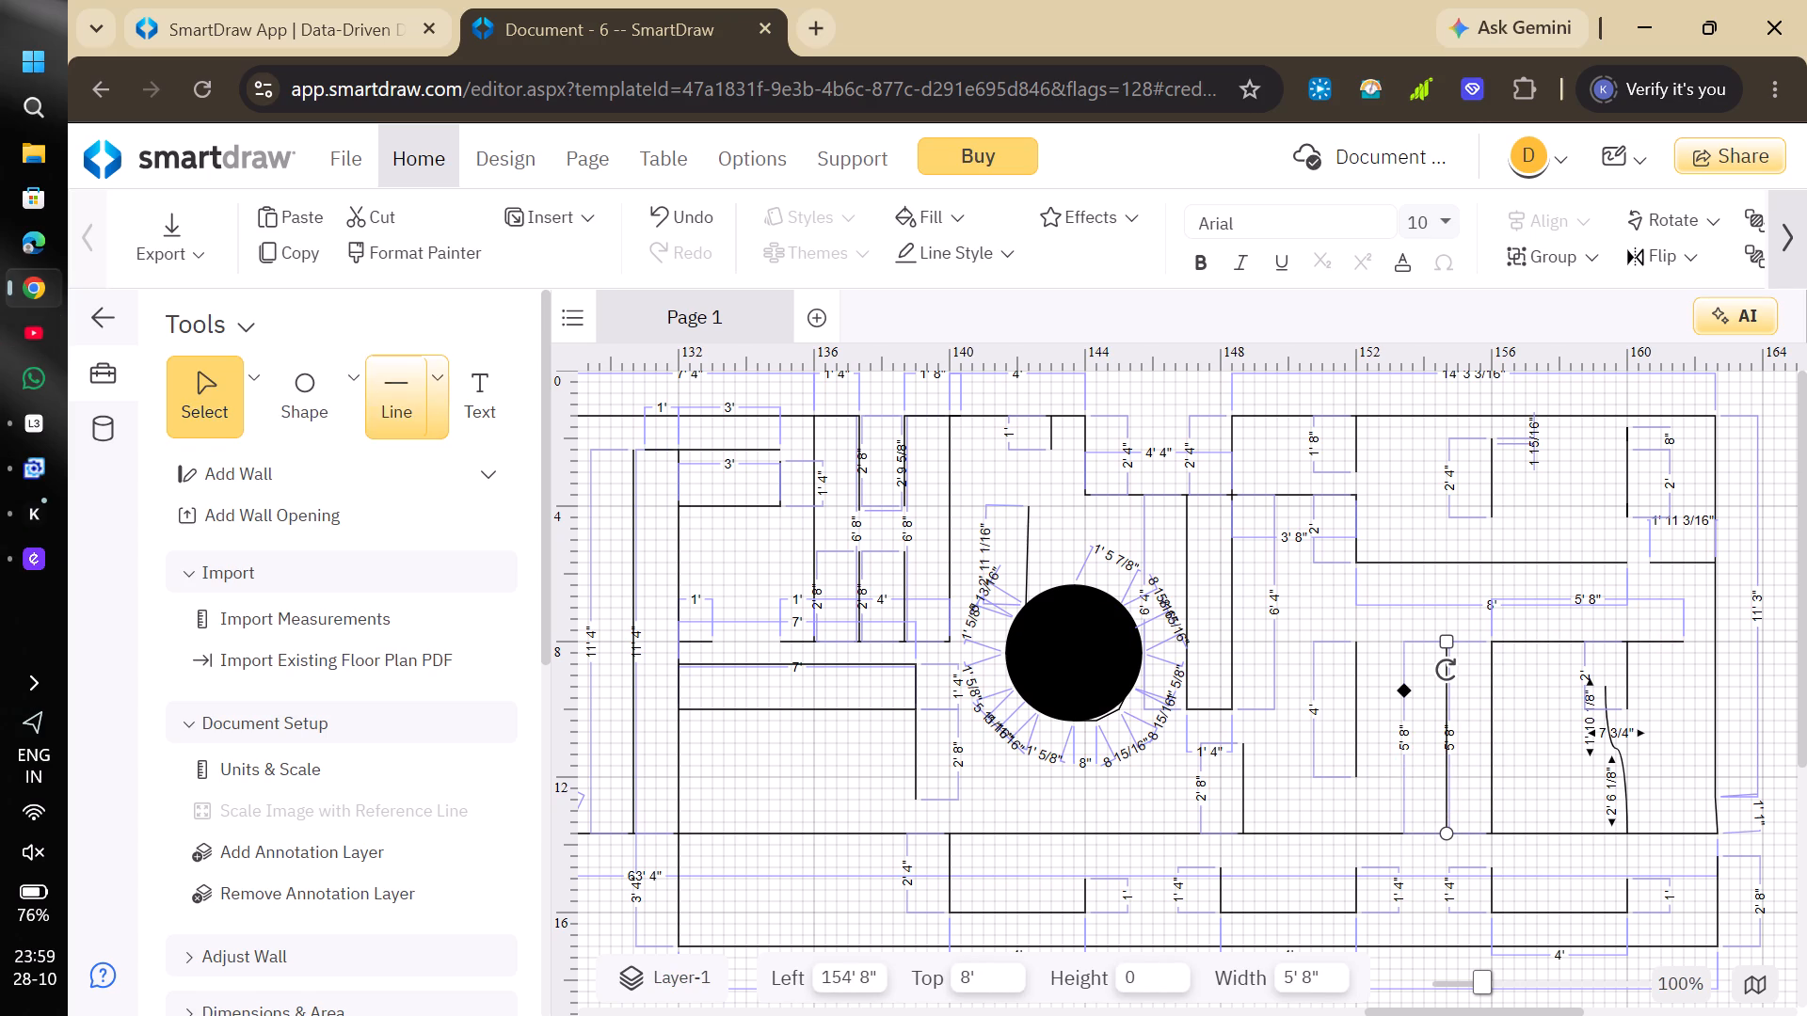
Draw a 1' 4" line down from the 5' 8" level at 152', and a 9' 8" horizontal line from its lower end to 161' 8".
{"action": "left_click", "coordinate": [408, 388]}
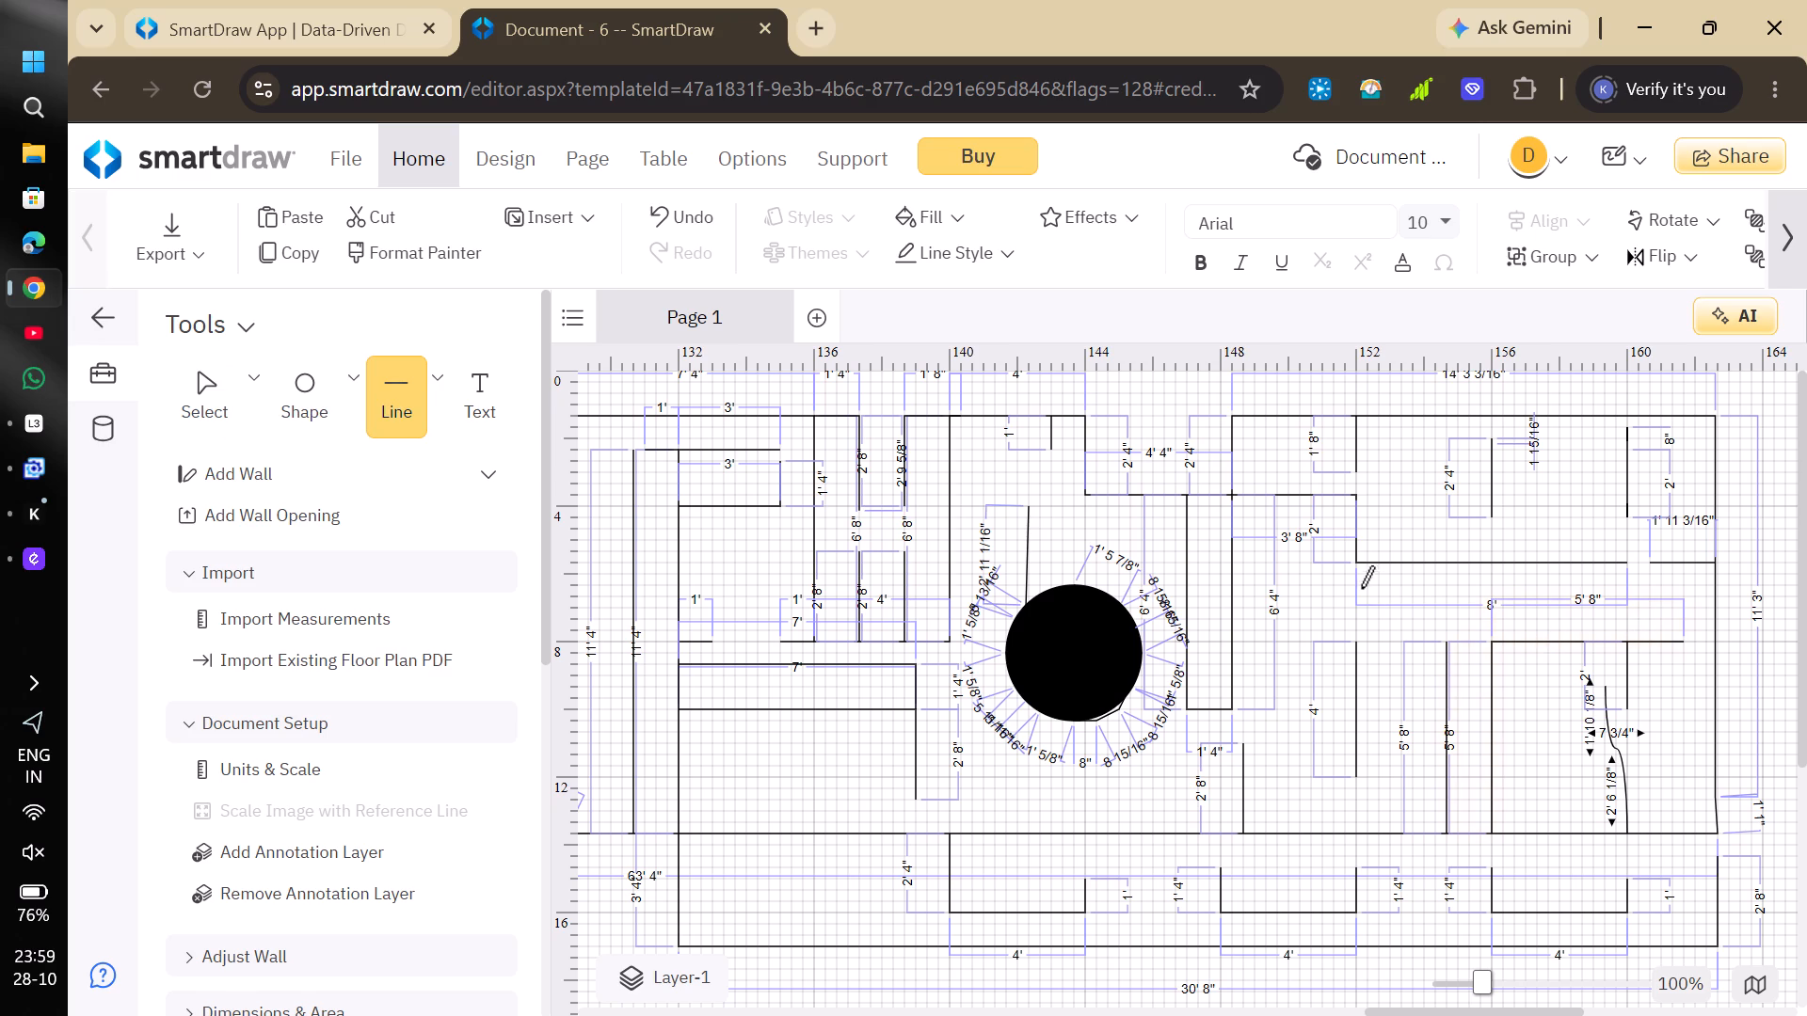
{"action": "left_click_drag", "start_coordinate": [1356, 569], "coordinate": [1354, 608]}
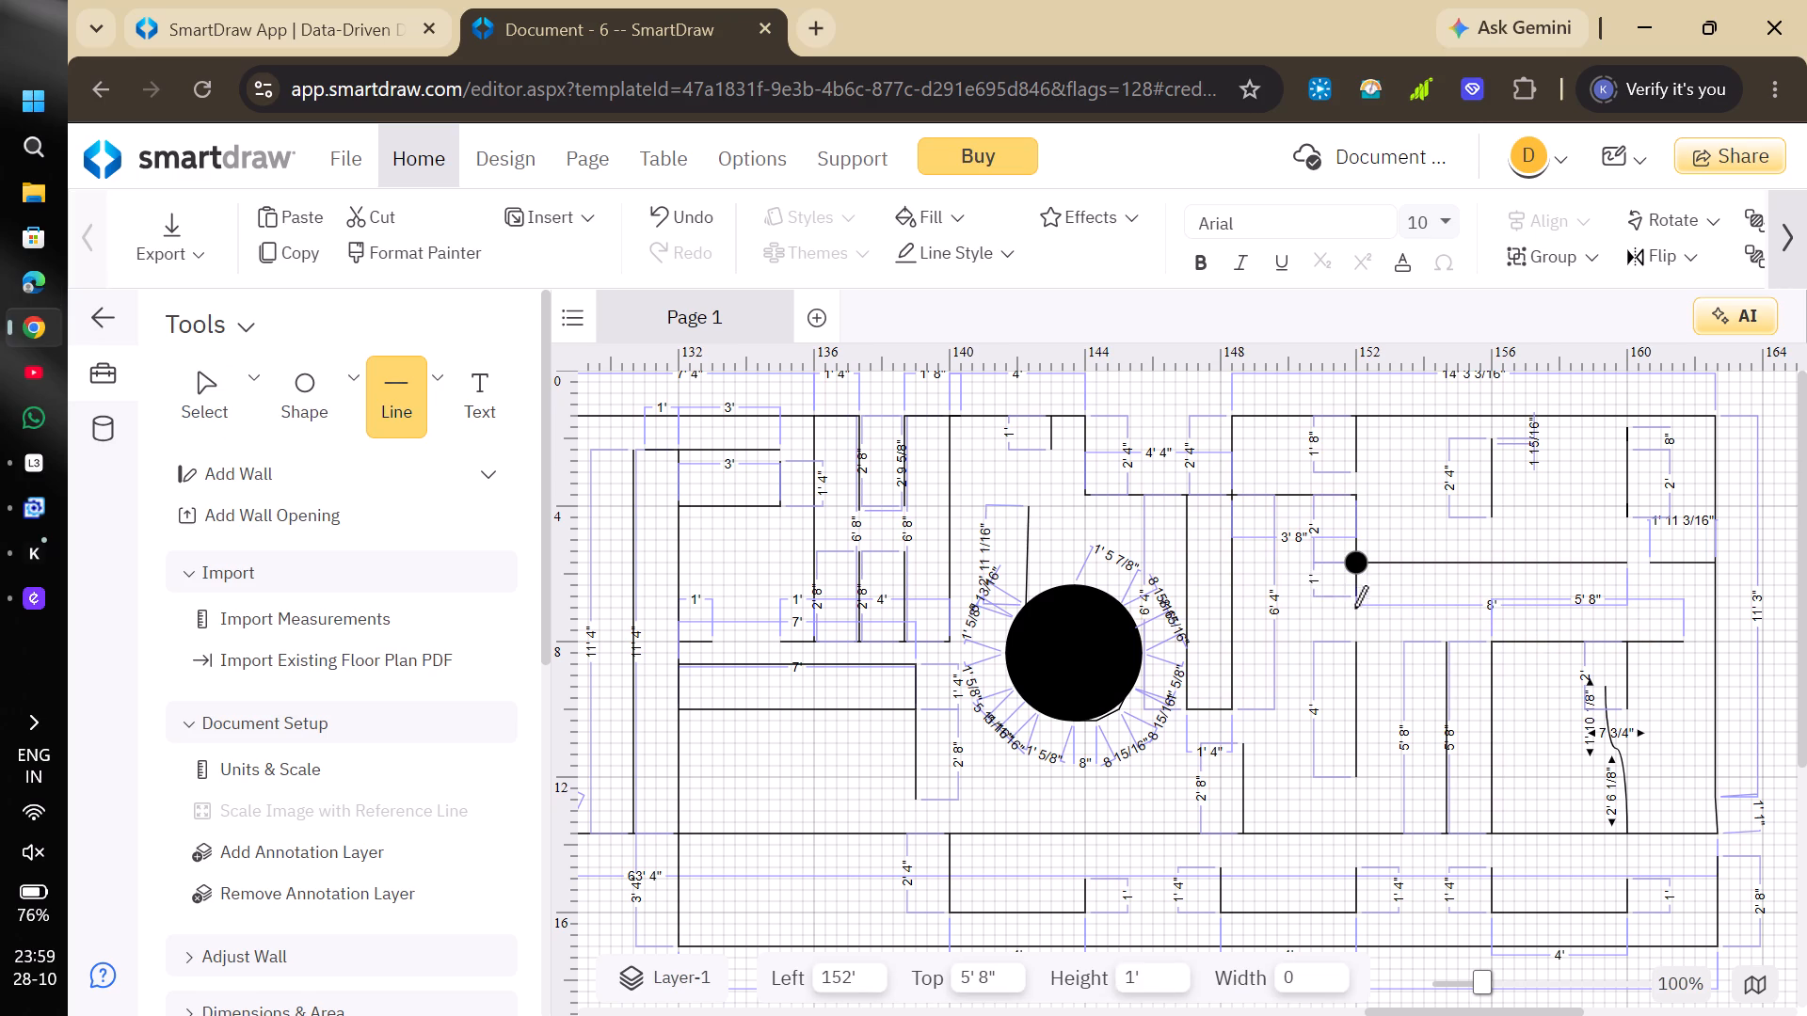
{"action": "left_click_drag", "start_coordinate": [1354, 608], "coordinate": [1355, 610]}
{"action": "left_click", "coordinate": [1355, 610]}
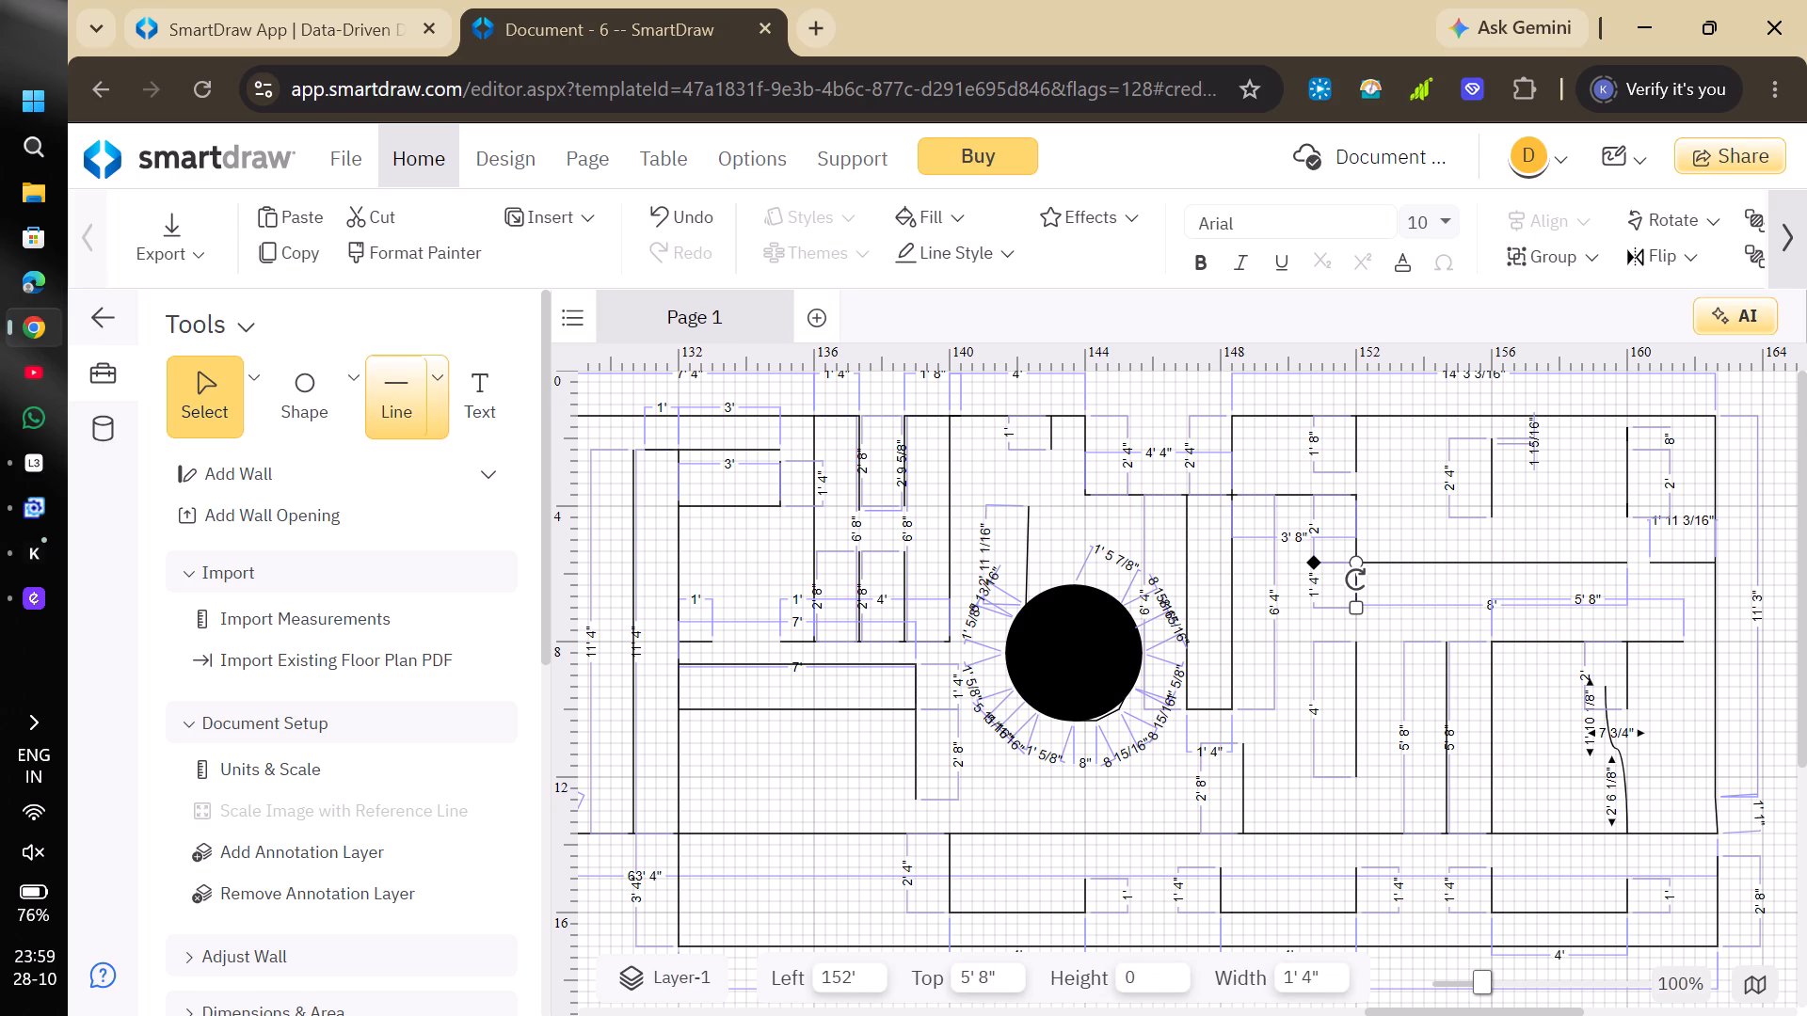
{"action": "left_click", "coordinate": [393, 391]}
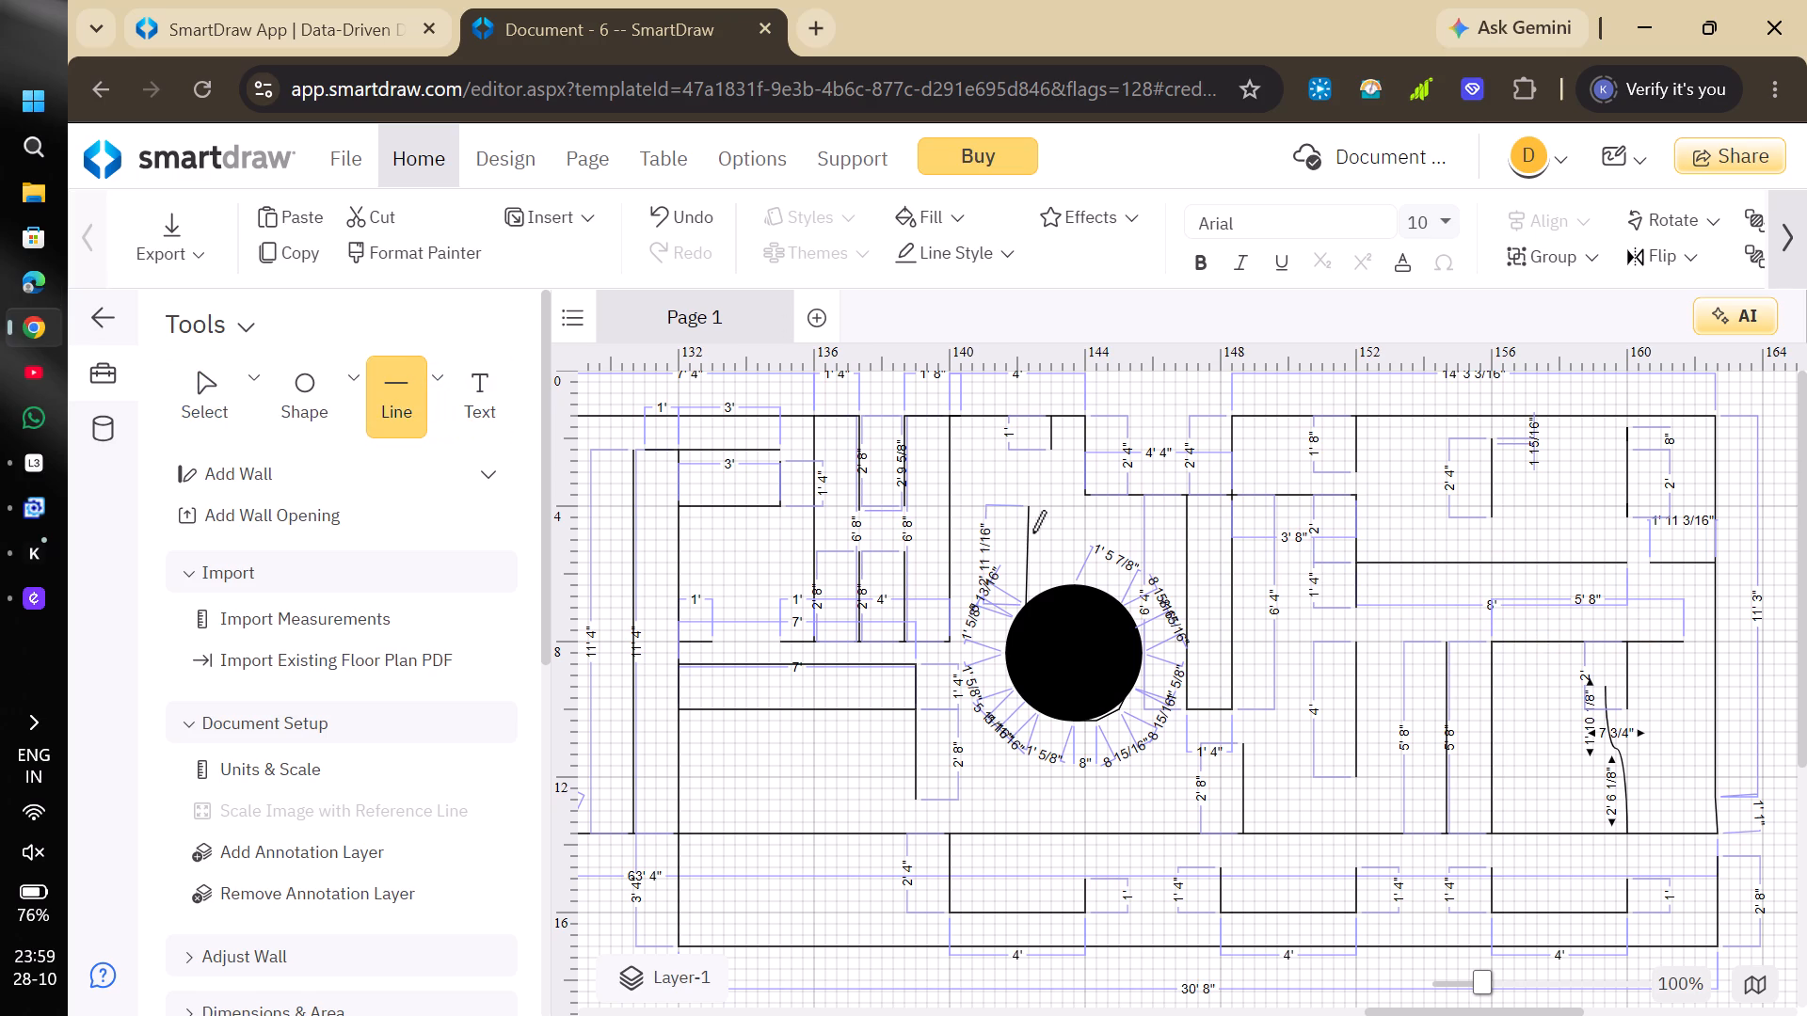
{"action": "left_click", "coordinate": [1351, 608]}
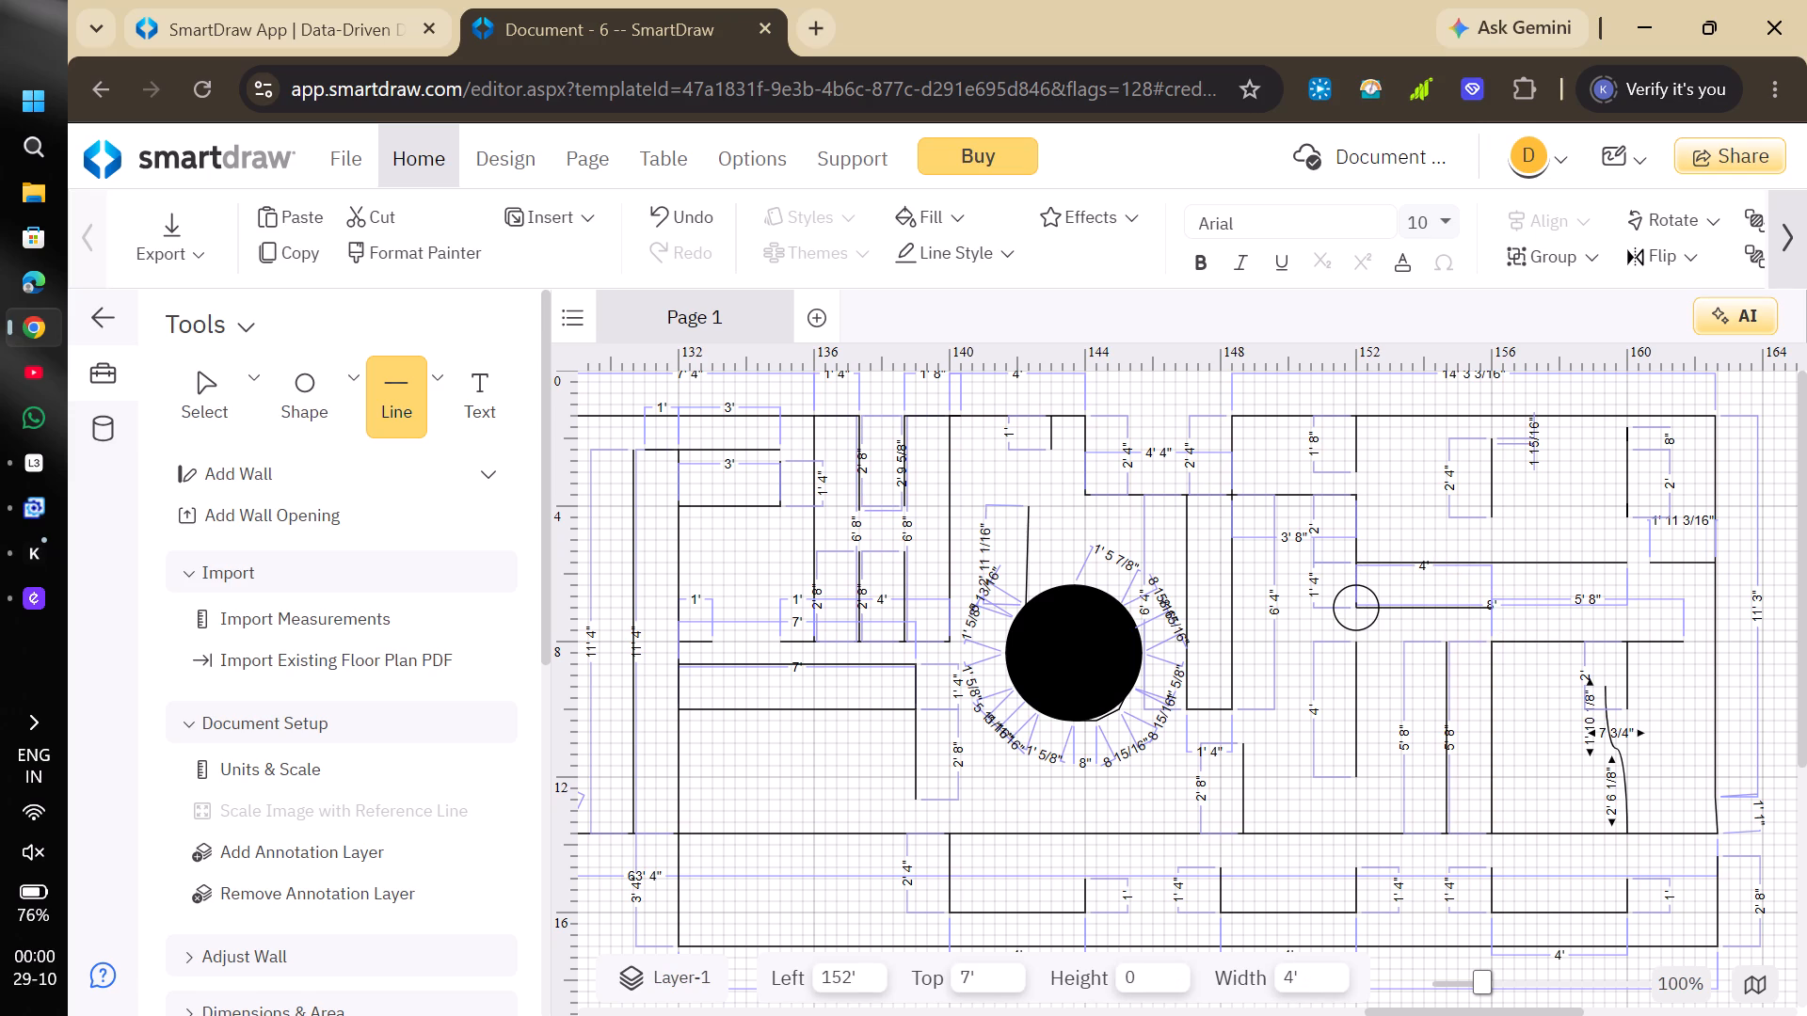
{"action": "left_click", "coordinate": [1680, 597]}
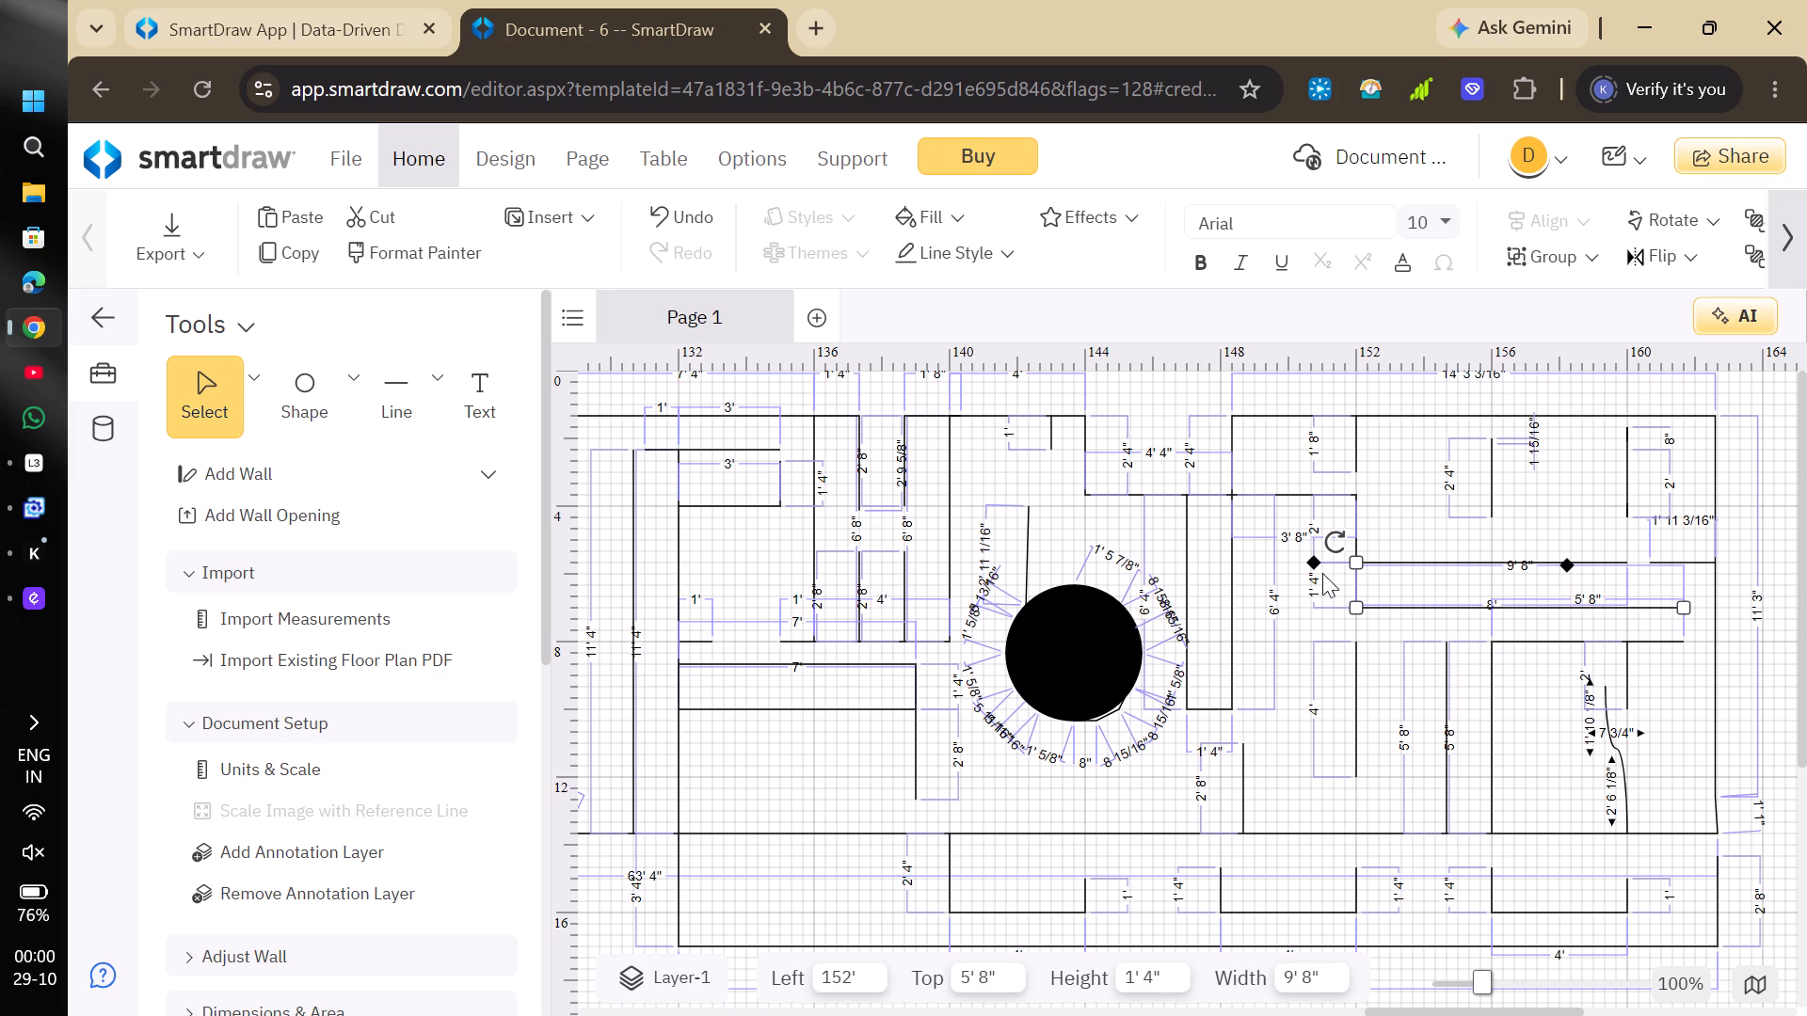
Draw a 3' horizontal line from 132' to 135' at the 2' 8" level.
{"action": "left_click", "coordinate": [400, 406]}
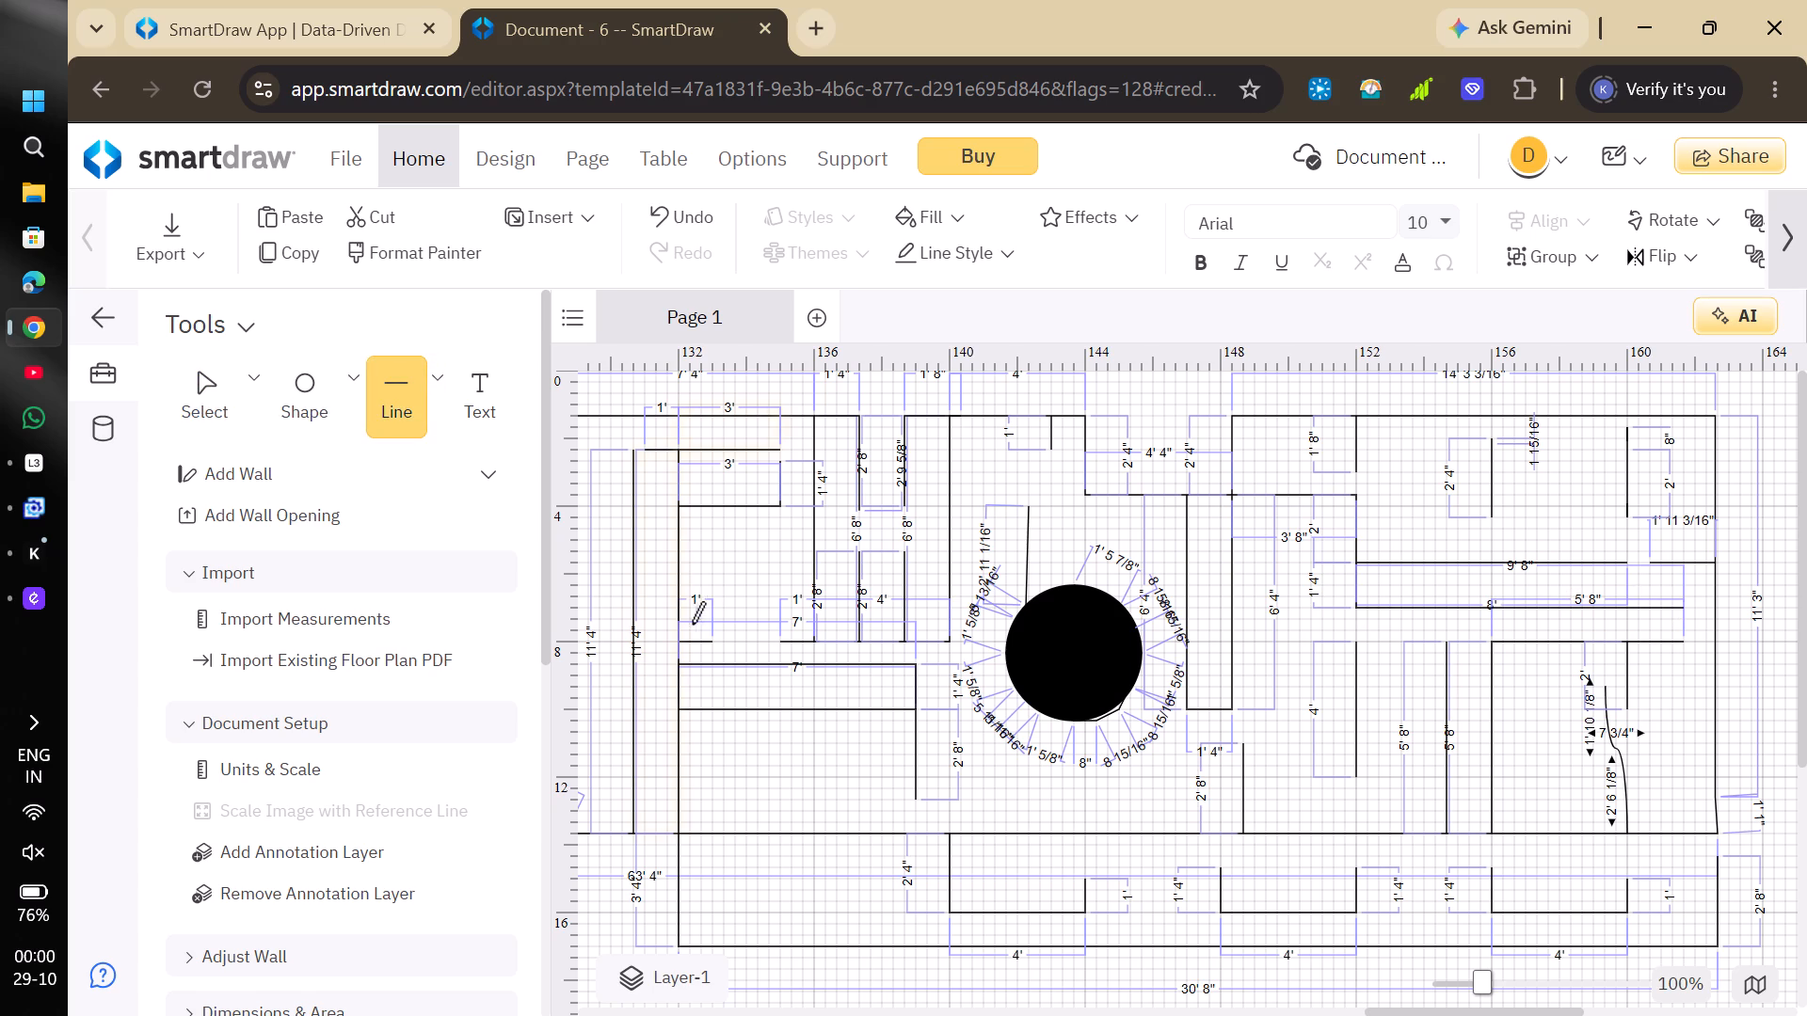
{"action": "left_click", "coordinate": [674, 465]}
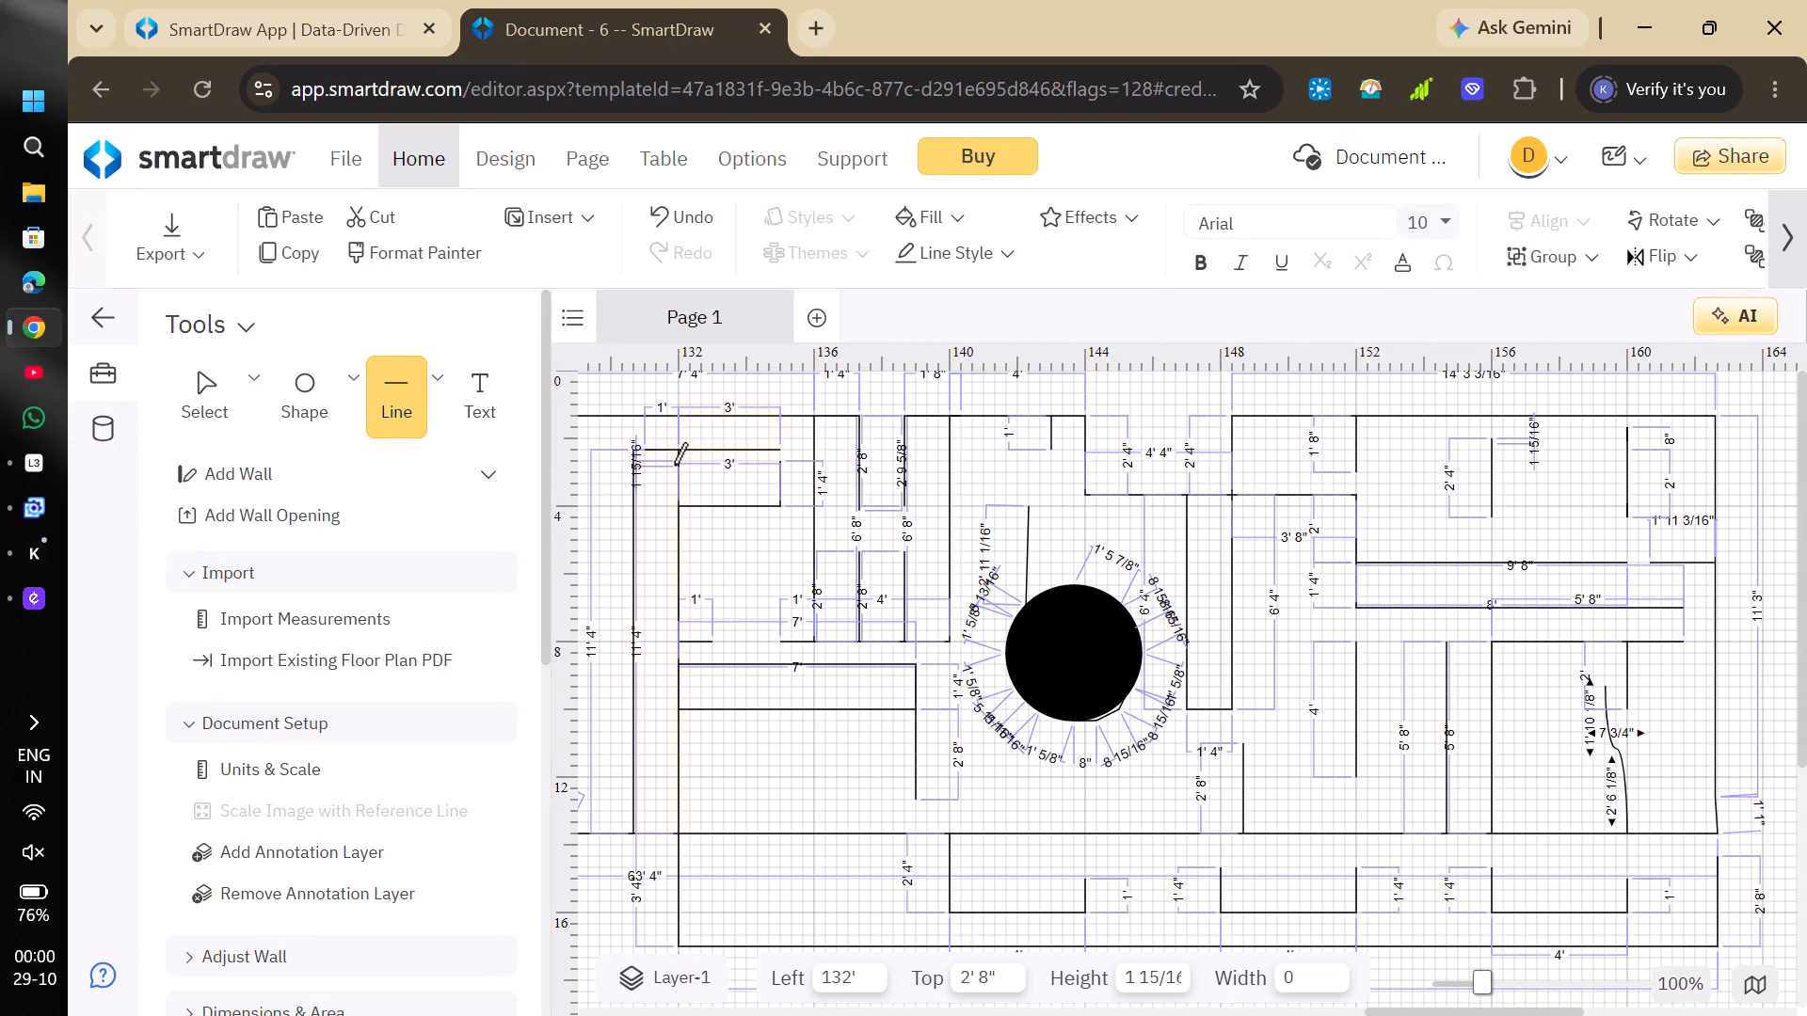
{"action": "left_click", "coordinate": [783, 464]}
Draw a 4' vertical line at the 150' 8" mark from the 12' level up to the 8' level.
{"action": "left_click", "coordinate": [394, 404]}
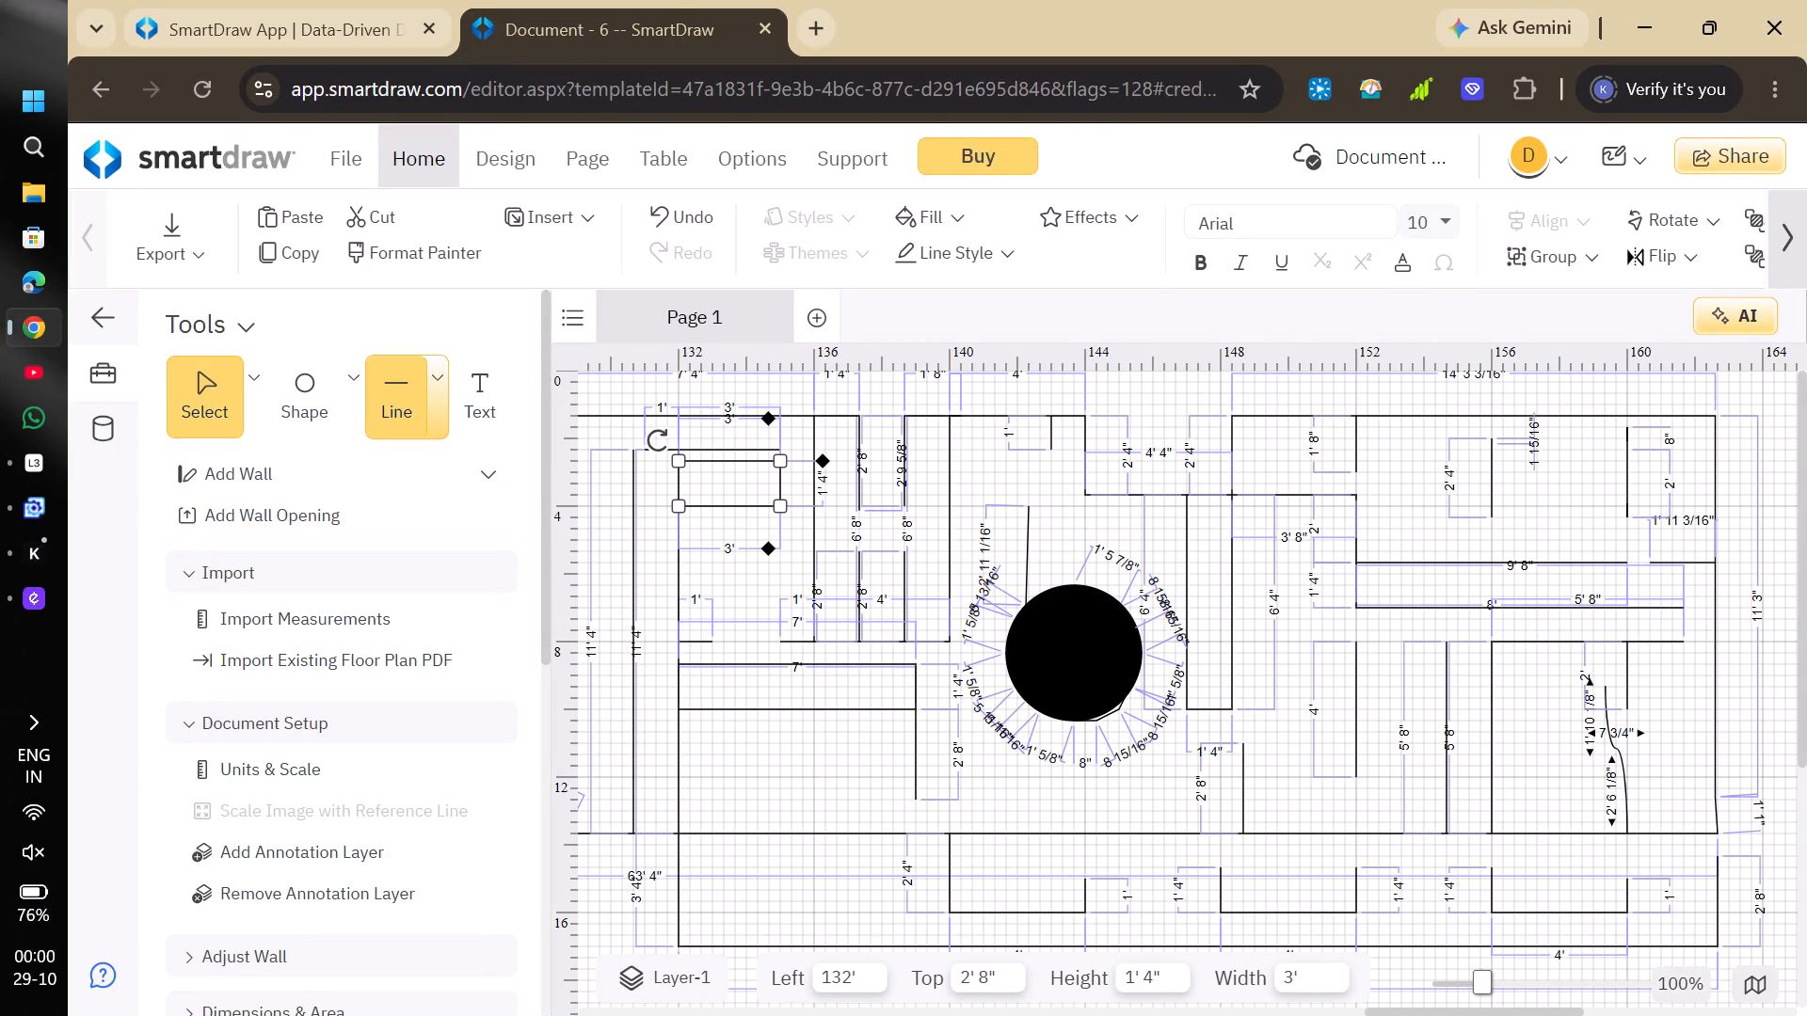
{"action": "left_click", "coordinate": [1309, 775]}
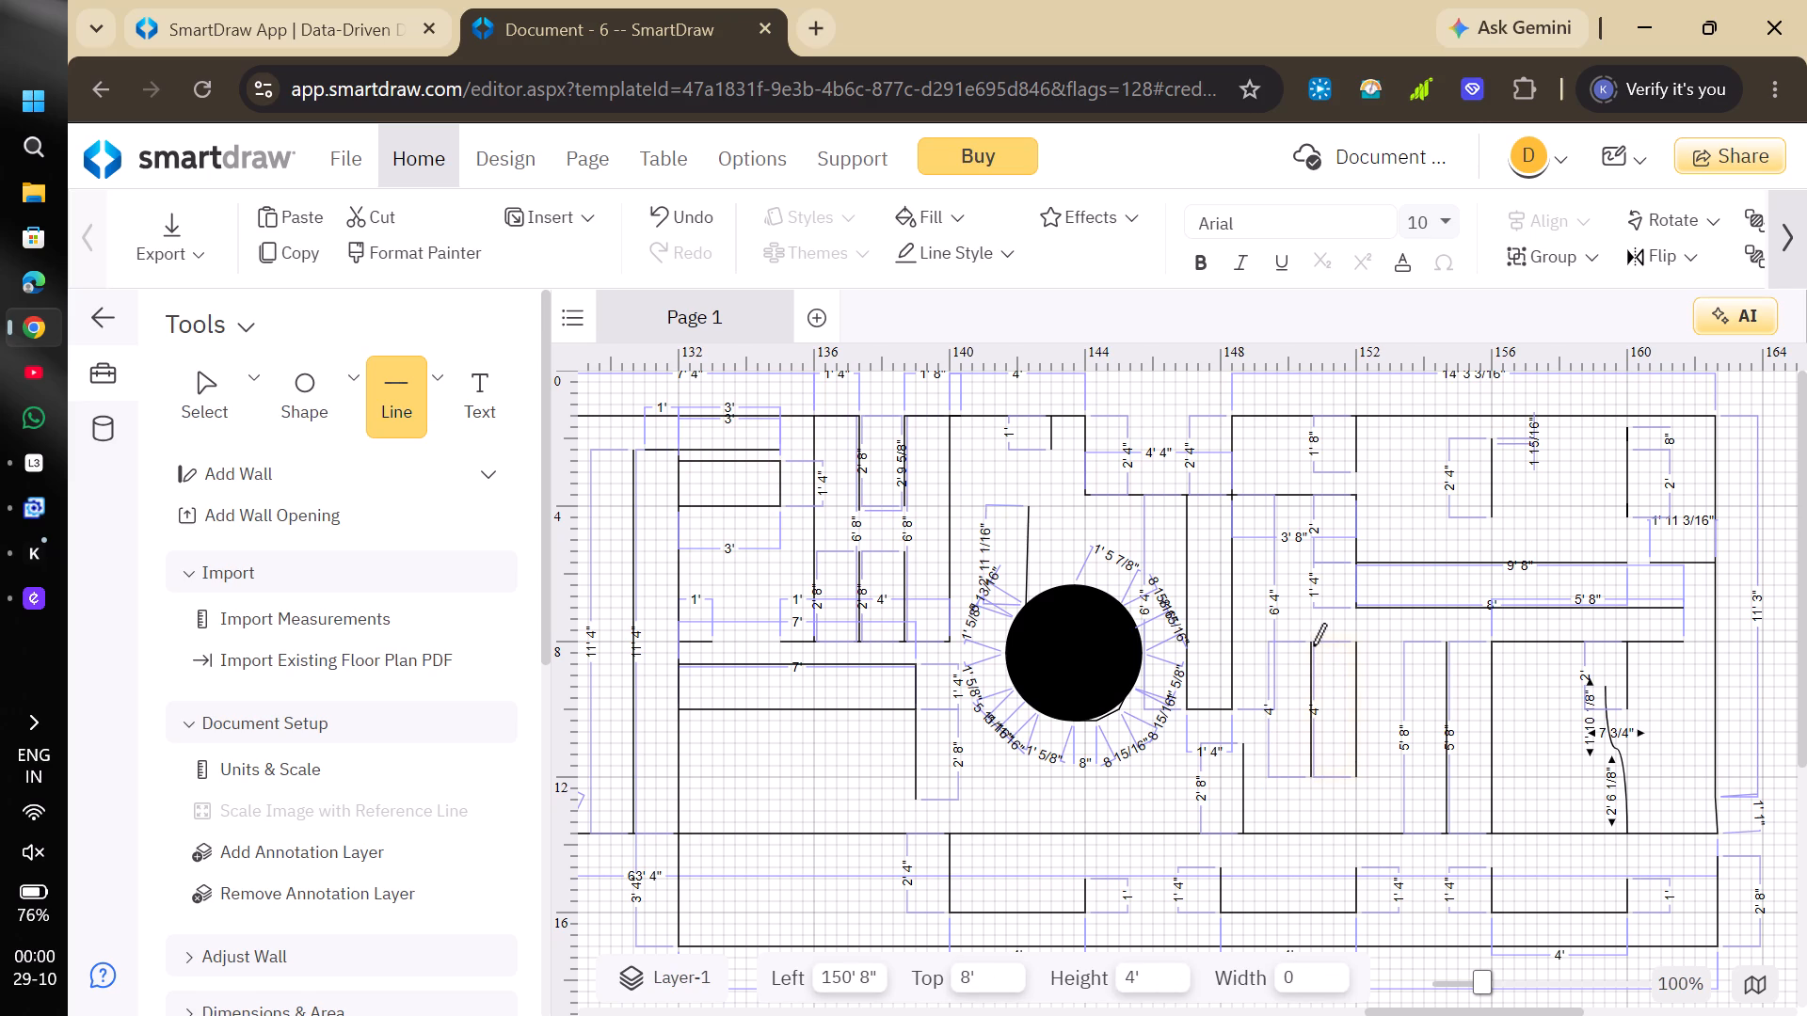
{"action": "left_click", "coordinate": [1313, 645]}
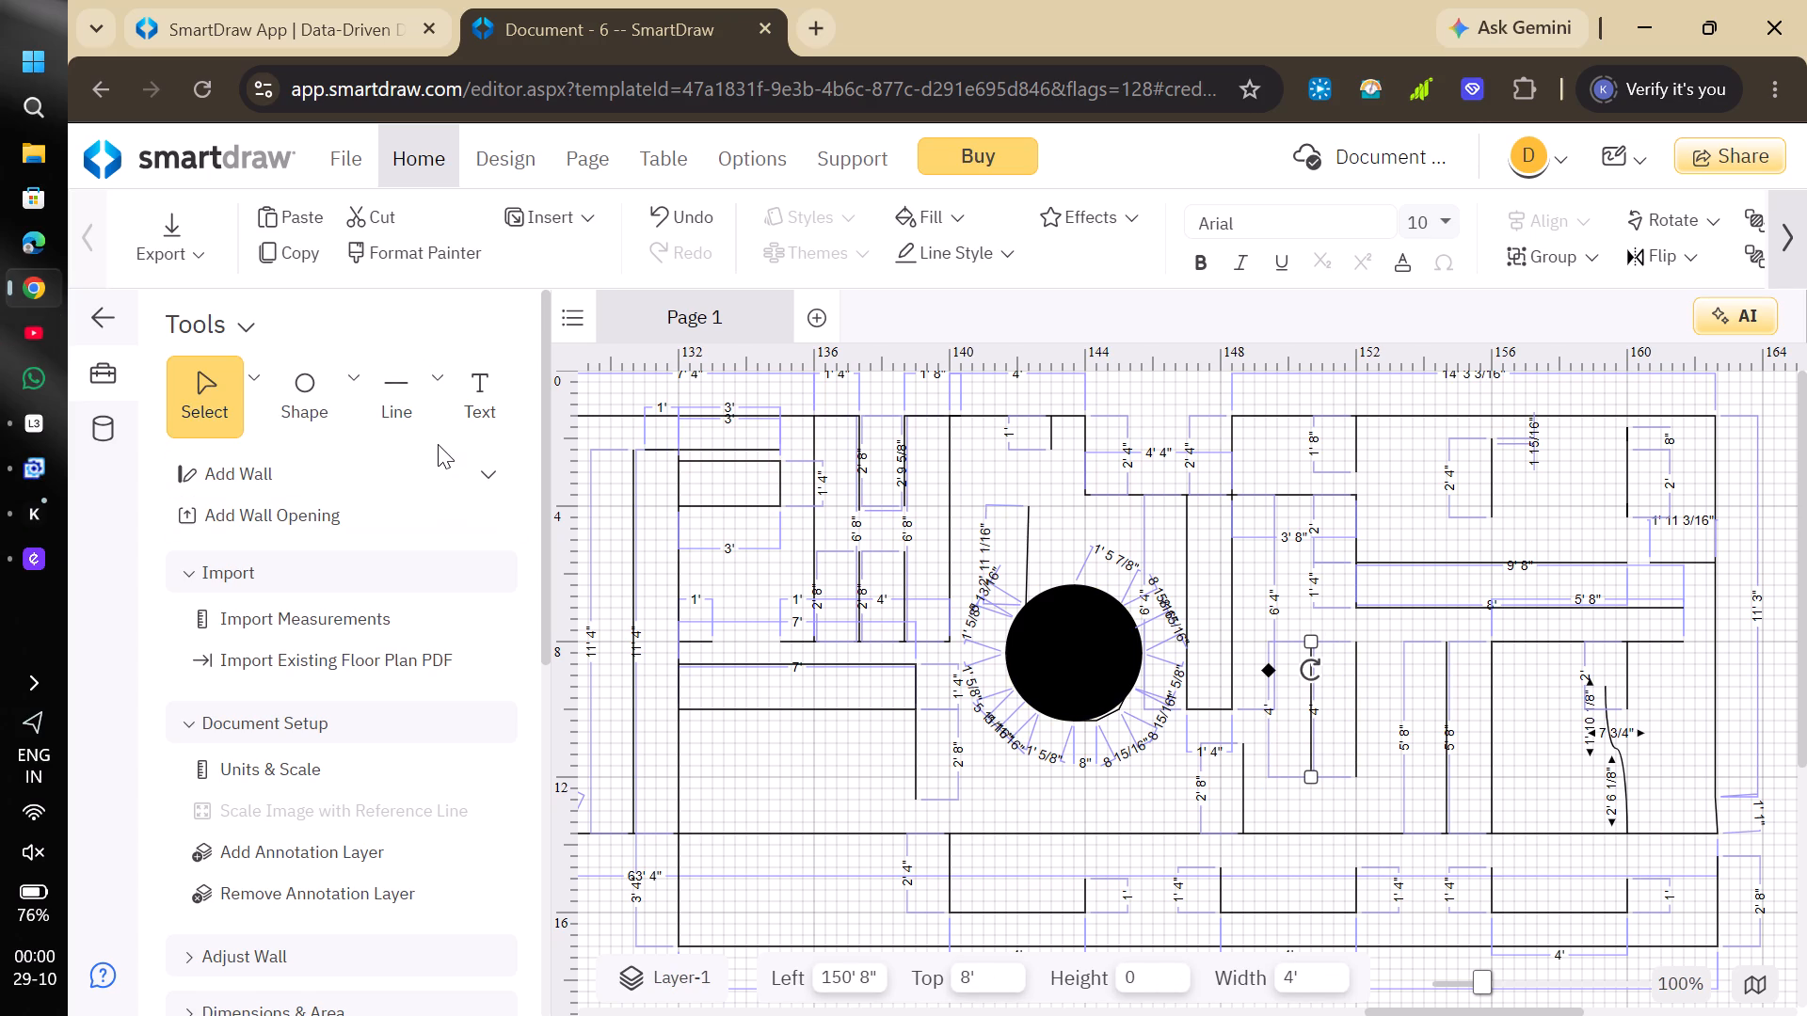
Add the text "n" to the 4' vertical line at the 150' 8" mark.
{"action": "type", "text": "n"}
{"action": "key", "text": "space"}
Draw a 1' horizontal line at the 8' level from 150' 8" to 151' 8" and a 4' vertical line down from its end.
{"action": "left_click", "coordinate": [410, 385]}
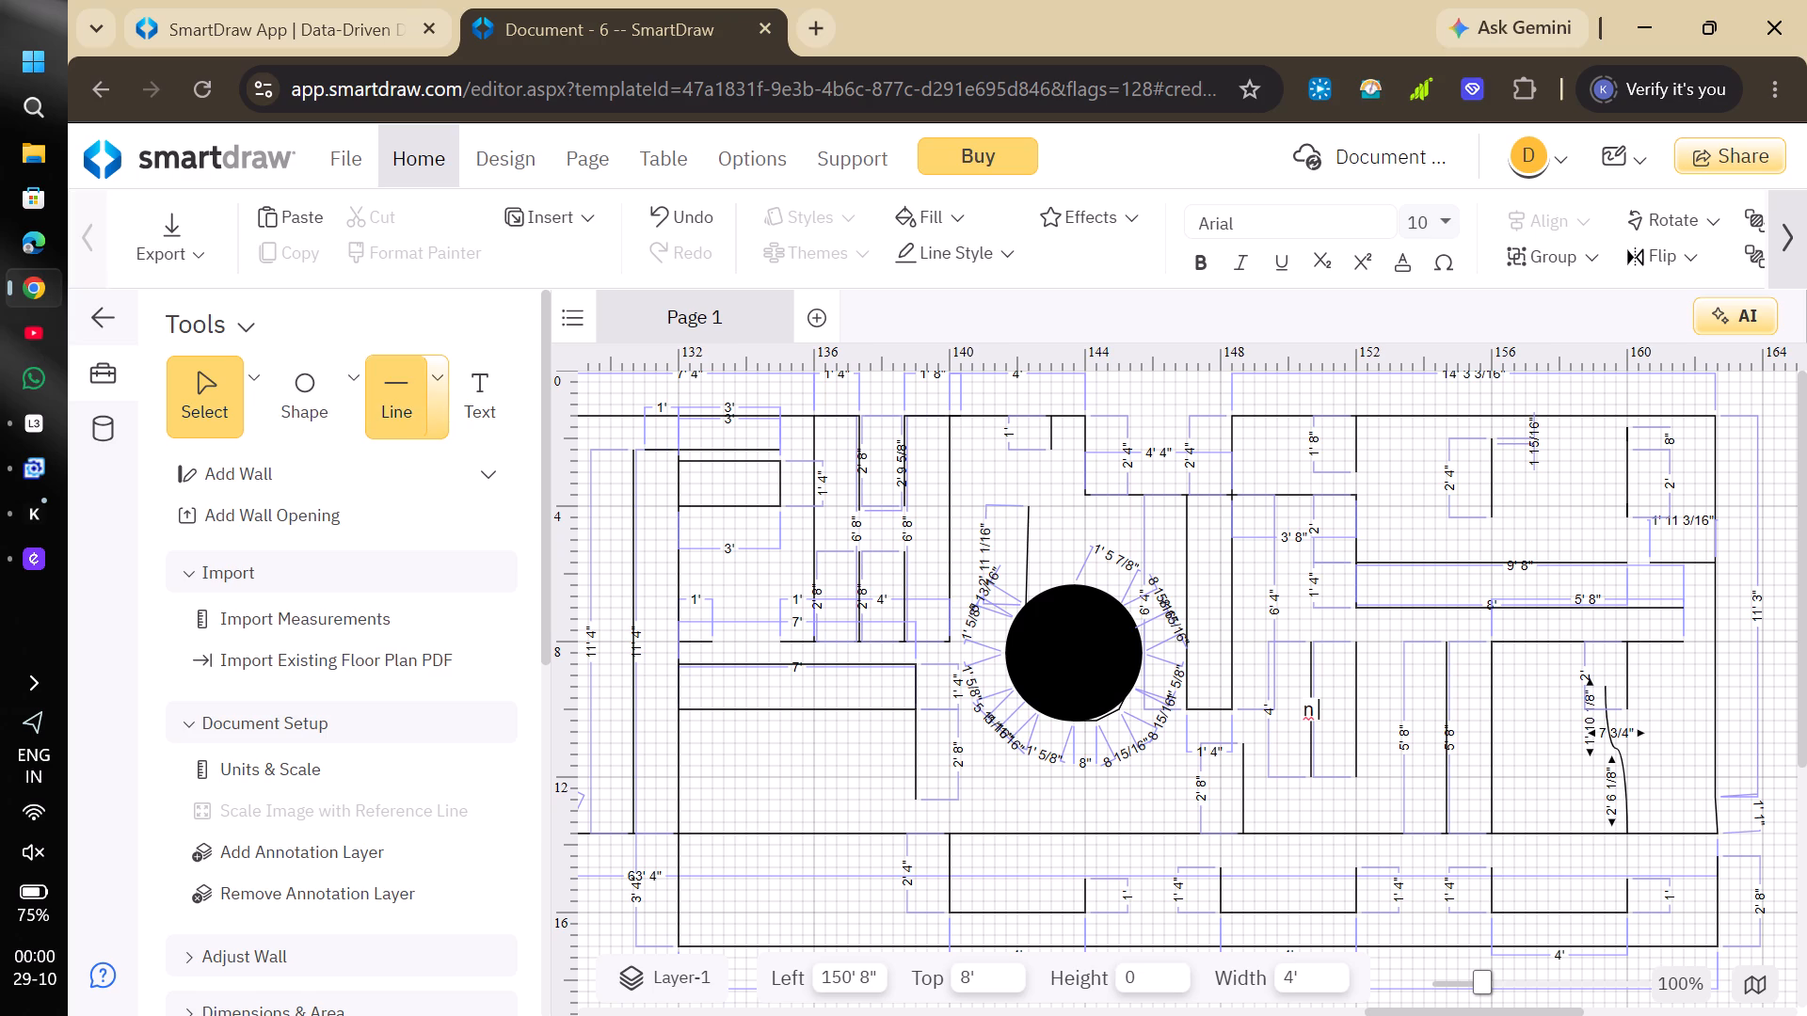
{"action": "left_click", "coordinate": [1311, 643]}
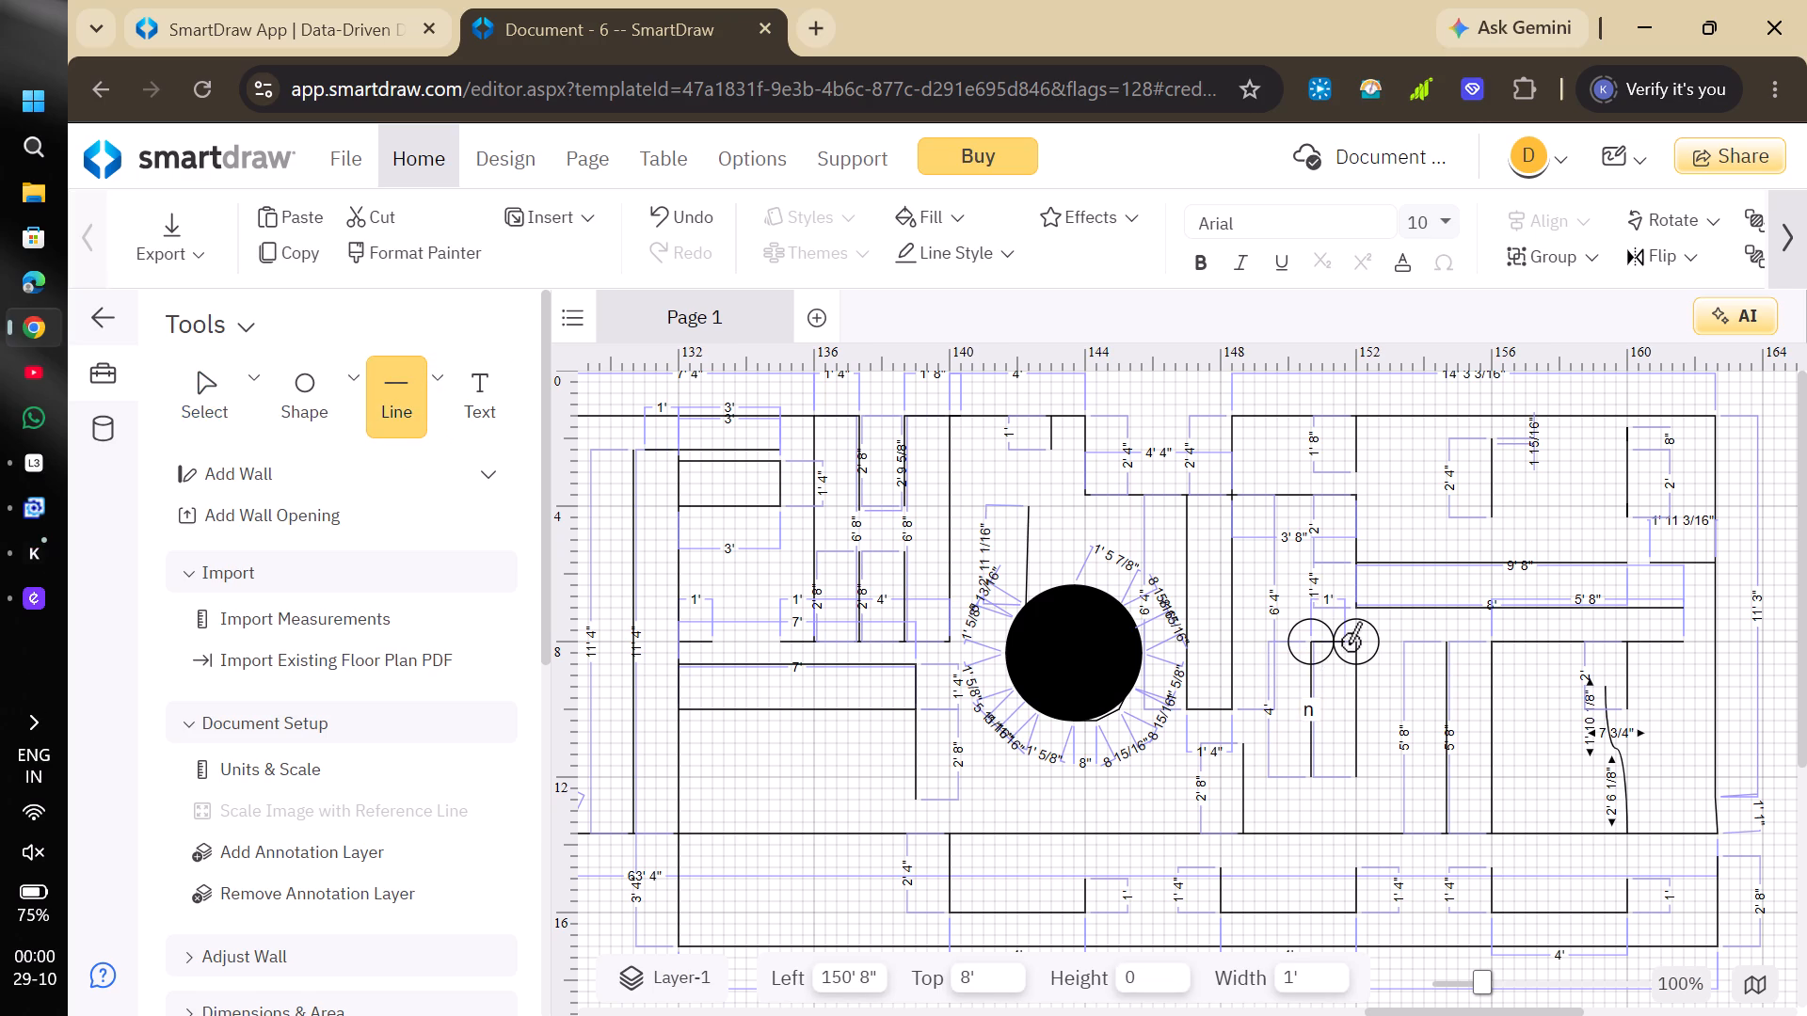
{"action": "left_click", "coordinate": [1350, 643]}
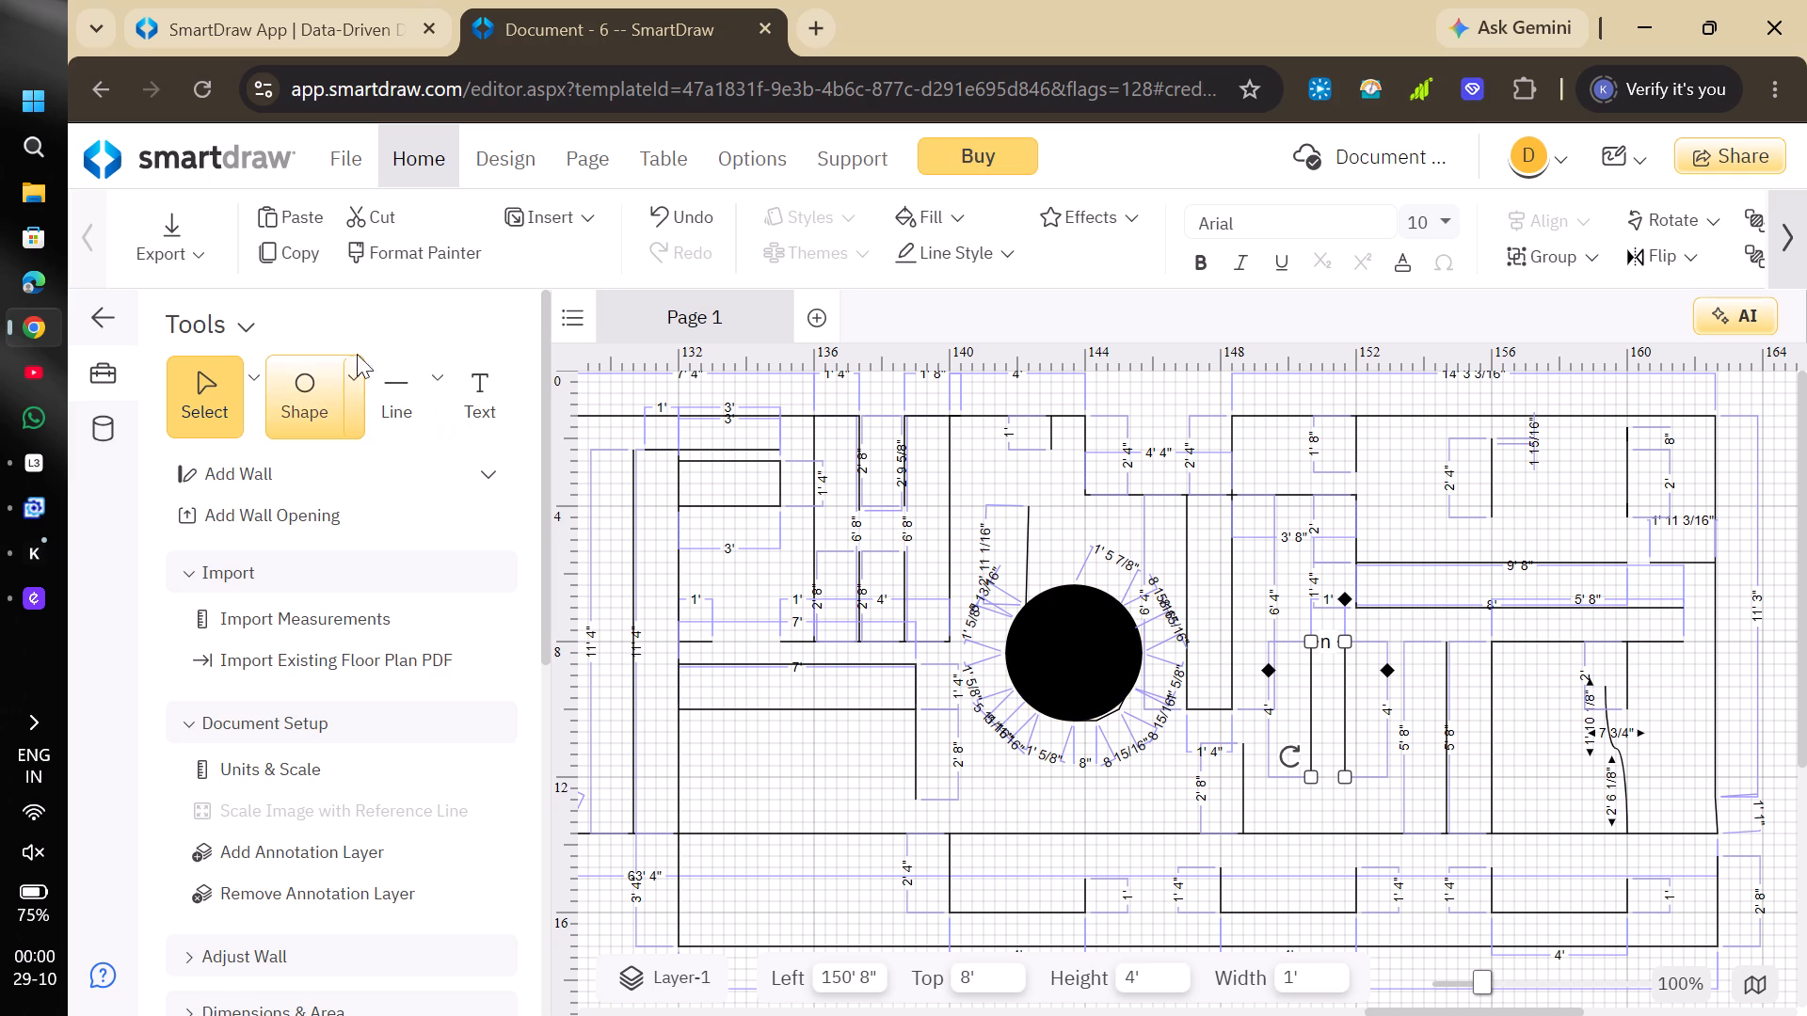
Draw five 2' 4" vertical lines up to the 13' 8" level in the lower strip, at 138' 8", 137' 4", 136', 134' 8" and 133' 4".
{"action": "left_click", "coordinate": [406, 421]}
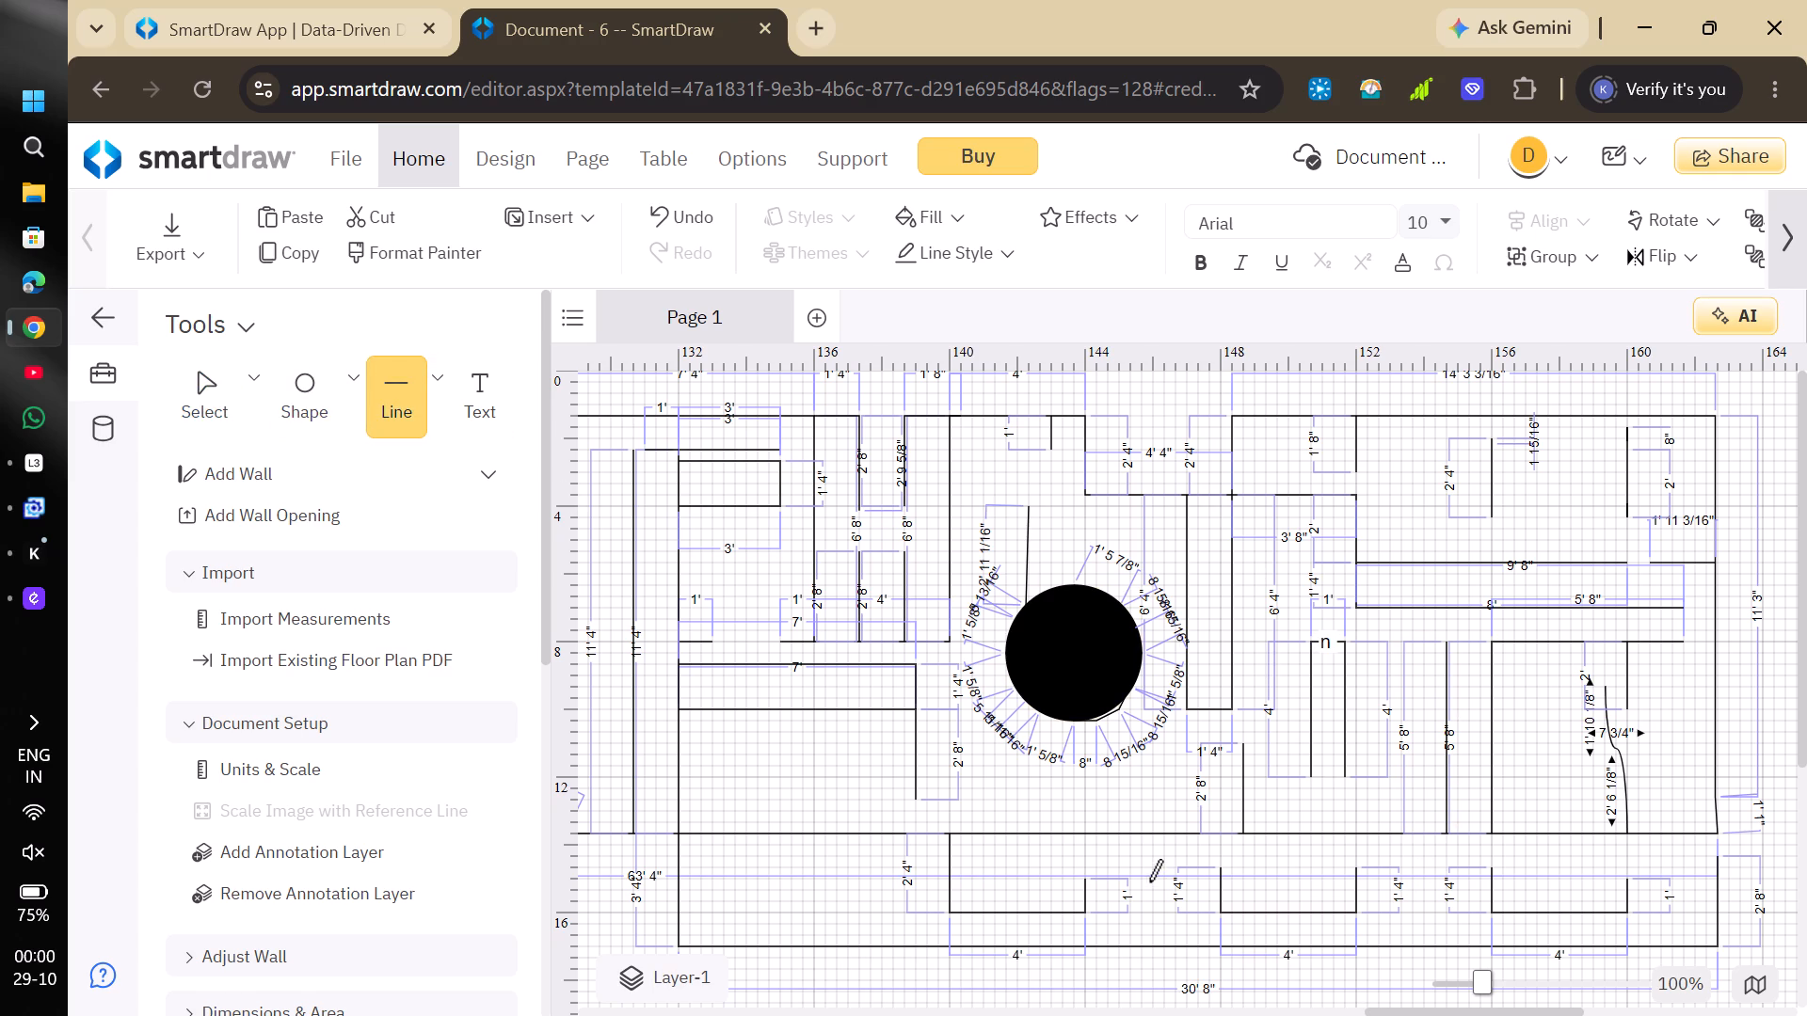
{"action": "left_click", "coordinate": [903, 916]}
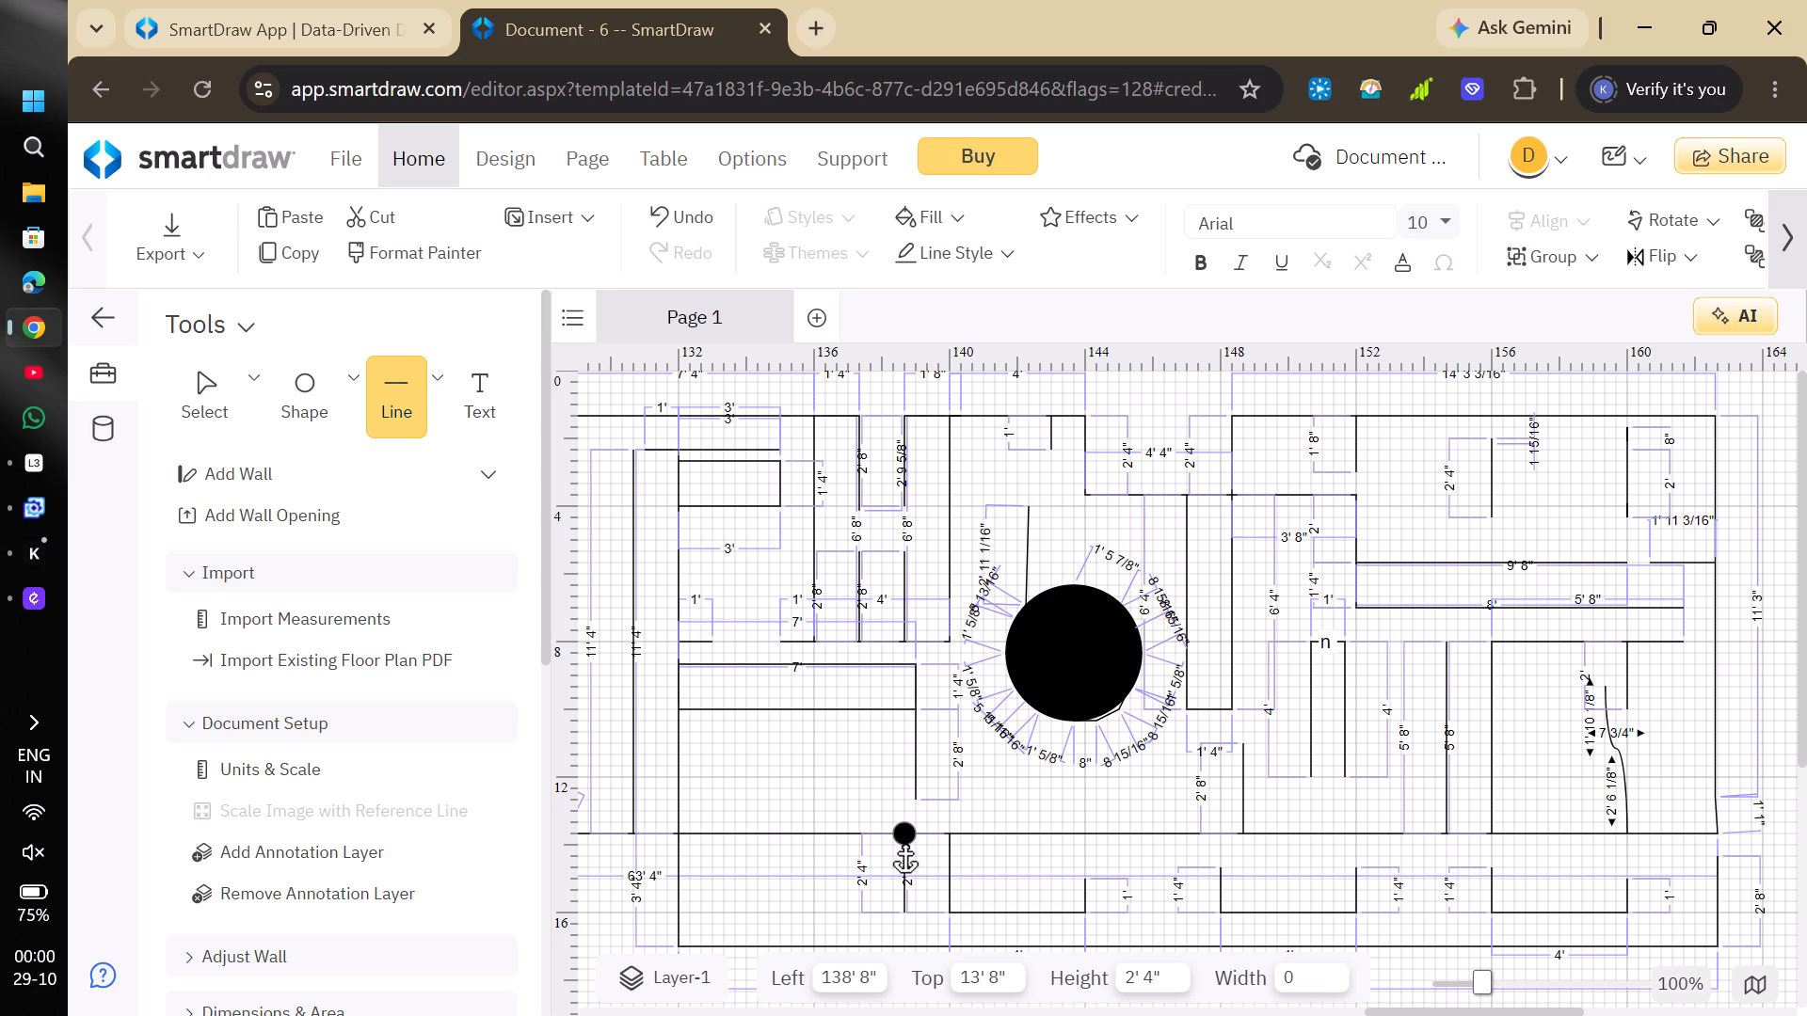
{"action": "left_click", "coordinate": [904, 839]}
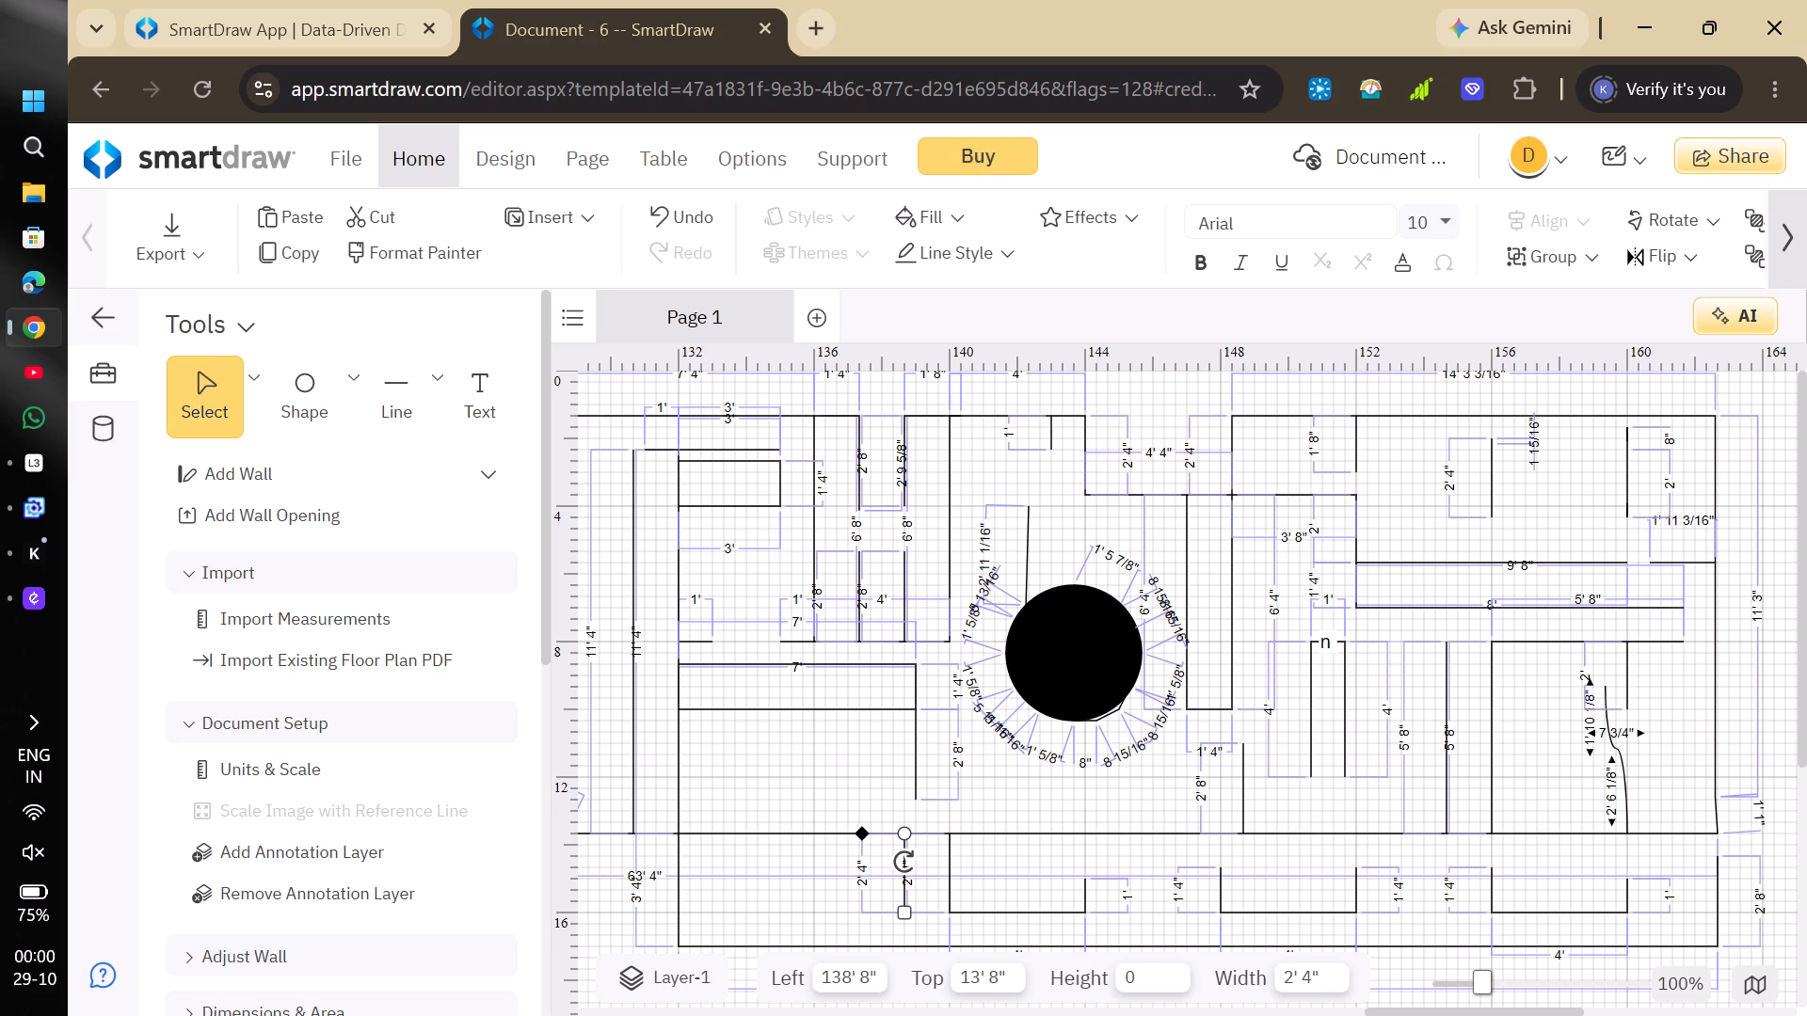
{"action": "left_click", "coordinate": [404, 407]}
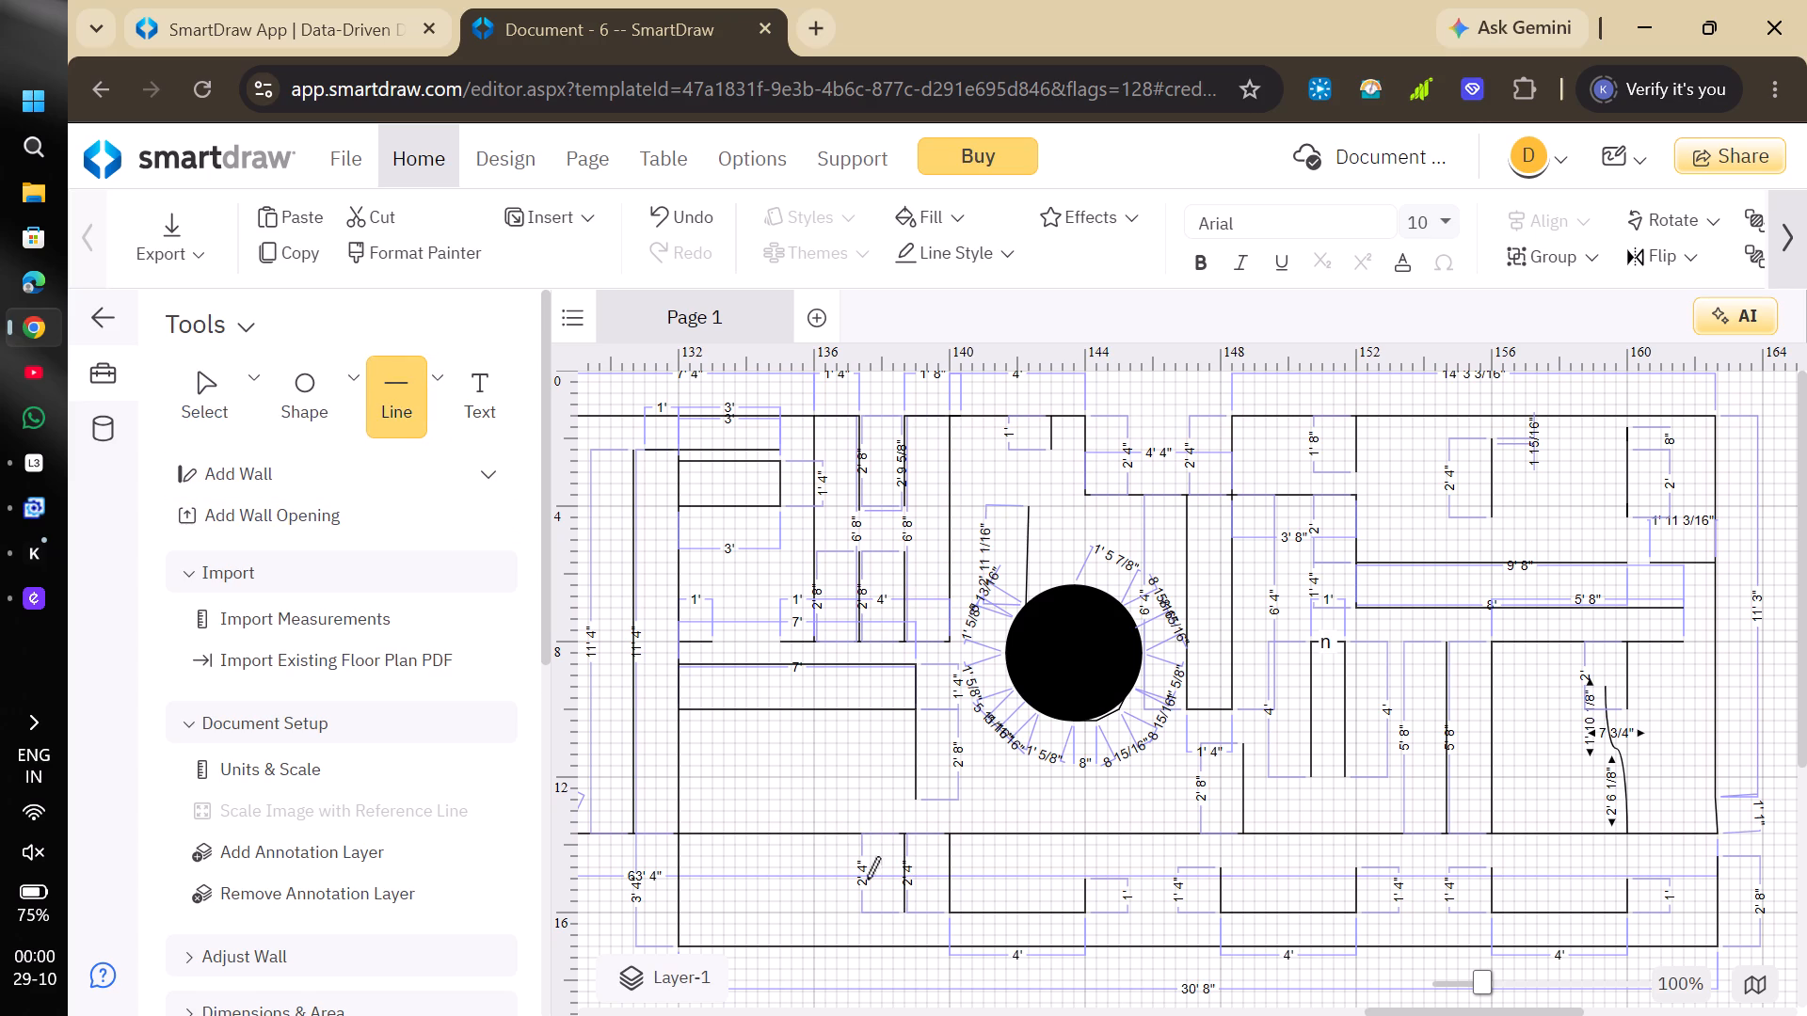
{"action": "left_click", "coordinate": [859, 911]}
{"action": "left_click", "coordinate": [862, 822]}
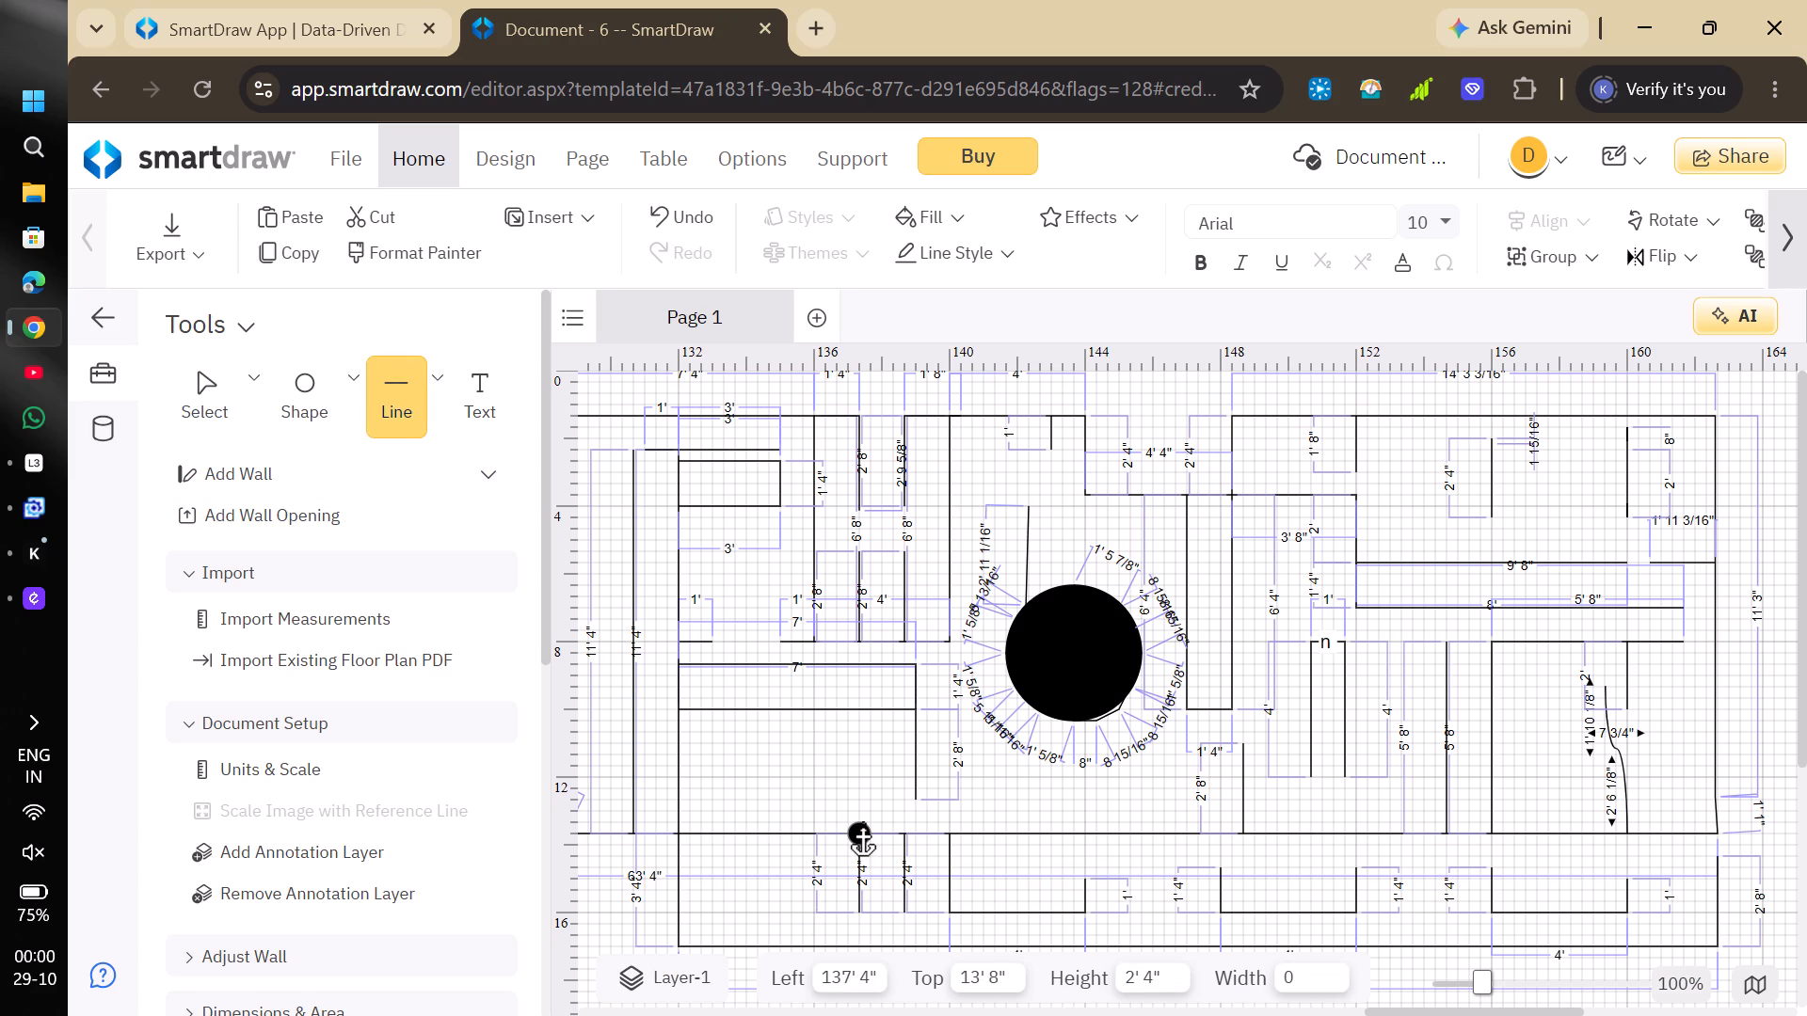
{"action": "left_click", "coordinate": [407, 393]}
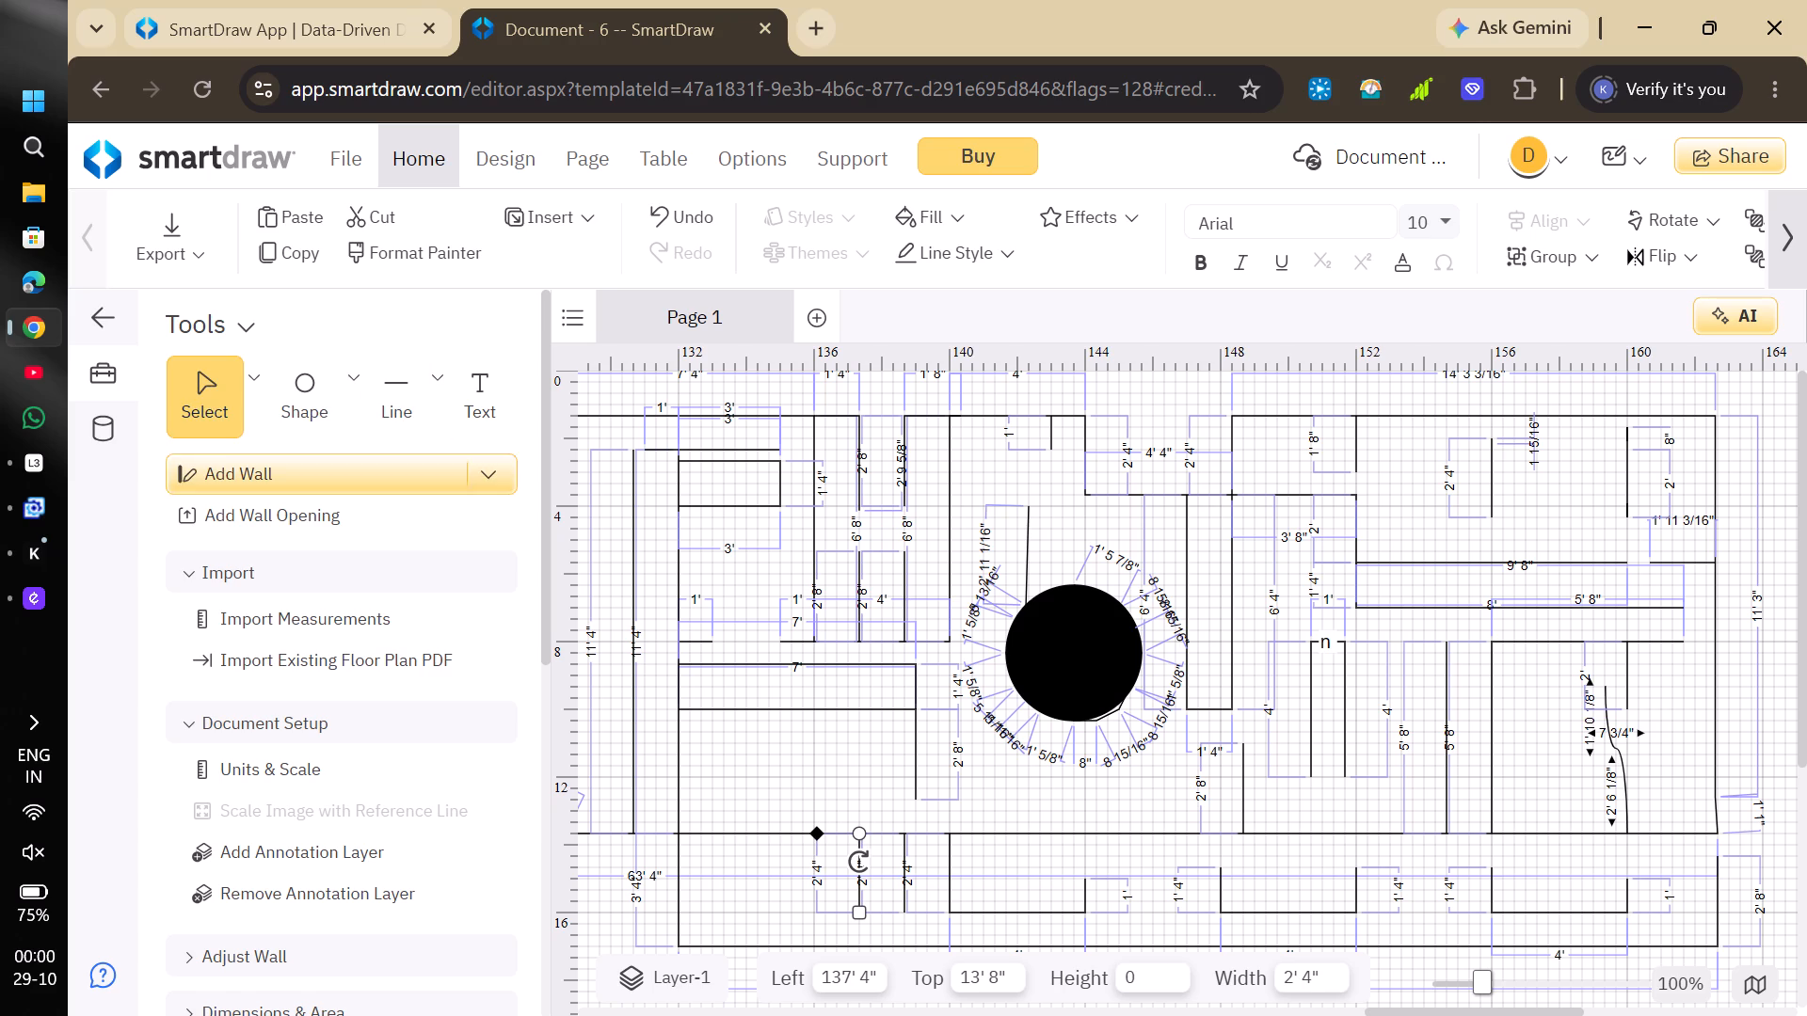
{"action": "left_click", "coordinate": [819, 910]}
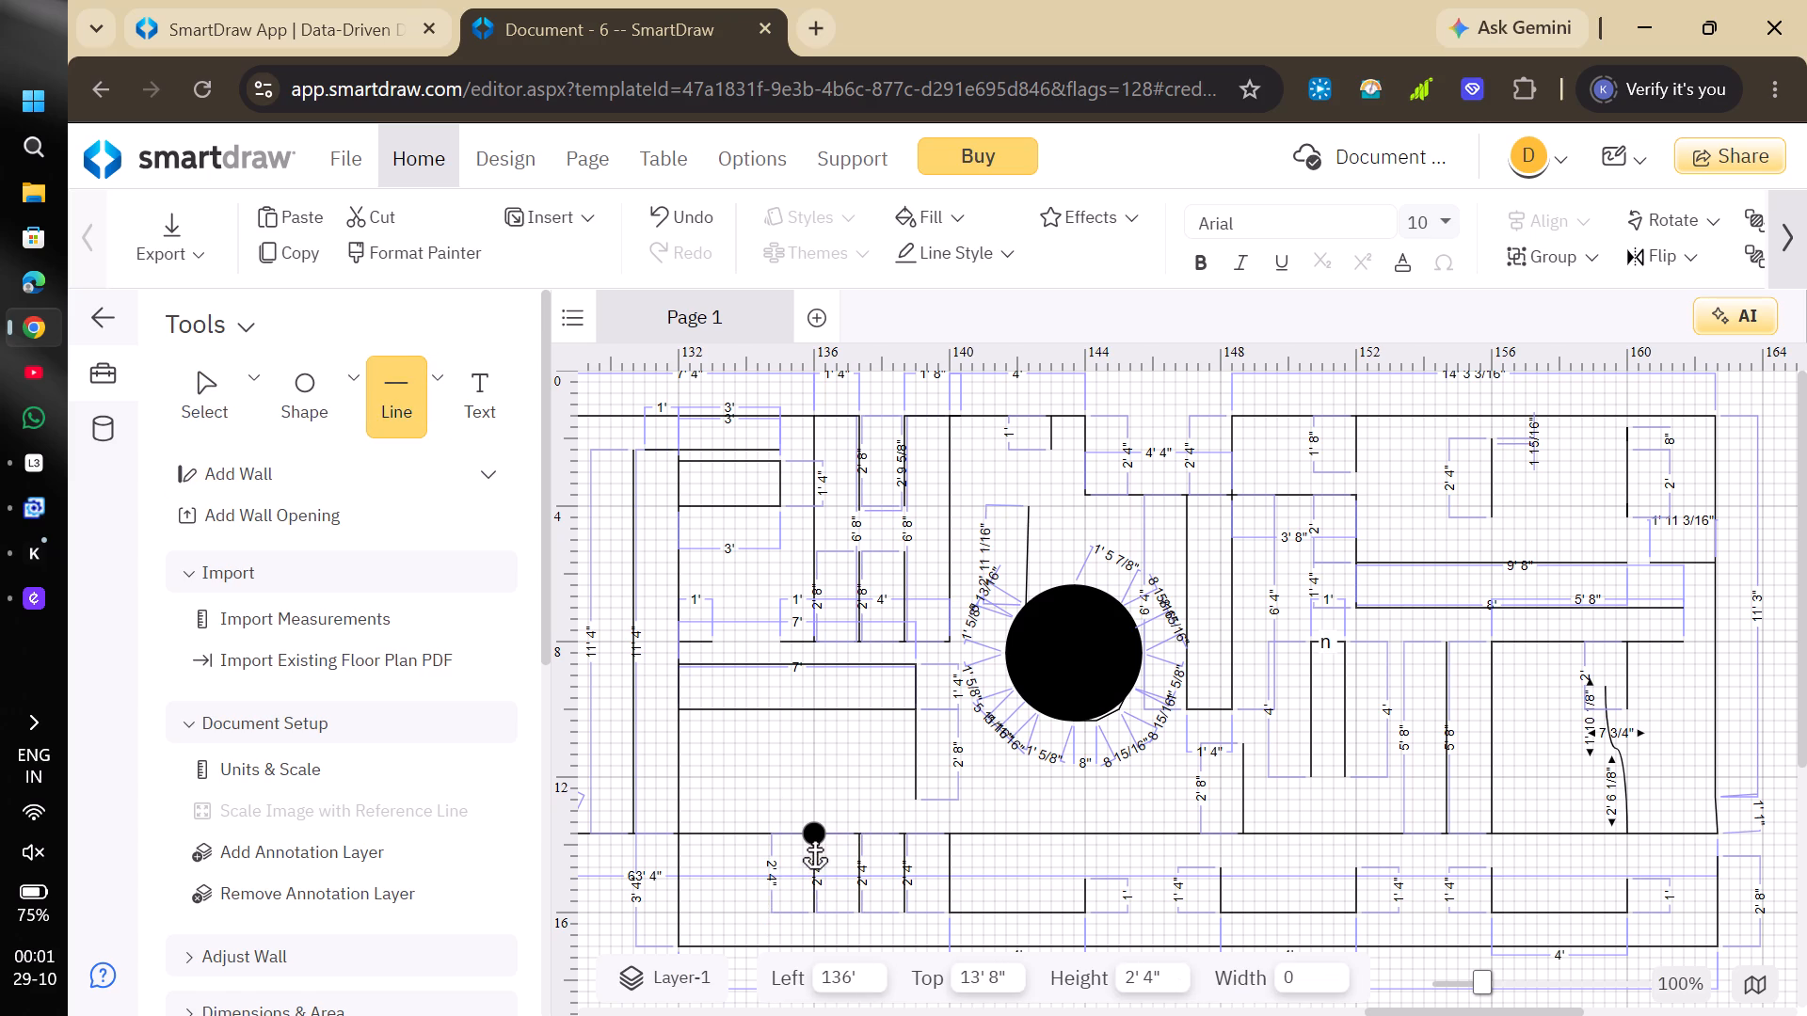
{"action": "left_click", "coordinate": [814, 835]}
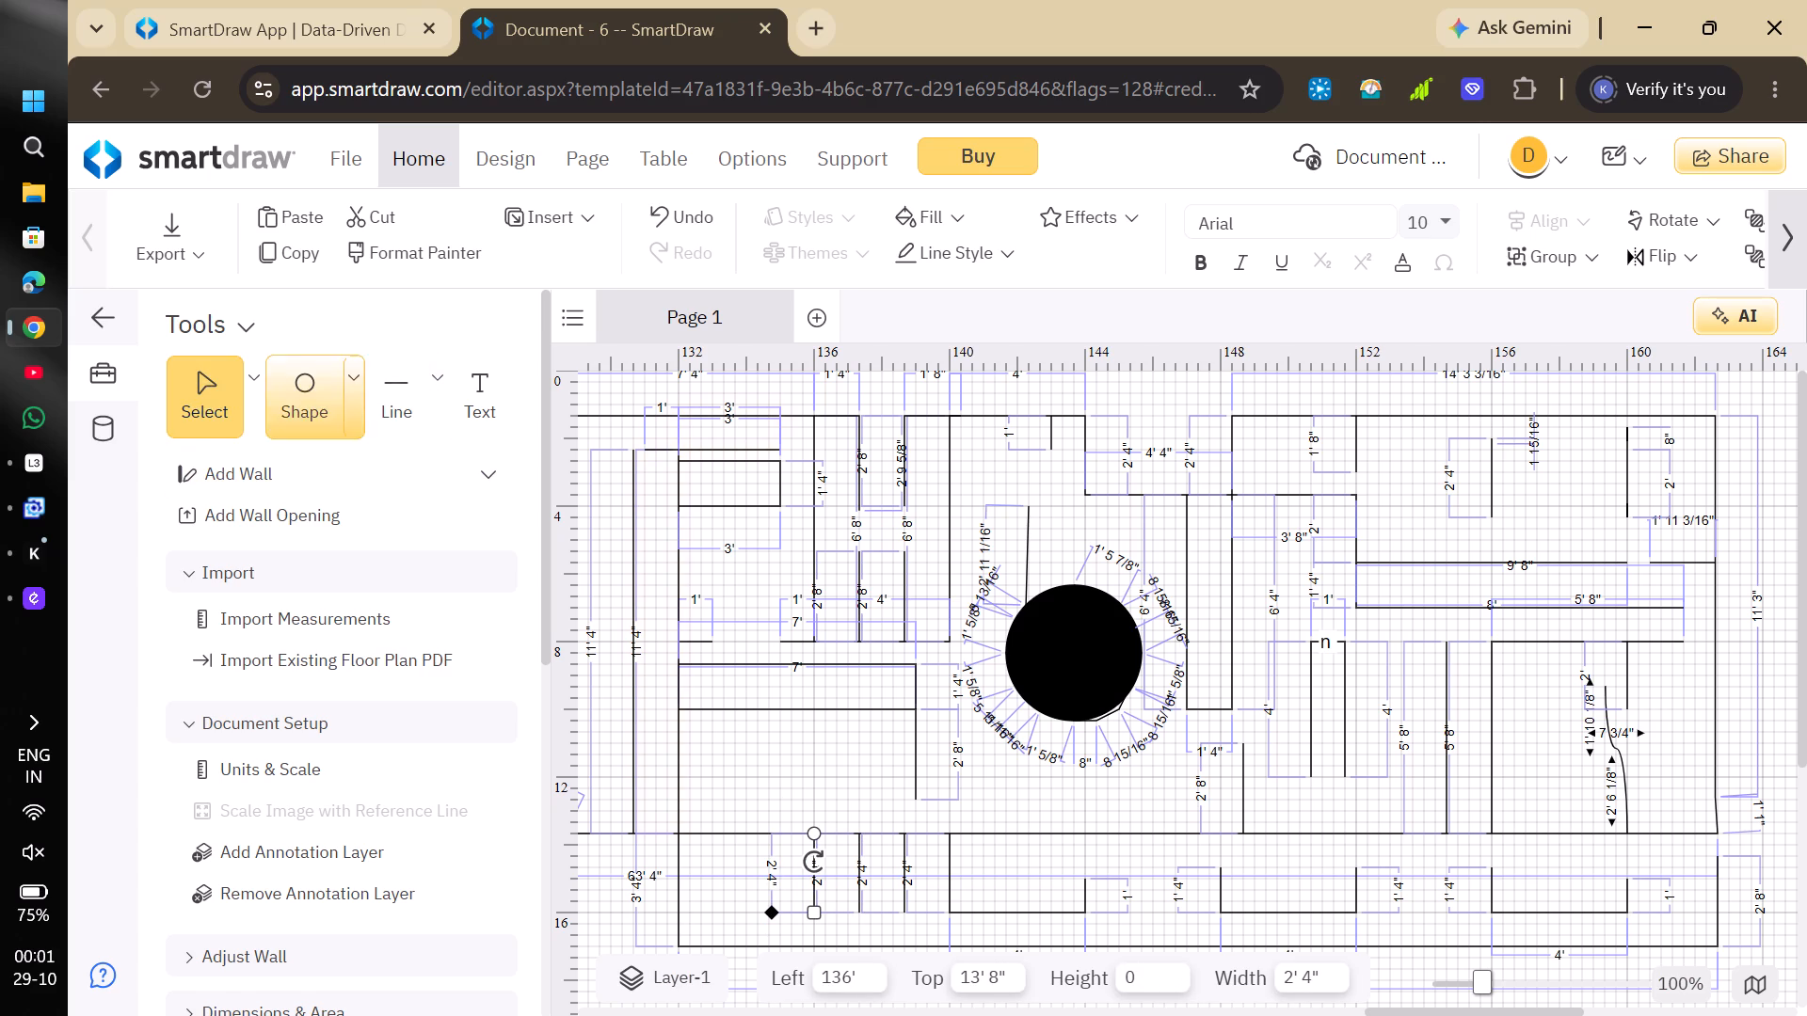
{"action": "left_click", "coordinate": [401, 401]}
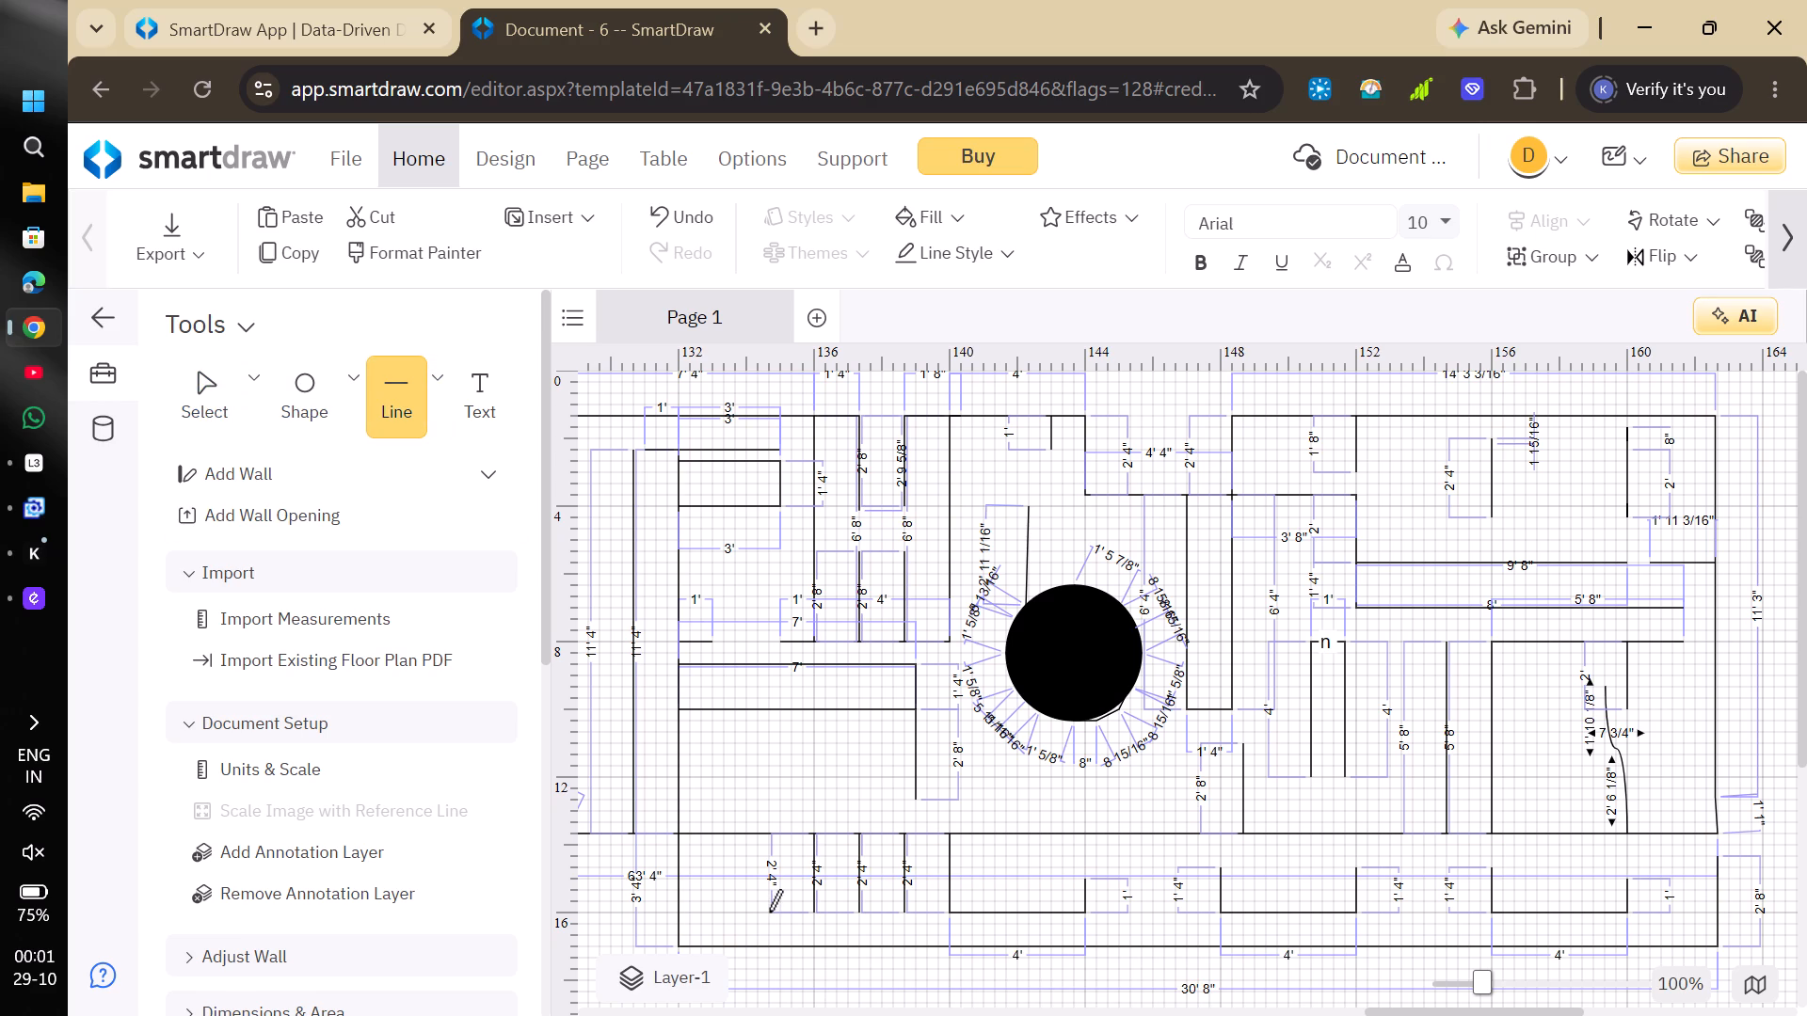
{"action": "left_click_drag", "start_coordinate": [769, 912], "coordinate": [772, 845]}
{"action": "left_click", "coordinate": [772, 845]}
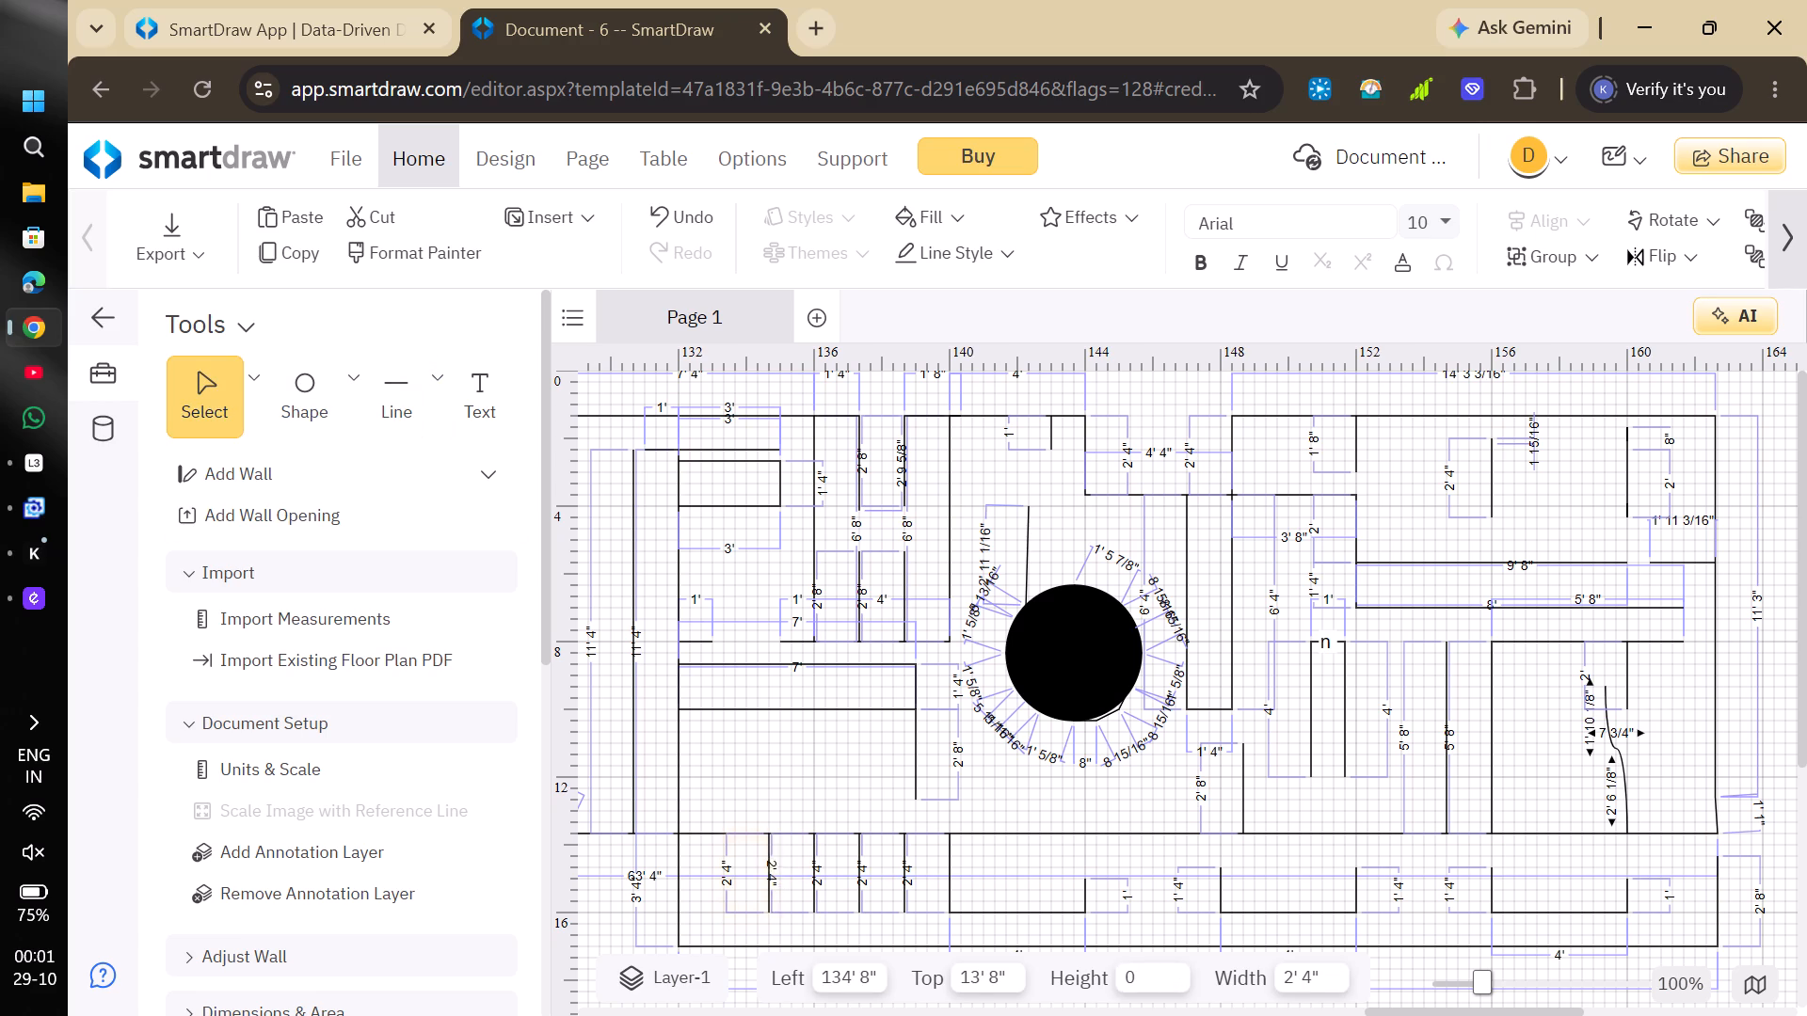
{"action": "left_click", "coordinate": [404, 412]}
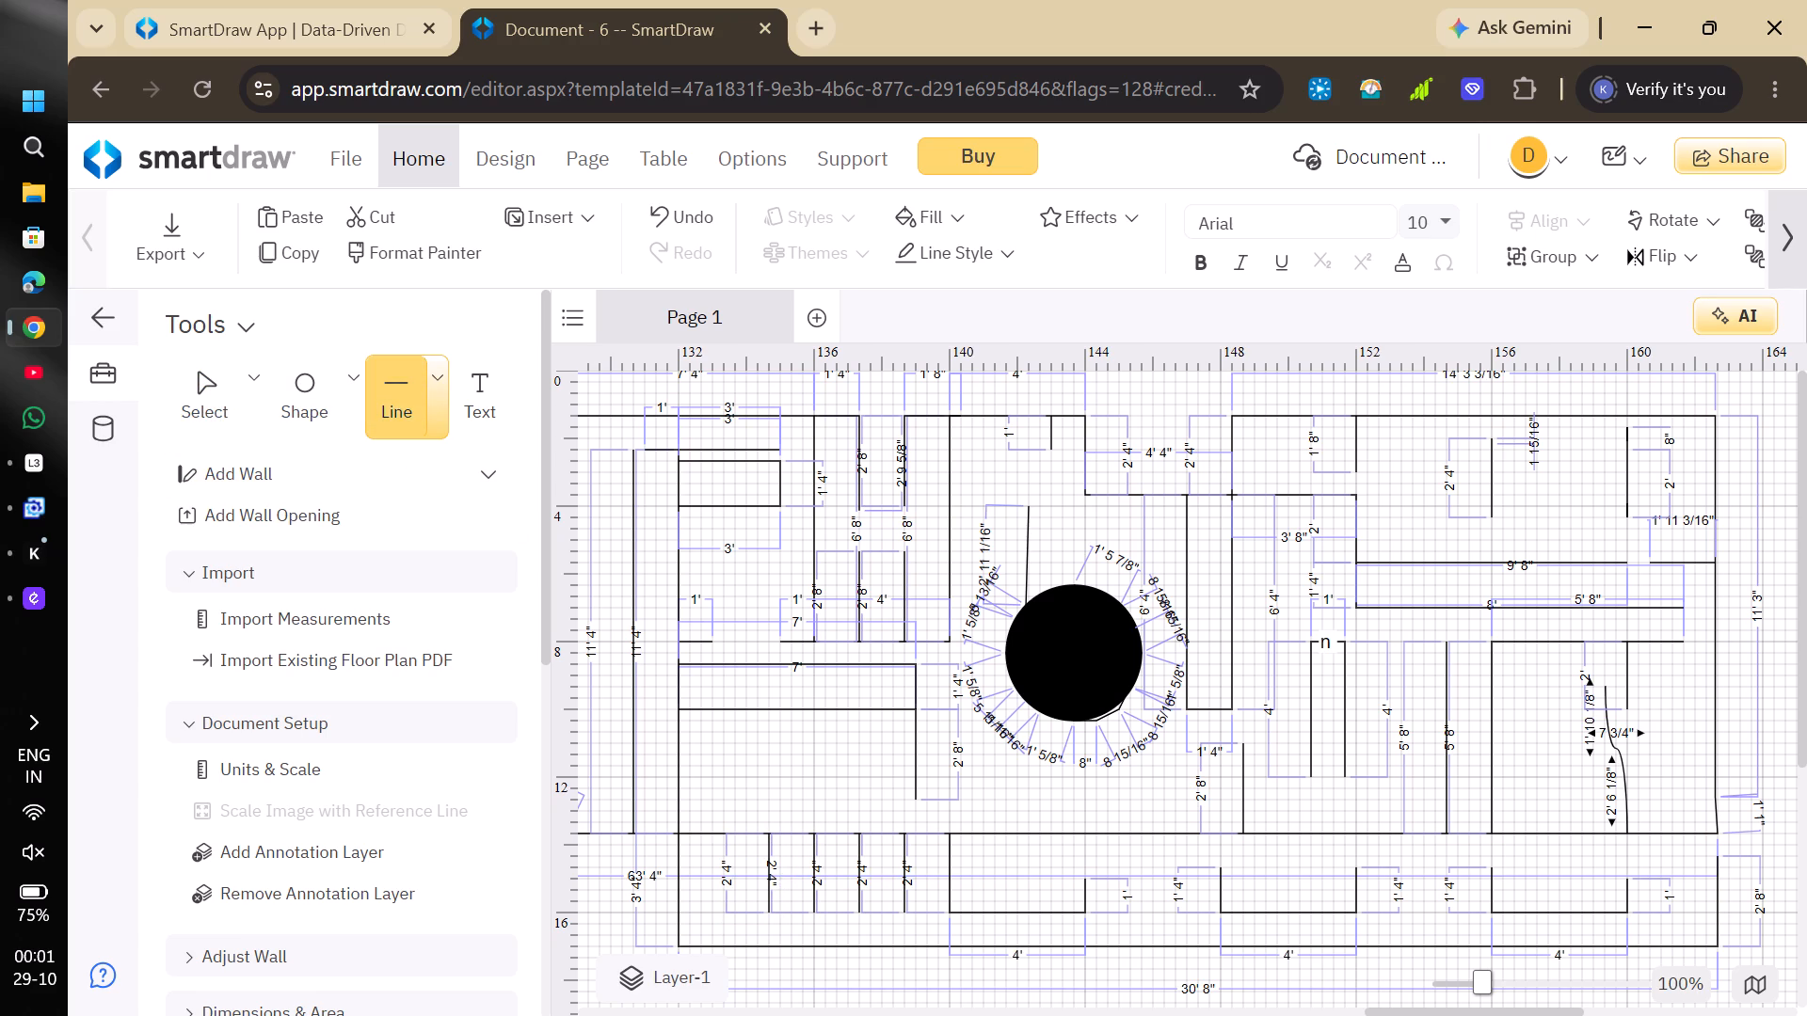
{"action": "left_click", "coordinate": [723, 907]}
{"action": "left_click", "coordinate": [723, 839]}
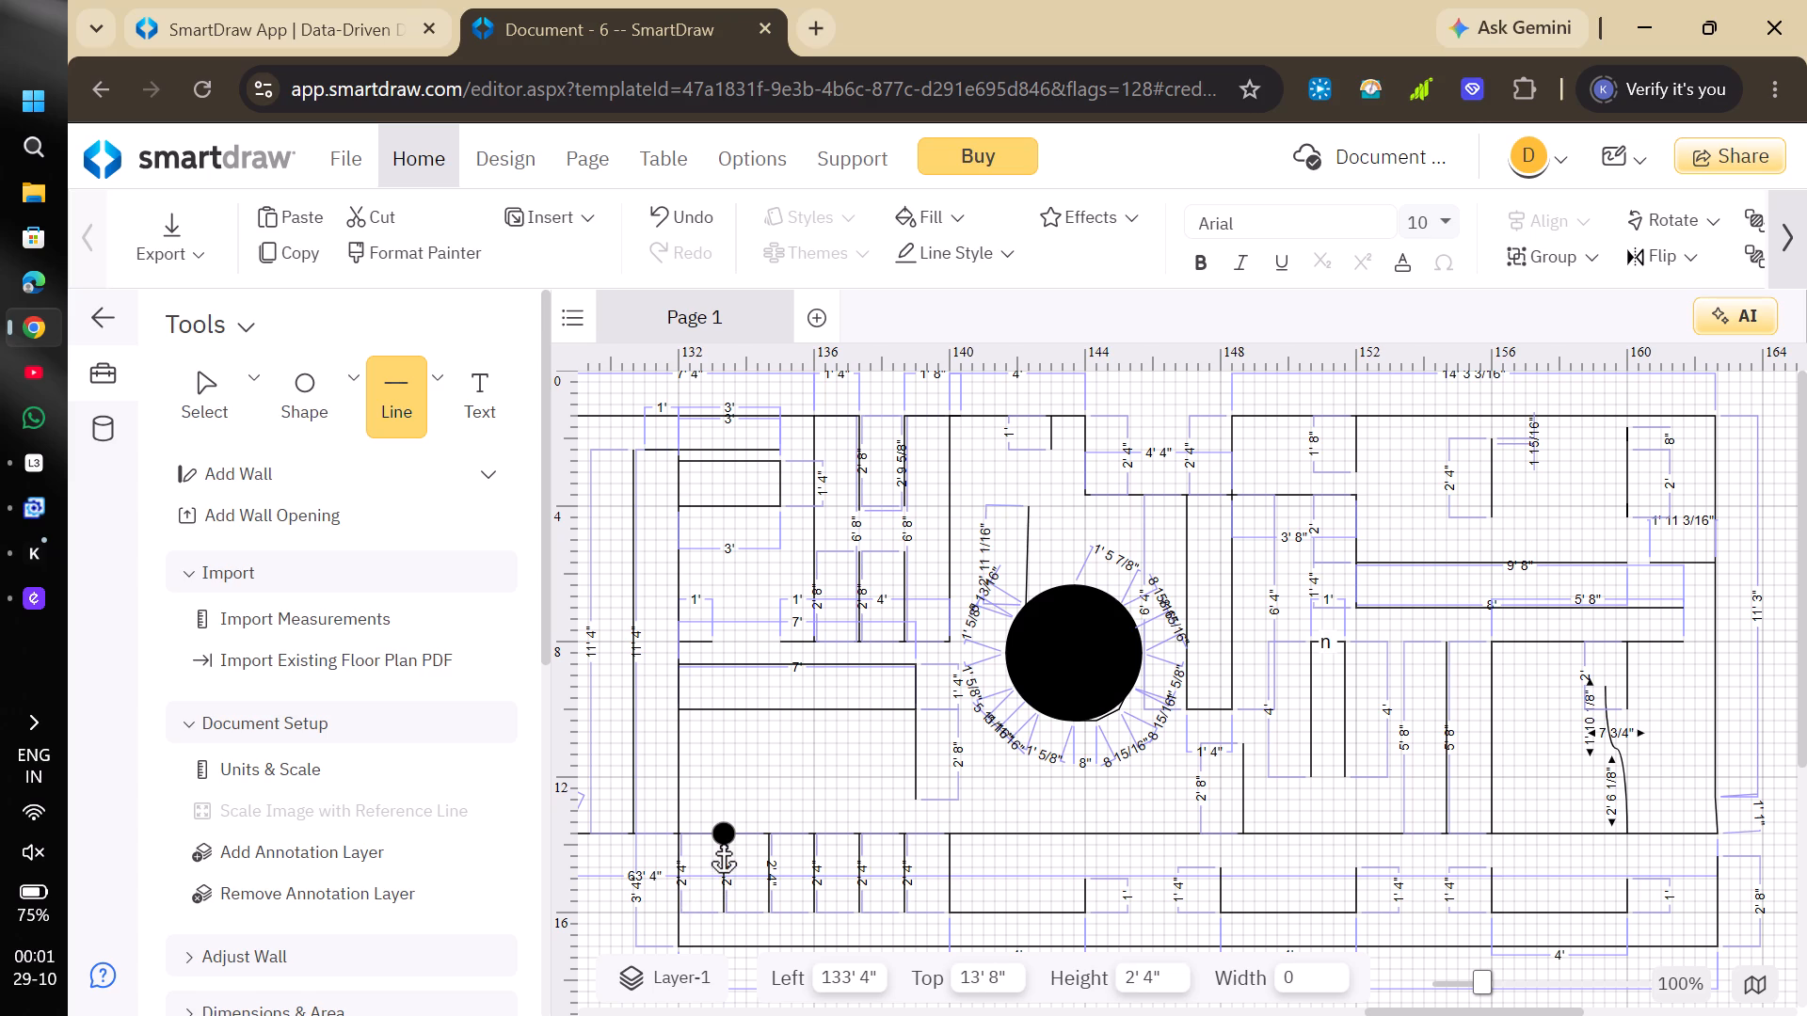
Draw a 3' horizontal line from 144' to 147' at the 15' level in the lower strip.
{"action": "left_click", "coordinate": [402, 404]}
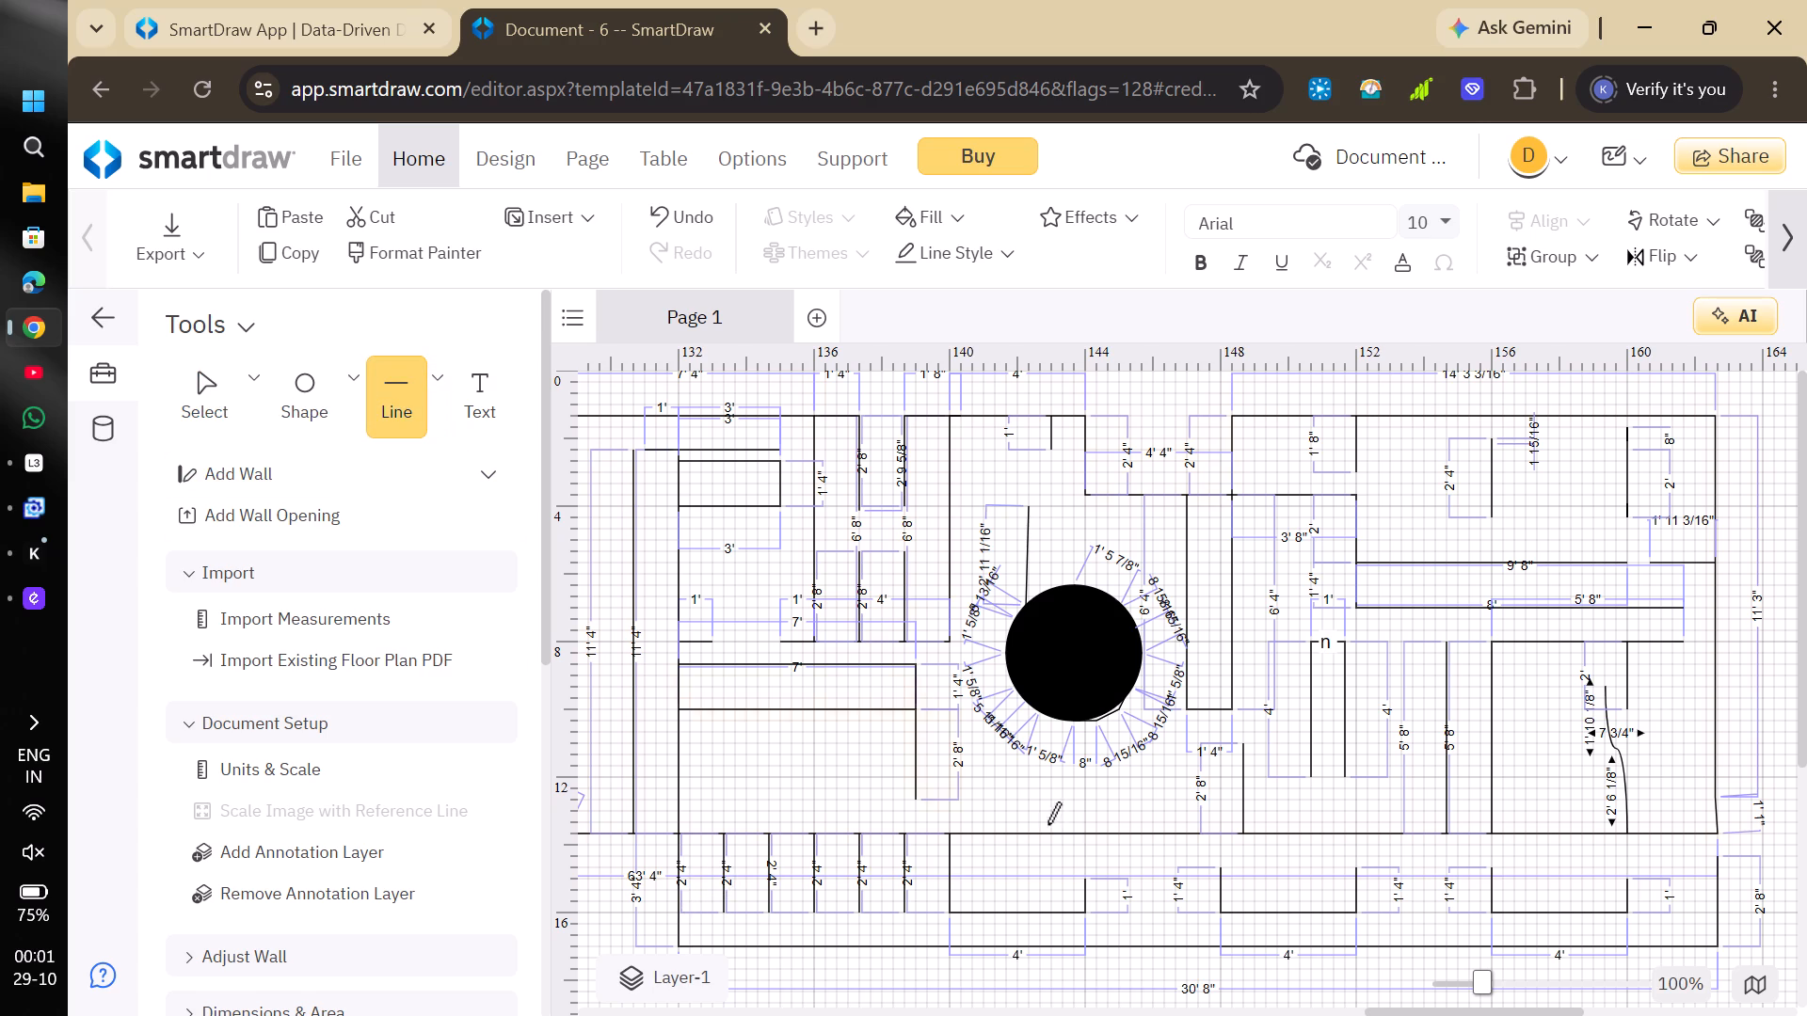
{"action": "left_click", "coordinate": [1087, 880]}
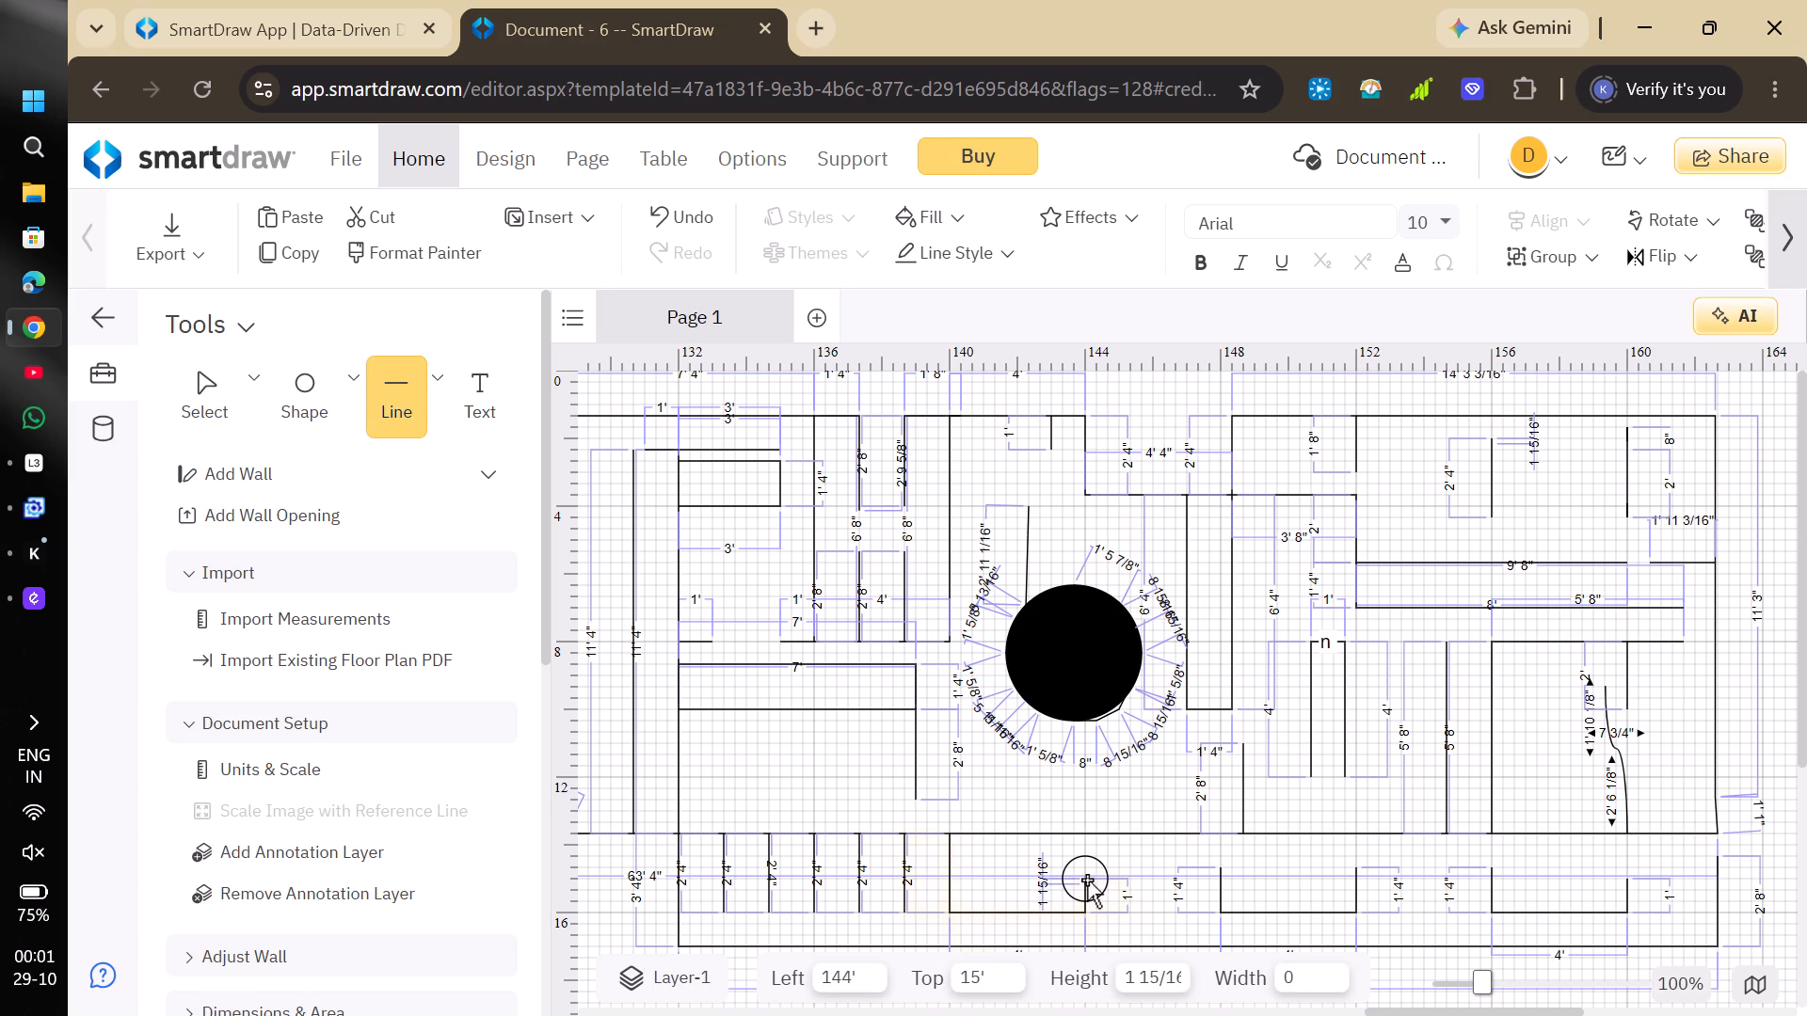
{"action": "left_click", "coordinate": [1181, 876]}
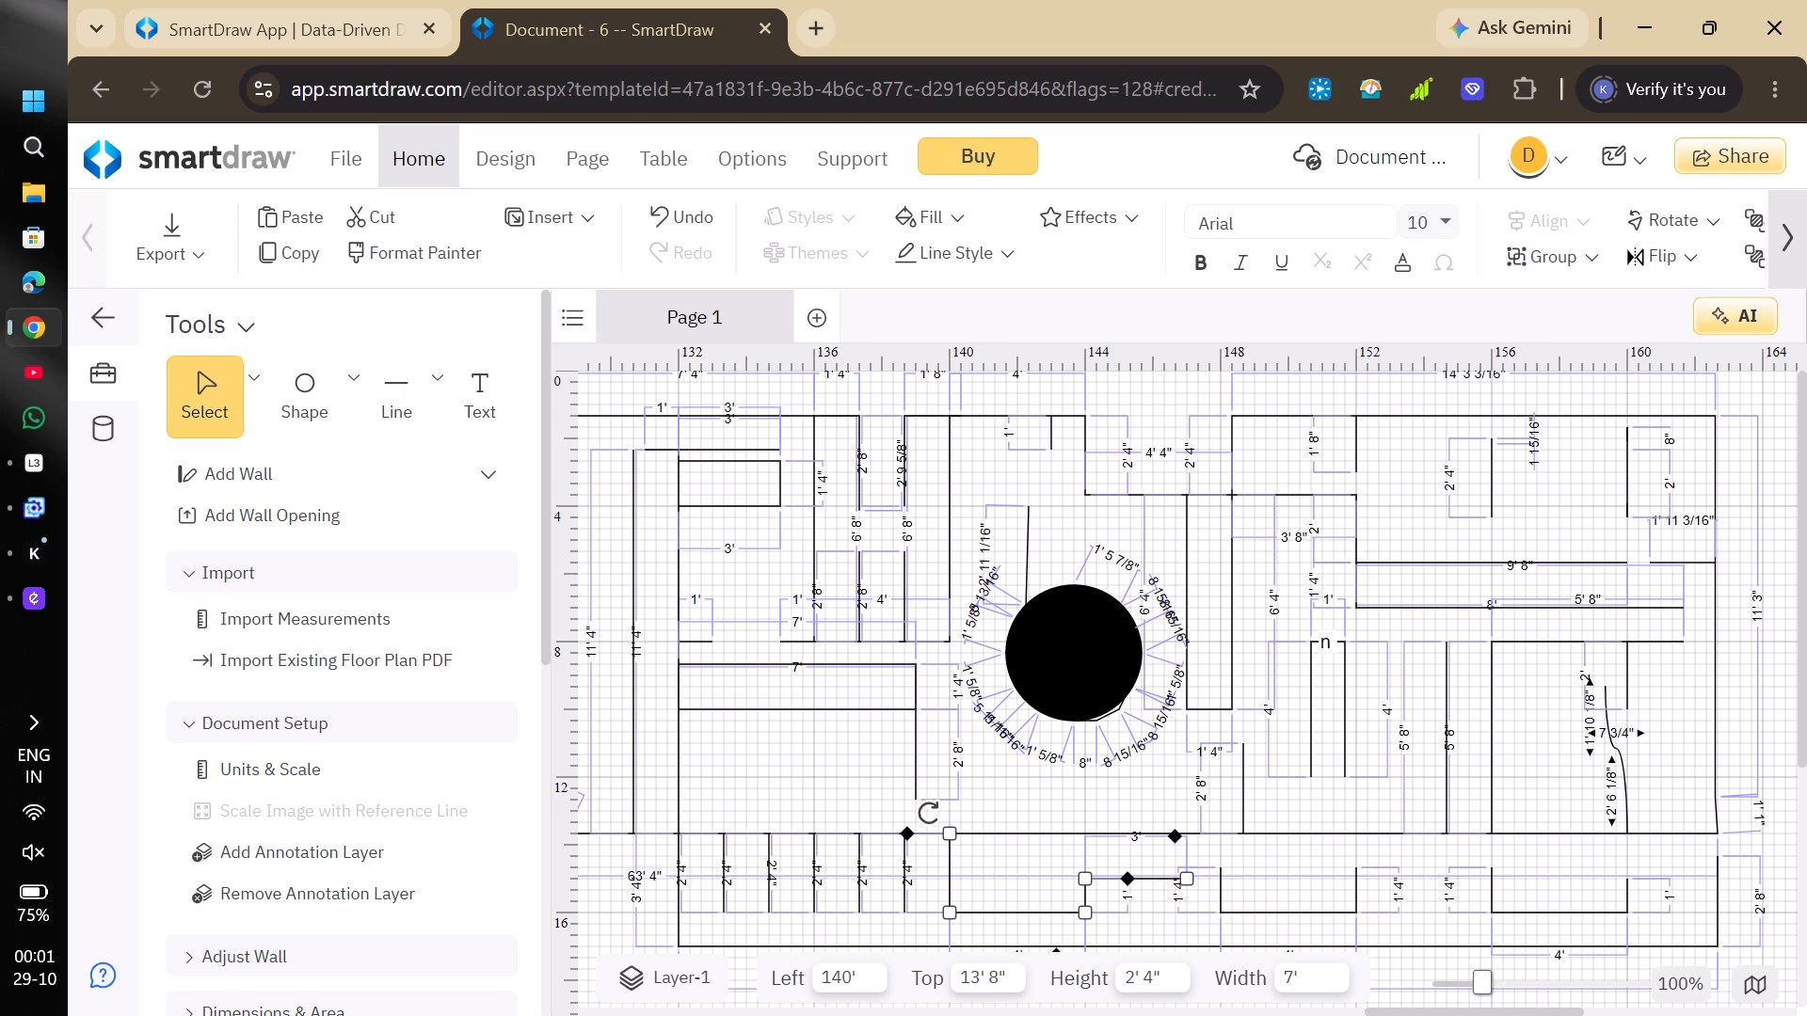
Draw a 4' vertical line at the 149' 8" mark from the 12' level up to the 8' level.
{"action": "left_click", "coordinate": [397, 386]}
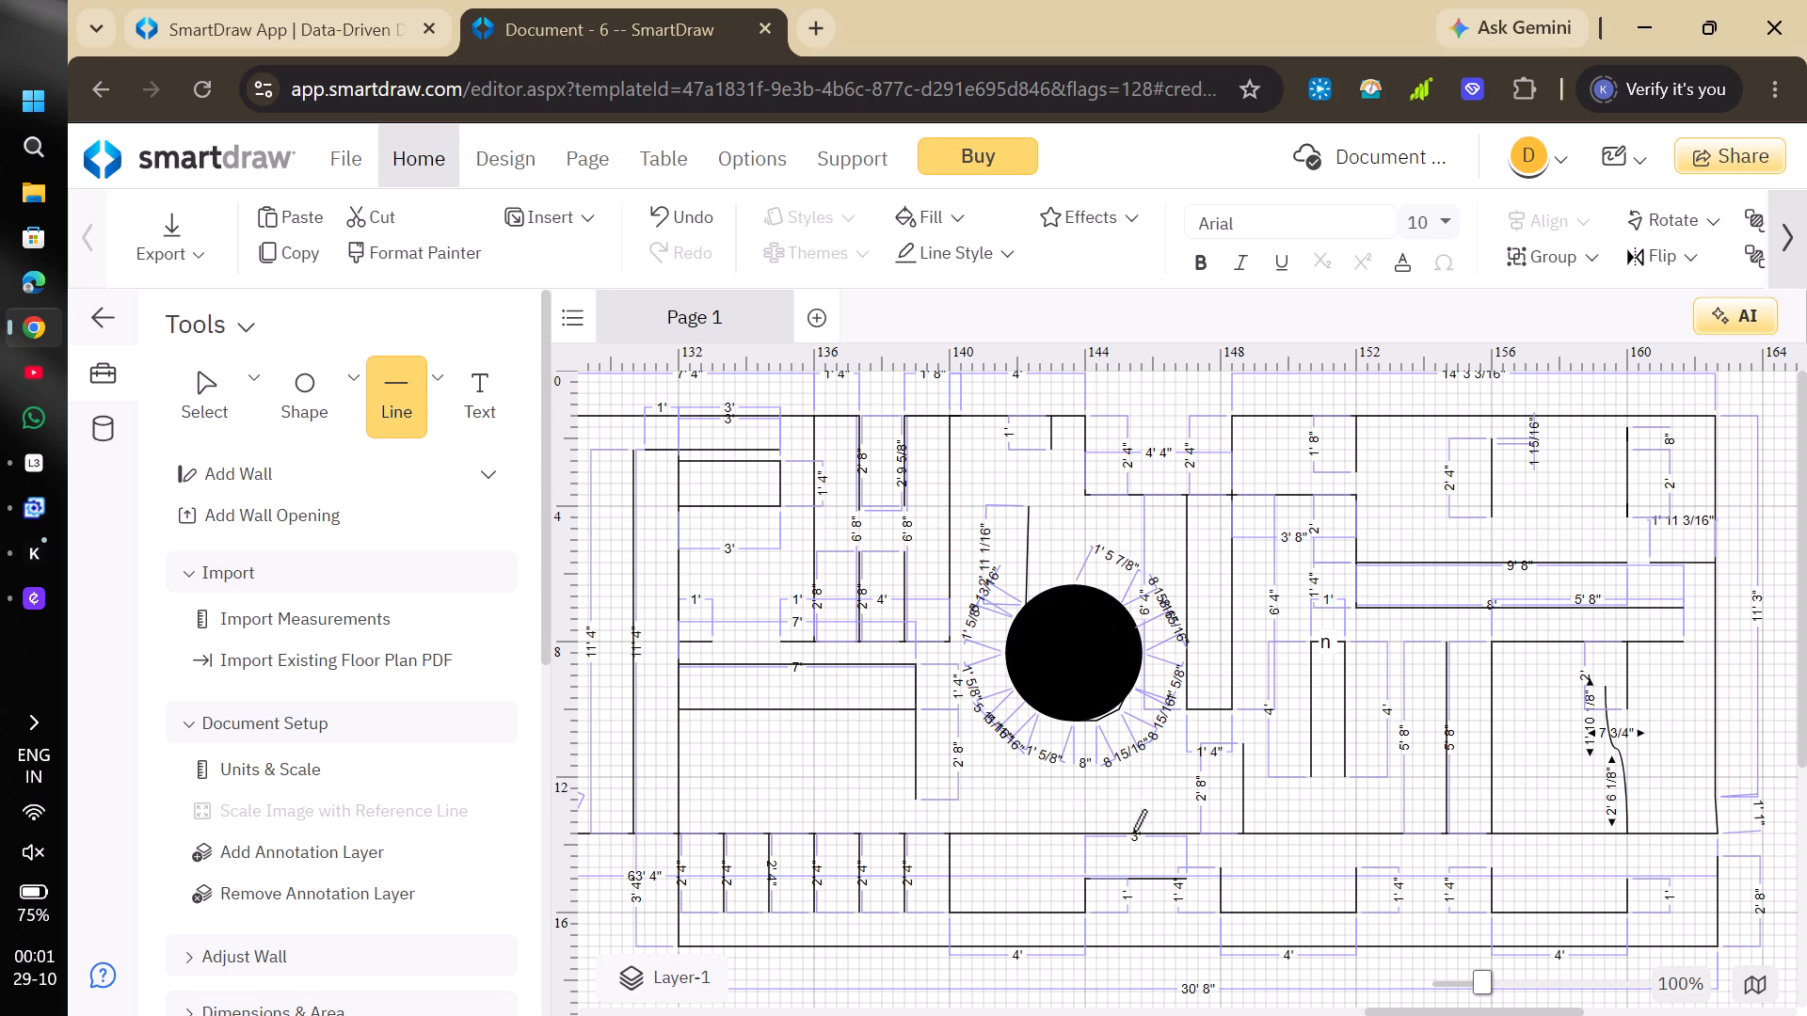
{"action": "left_click", "coordinate": [1271, 776]}
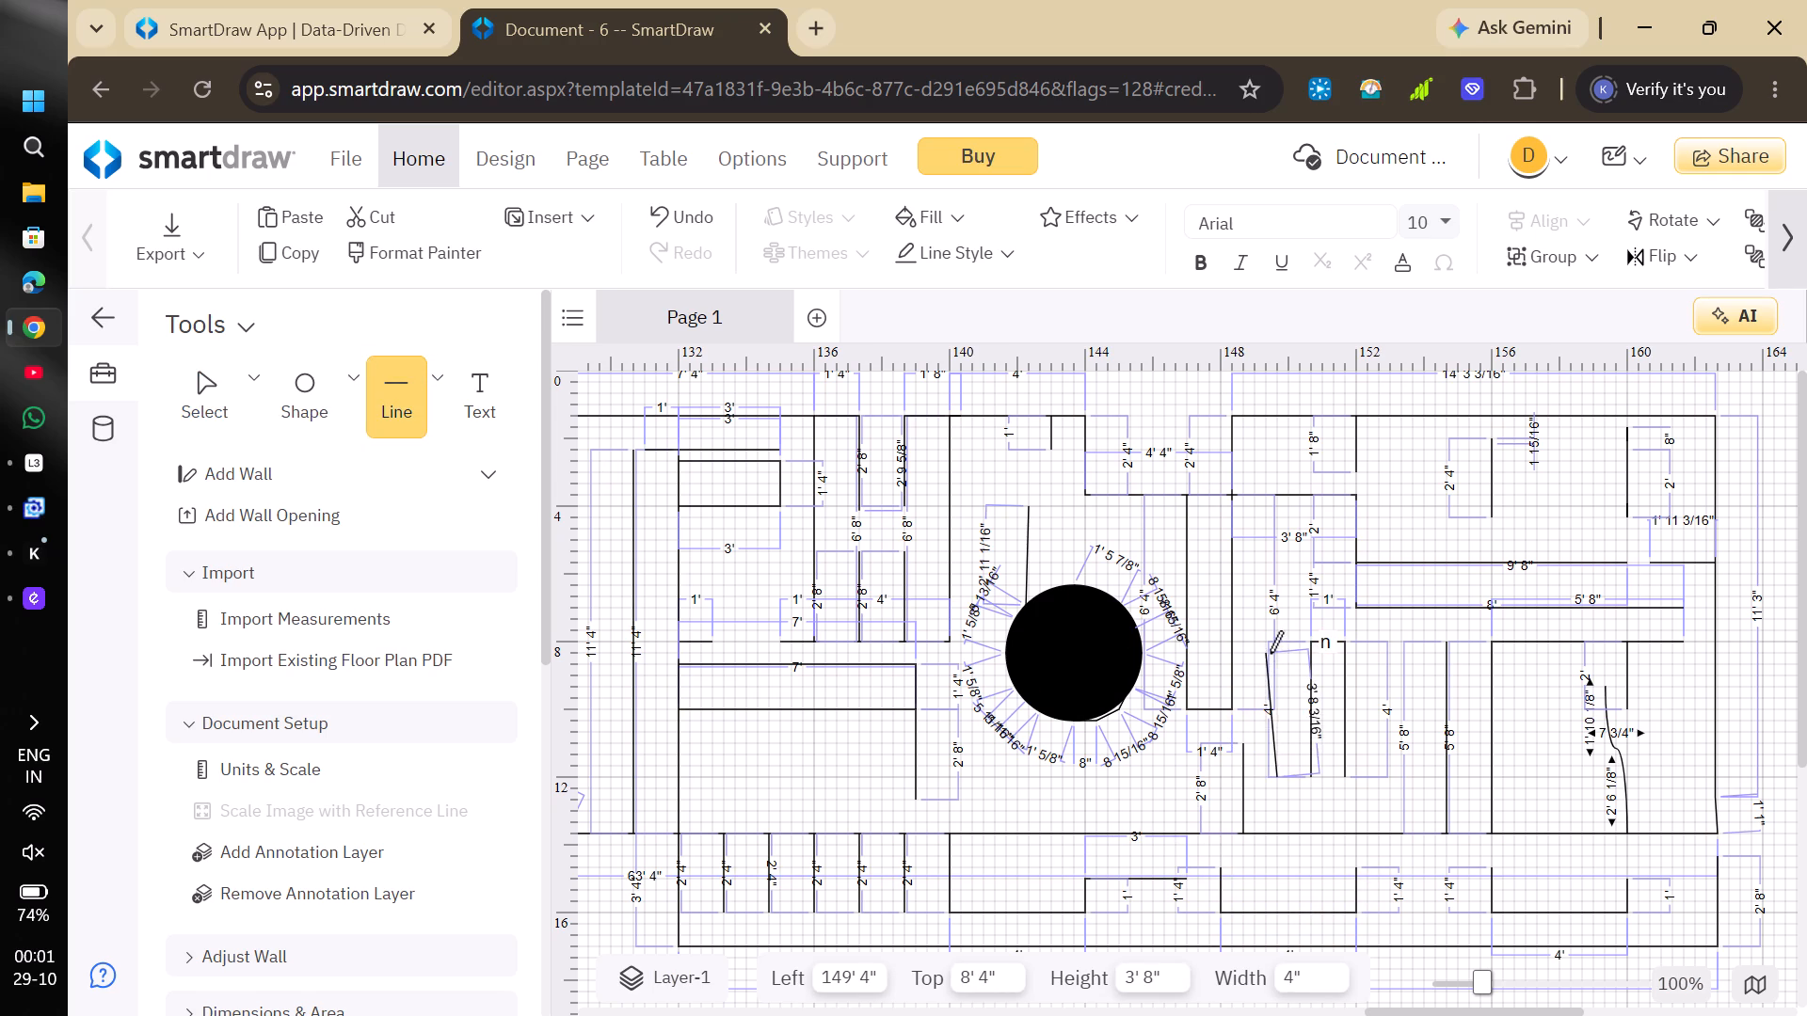
{"action": "left_click", "coordinate": [1275, 645]}
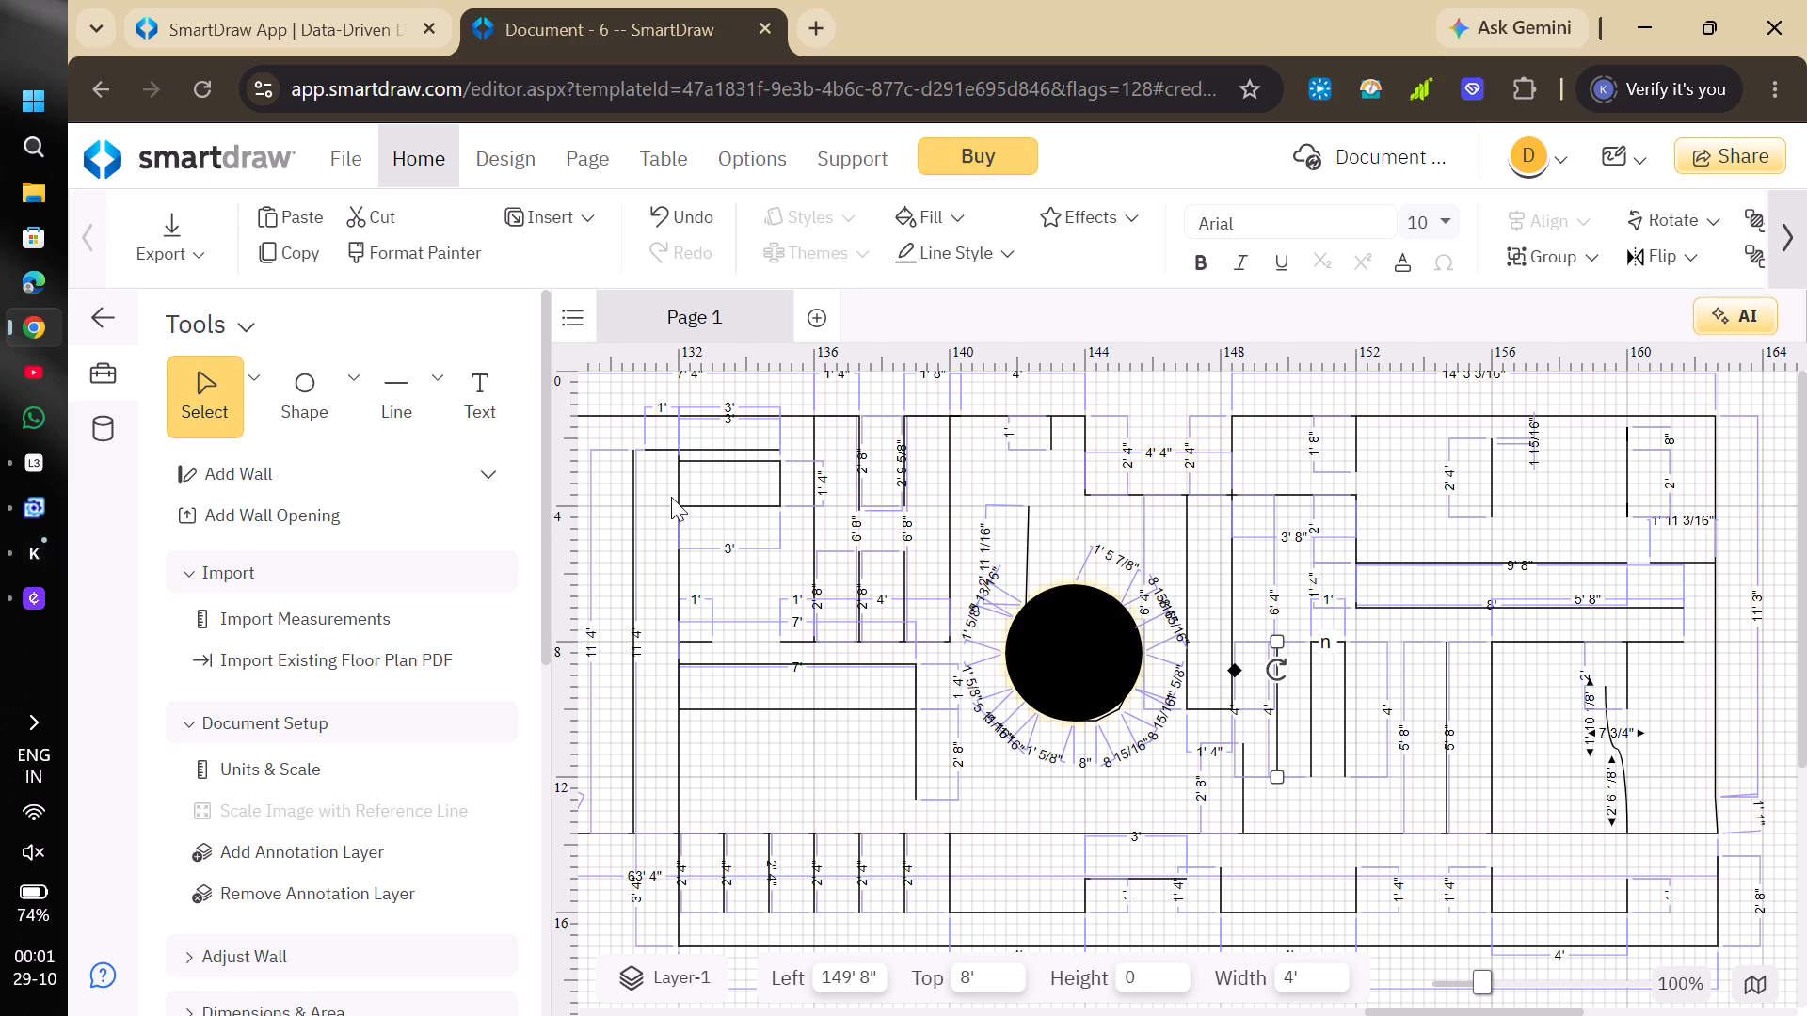
Draw a 4' horizontal line from 132' to 136' at the 12' level.
{"action": "left_click", "coordinate": [369, 425]}
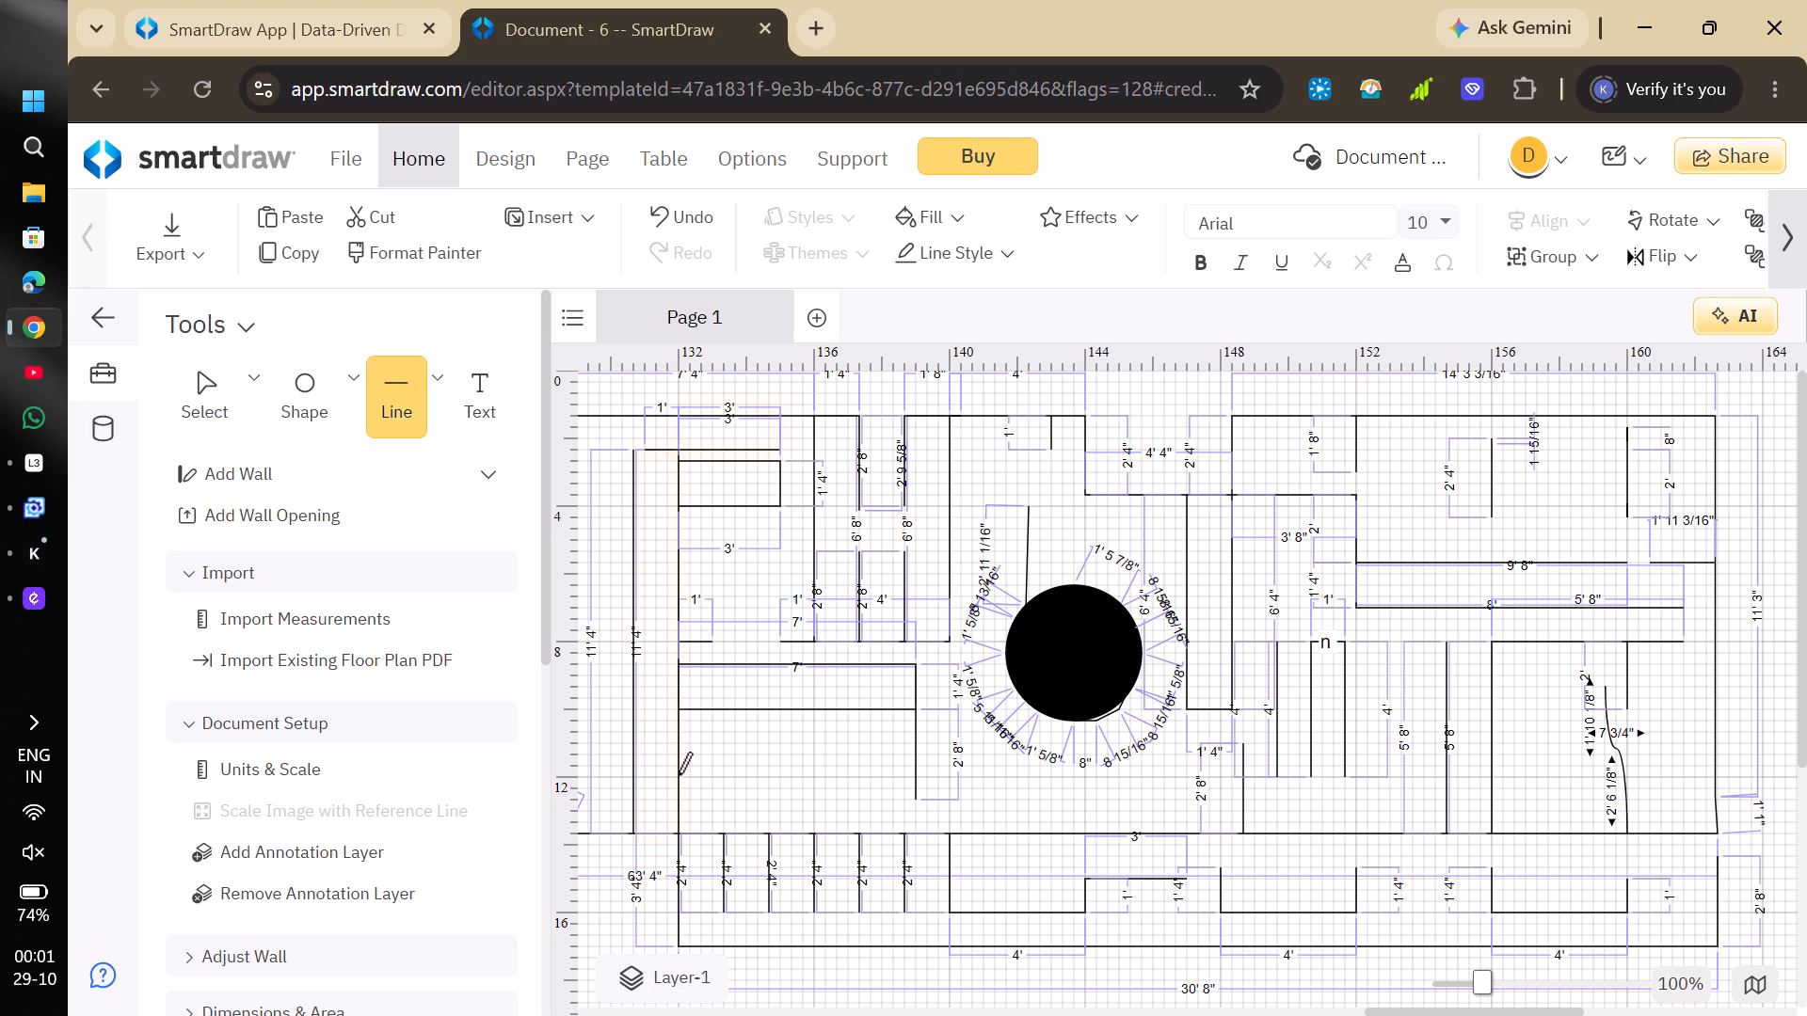
{"action": "left_click", "coordinate": [679, 774]}
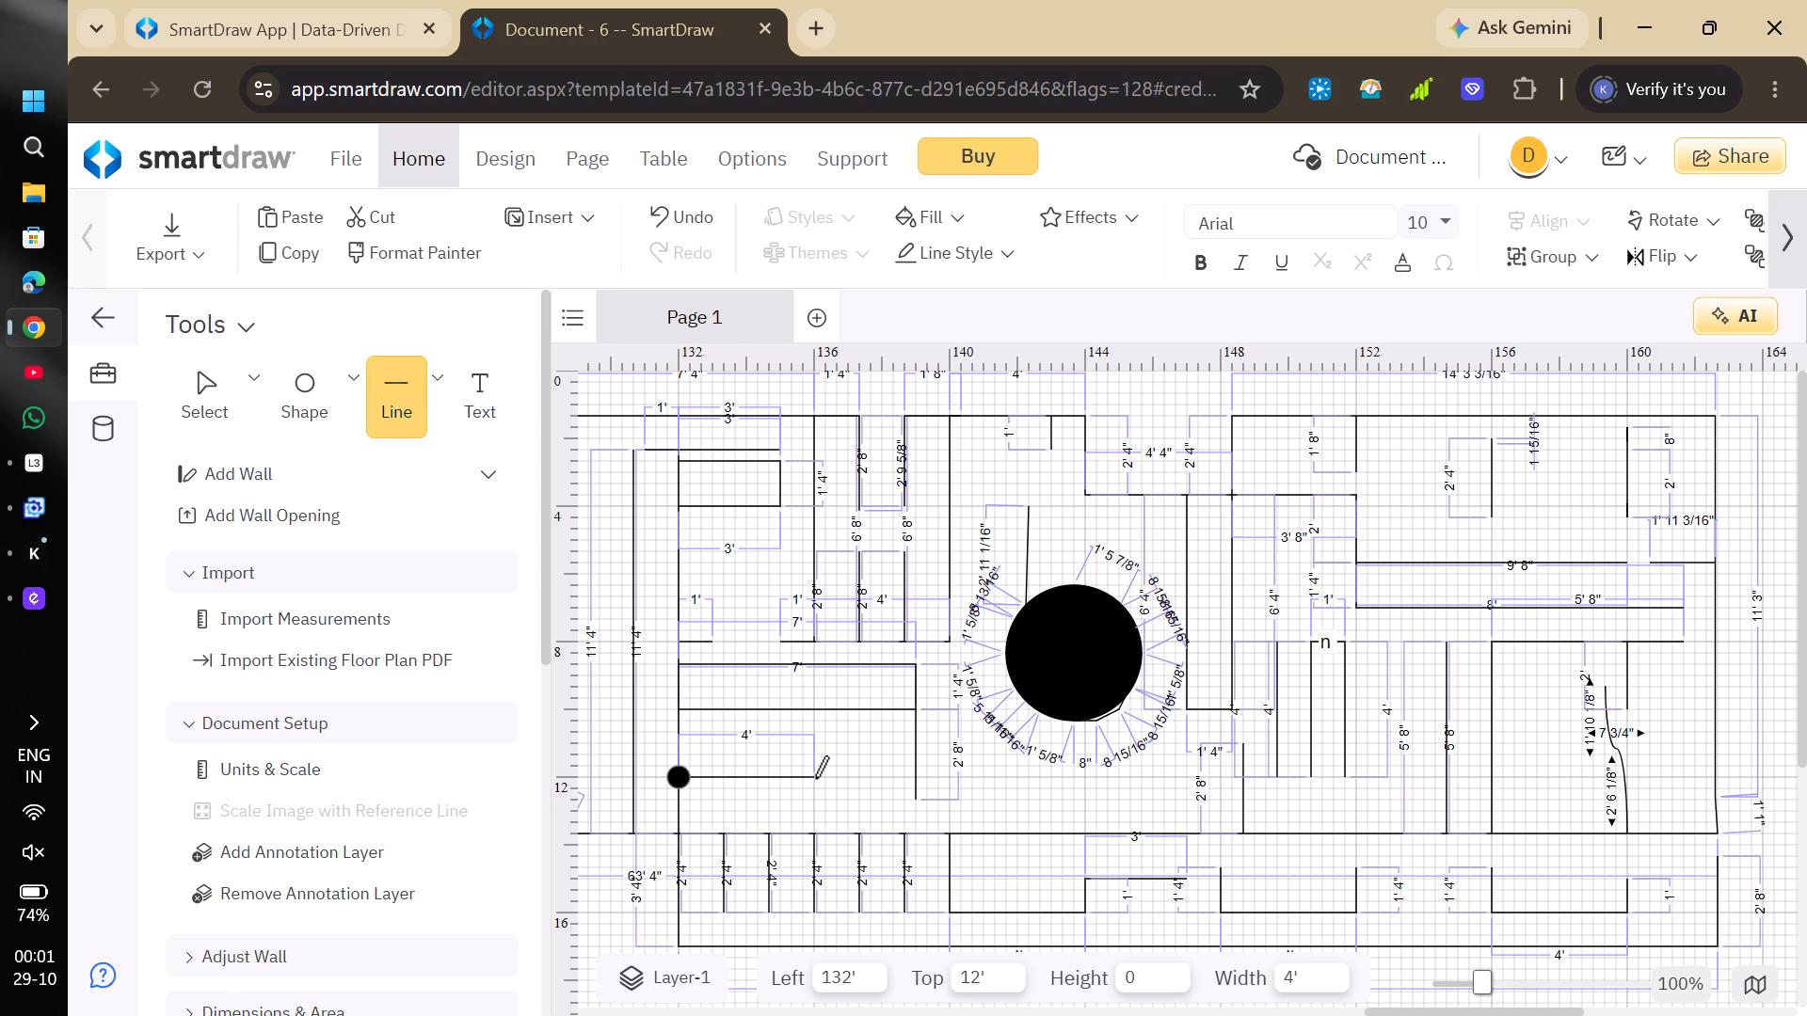
{"action": "left_click", "coordinate": [815, 778]}
Start a polygon line from the outline's upper corner near 162' 8": about 13' 4" right, 6' 8" down, 8' right and 8' 4" down.
{"action": "scroll", "coordinate": [1601, 603], "scroll_direction": "left", "scroll_amount": 2}
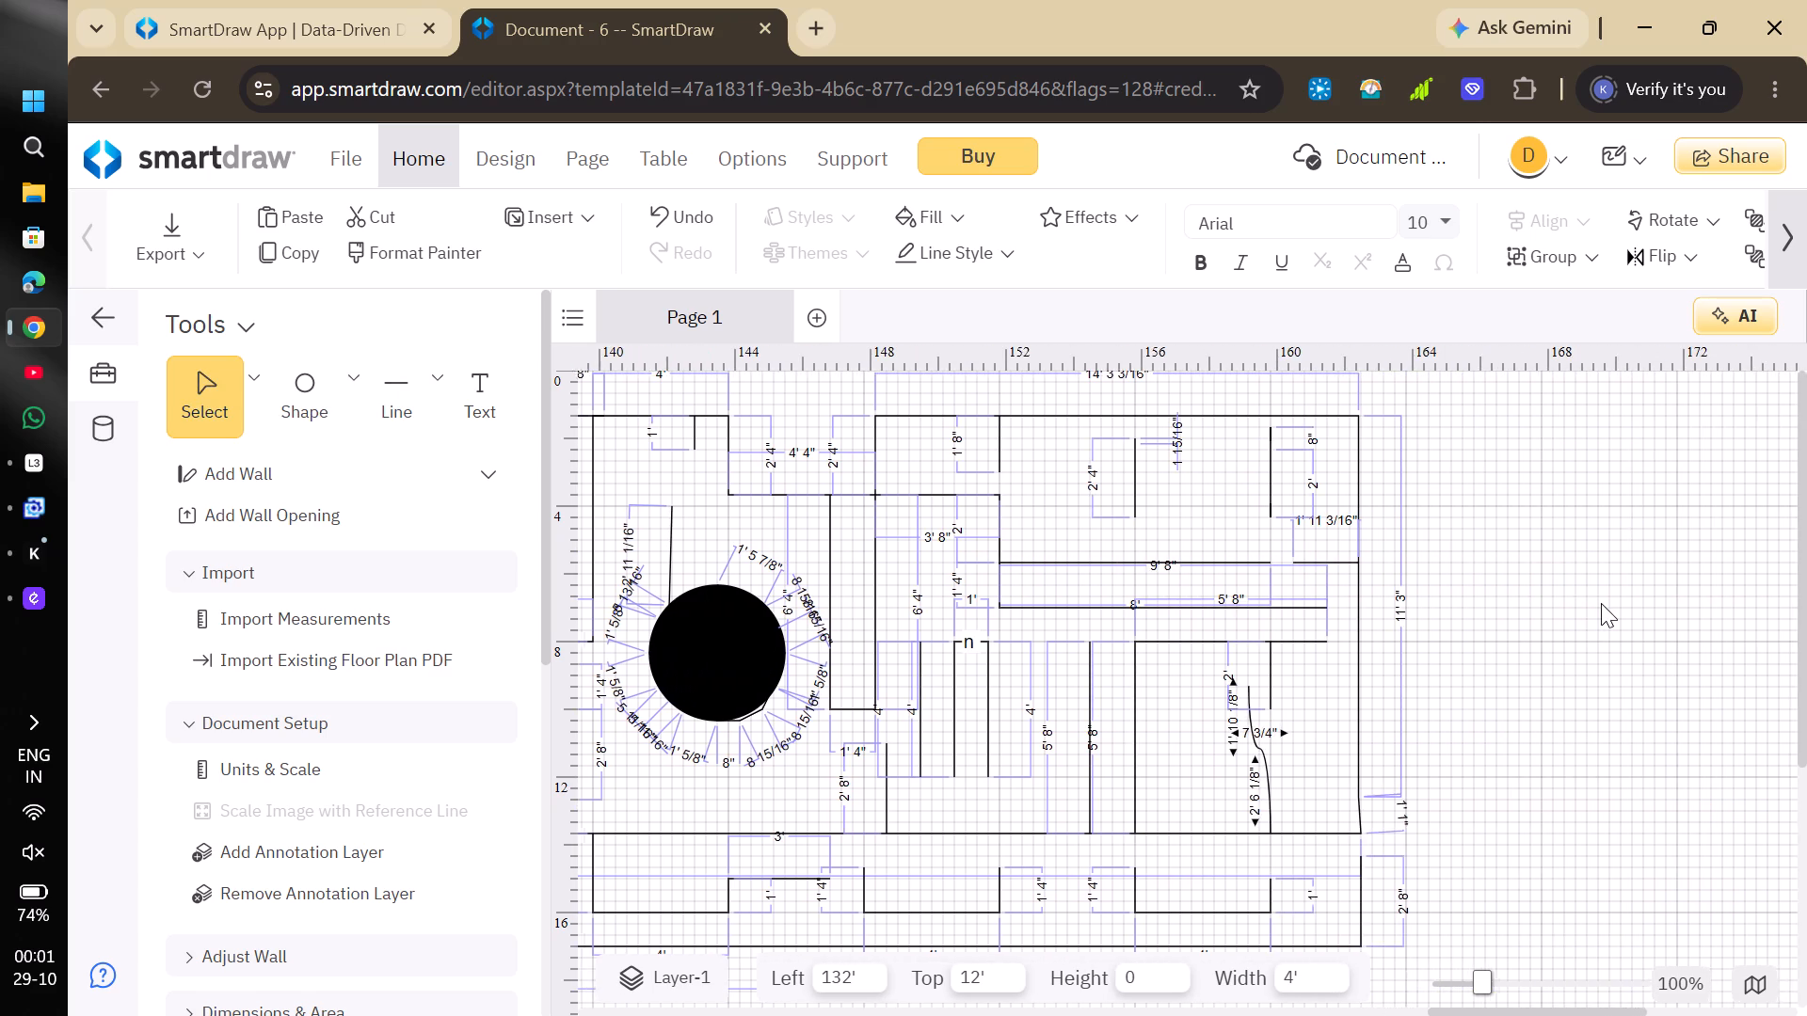
{"action": "scroll", "coordinate": [1601, 603], "scroll_direction": "left", "scroll_amount": 6}
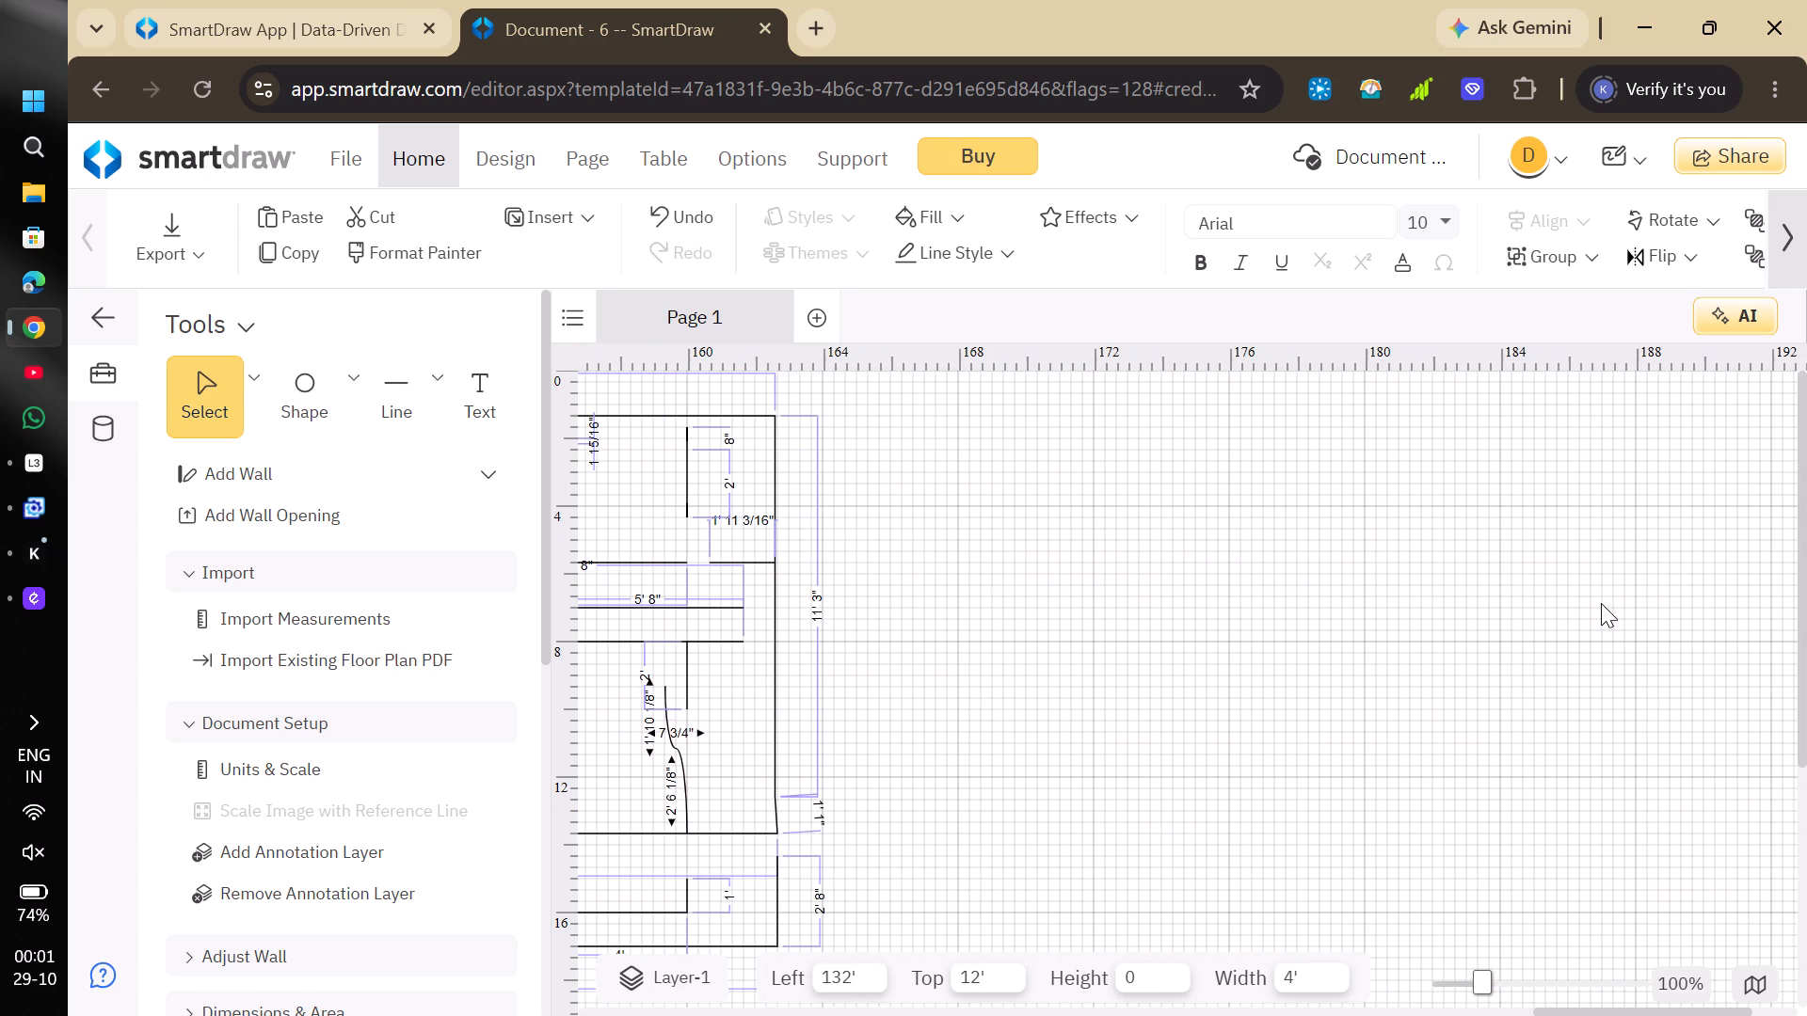
{"action": "scroll", "coordinate": [1601, 603], "scroll_direction": "left", "scroll_amount": 1}
{"action": "left_click", "coordinate": [433, 402]}
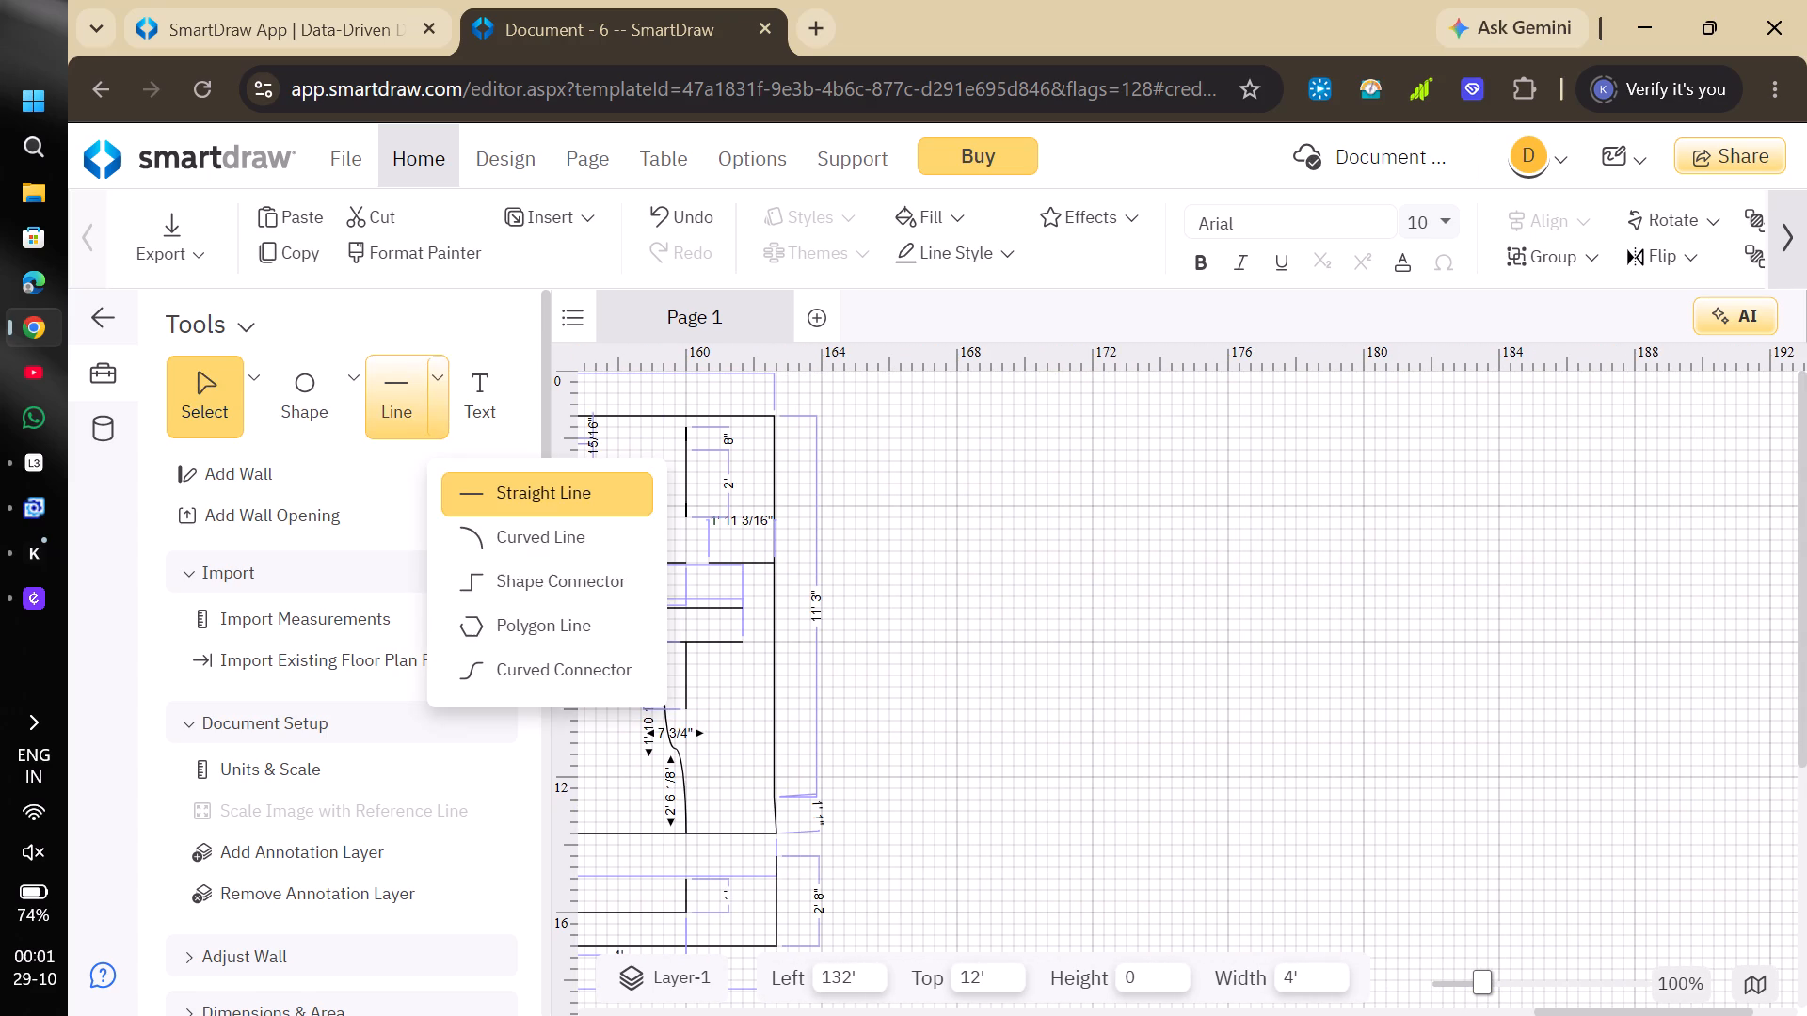
{"action": "left_click", "coordinate": [493, 623]}
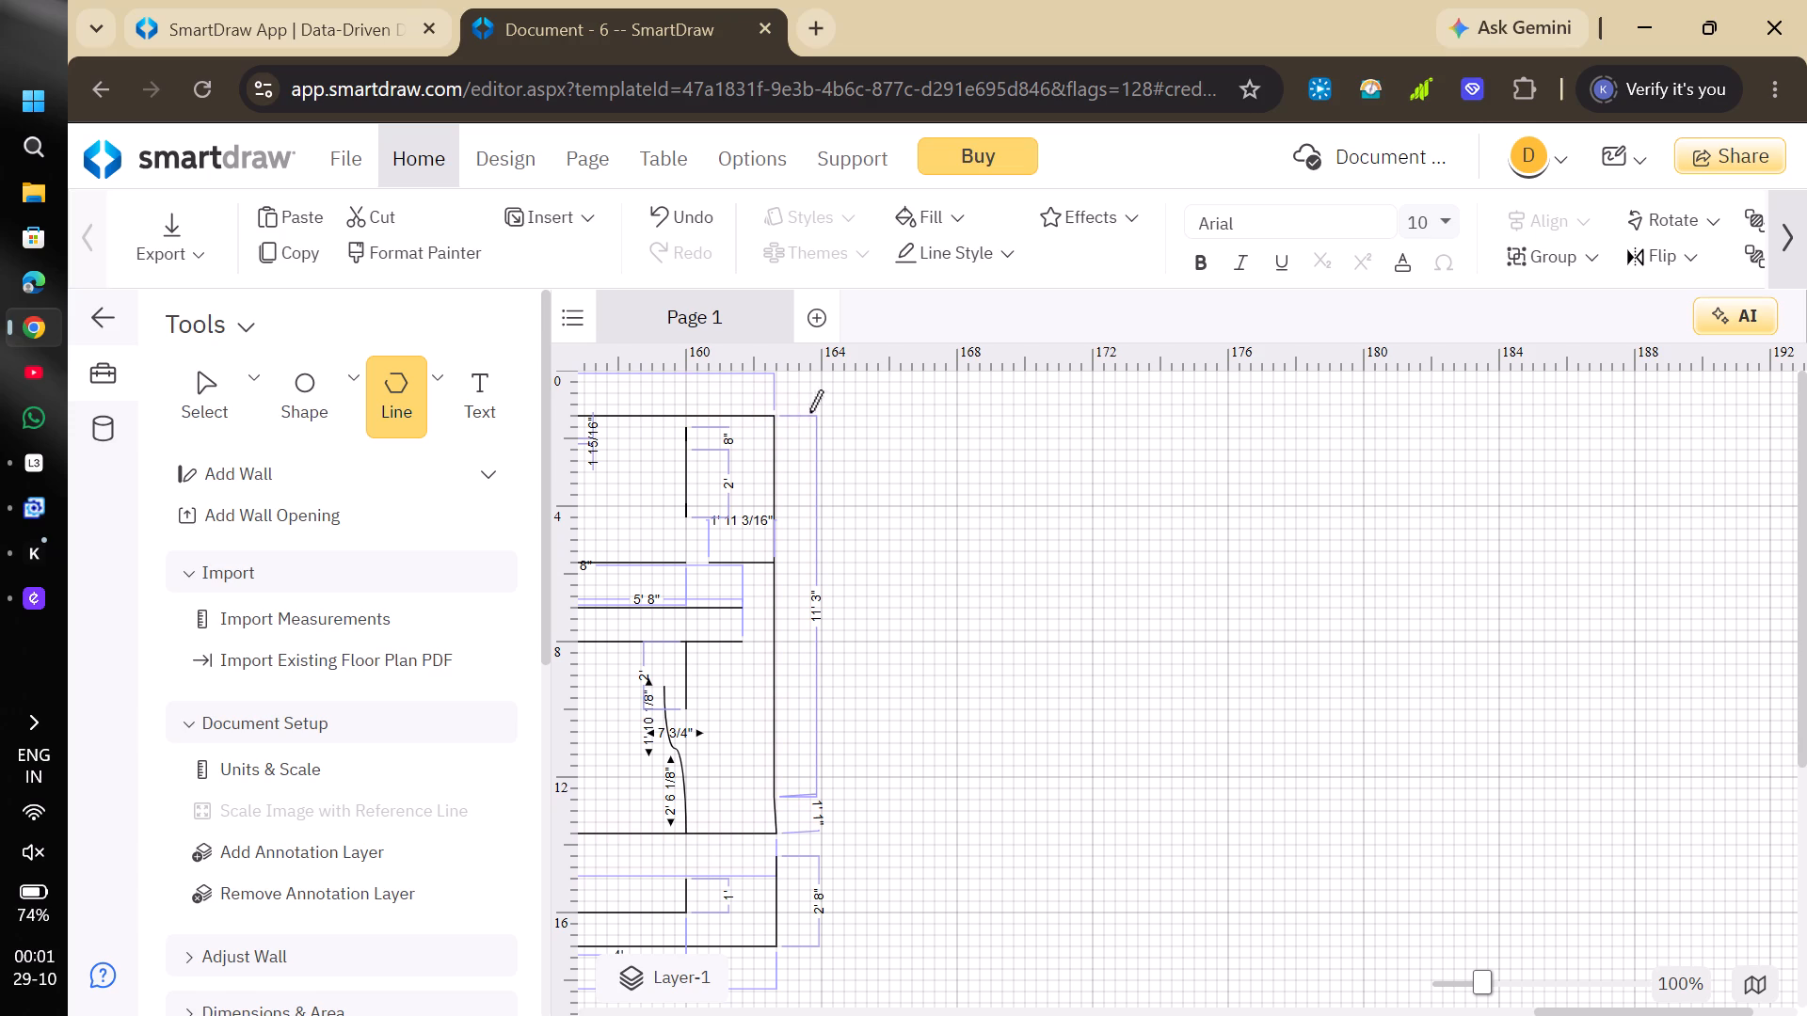
{"action": "left_click", "coordinate": [771, 418]}
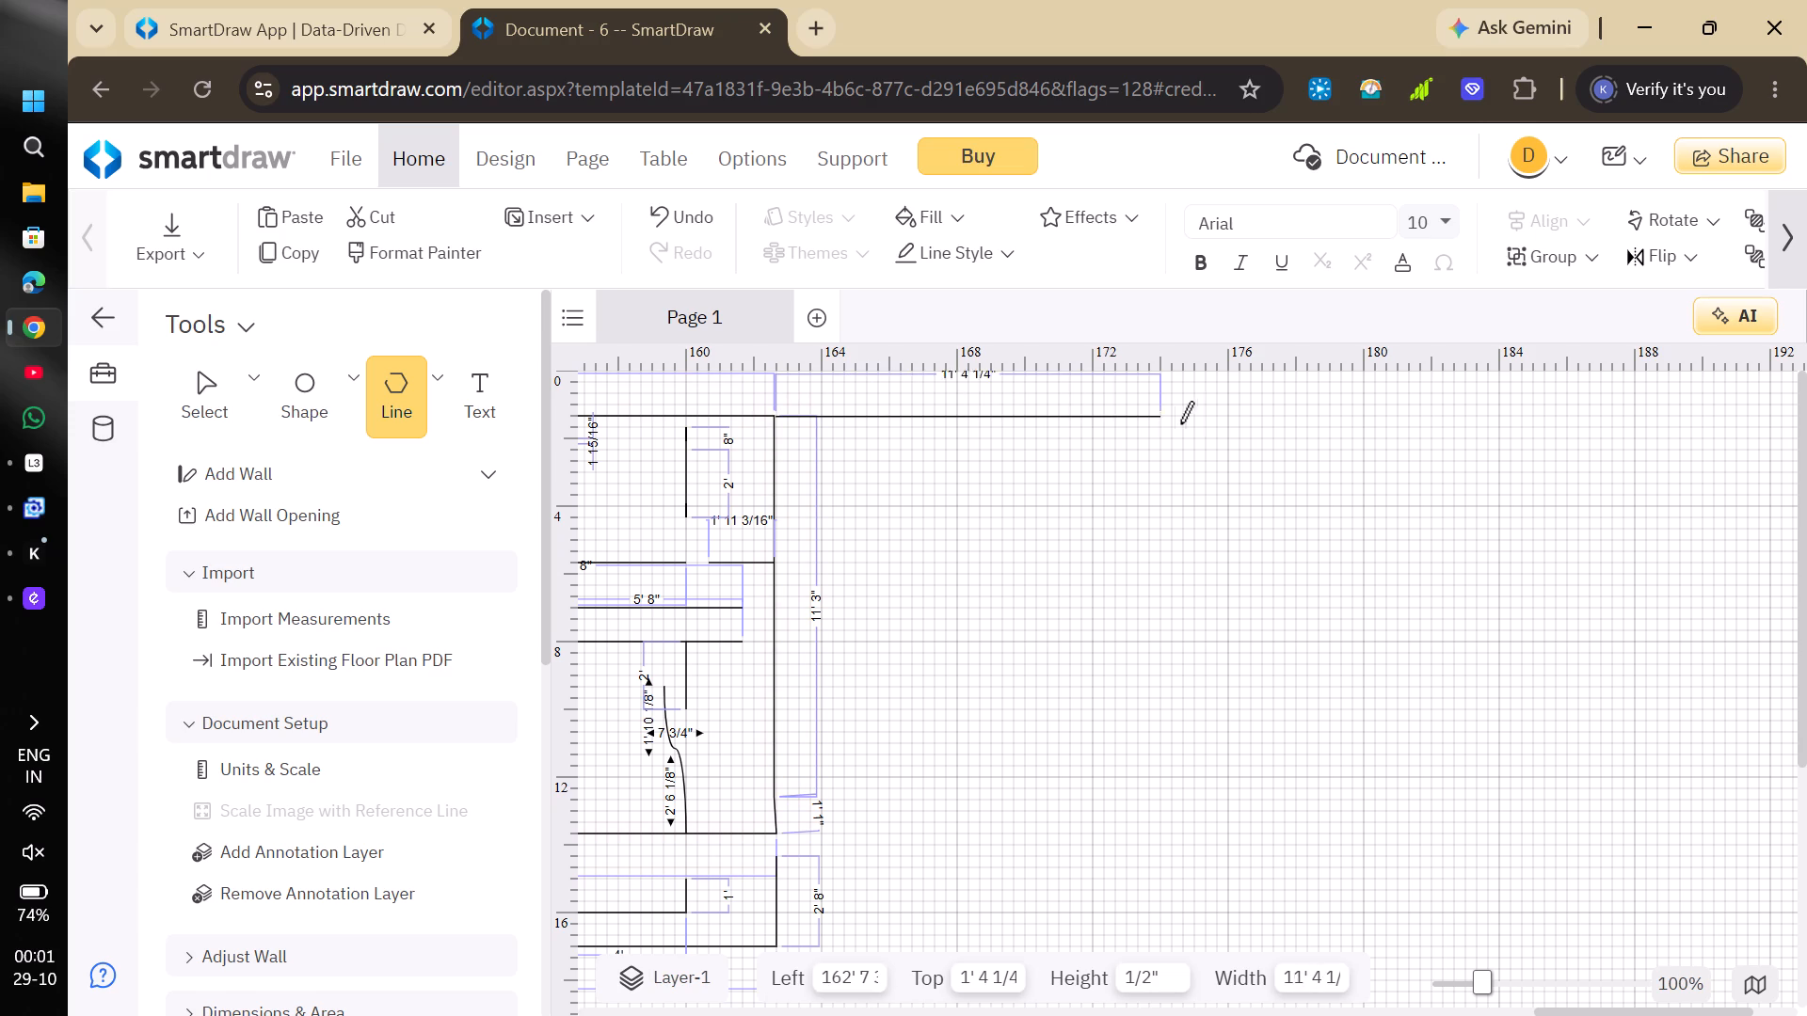
{"action": "left_click", "coordinate": [1230, 421]}
{"action": "left_click", "coordinate": [1231, 640]}
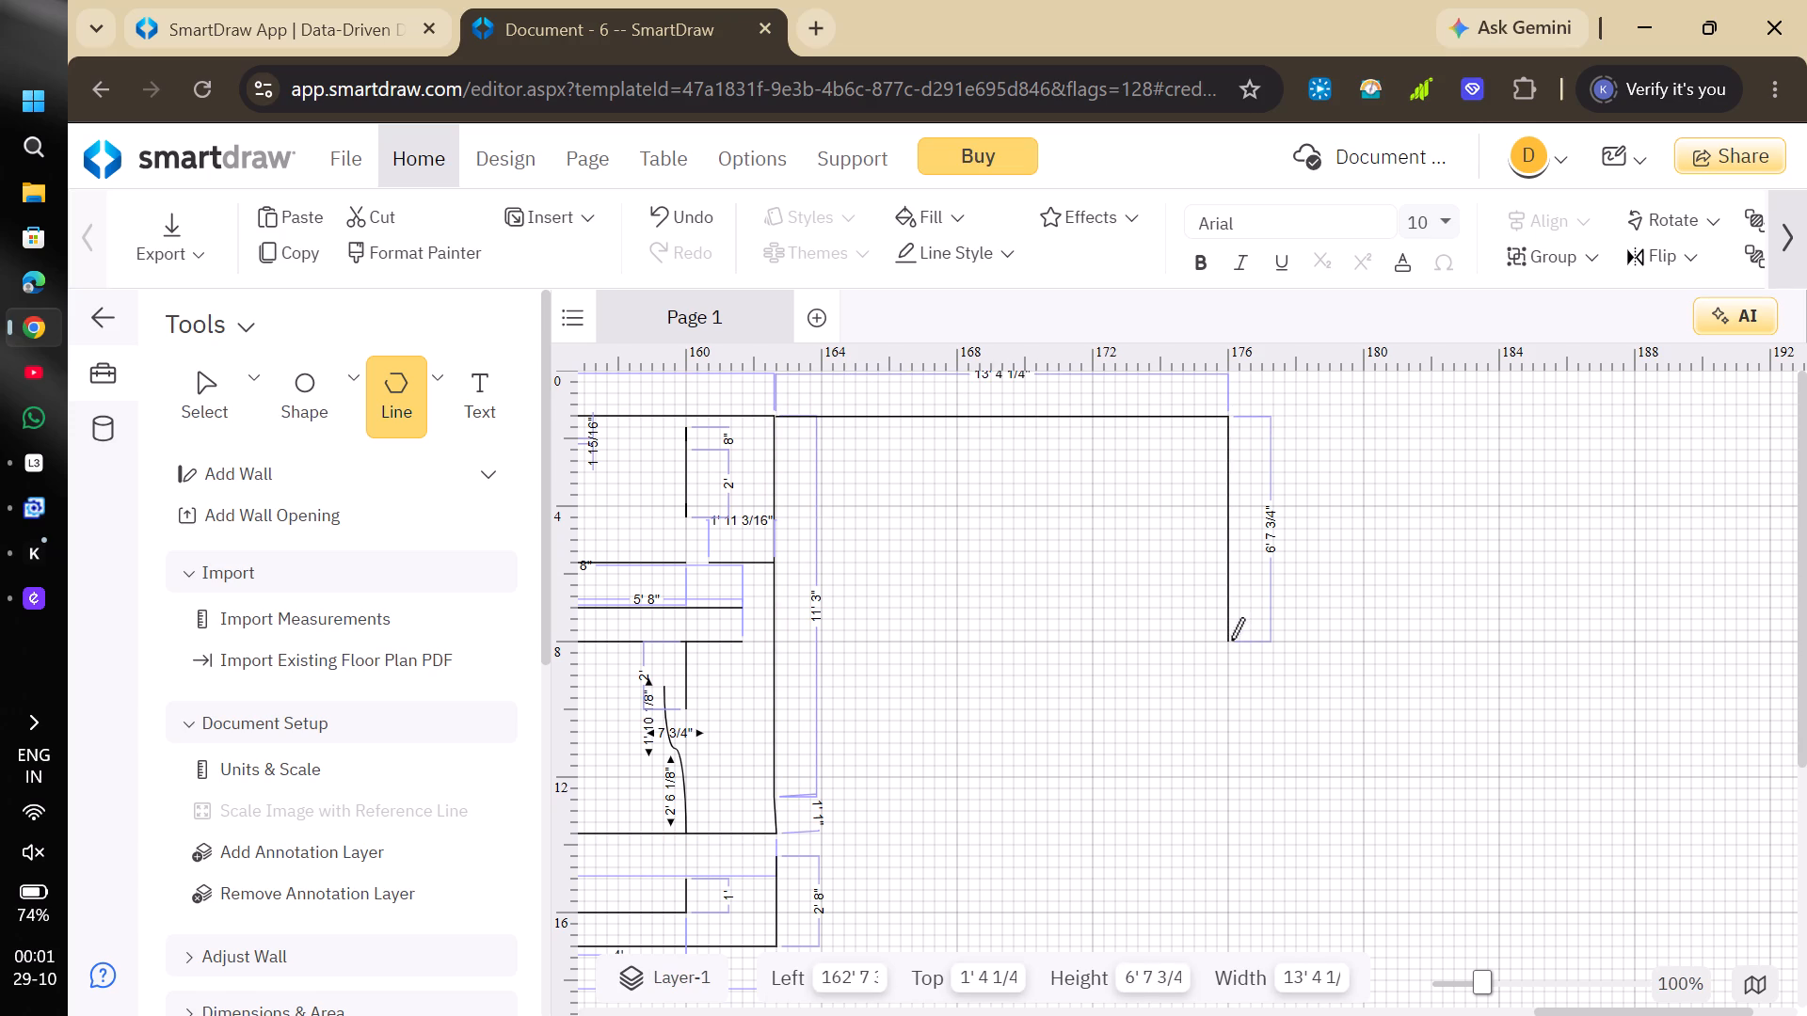
{"action": "left_click", "coordinate": [1365, 638]}
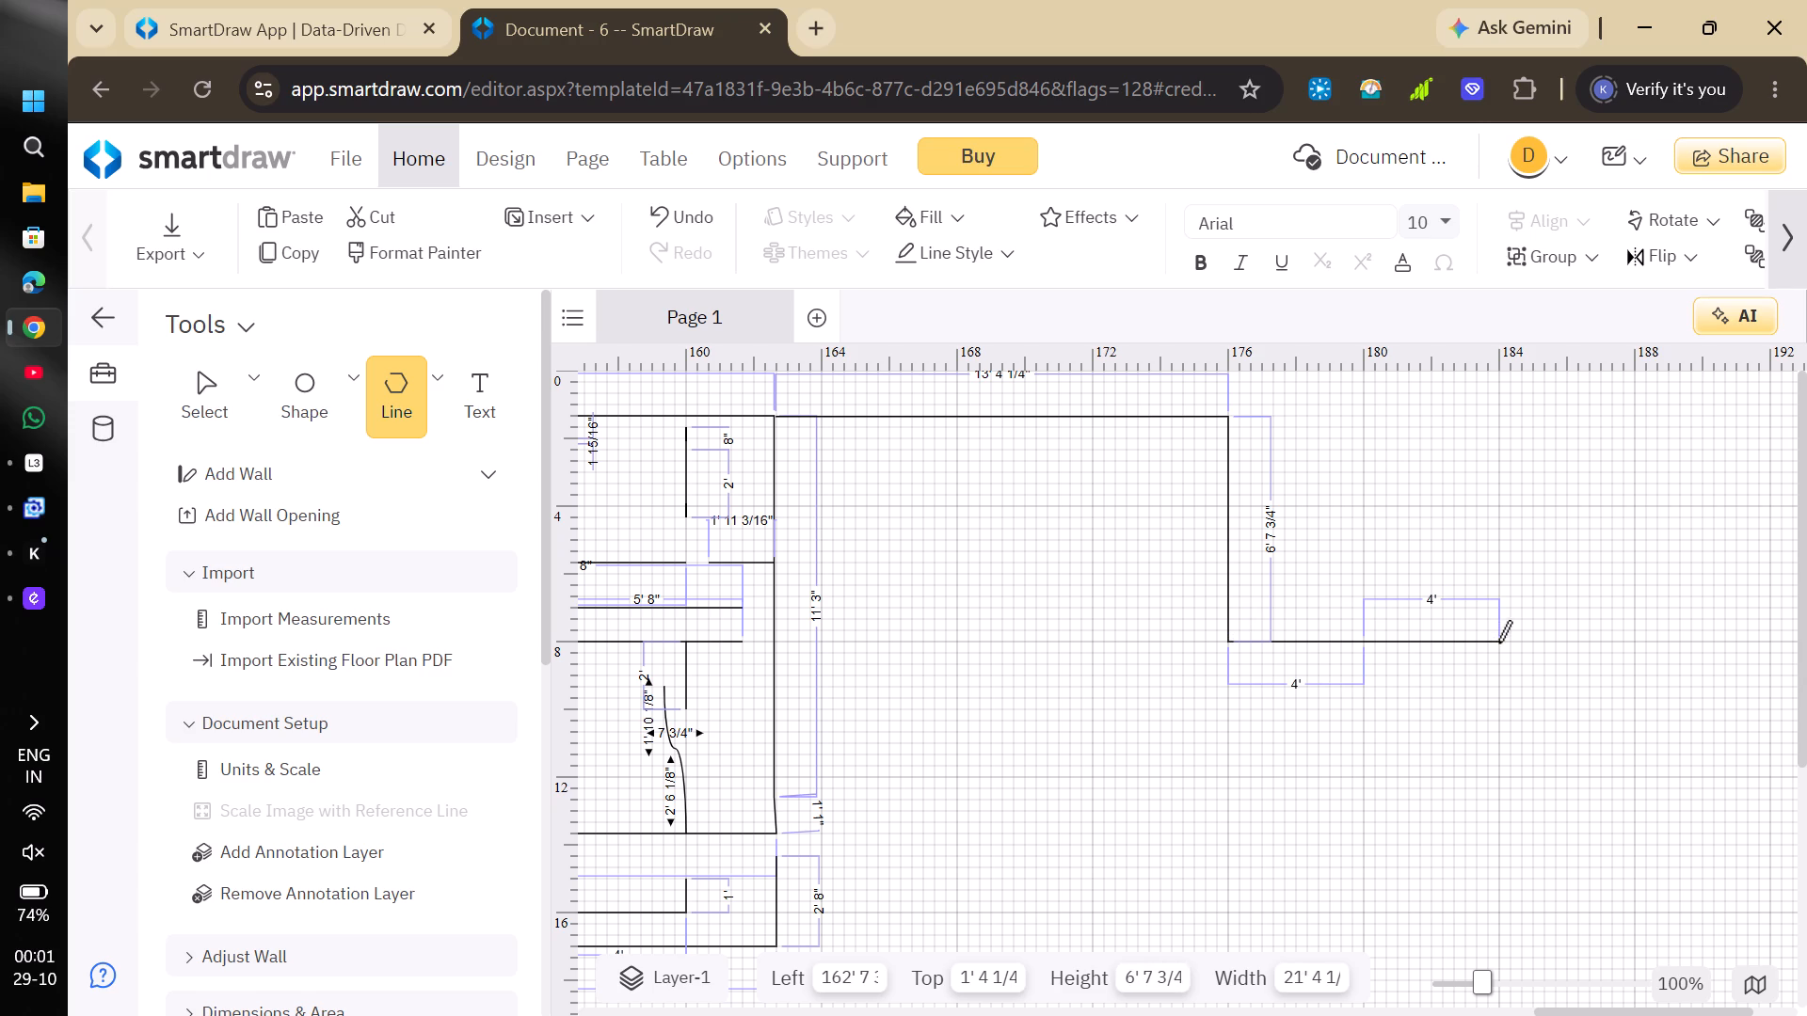
{"action": "left_click", "coordinate": [1498, 643]}
{"action": "left_click", "coordinate": [1500, 921]}
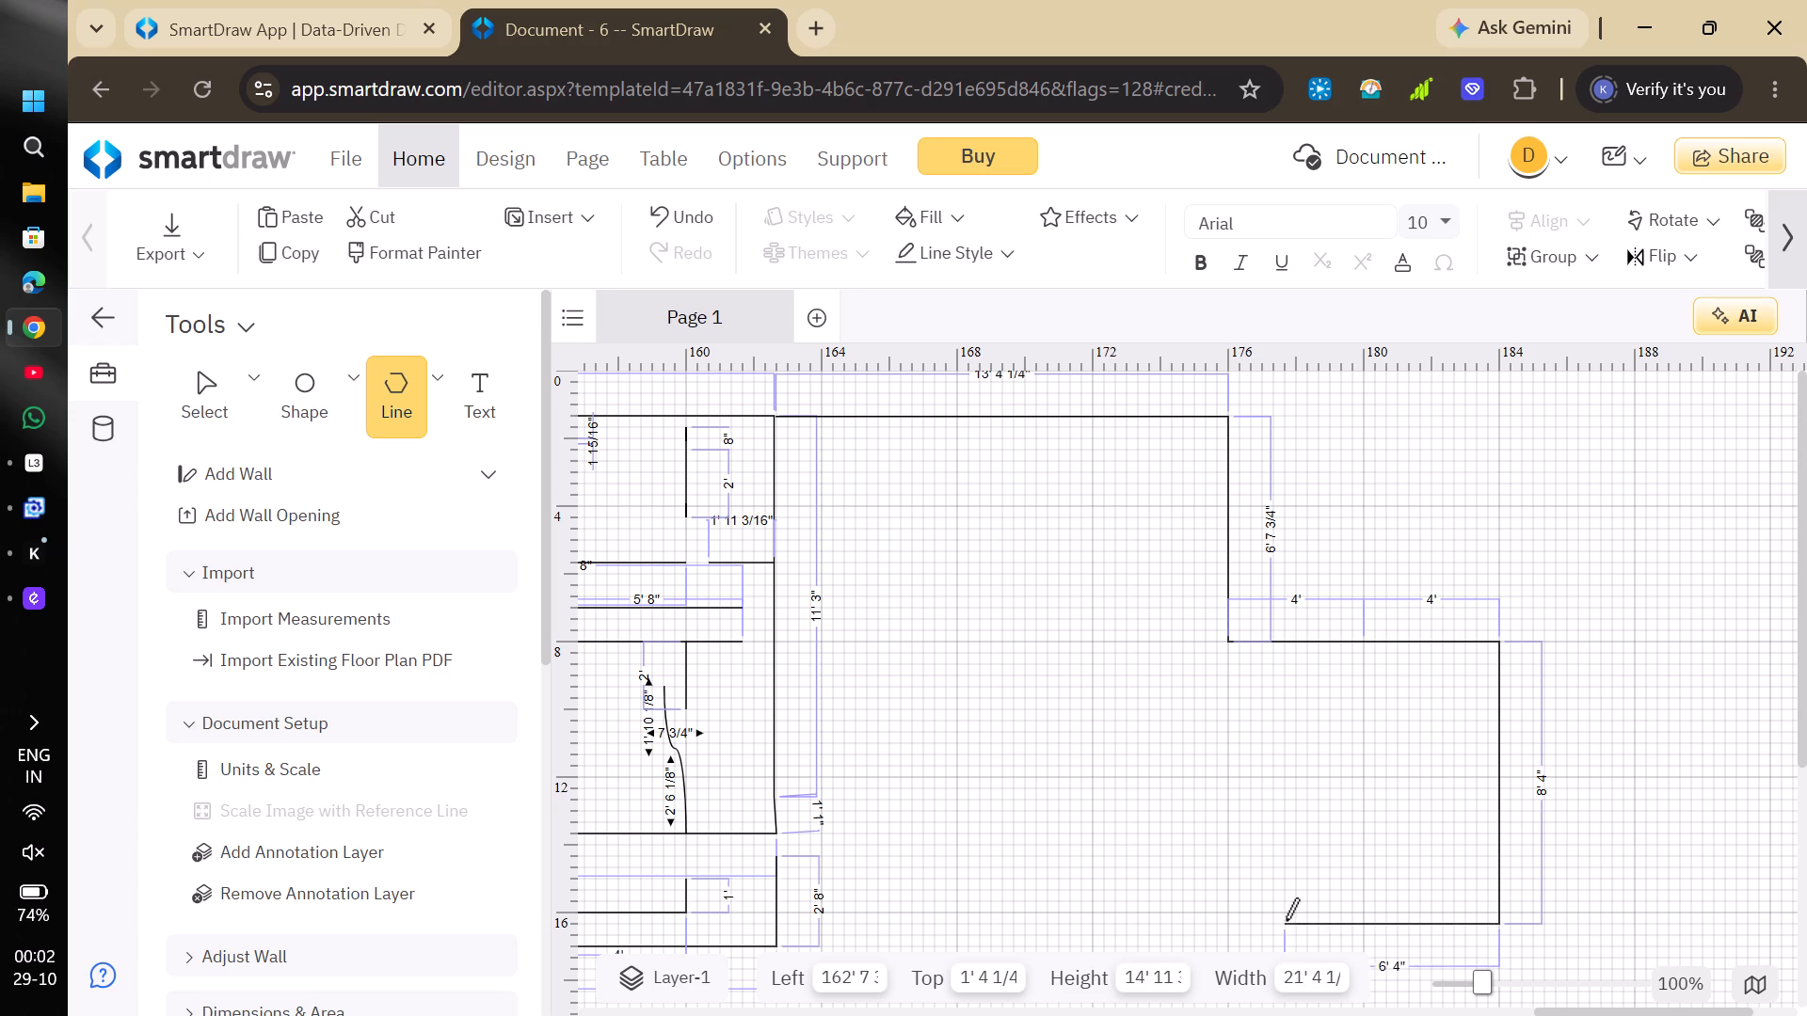
Continue the polygon line 4' left, 5' 8" up, 4' left, 5' 8" down, and 13' 4" left to end on the existing outline.
{"action": "left_click", "coordinate": [1358, 928]}
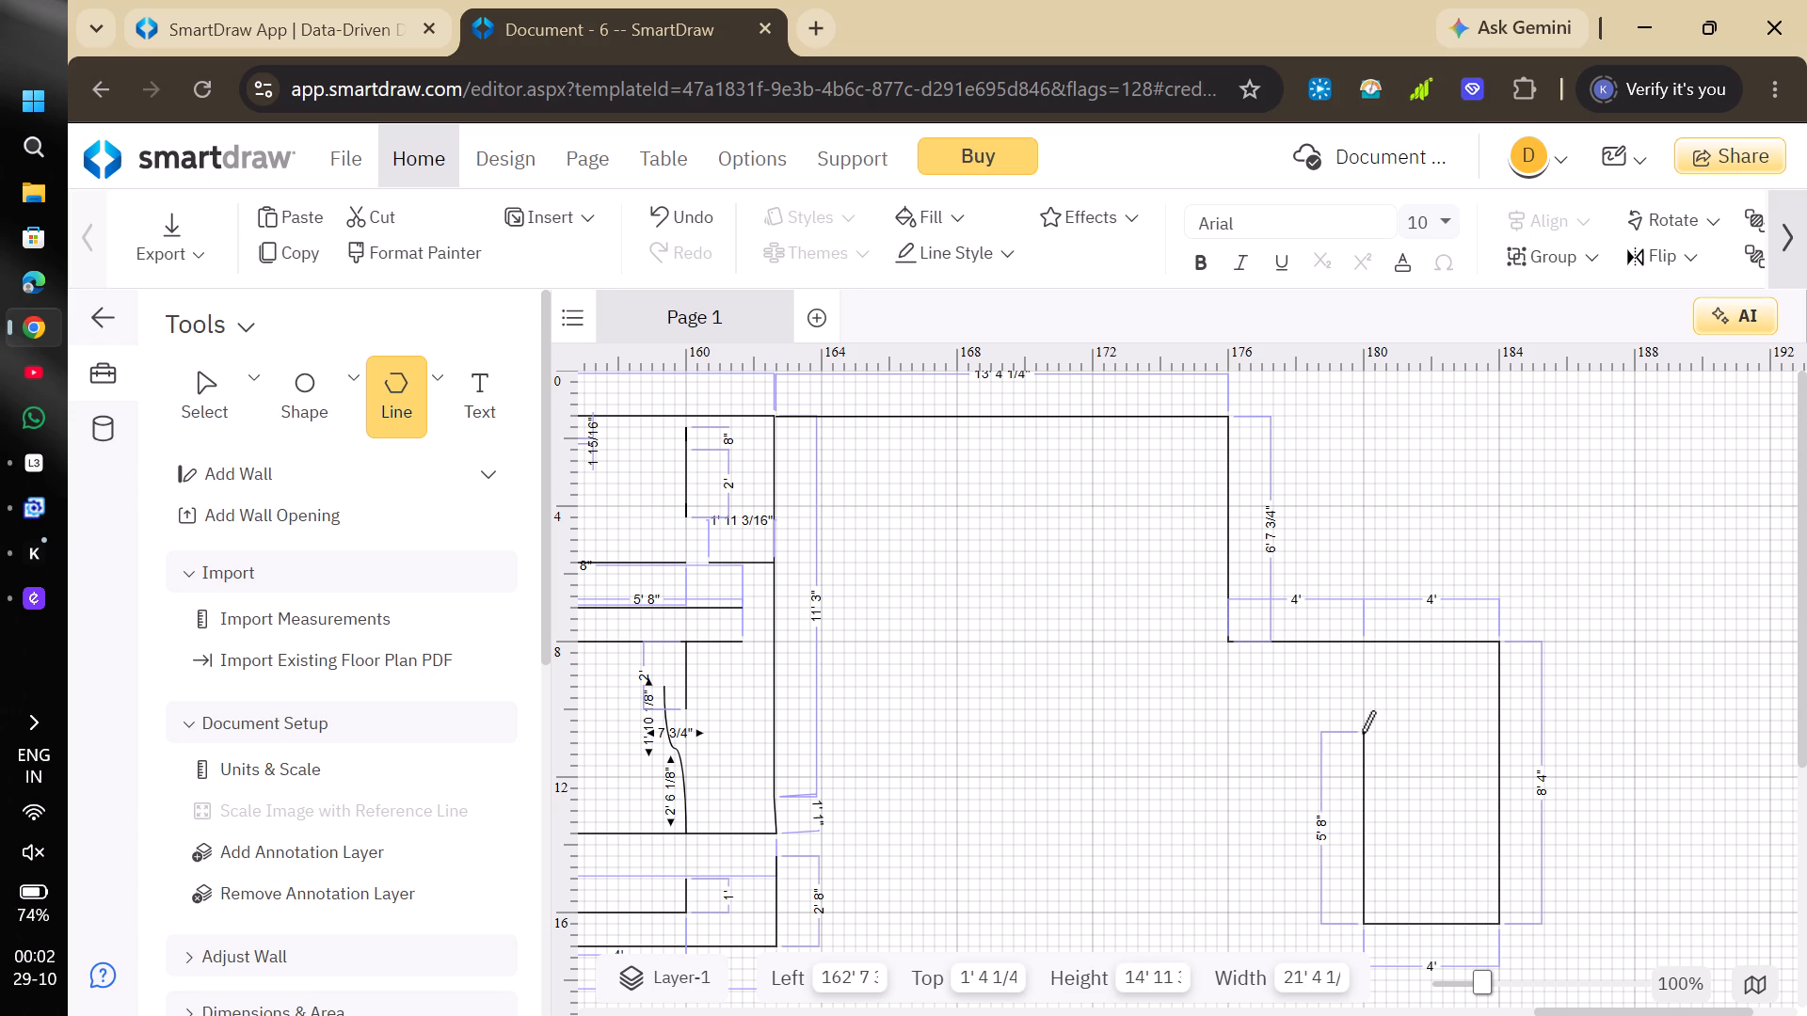
{"action": "left_click", "coordinate": [1366, 730]}
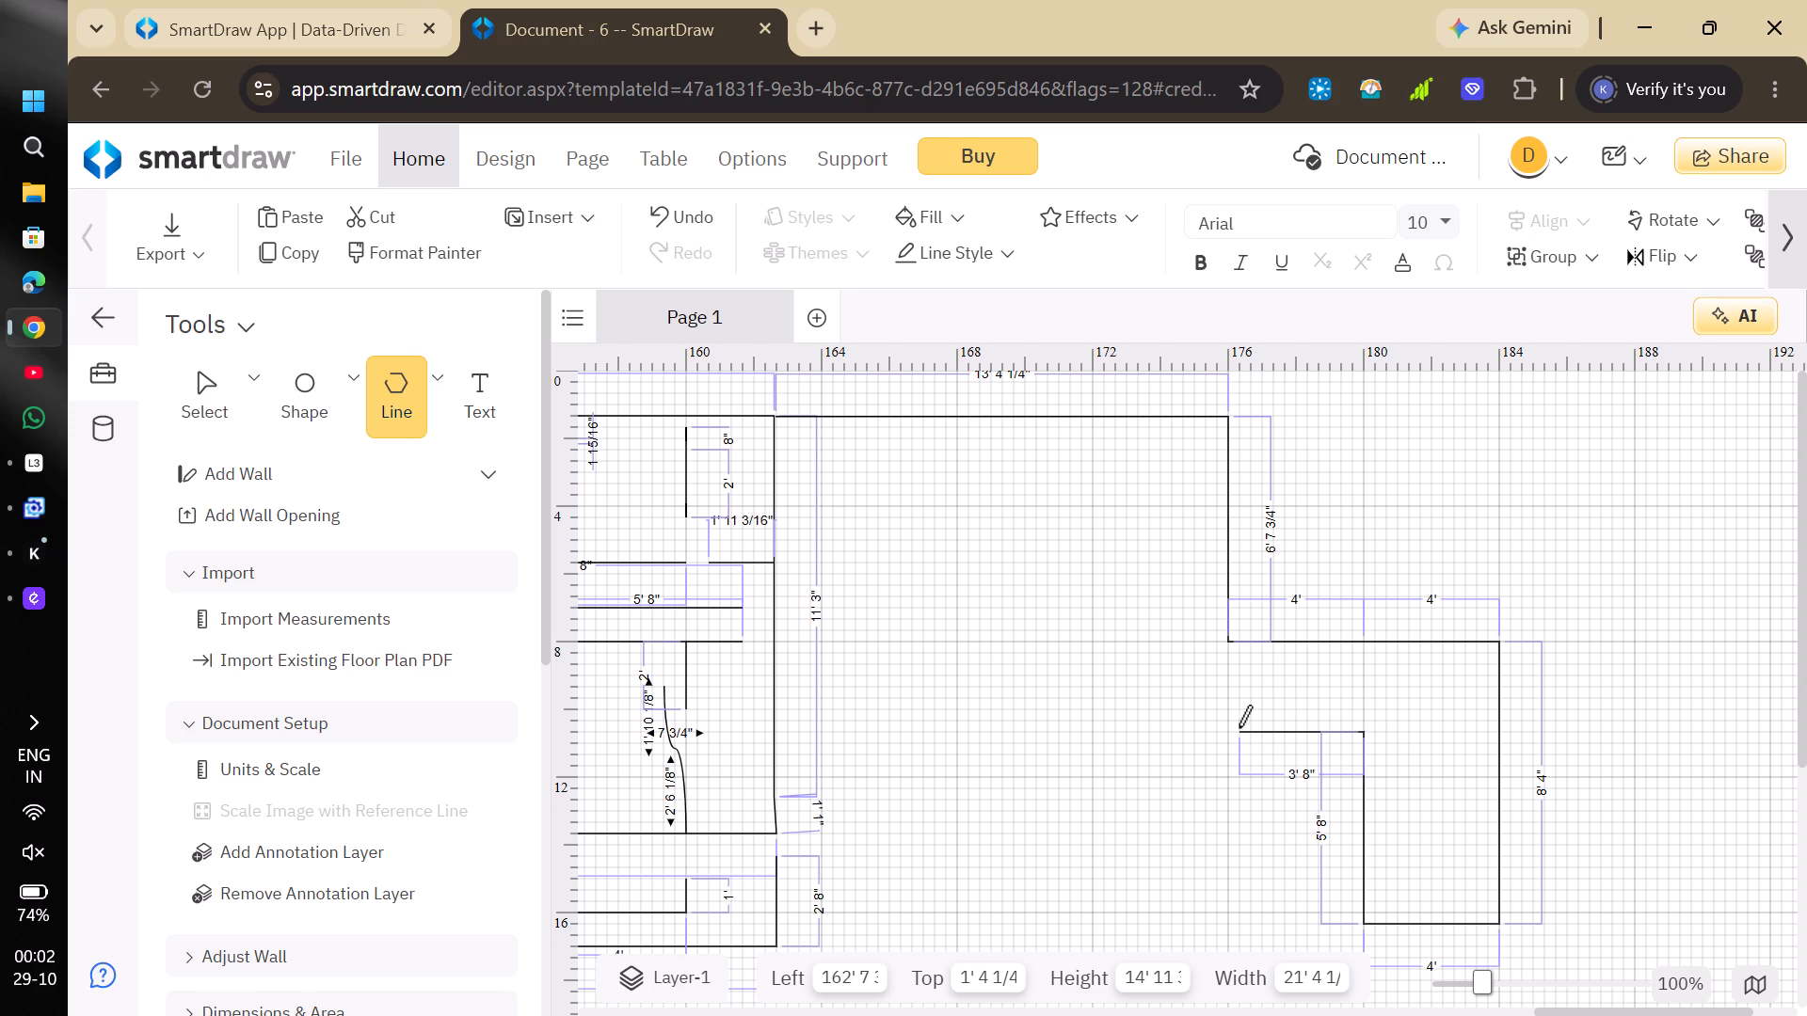
{"action": "left_click", "coordinate": [1227, 730]}
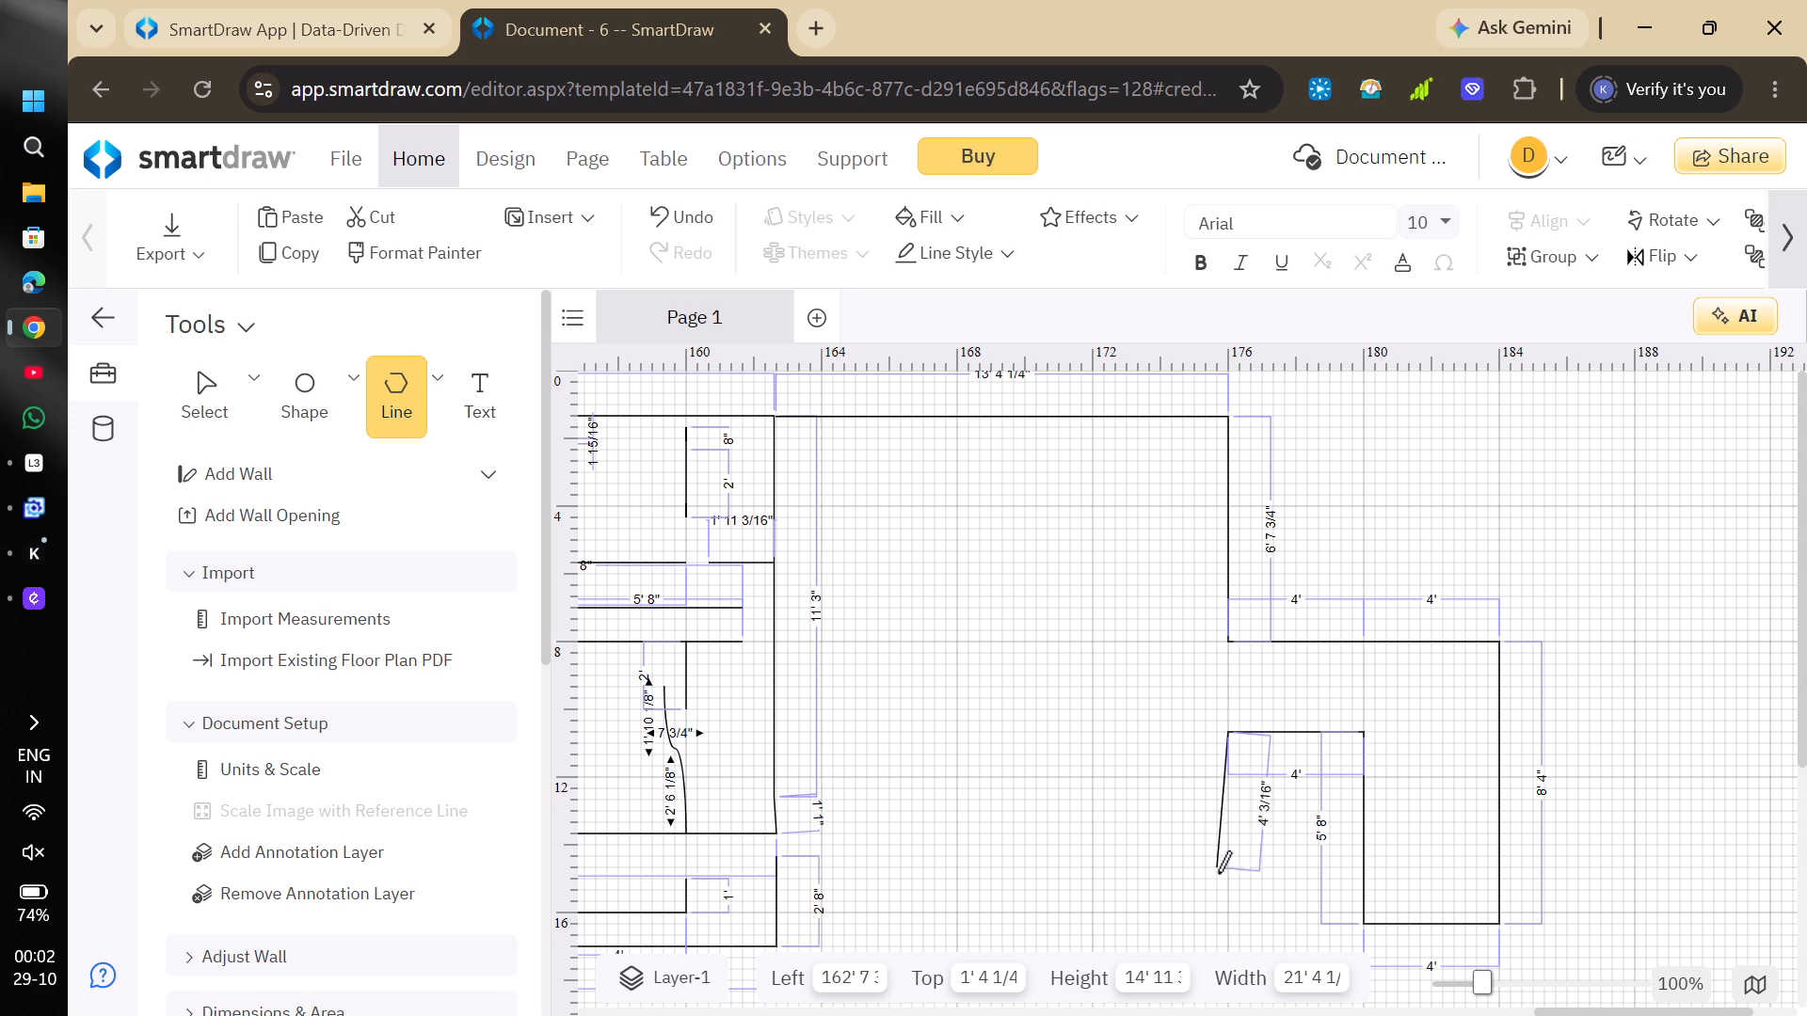
{"action": "left_click", "coordinate": [1232, 925]}
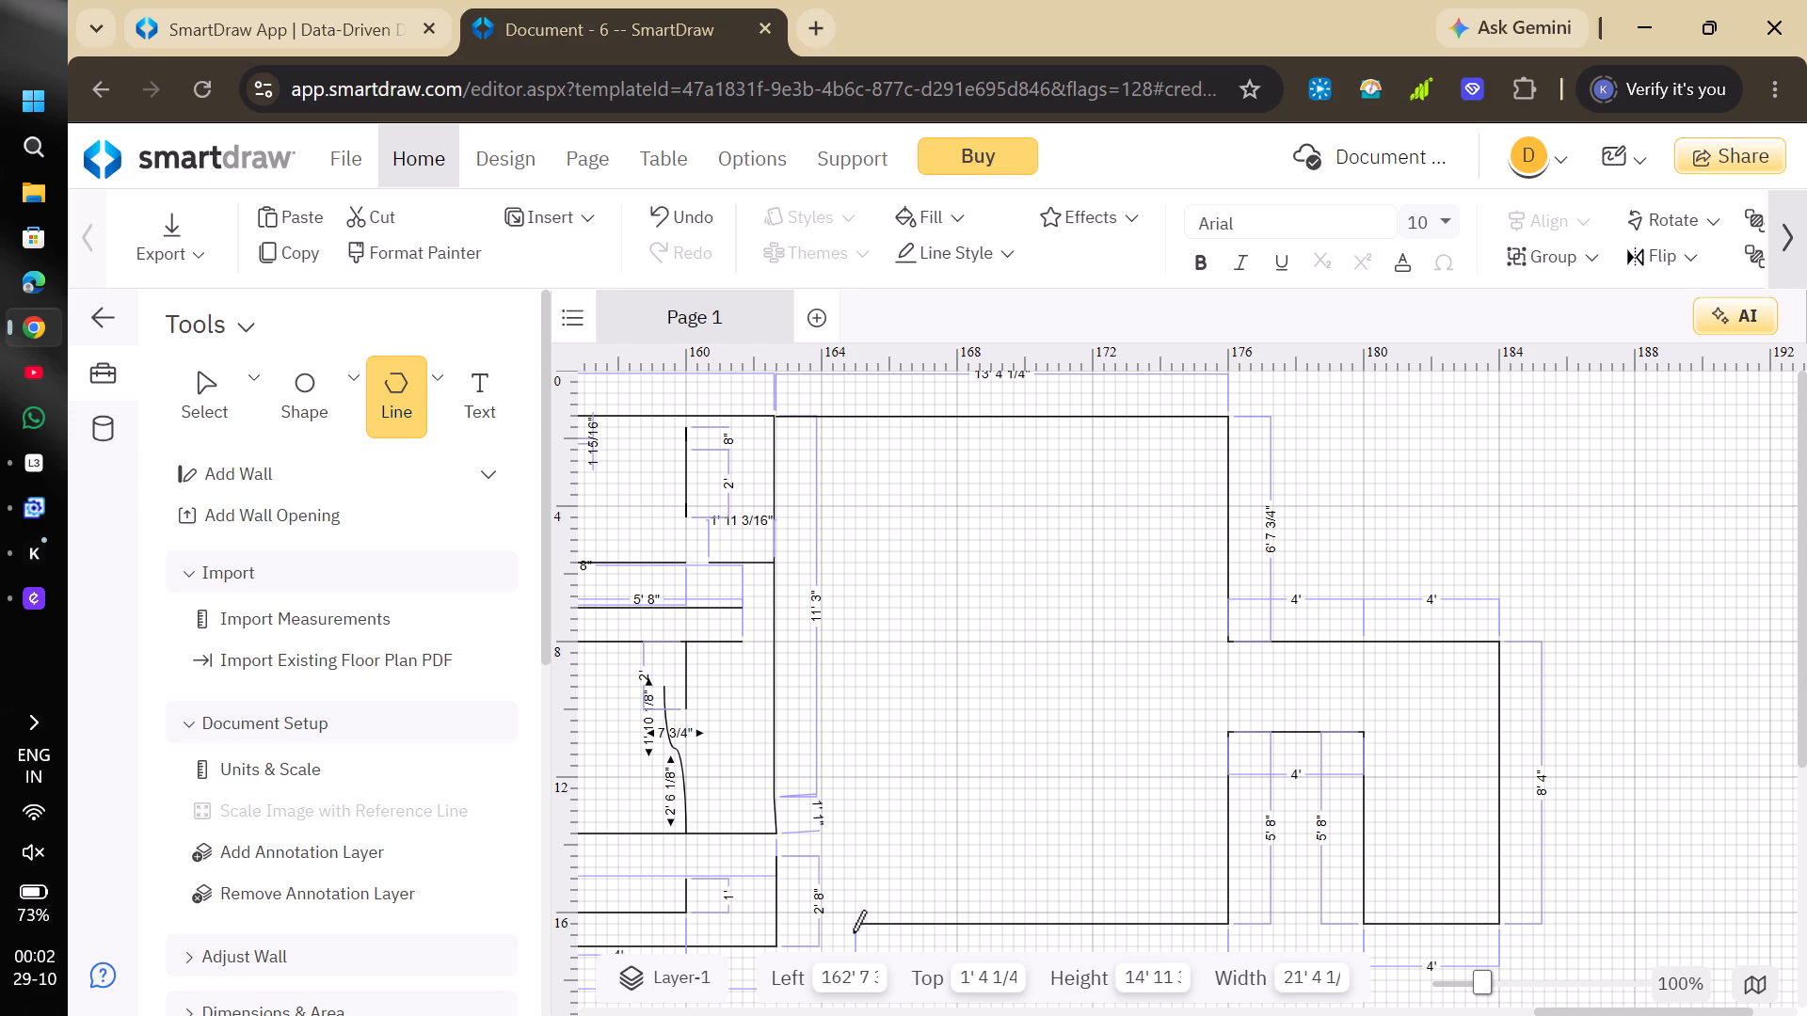
{"action": "left_click", "coordinate": [878, 929]}
{"action": "left_click", "coordinate": [776, 918]}
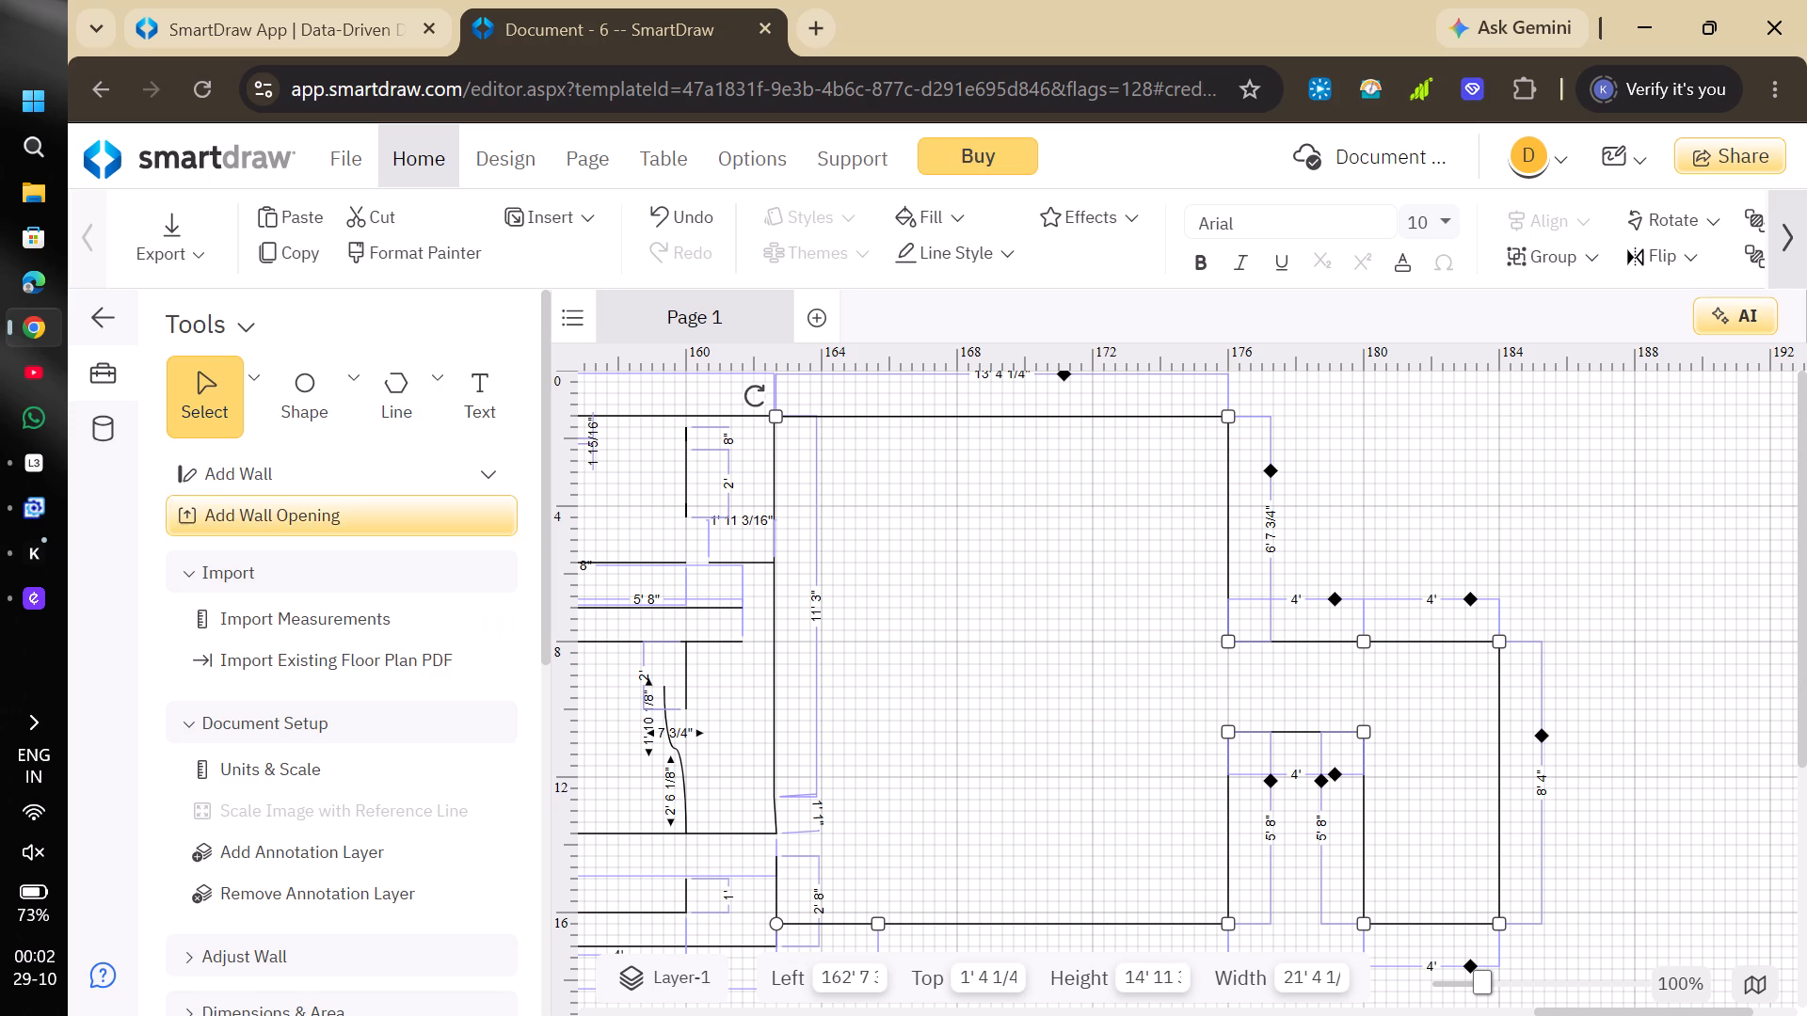
Draw two 8" straight vertical lines at 176', one down from the 8' level and one up from the notch corner at 10' 8".
{"action": "left_click", "coordinate": [438, 401]}
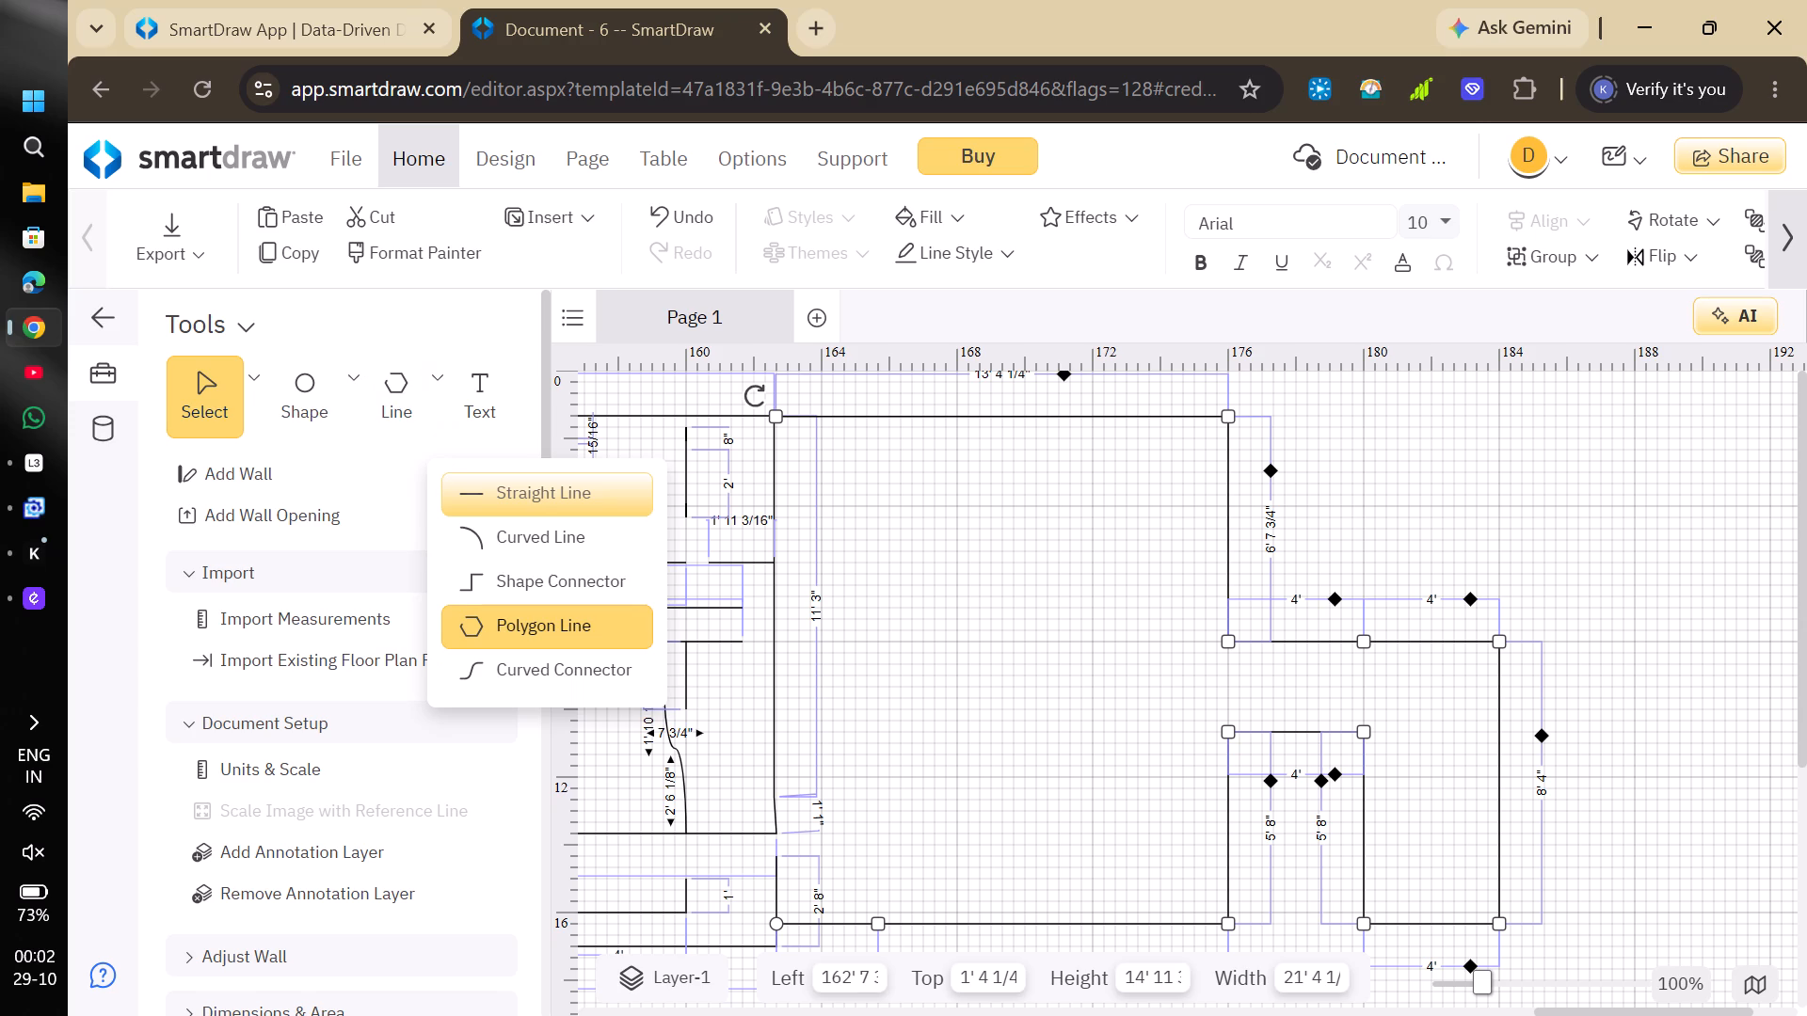
{"action": "left_click", "coordinate": [490, 489]}
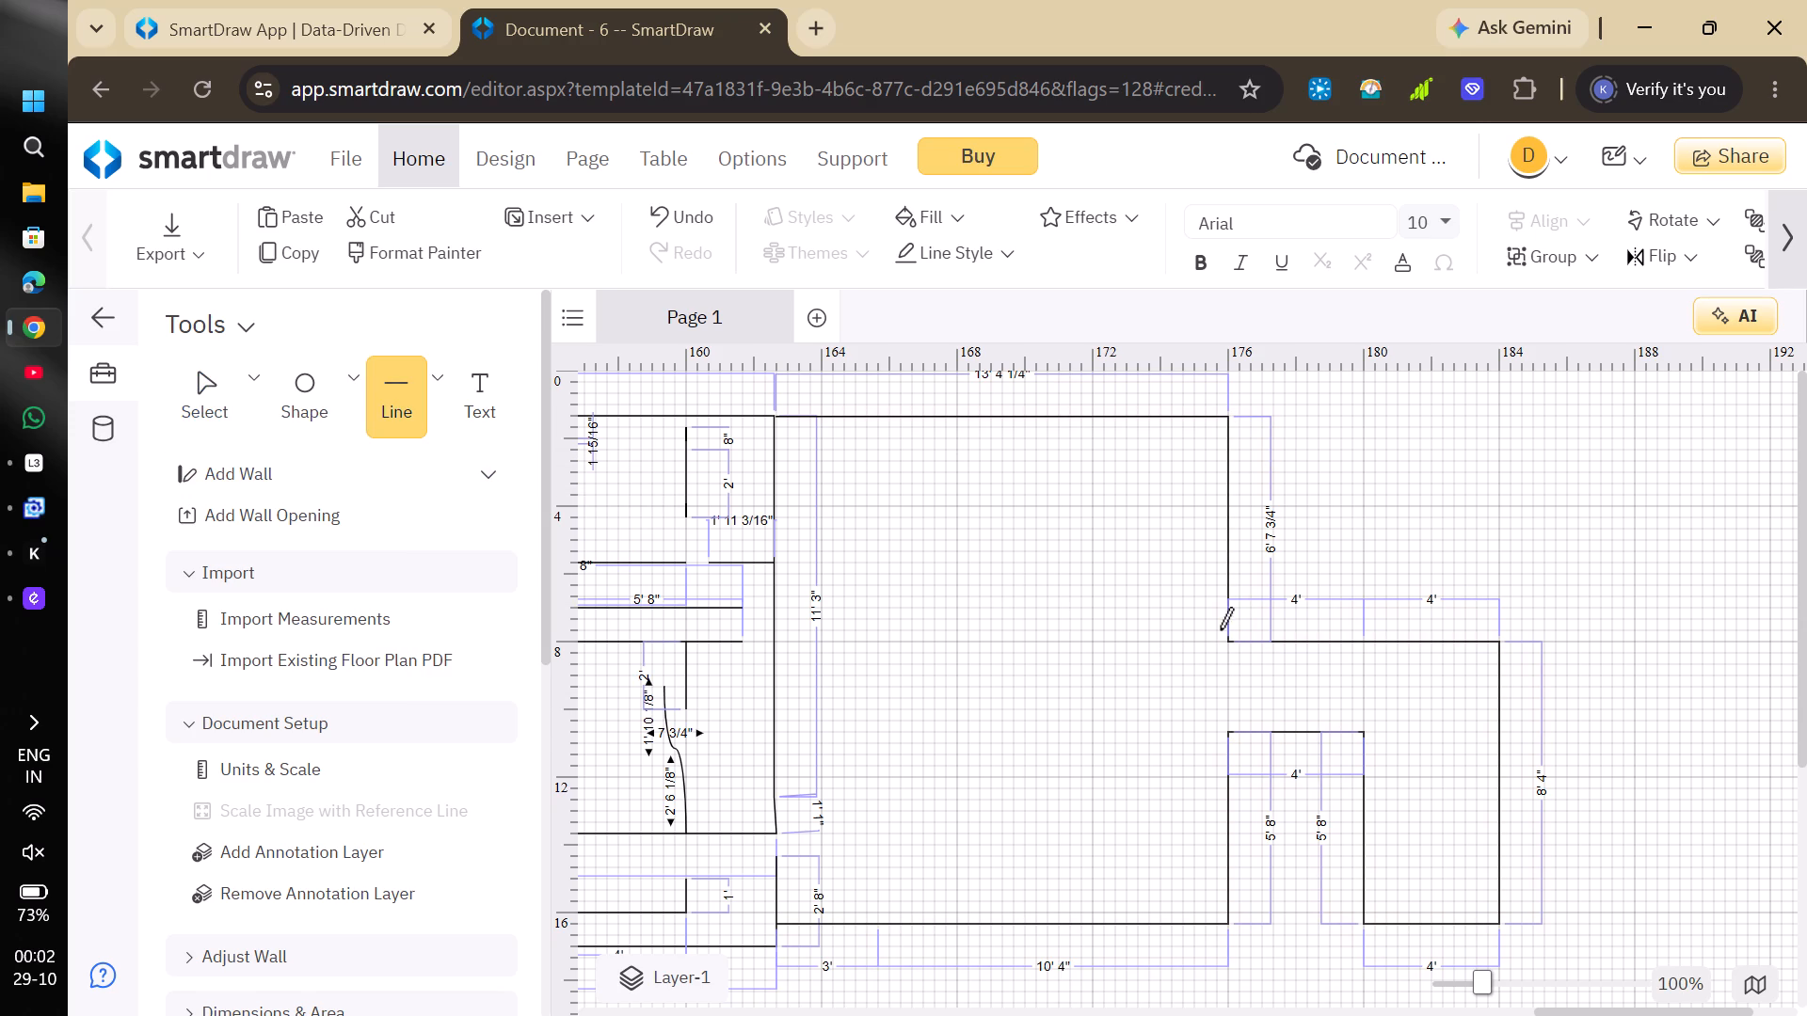
{"action": "left_click_drag", "start_coordinate": [1228, 642], "coordinate": [1228, 659]}
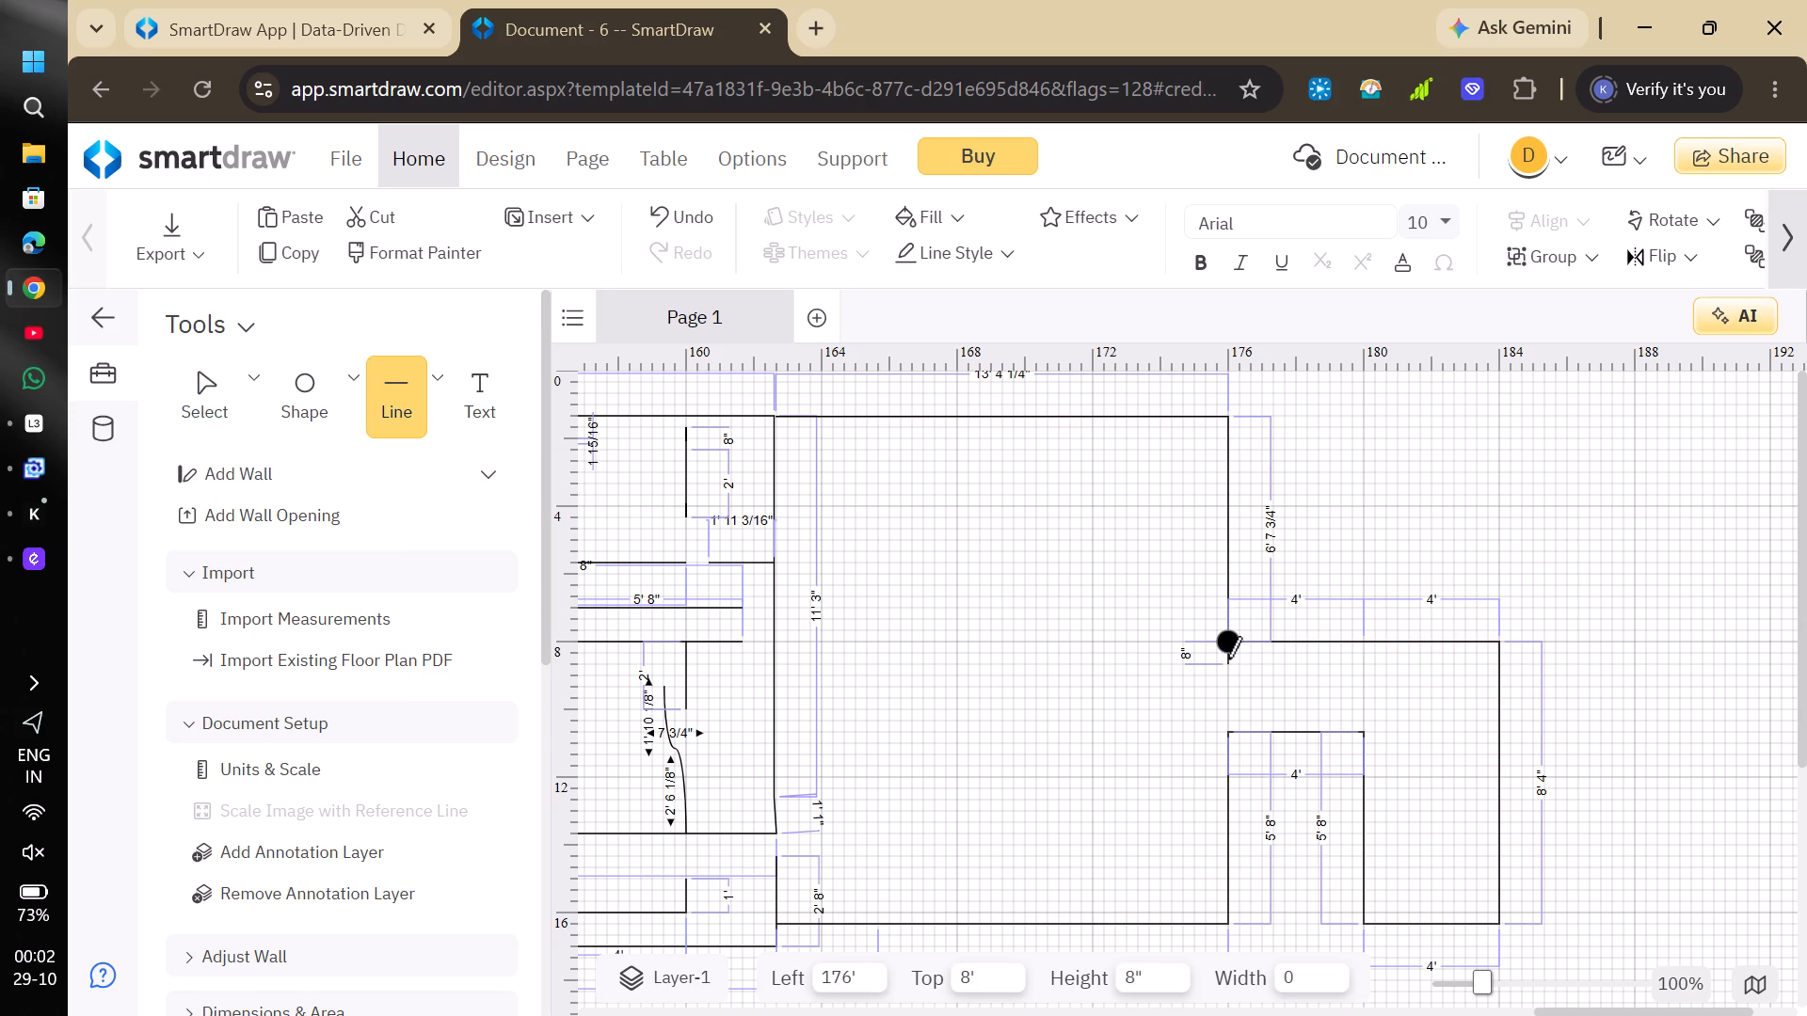
{"action": "left_click_drag", "start_coordinate": [1228, 659], "coordinate": [1228, 667]}
{"action": "left_click", "coordinate": [1228, 667]}
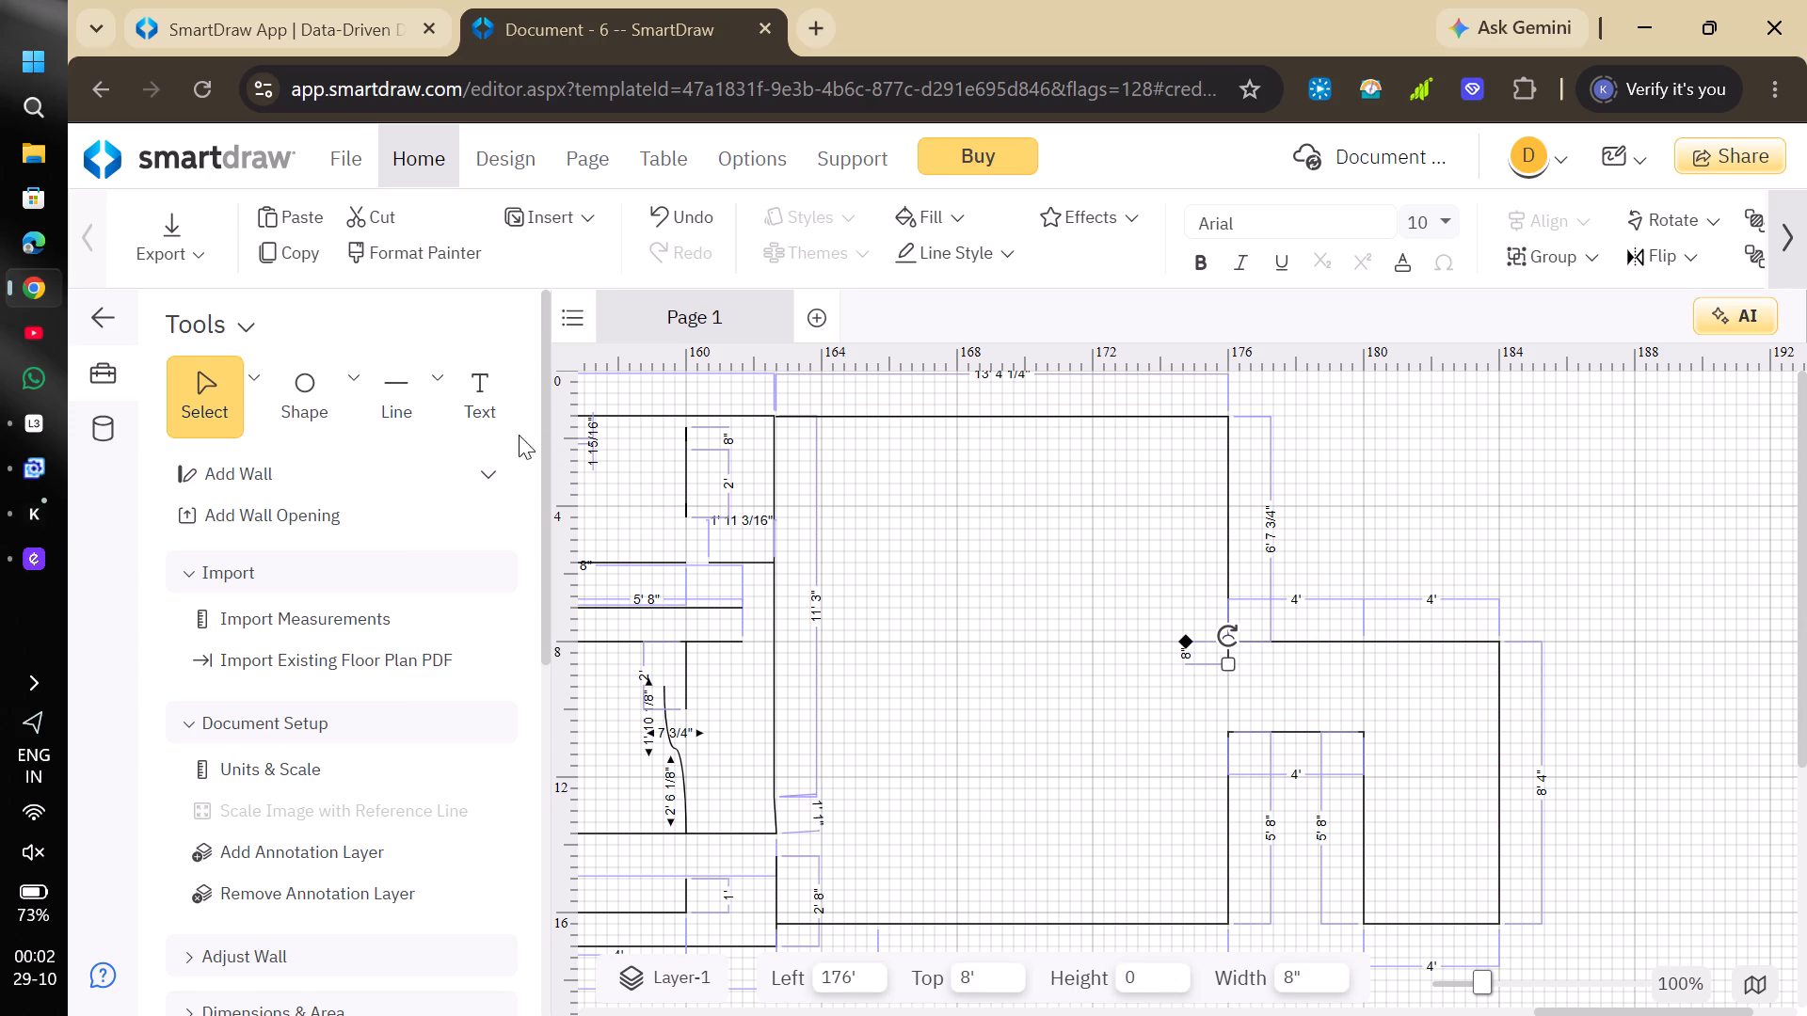
{"action": "left_click", "coordinate": [411, 417]}
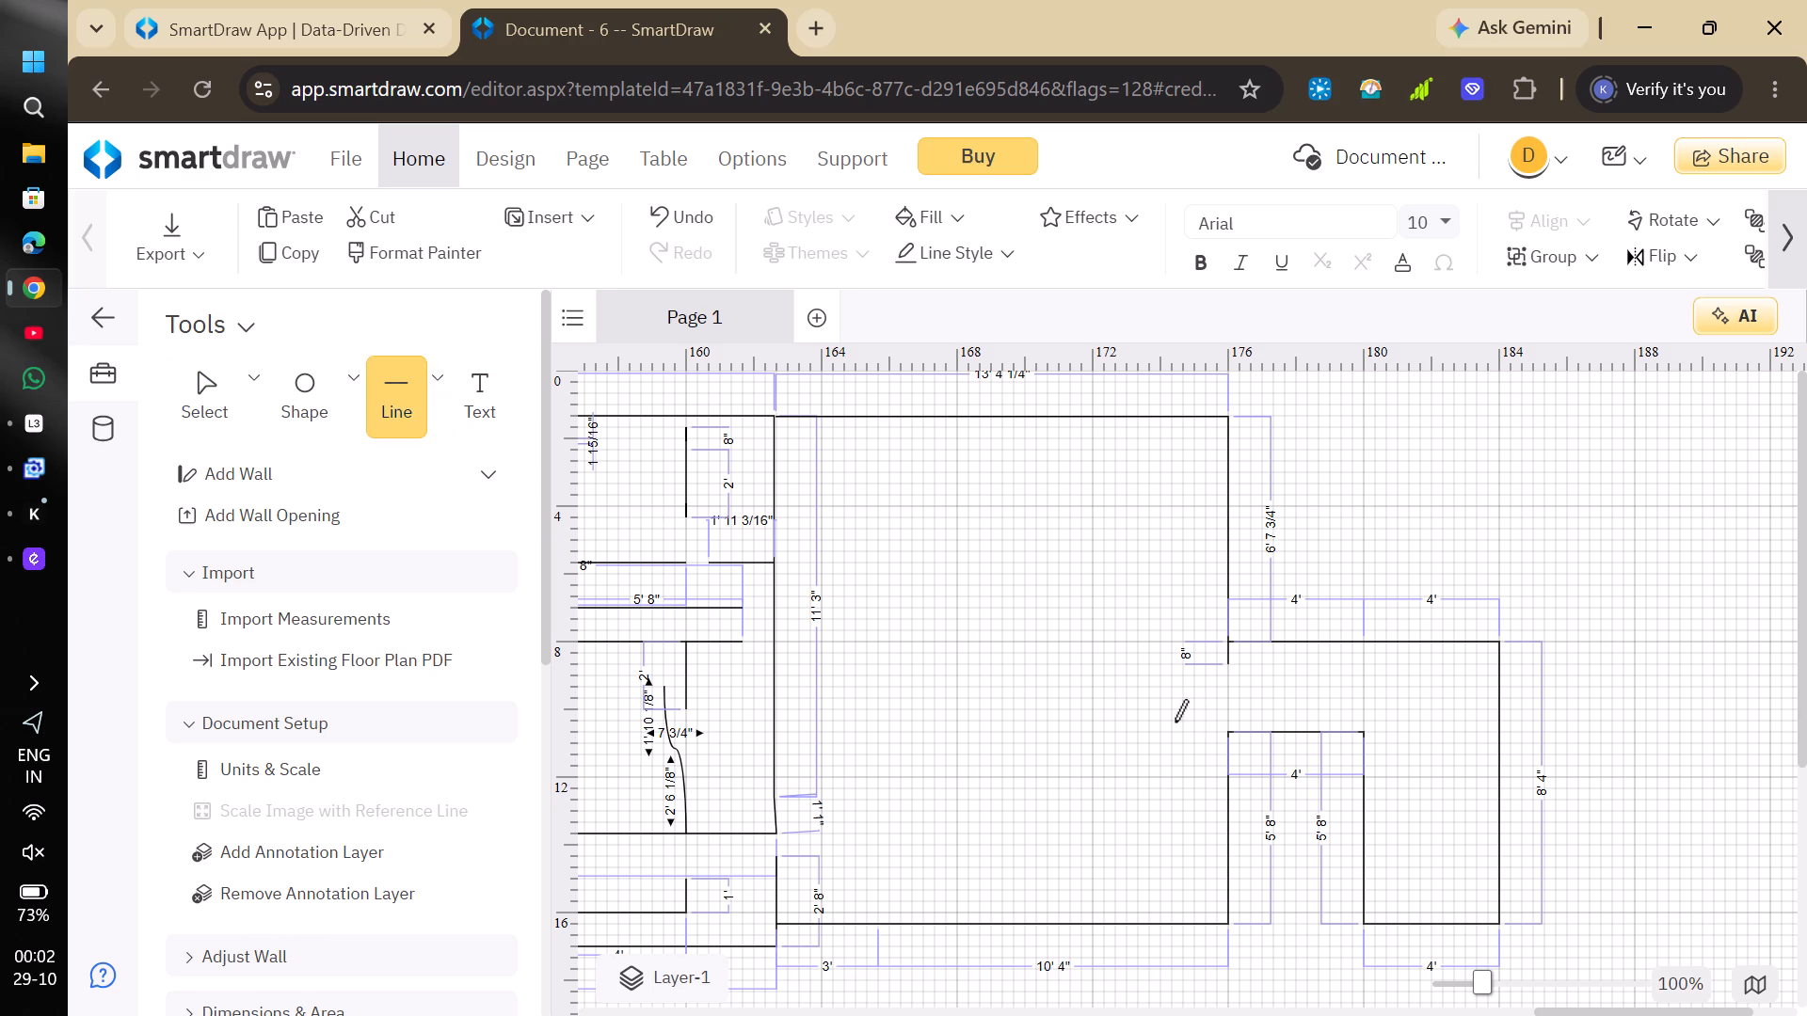
{"action": "left_click", "coordinate": [1228, 735]}
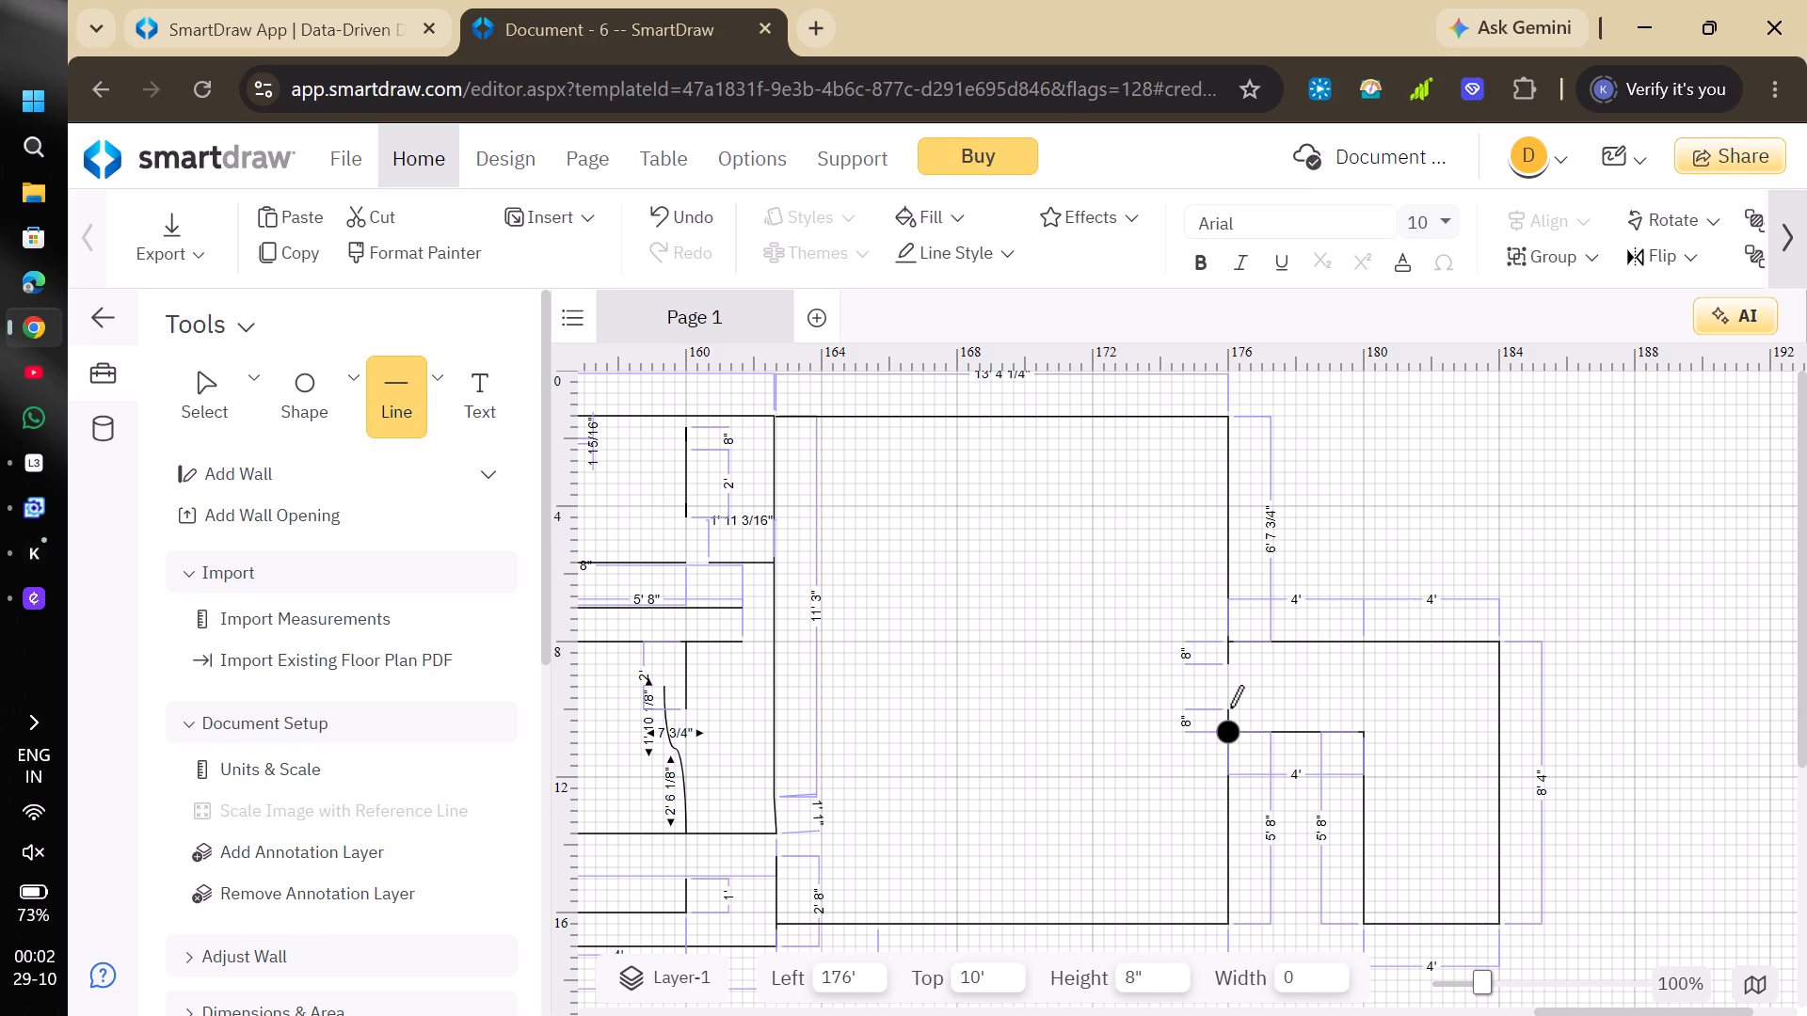
{"action": "left_click", "coordinate": [1230, 704]}
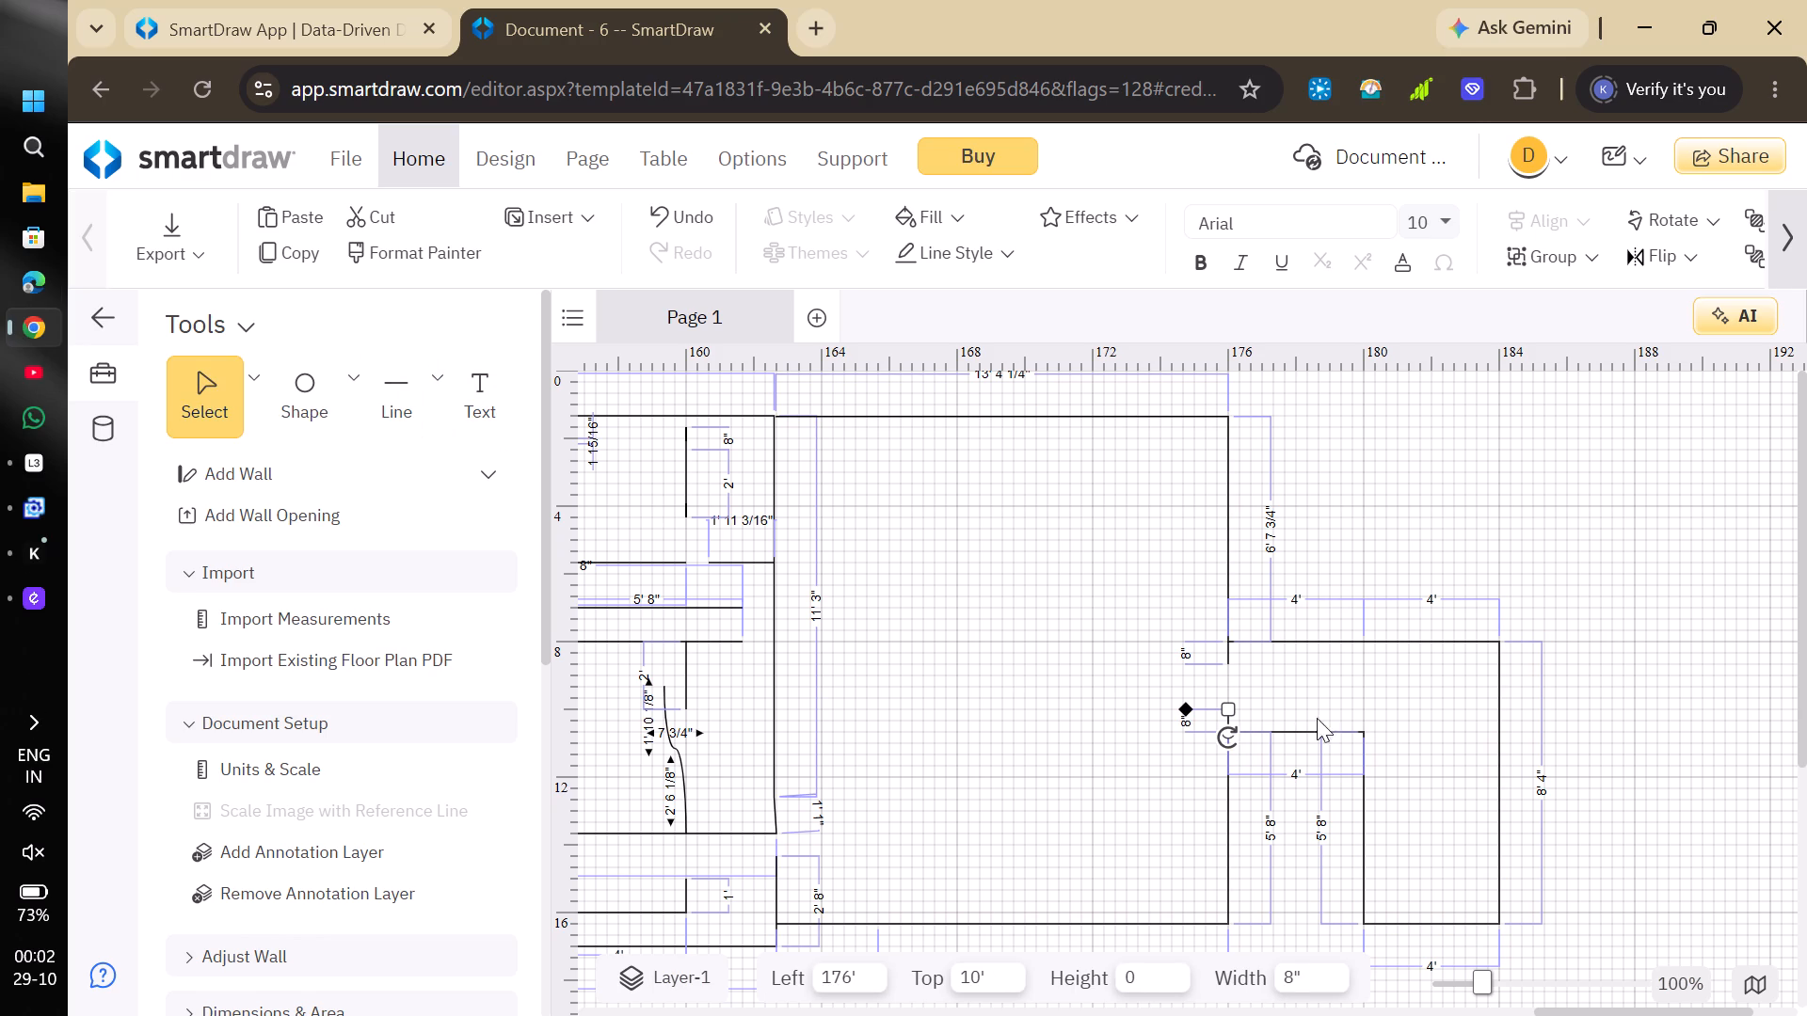
Draw a 1' vertical line at 180' down from the 8' level of the extension.
{"action": "left_click", "coordinate": [404, 397]}
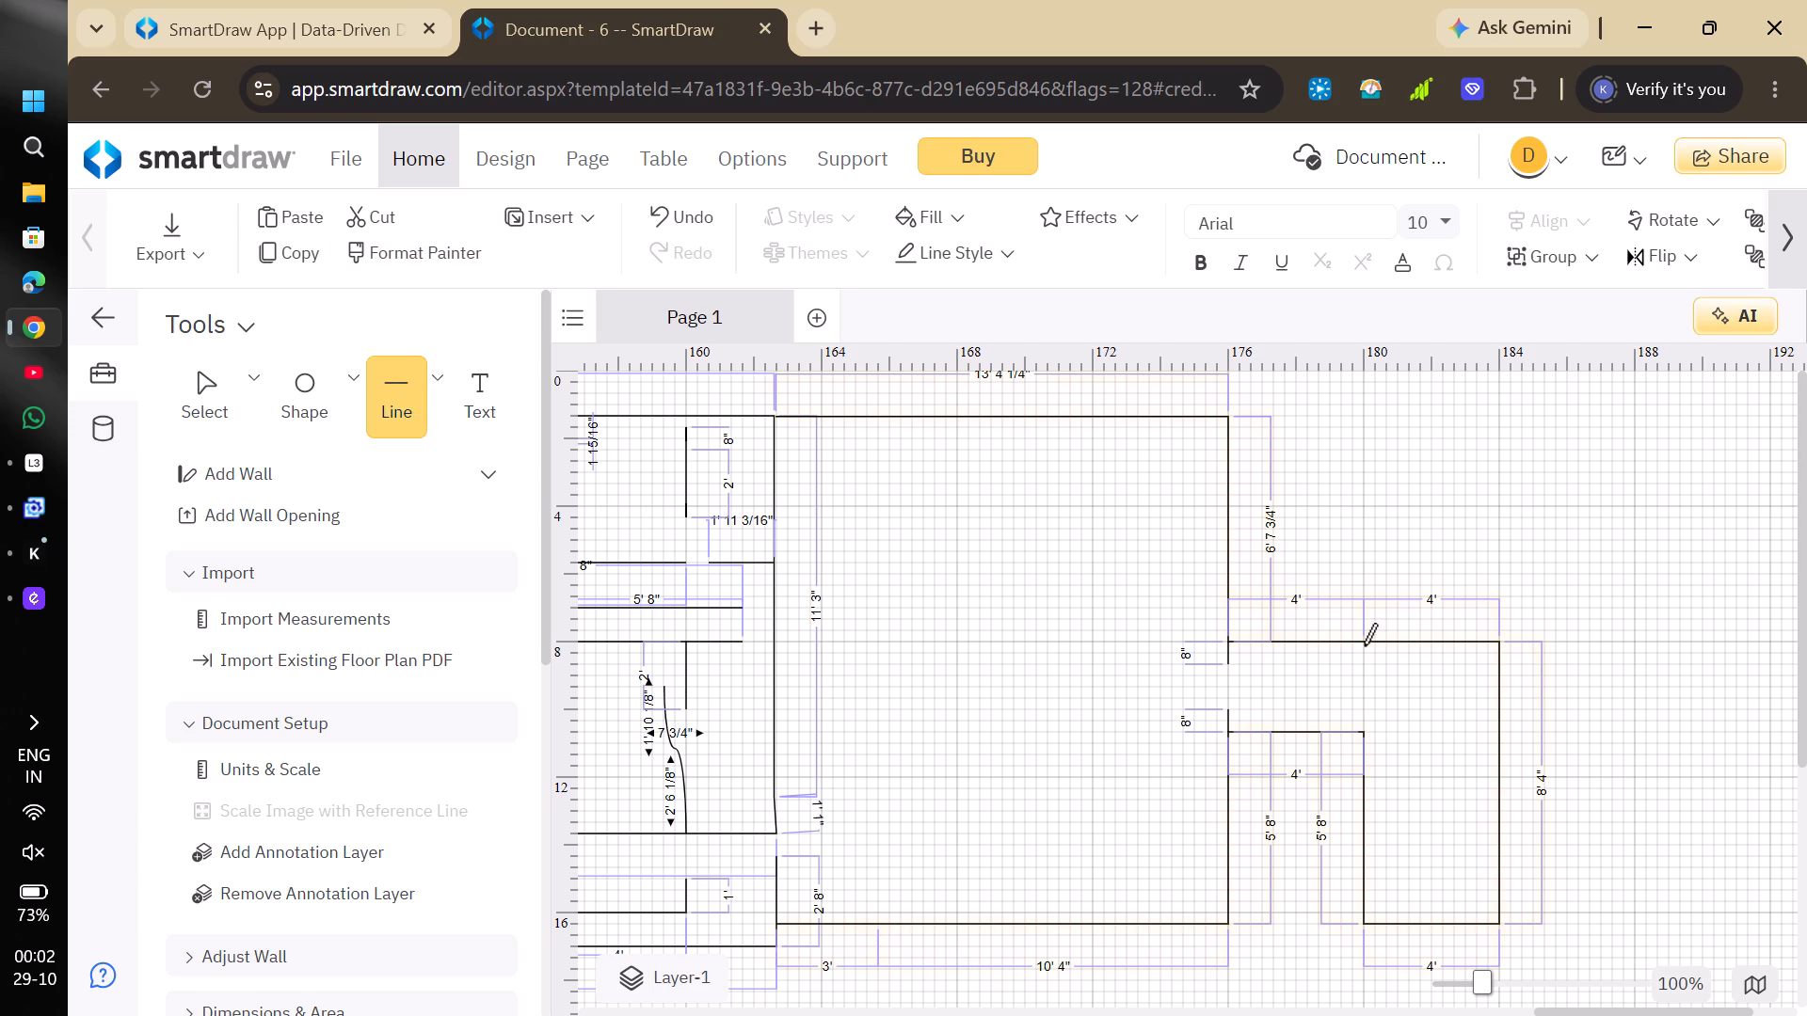
{"action": "left_click_drag", "start_coordinate": [1364, 645], "coordinate": [1364, 679]}
{"action": "left_click", "coordinate": [1364, 679]}
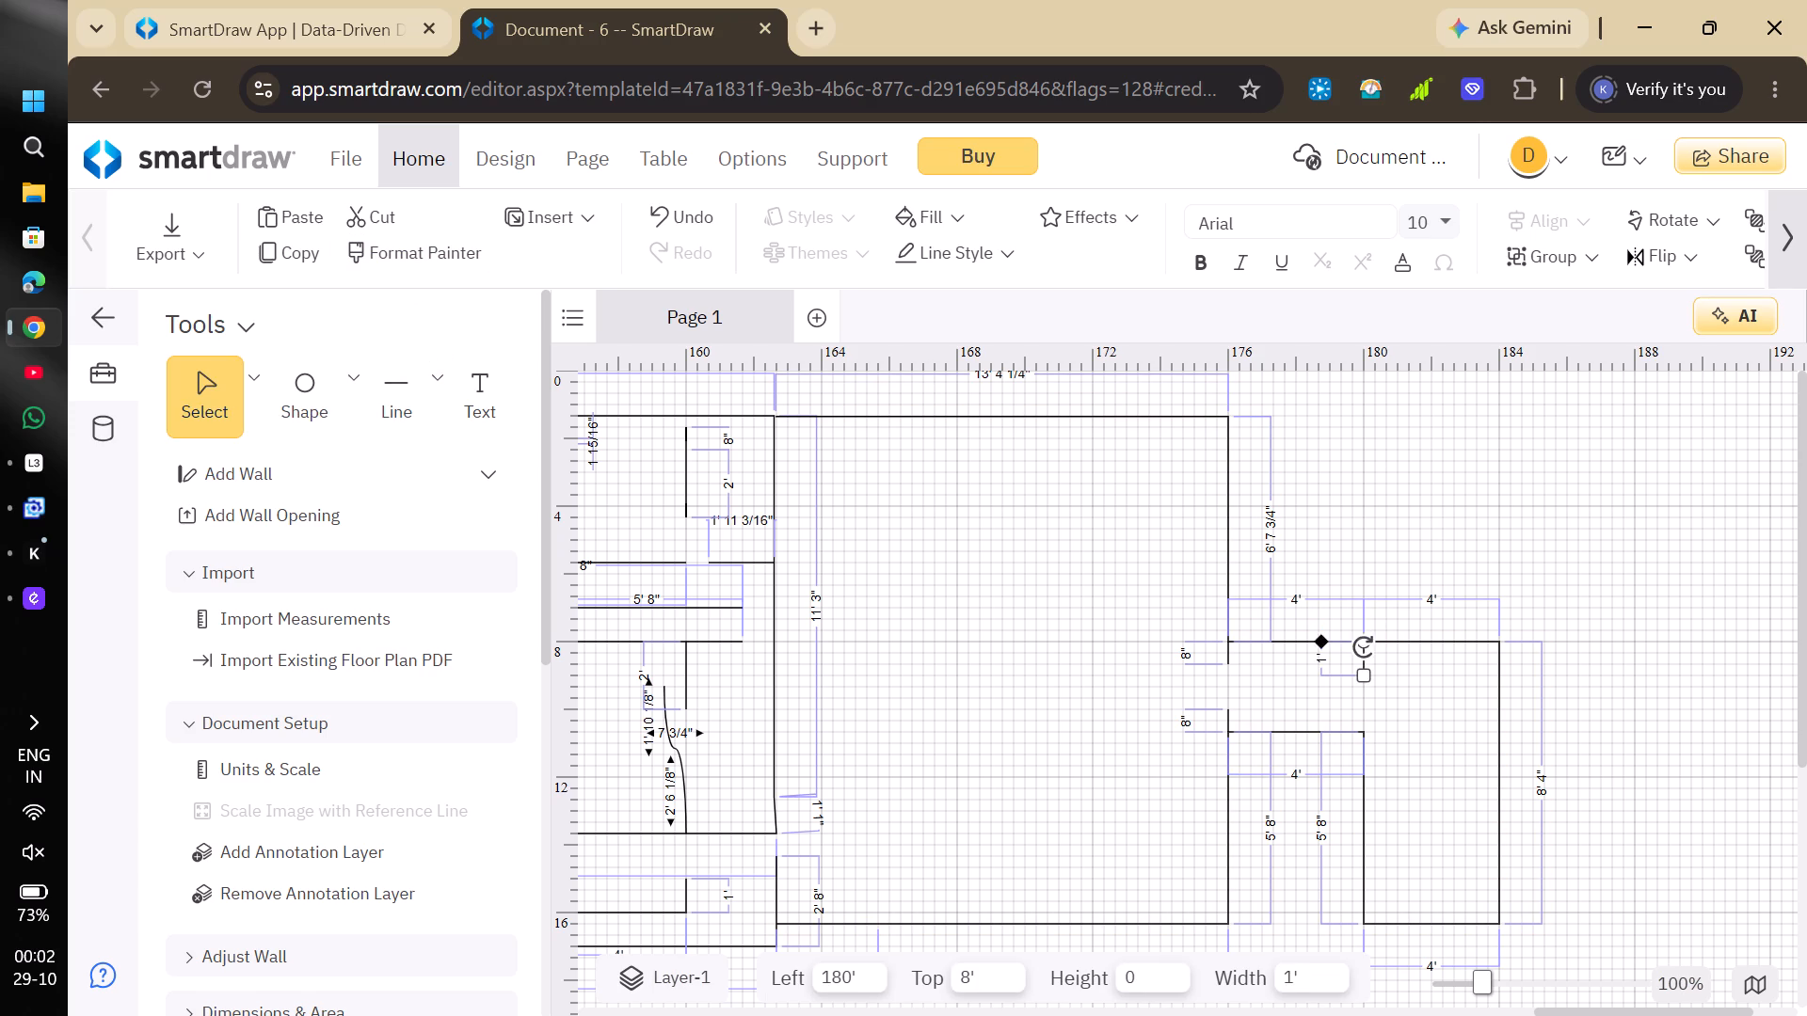
Apply the medium teal standard colour as the fill of the selected 1' line.
{"action": "left_click", "coordinate": [937, 217]}
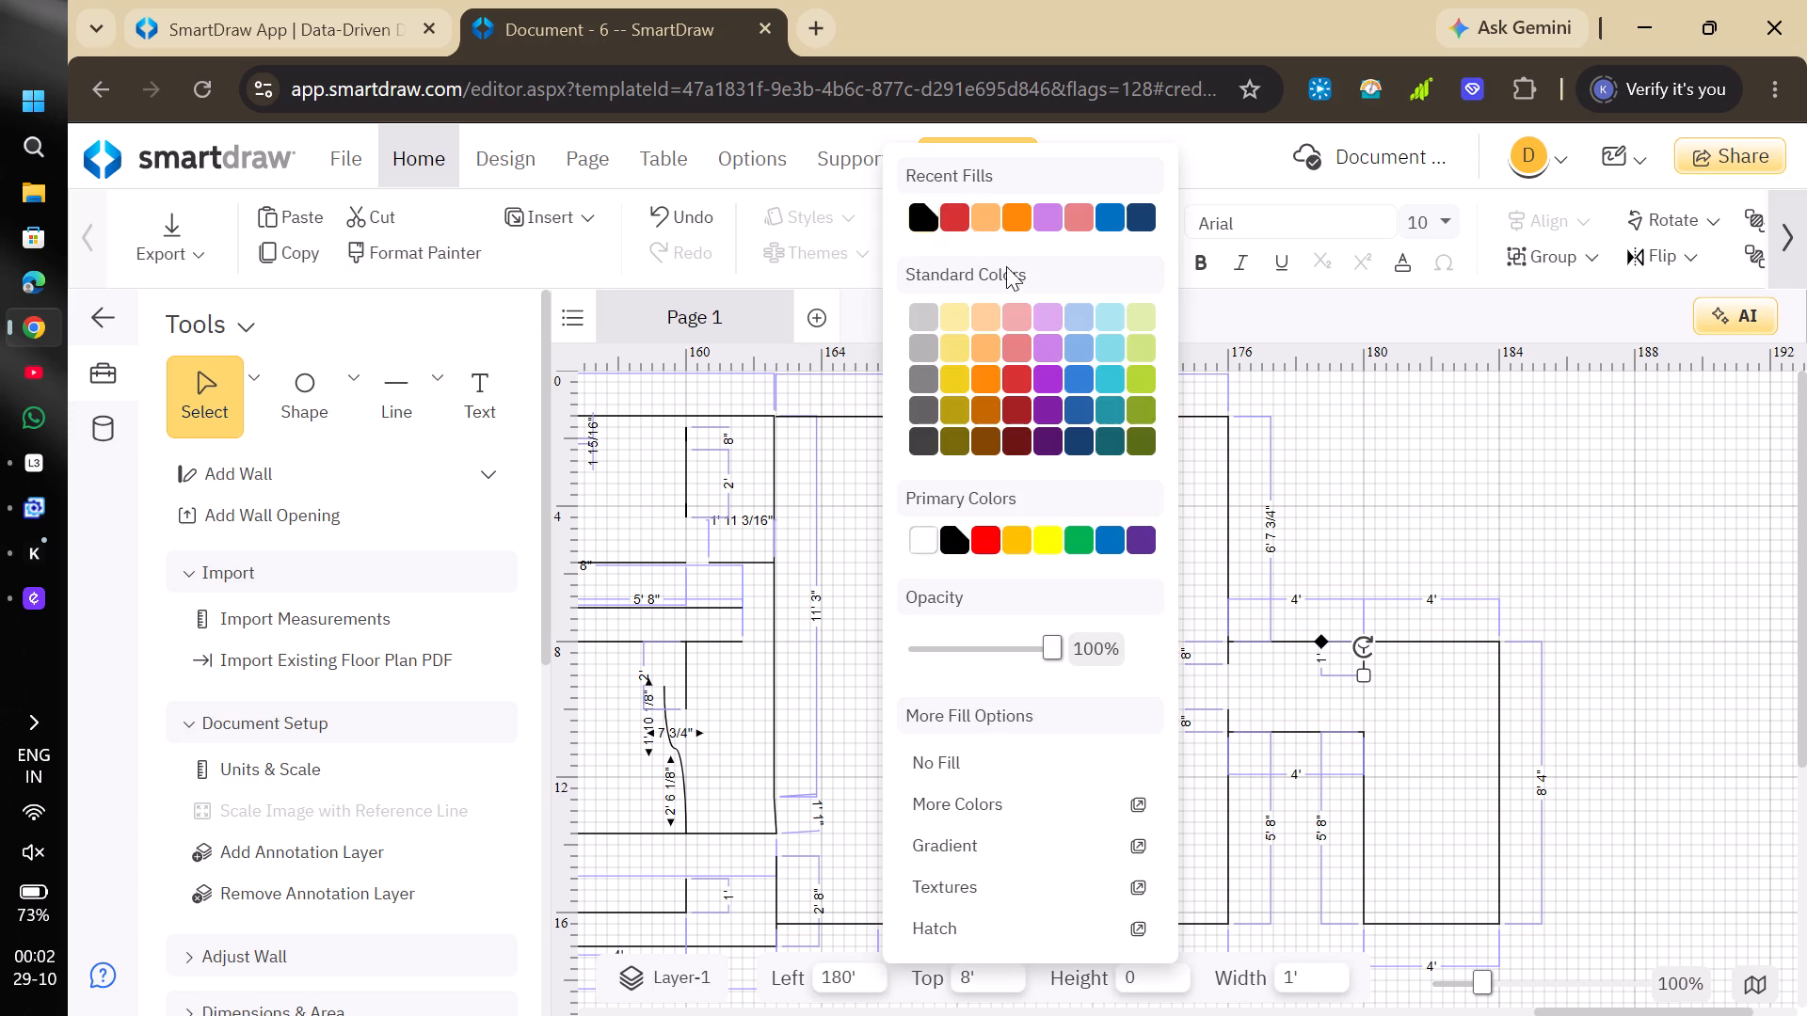
{"action": "left_click", "coordinate": [1109, 378]}
Draw a 1' vertical line at 180' up from the notch corner at the 10' 8" level.
{"action": "left_click", "coordinate": [402, 390]}
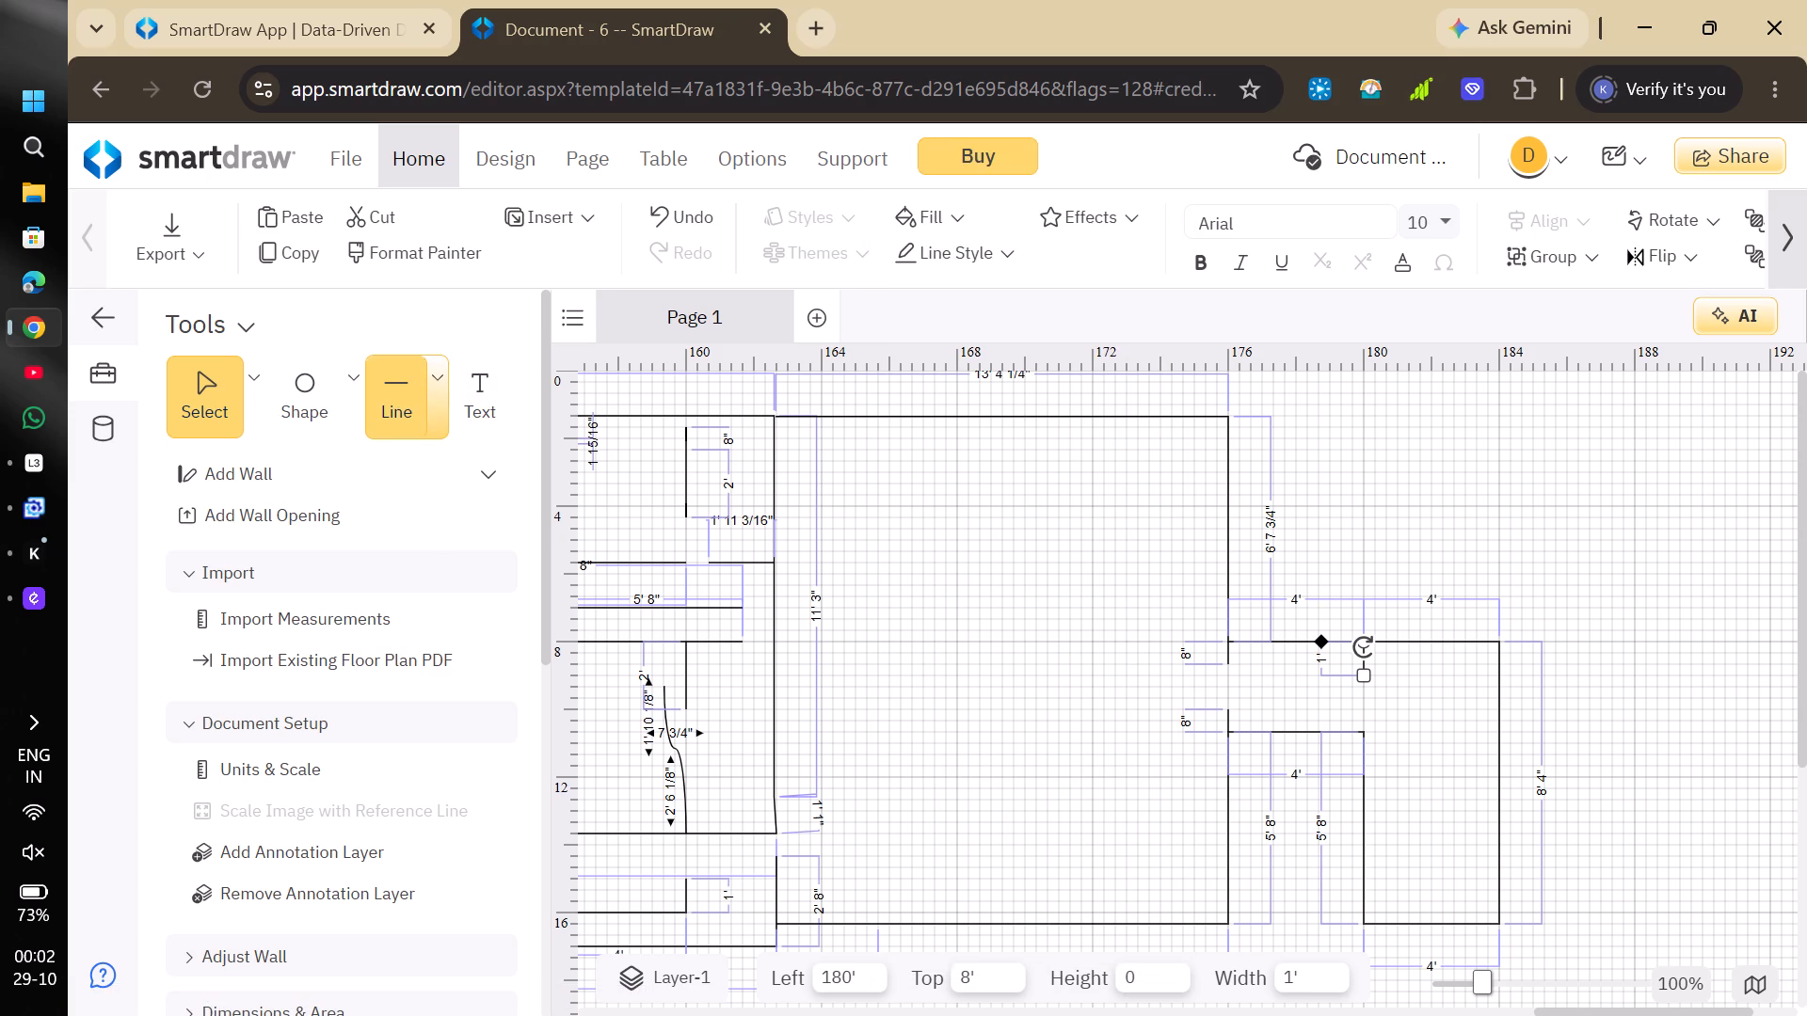
{"action": "left_click", "coordinate": [1359, 730]}
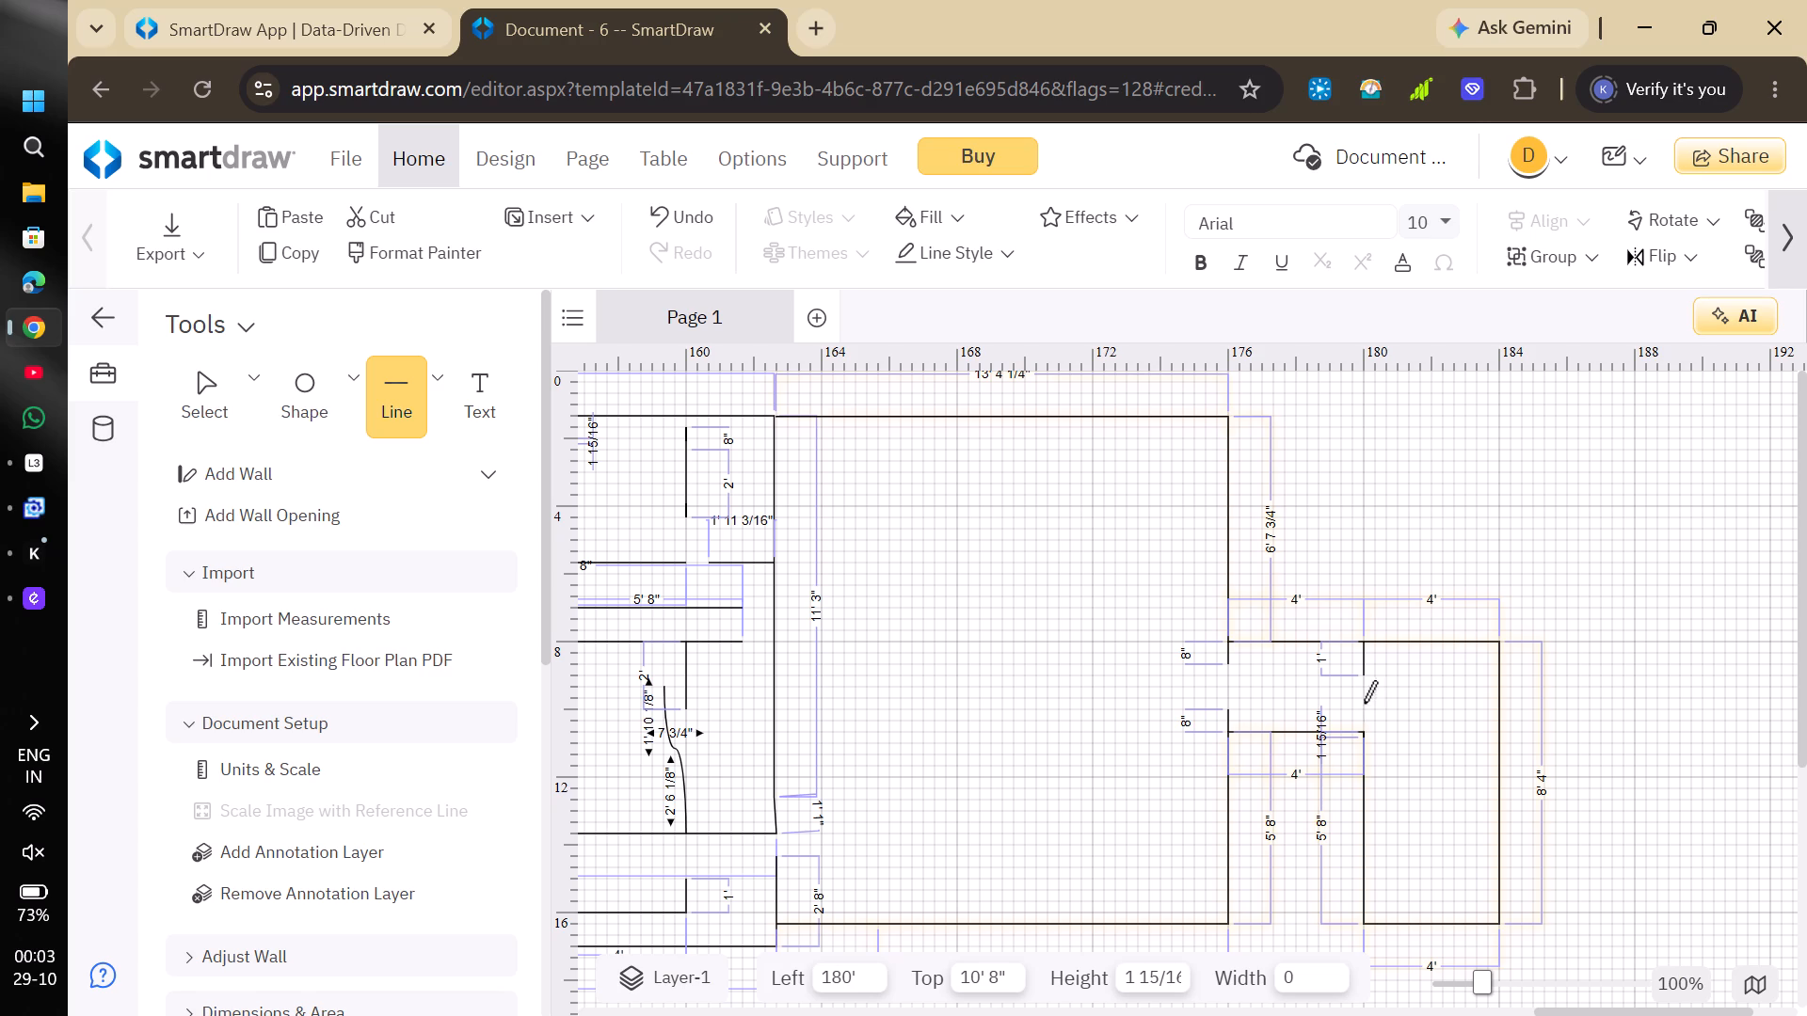
{"action": "left_click", "coordinate": [1361, 702]}
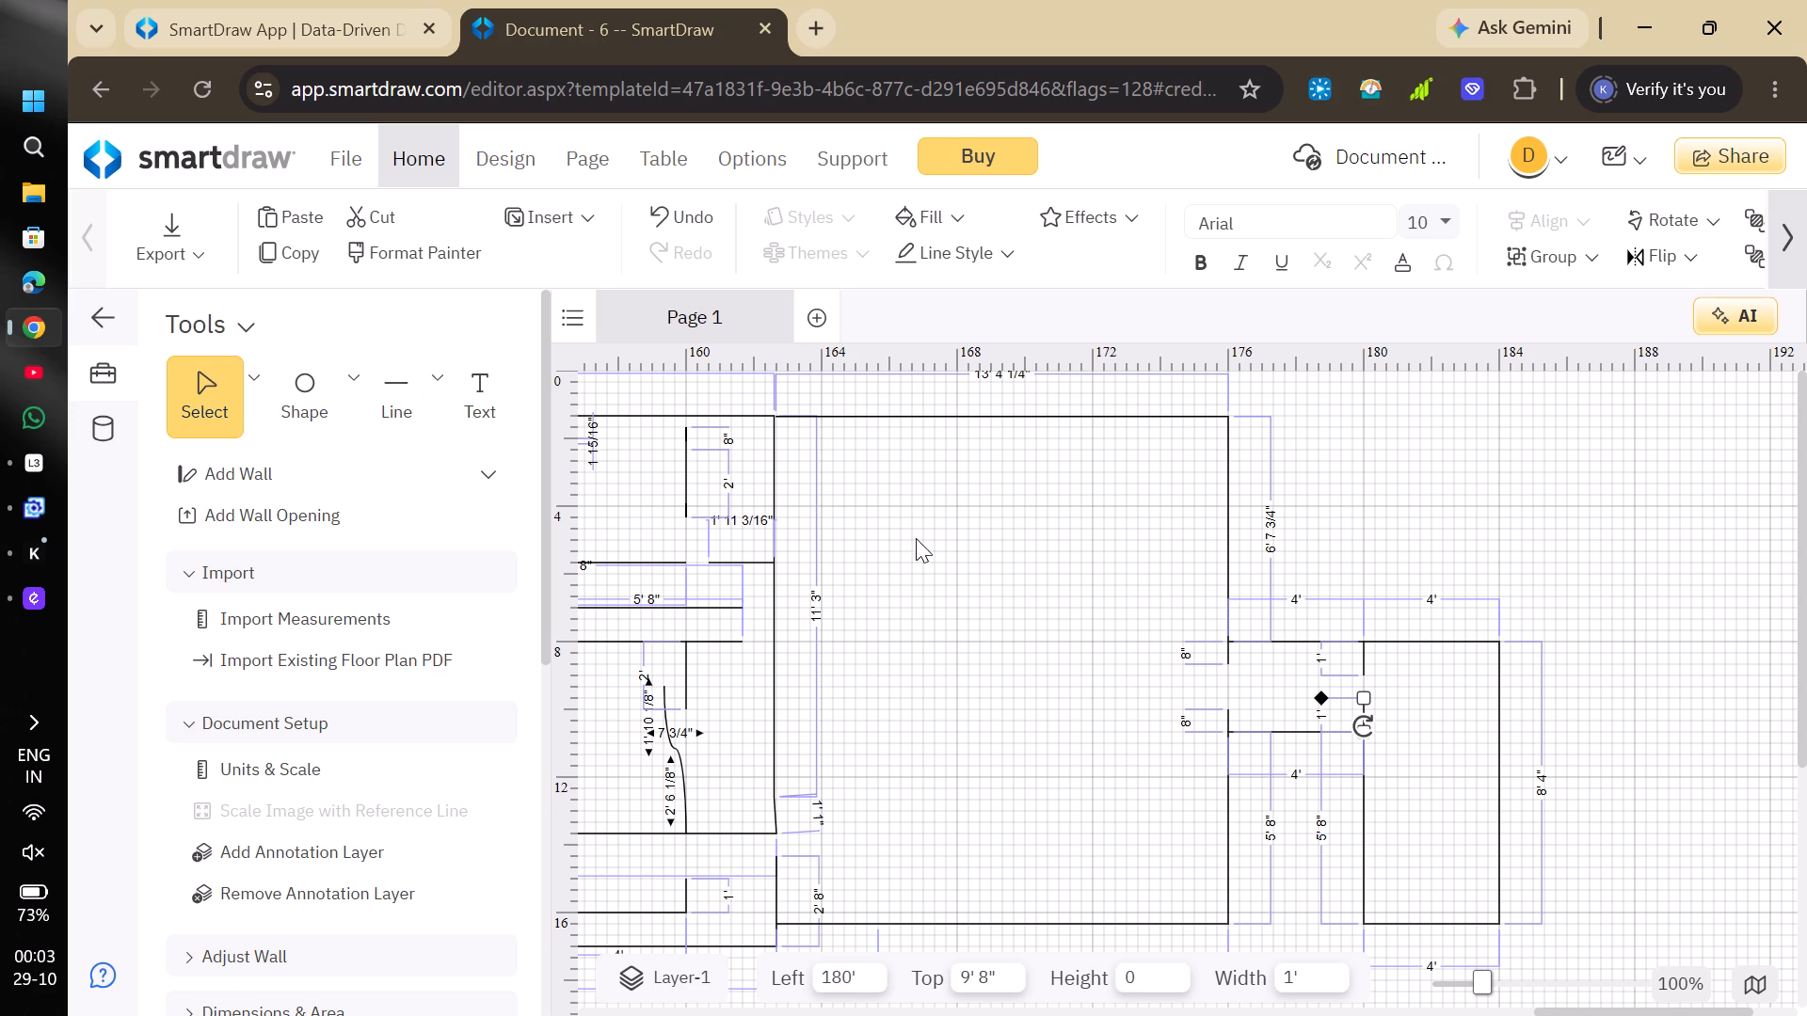
Draw two vertical lines about 6' 8" long at 168' and 172', from the extension's top edge down to the 8' level.
{"action": "left_click", "coordinate": [396, 405]}
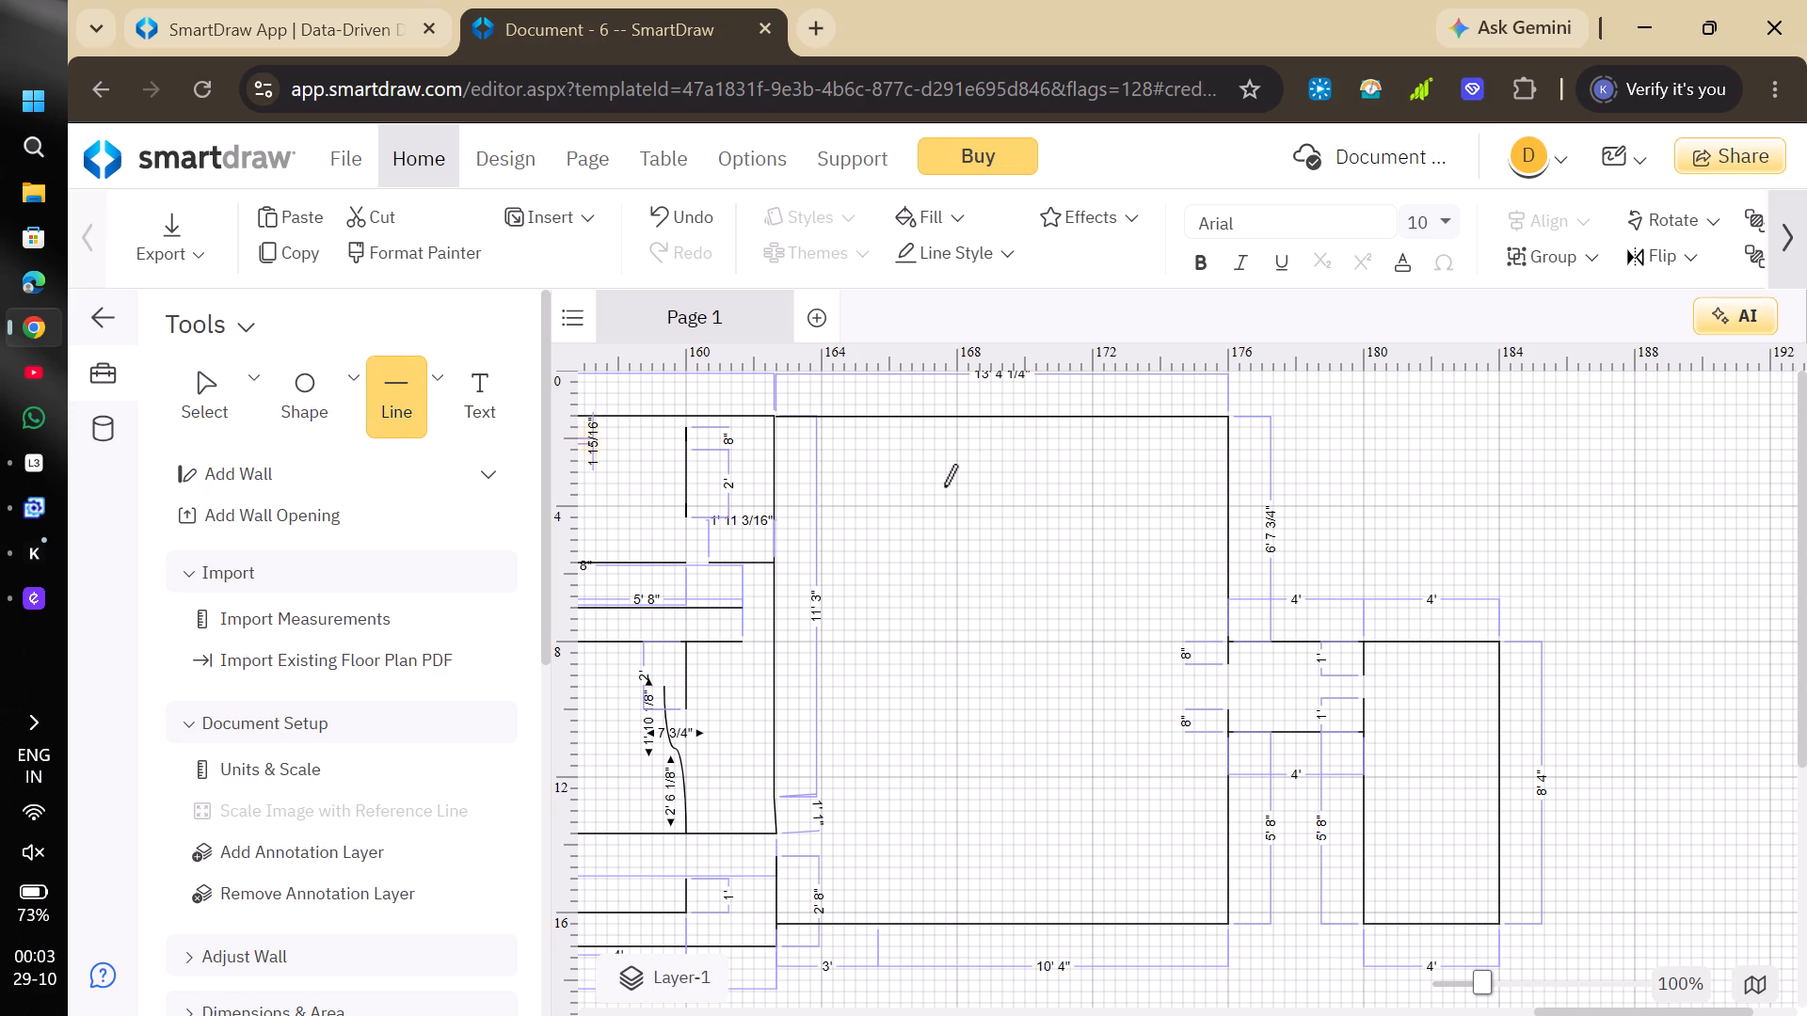
{"action": "left_click", "coordinate": [957, 422]}
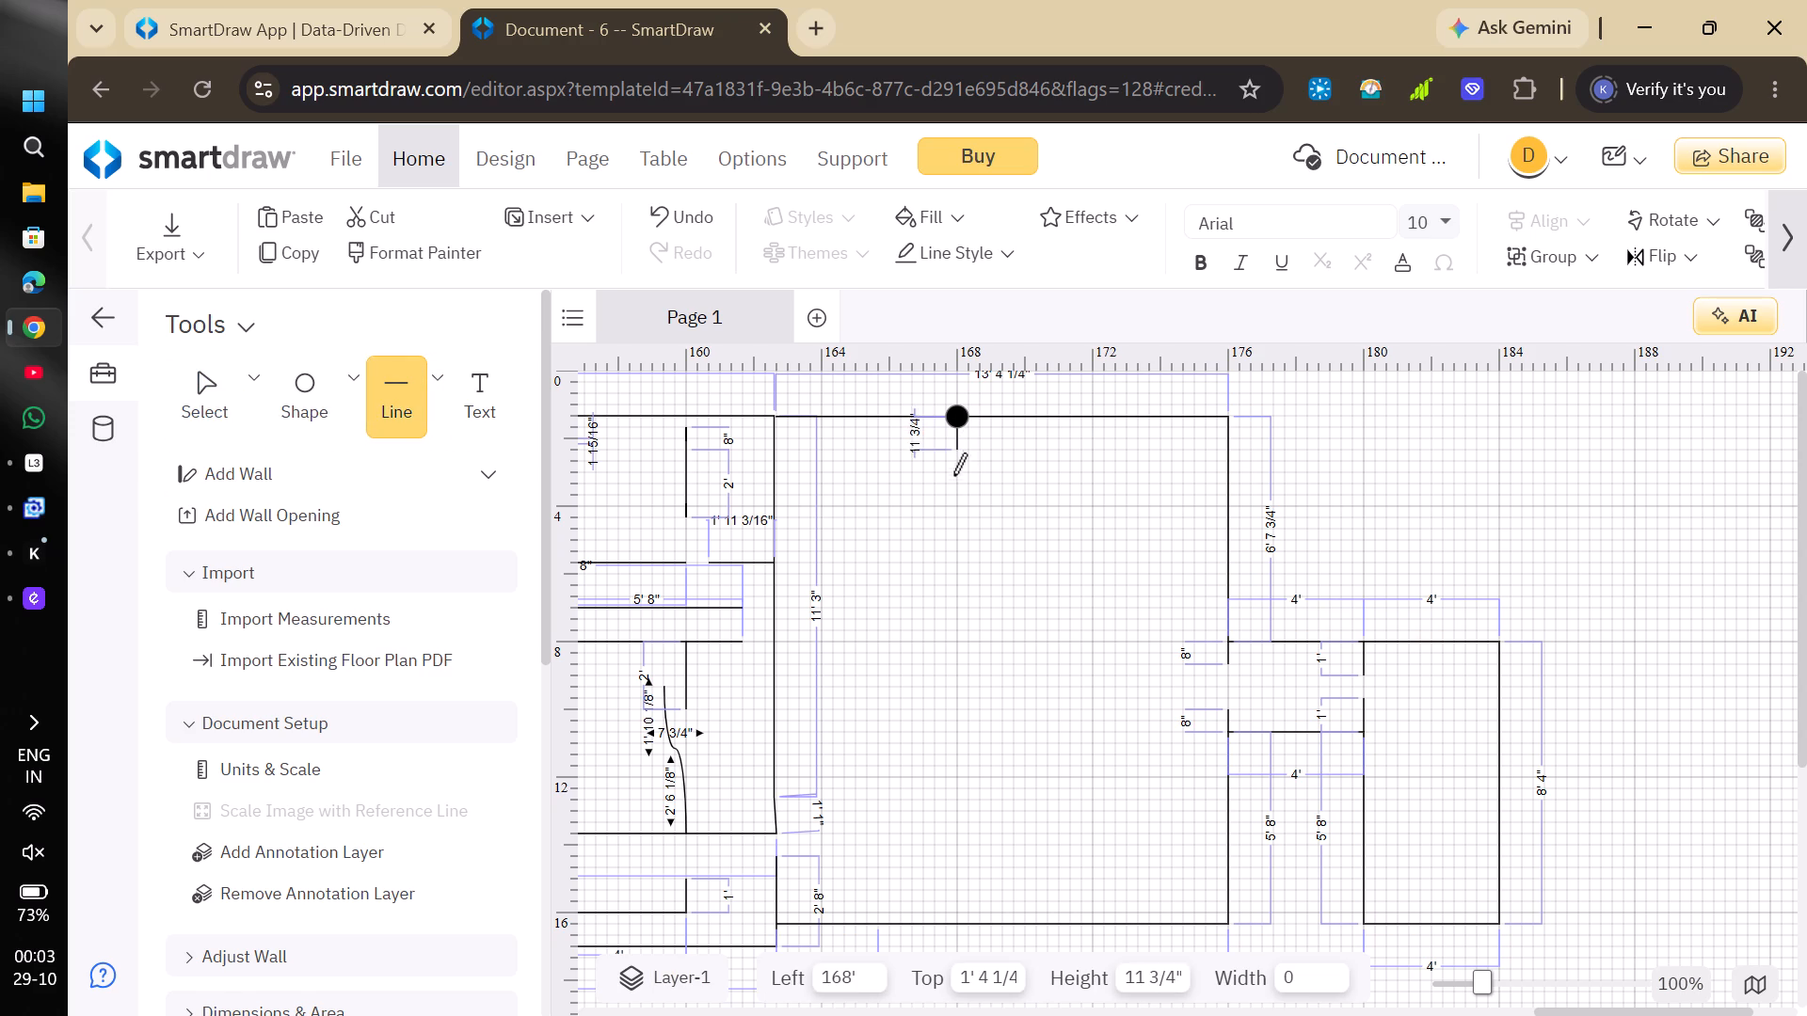
{"action": "left_click", "coordinate": [956, 637]}
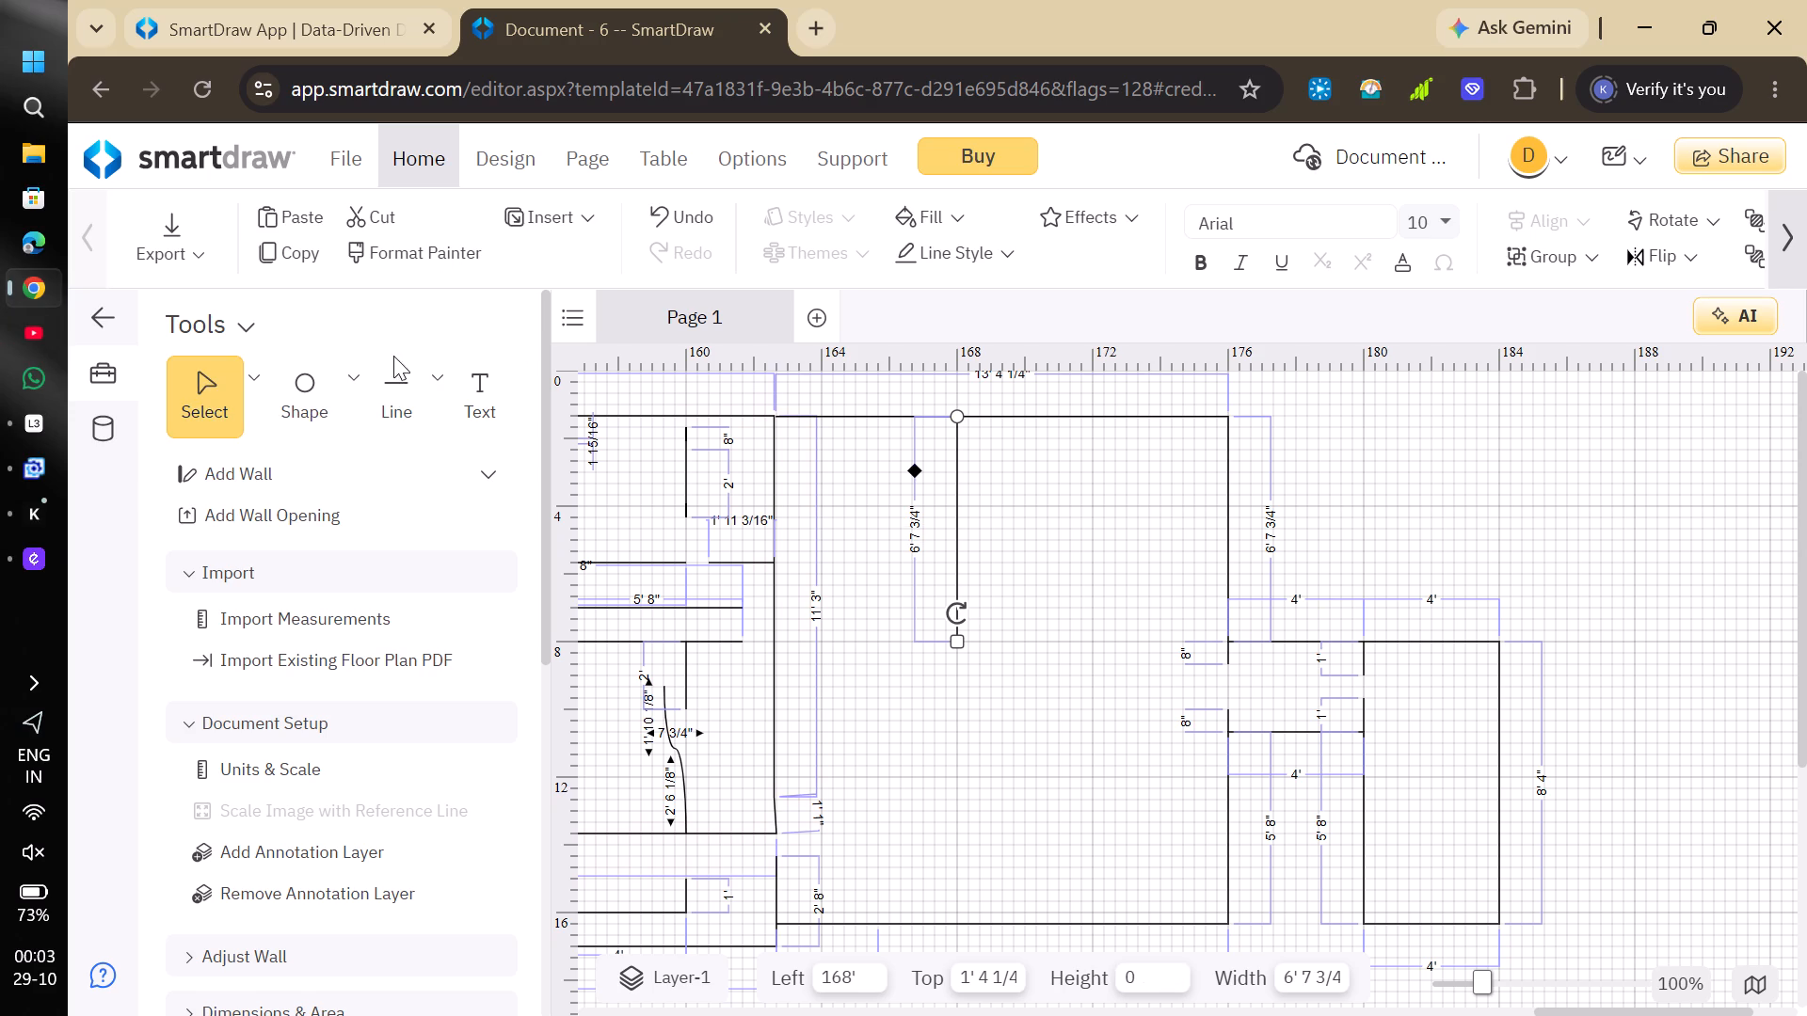
{"action": "left_click", "coordinate": [394, 395]}
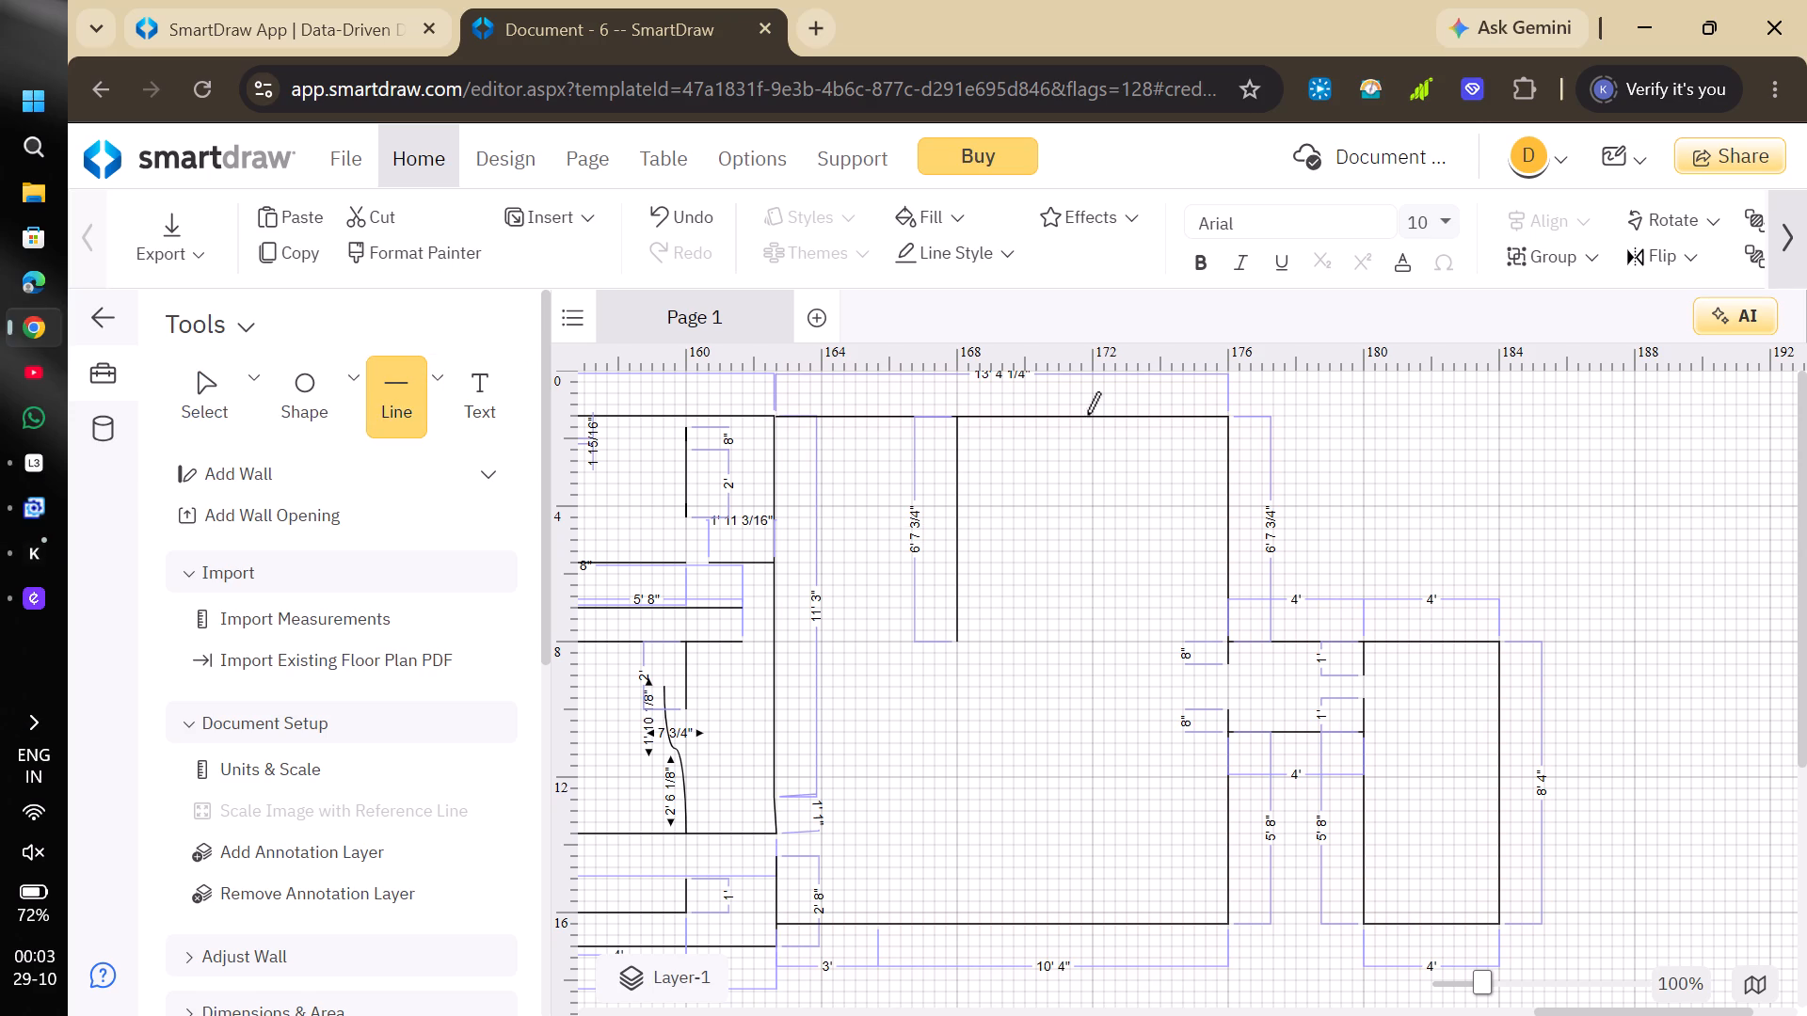
{"action": "left_click", "coordinate": [1091, 415]}
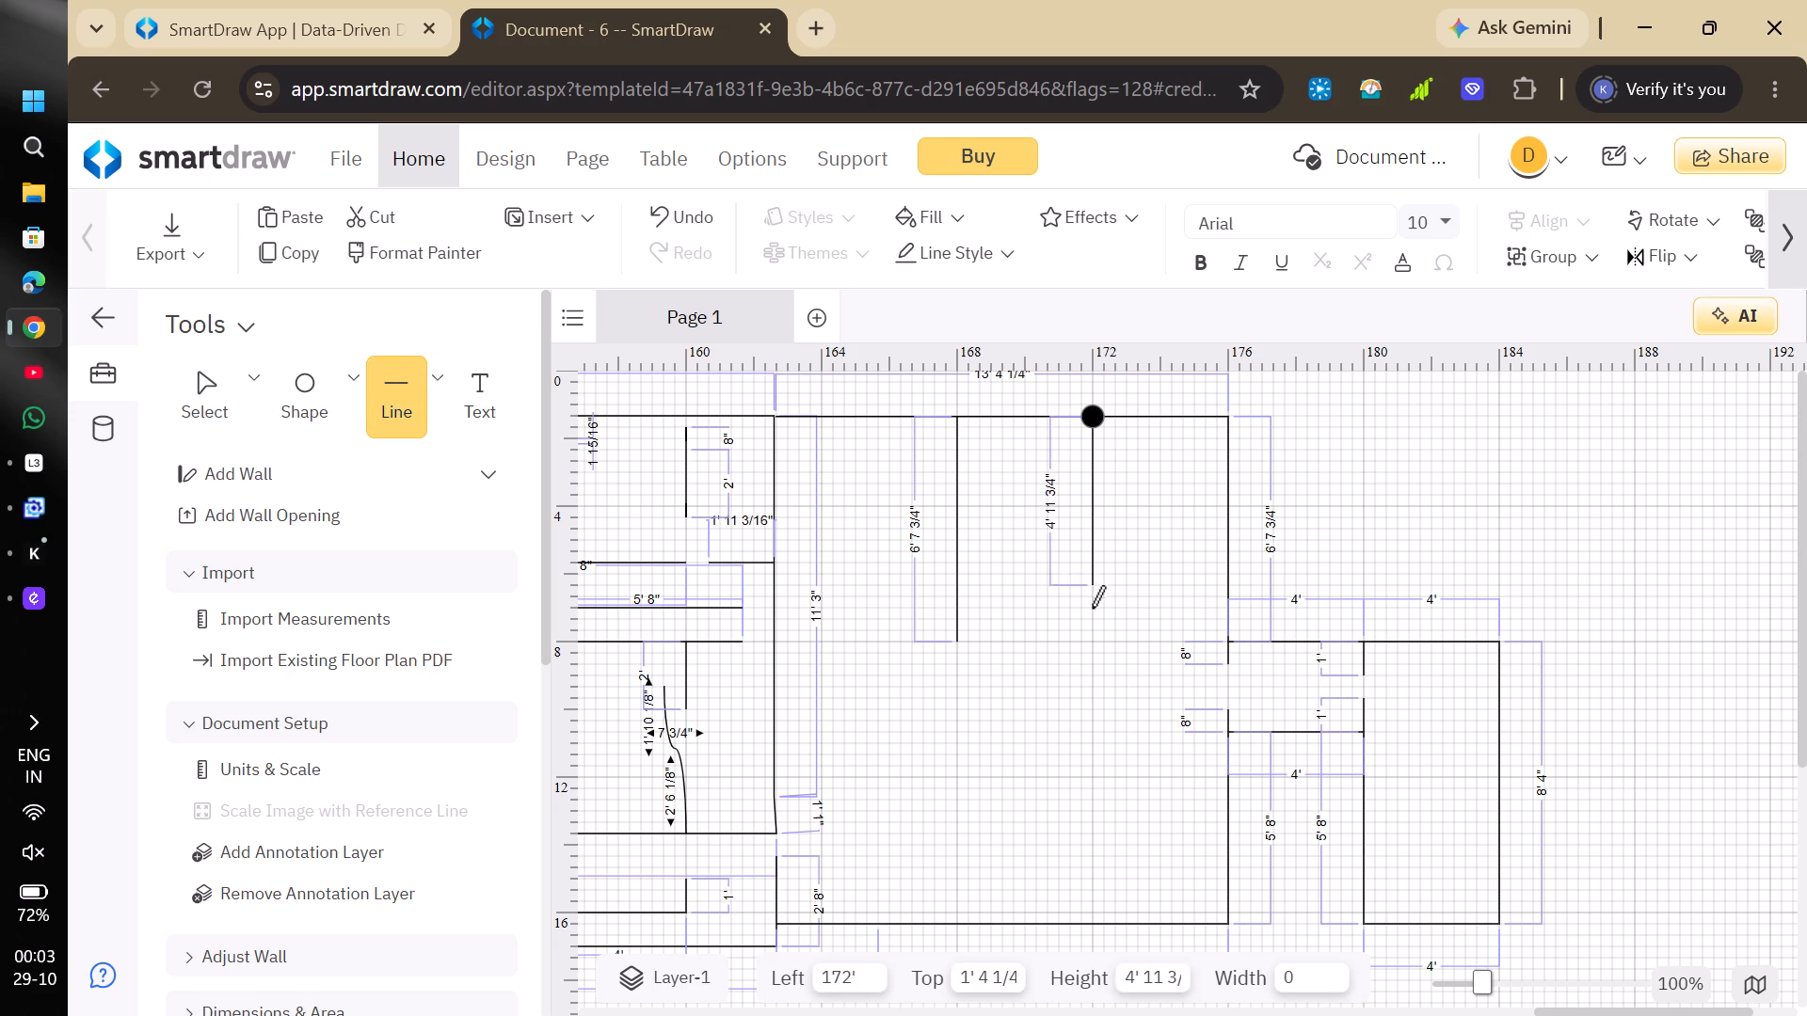
{"action": "left_click", "coordinate": [1092, 642]}
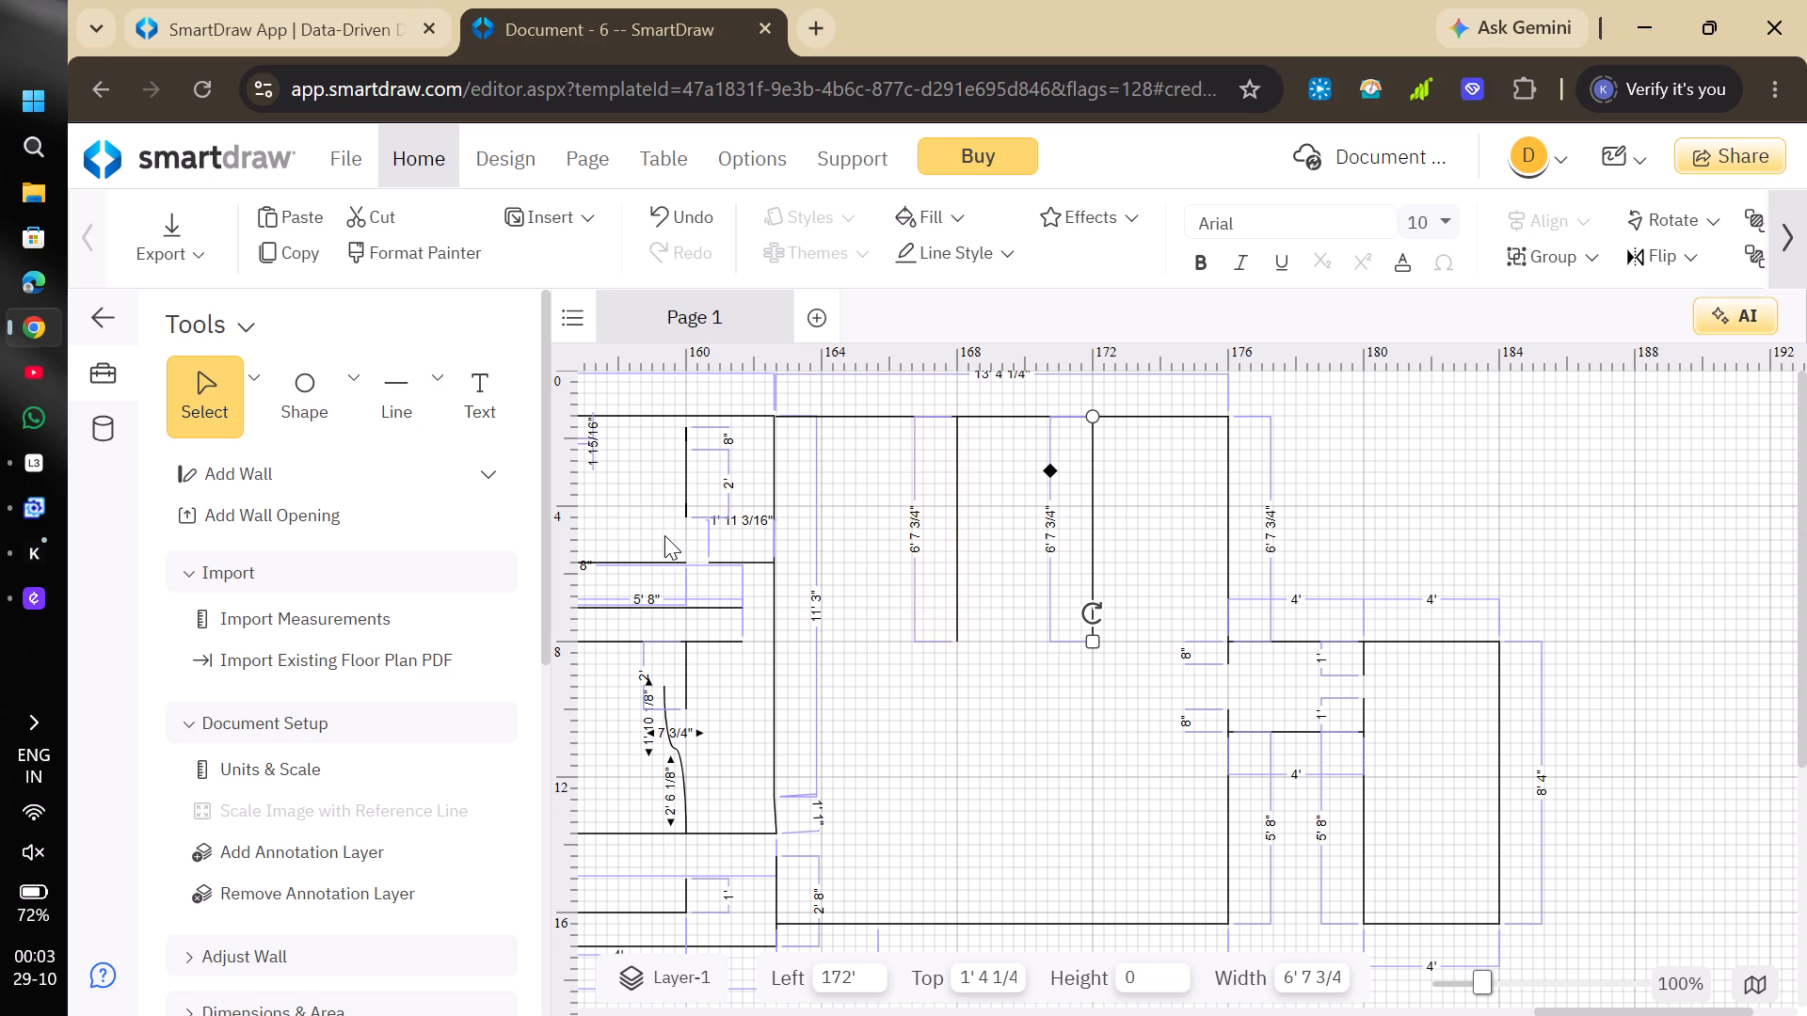
Draw a vertical line about 11' 4" long at 164', starting from the extension's top edge.
{"action": "left_click", "coordinate": [385, 416]}
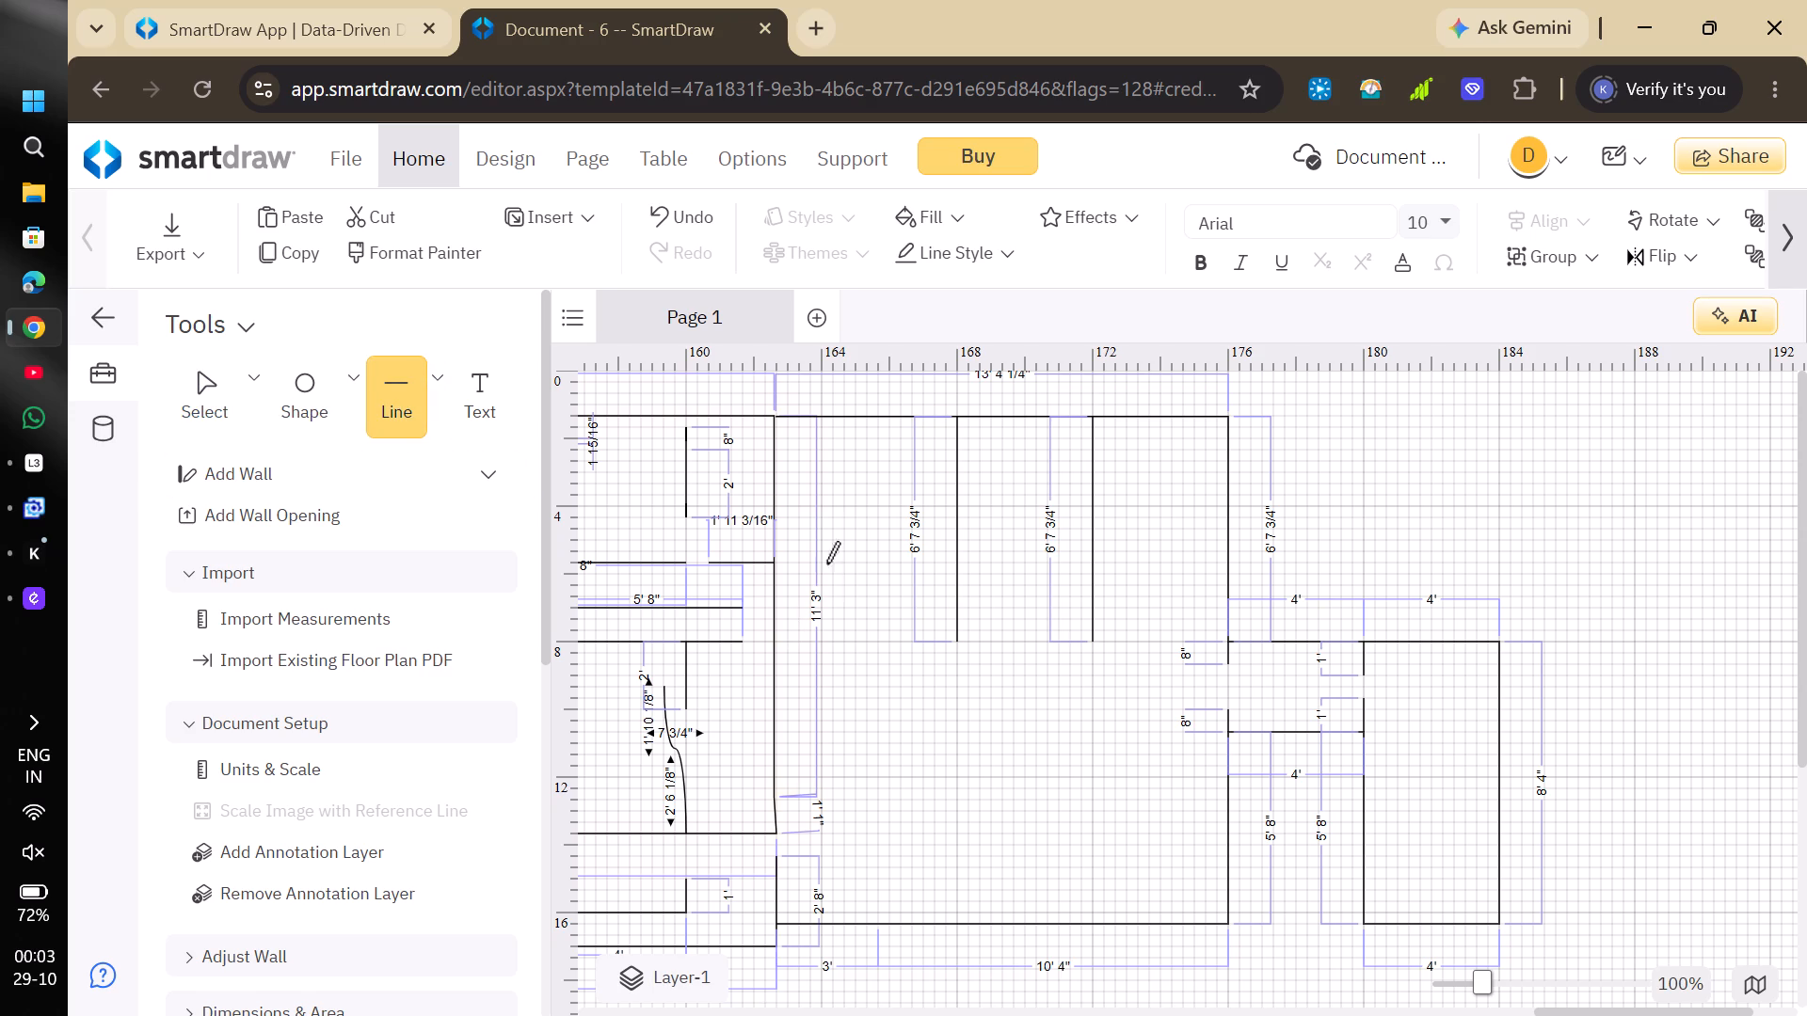
{"action": "left_click_drag", "start_coordinate": [821, 421], "coordinate": [809, 807]}
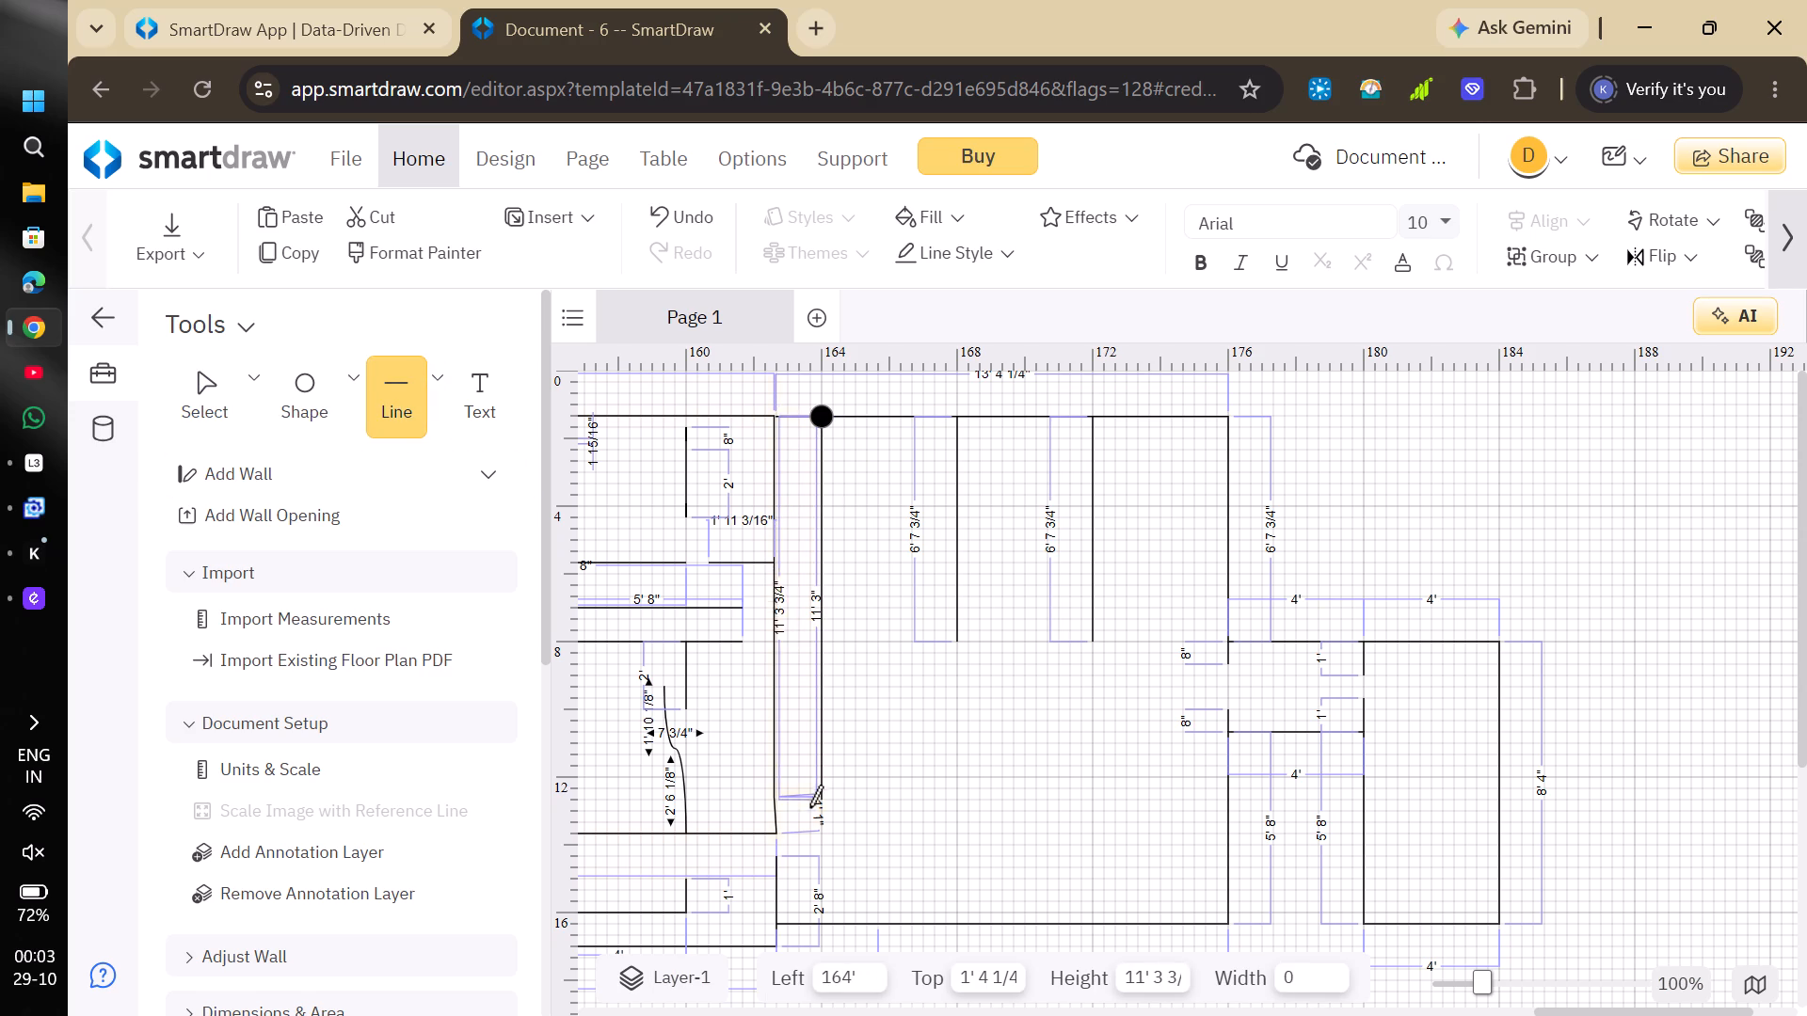
{"action": "left_click_drag", "start_coordinate": [809, 807], "coordinate": [818, 791]}
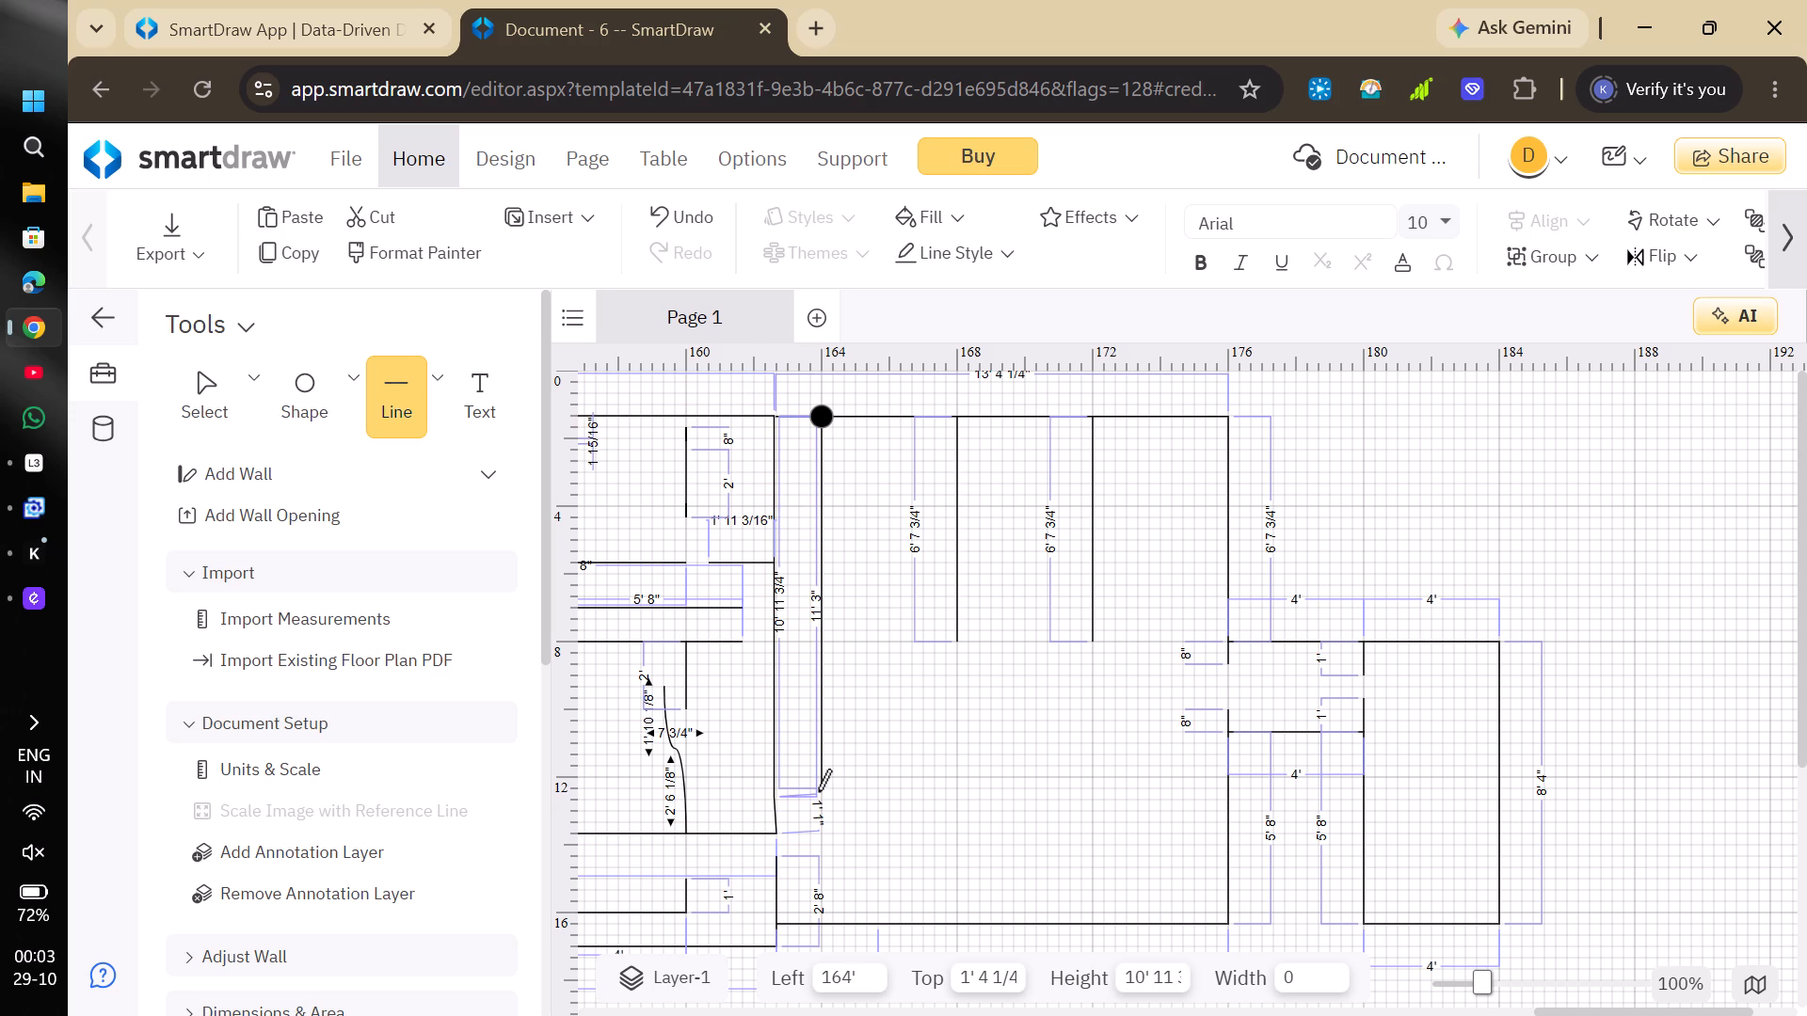
{"action": "left_click_drag", "start_coordinate": [818, 791], "coordinate": [818, 795]}
{"action": "left_click", "coordinate": [818, 795]}
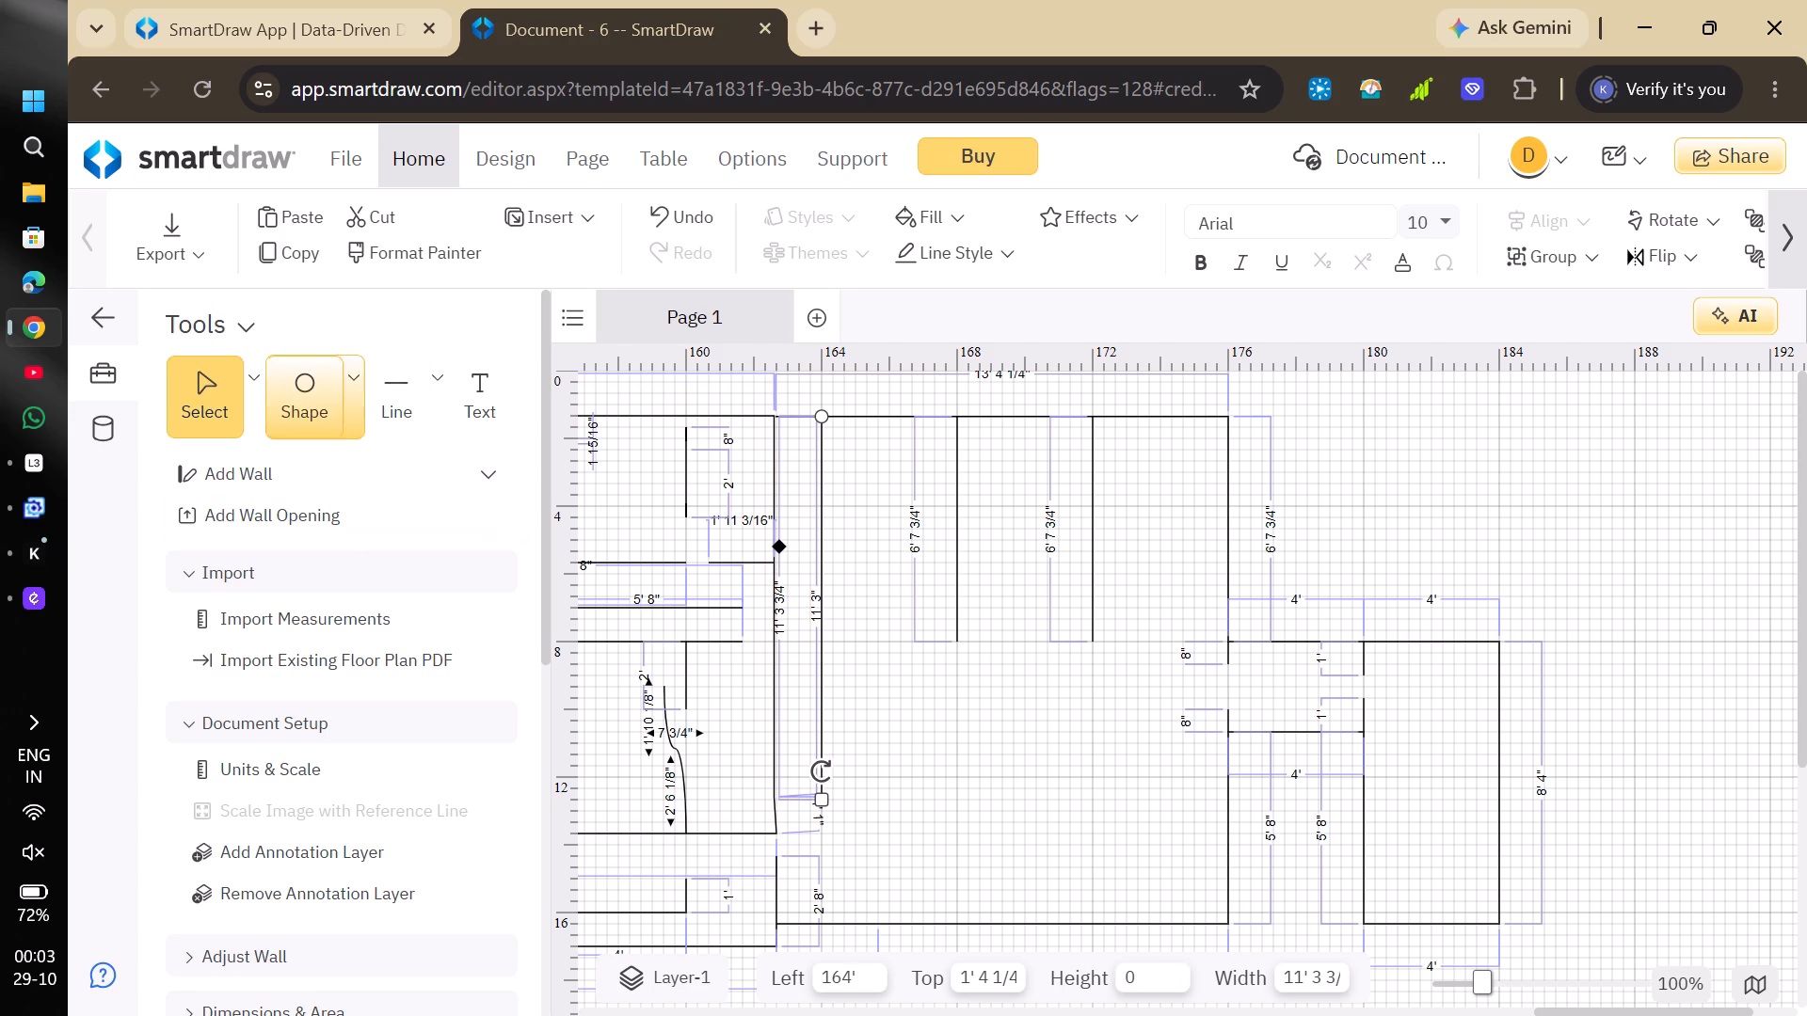
Draw two vertical lines about 6' 8" long at 166' 8" and 165' 4", from the extension's top edge down to the 8' level.
{"action": "left_click", "coordinate": [418, 393]}
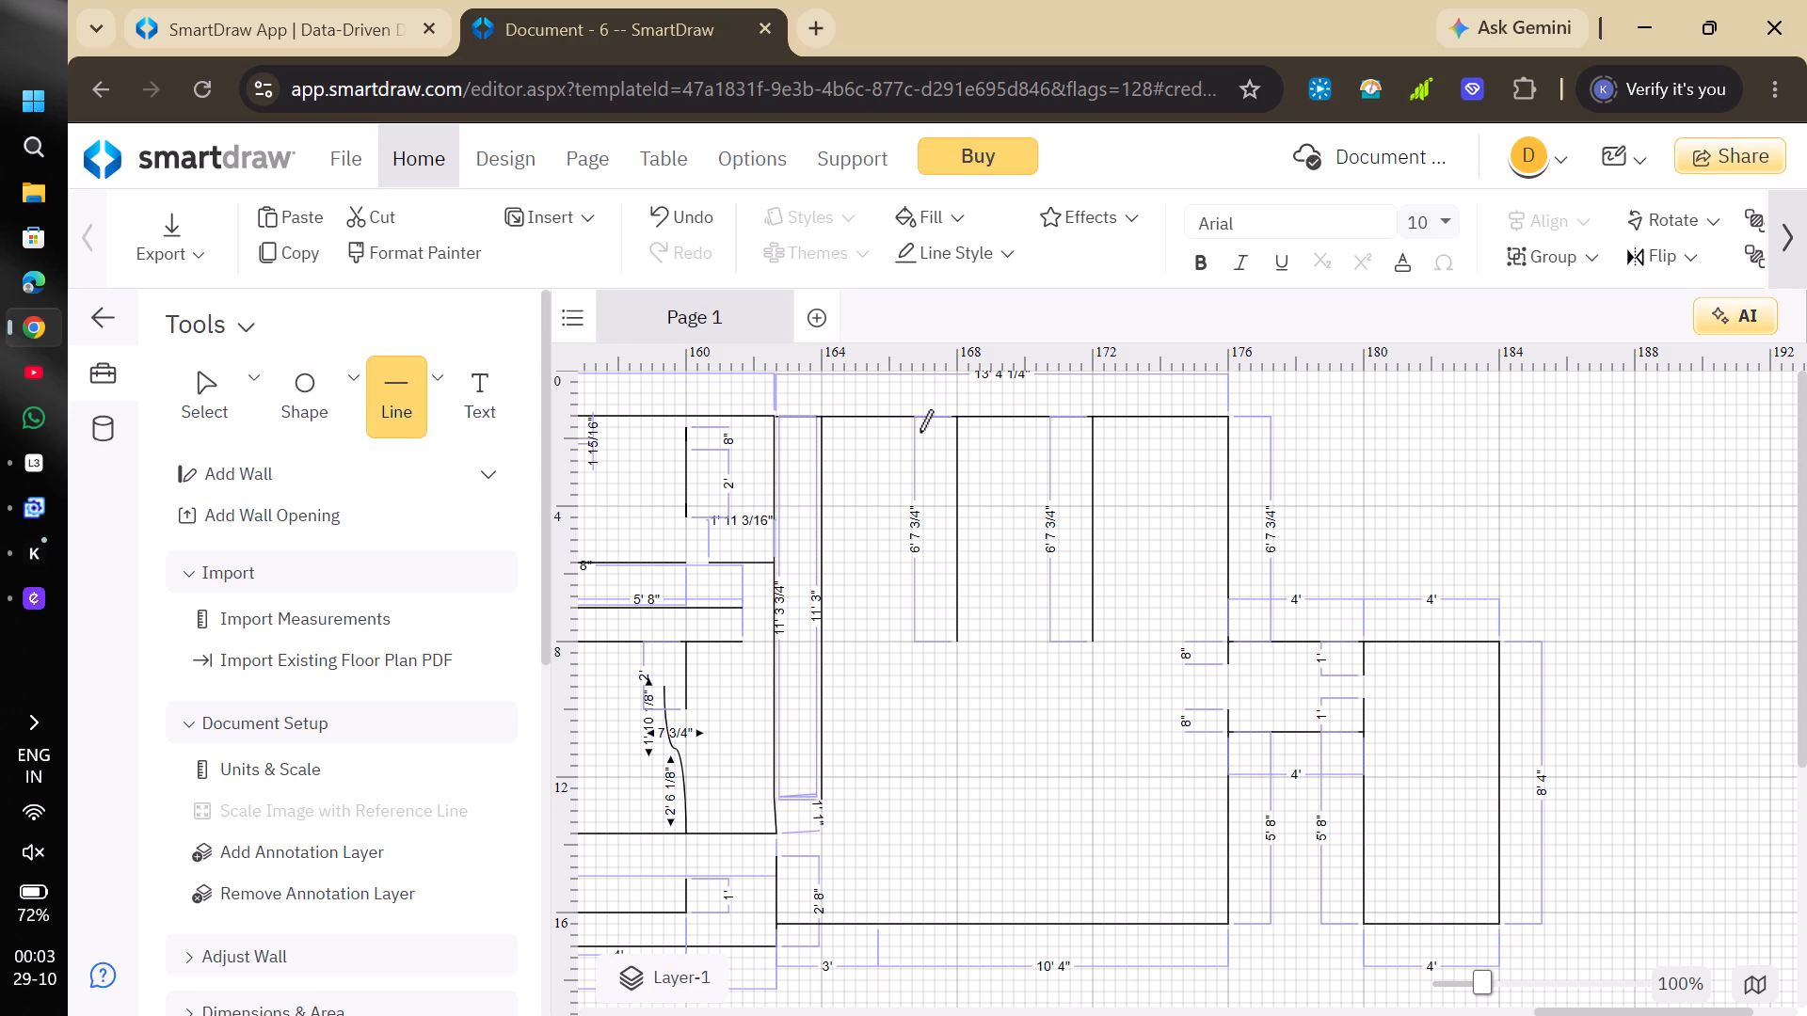
{"action": "left_click", "coordinate": [911, 417]}
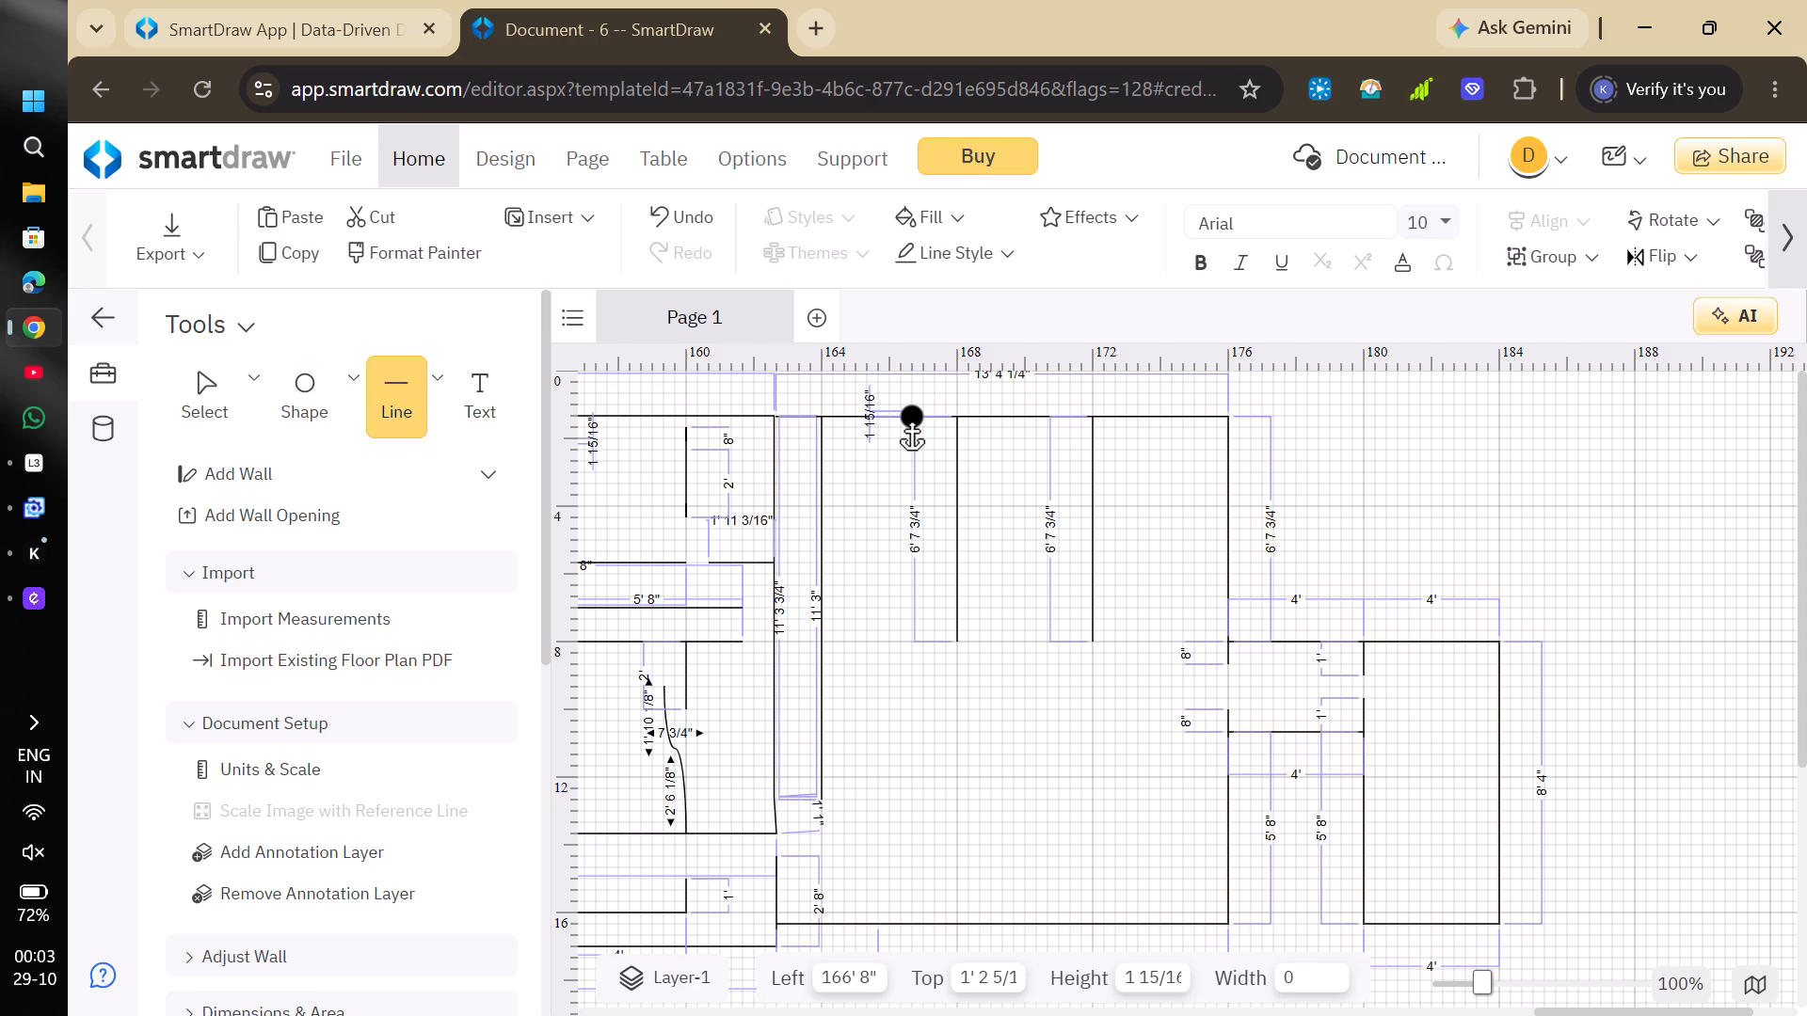
{"action": "left_click", "coordinate": [915, 643]}
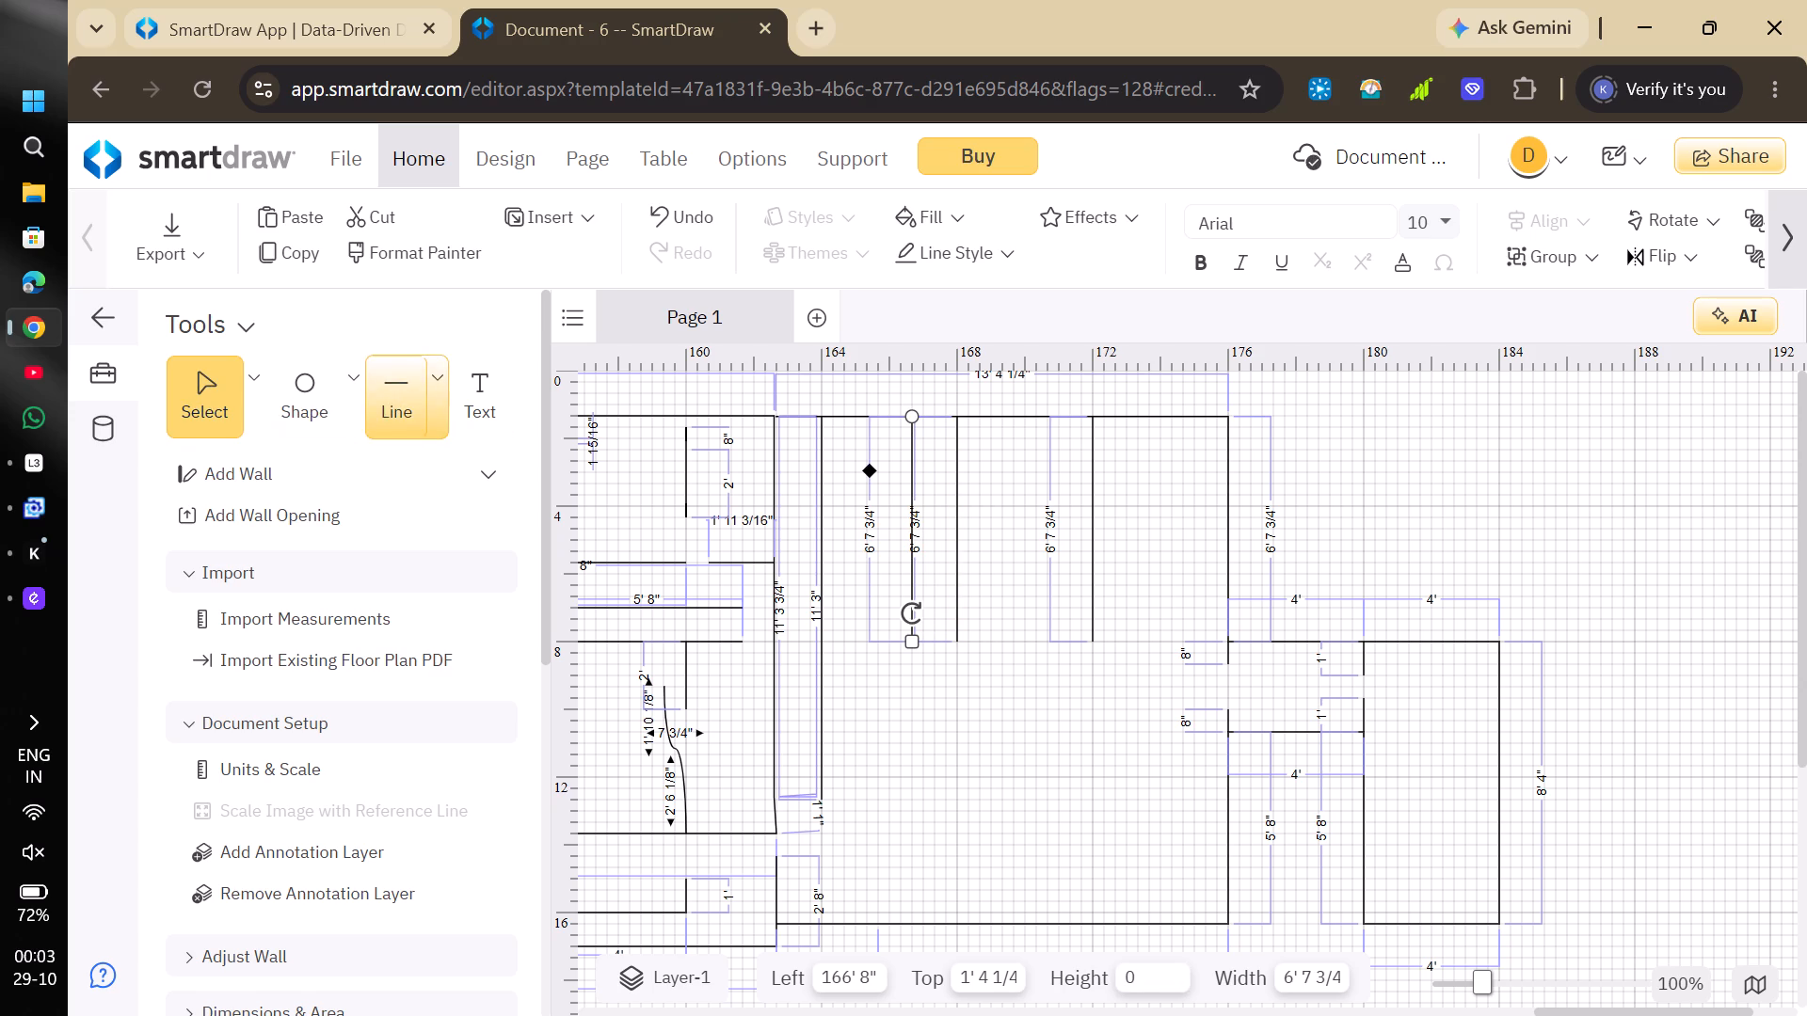
{"action": "left_click", "coordinate": [396, 404]}
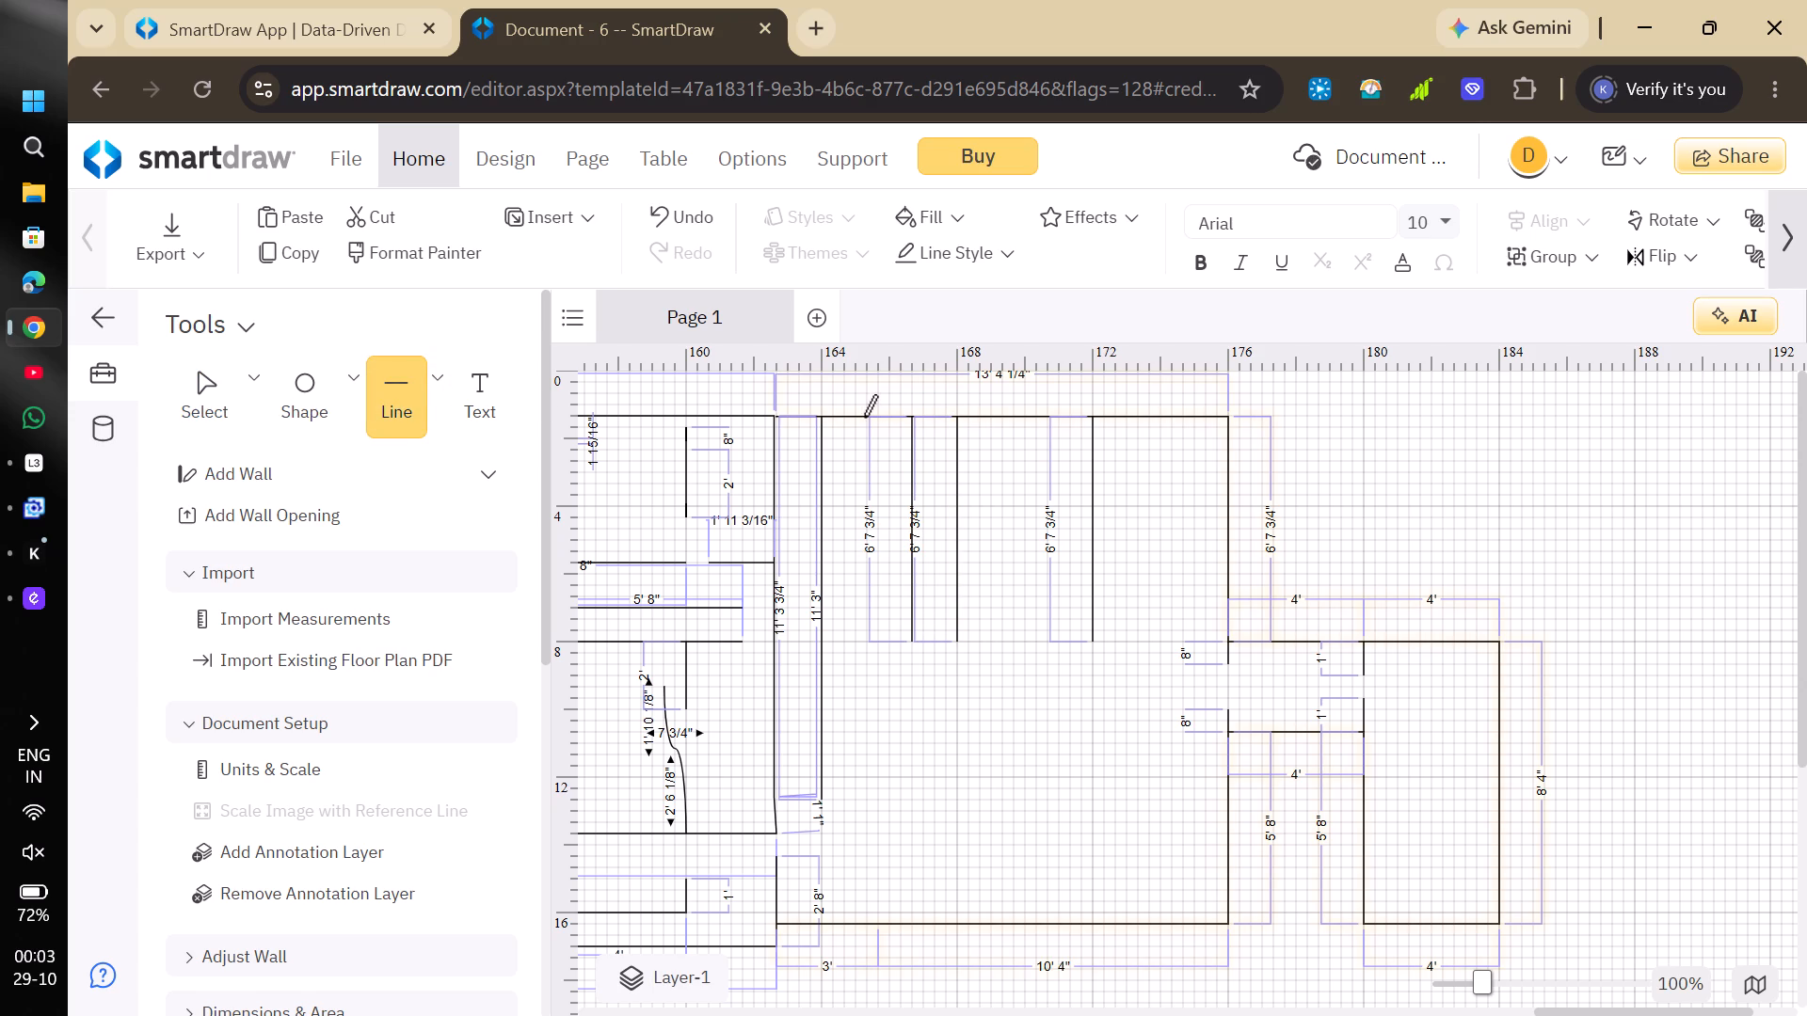
{"action": "left_click", "coordinate": [864, 417]}
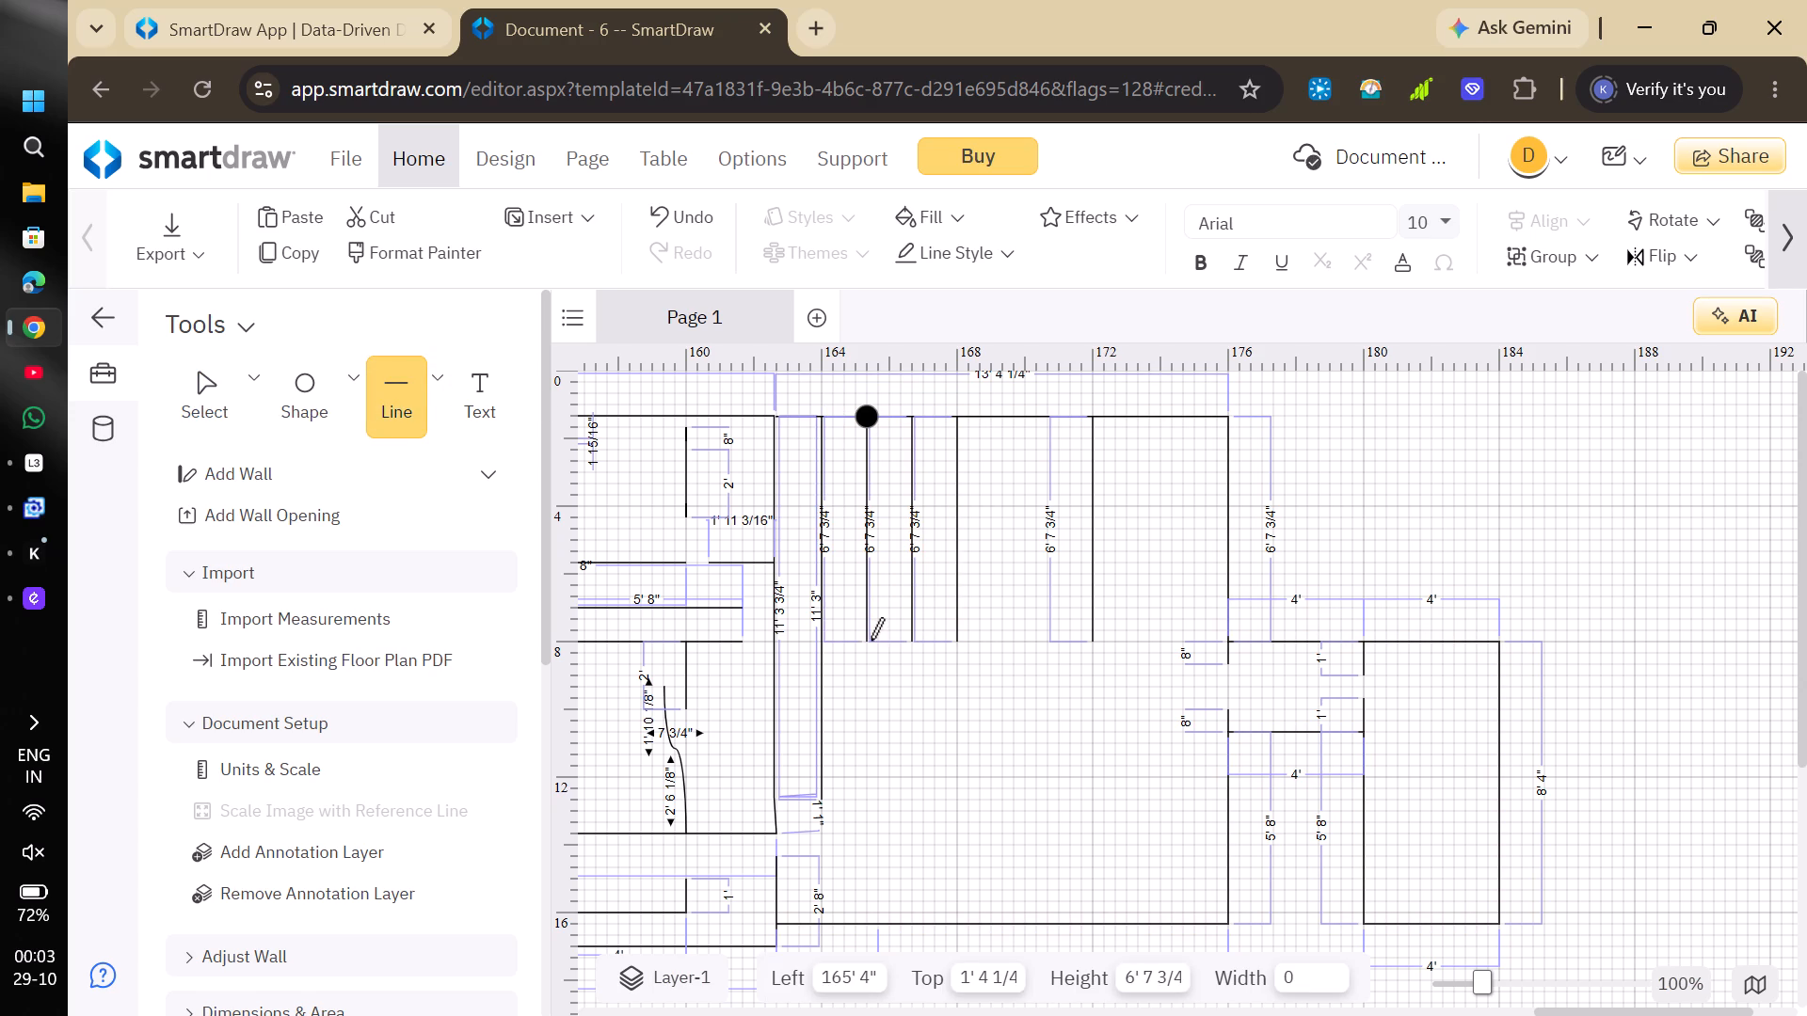
{"action": "left_click", "coordinate": [871, 643]}
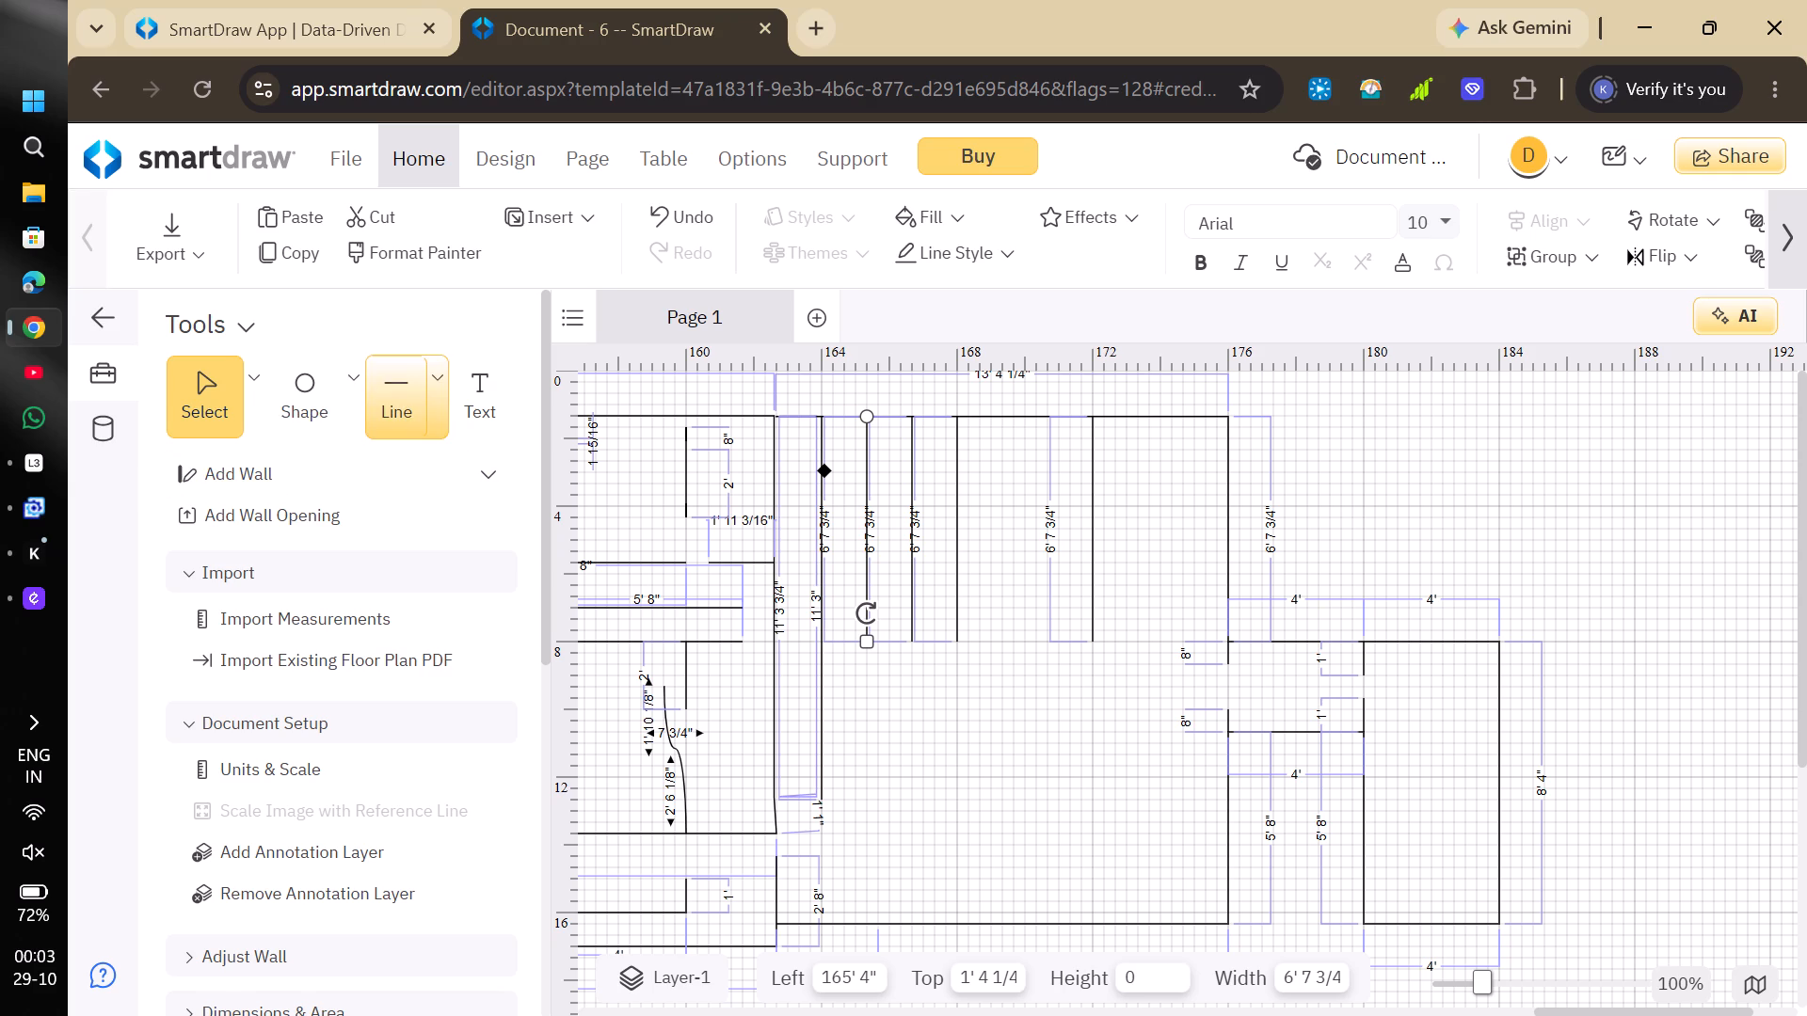
Draw two vertical lines about 6' 8" long at 170' 8" and 169' 4", from the extension's top edge down to the 8' level.
{"action": "left_click", "coordinate": [410, 417]}
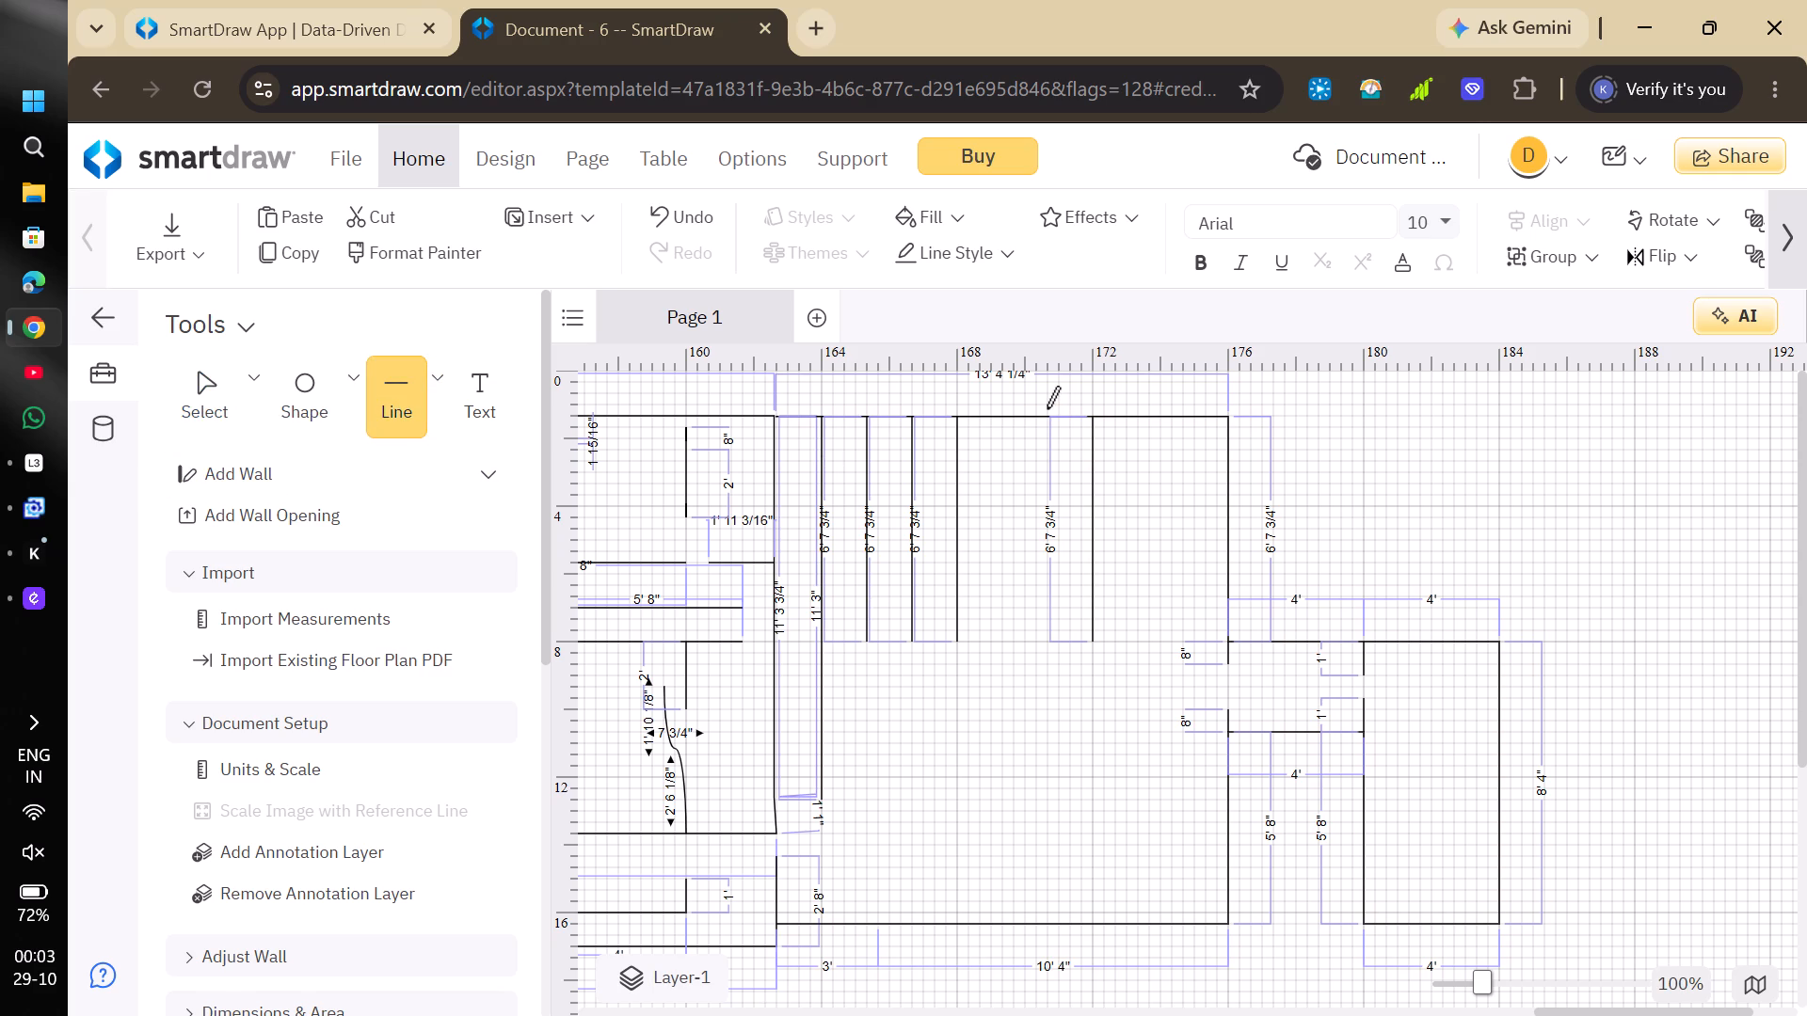
{"action": "left_click", "coordinate": [1047, 415]}
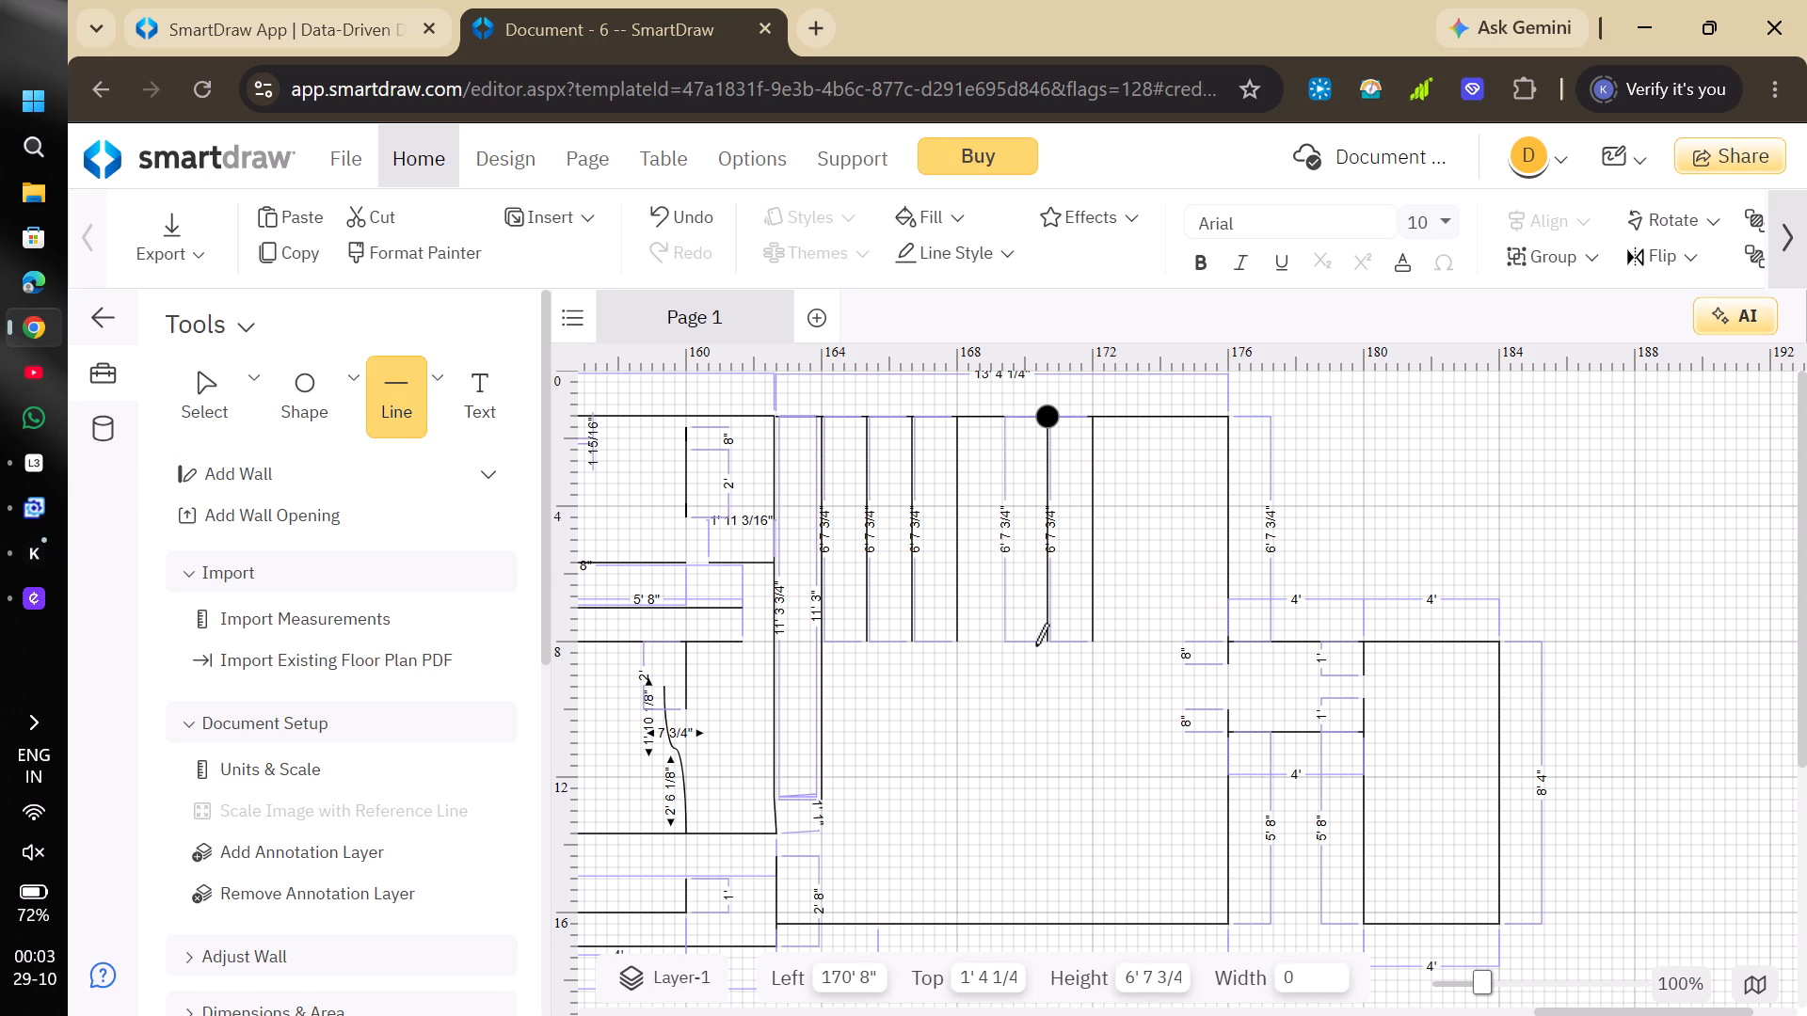
{"action": "left_click", "coordinate": [1047, 642]}
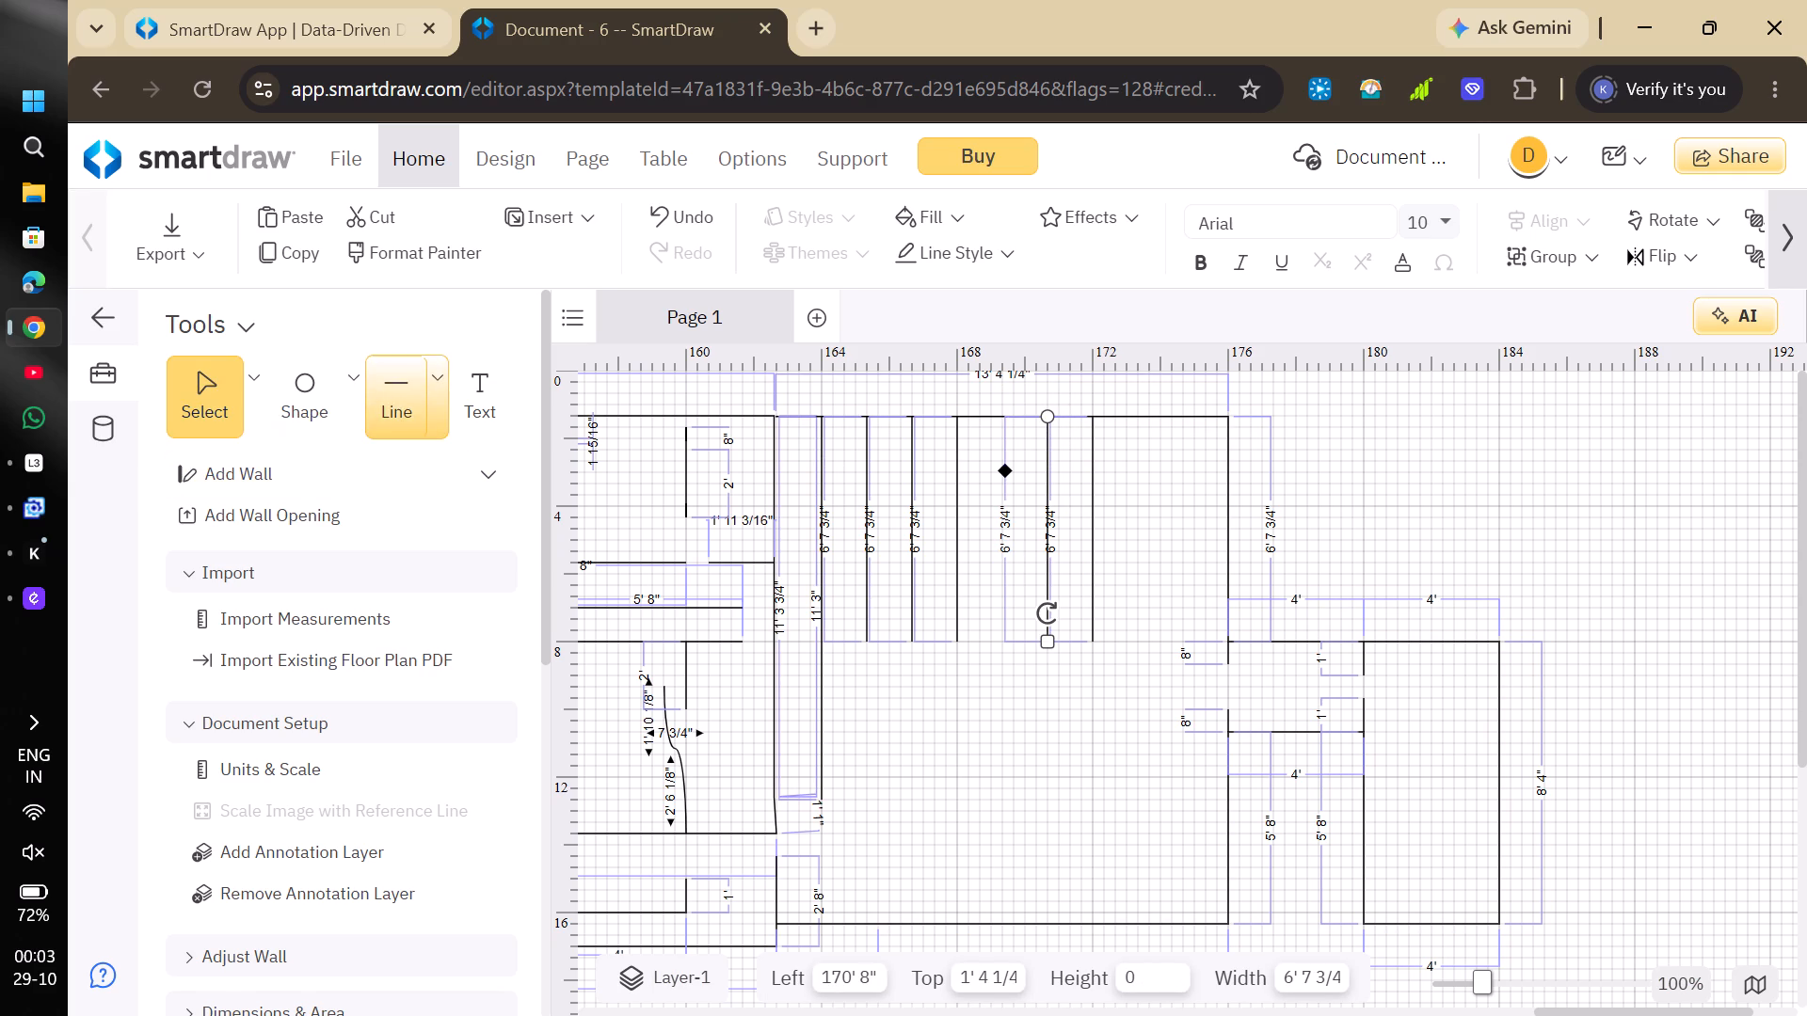
{"action": "left_click", "coordinate": [402, 404]}
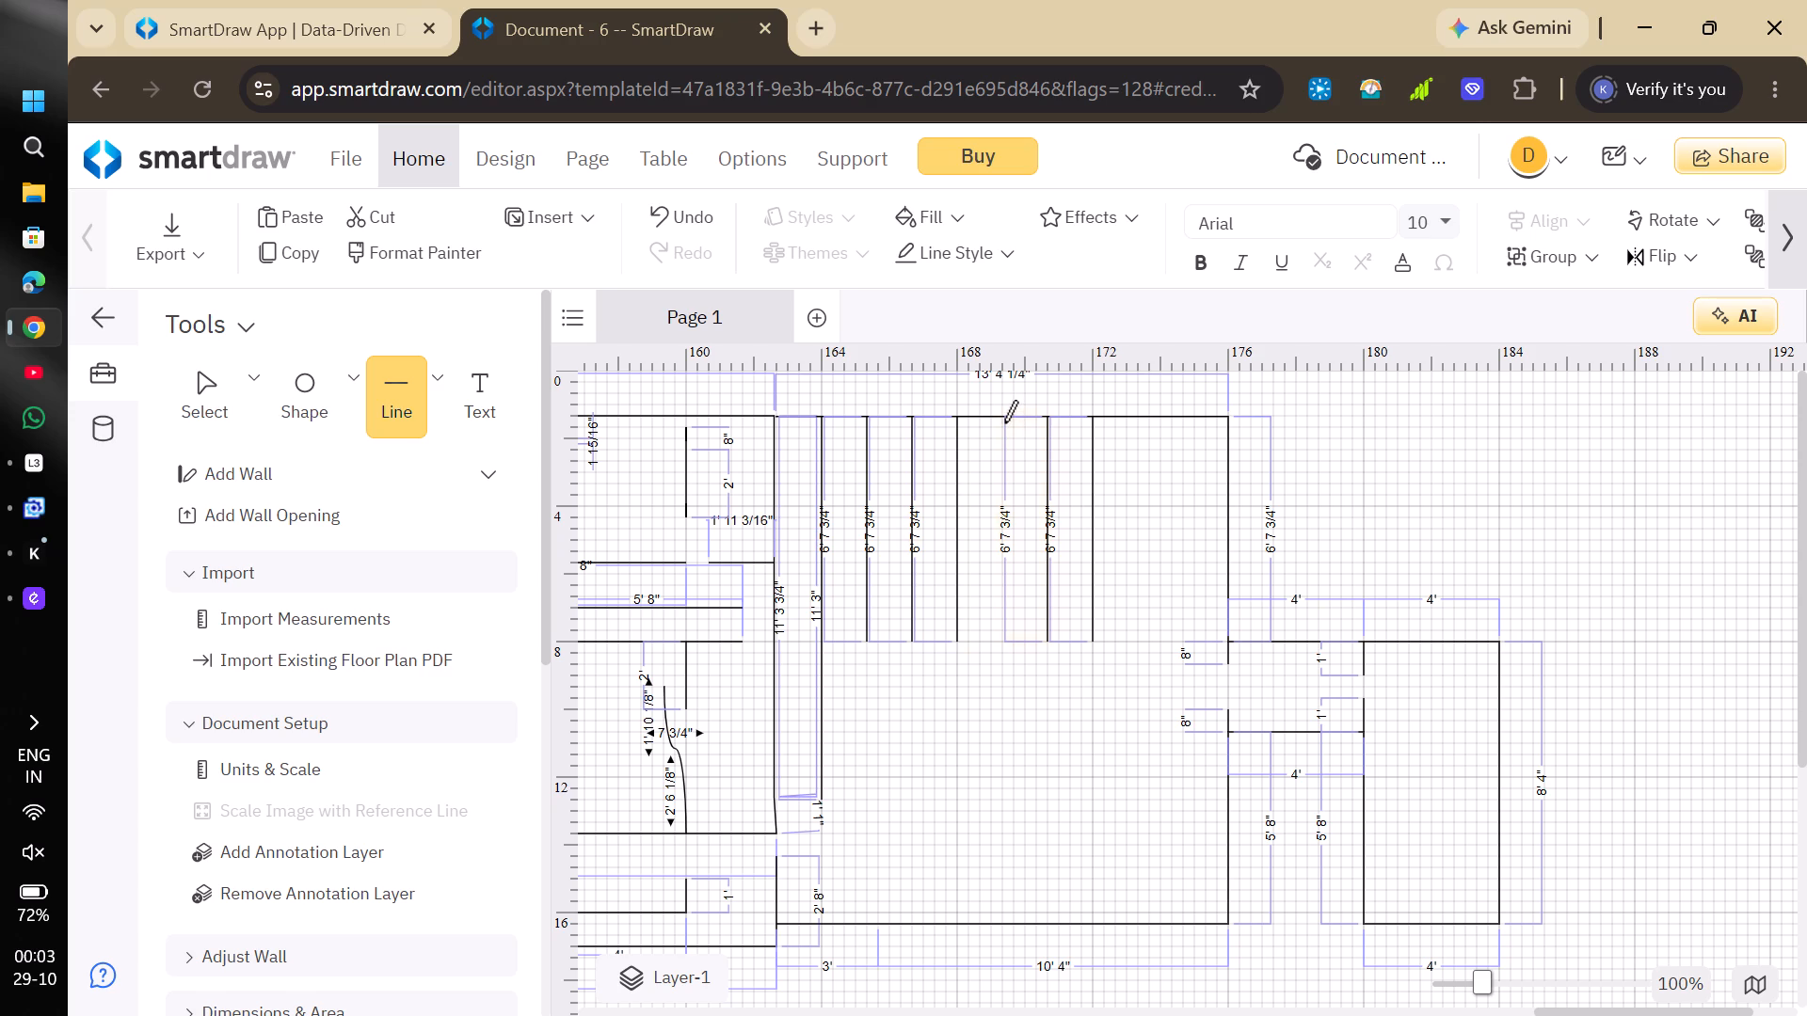
{"action": "left_click", "coordinate": [1004, 422]}
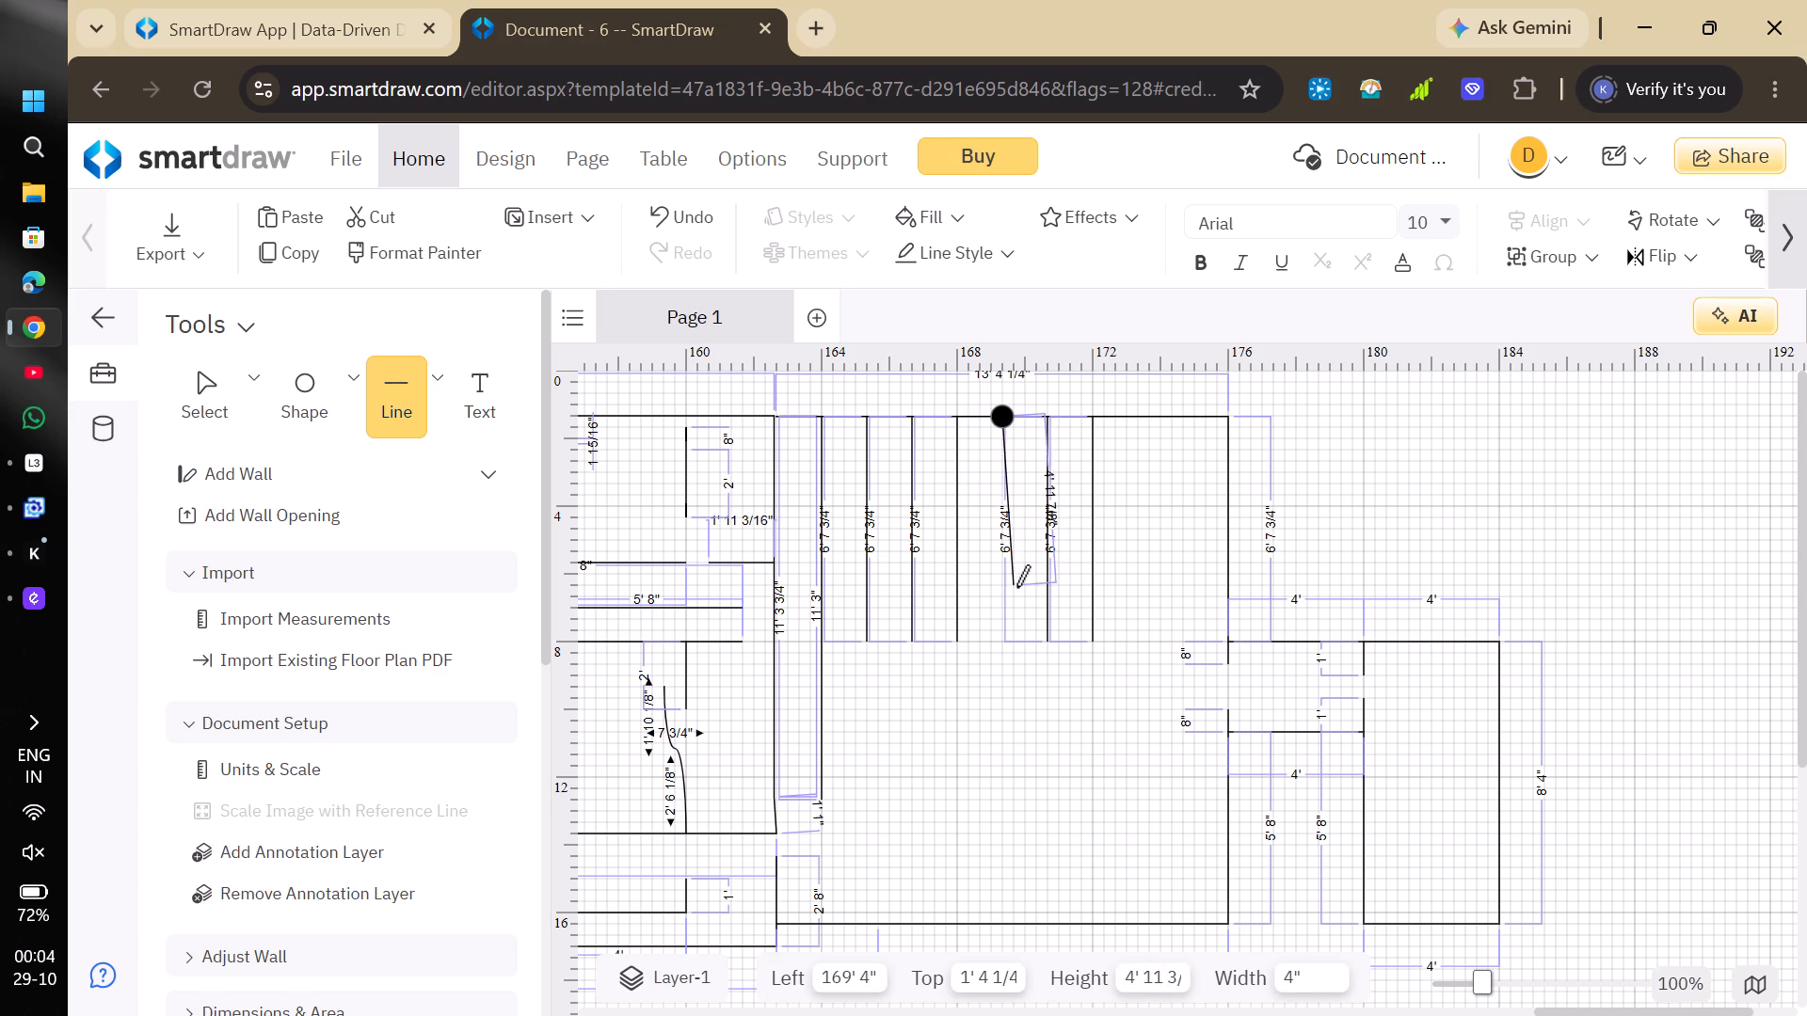
{"action": "left_click", "coordinate": [1003, 642]}
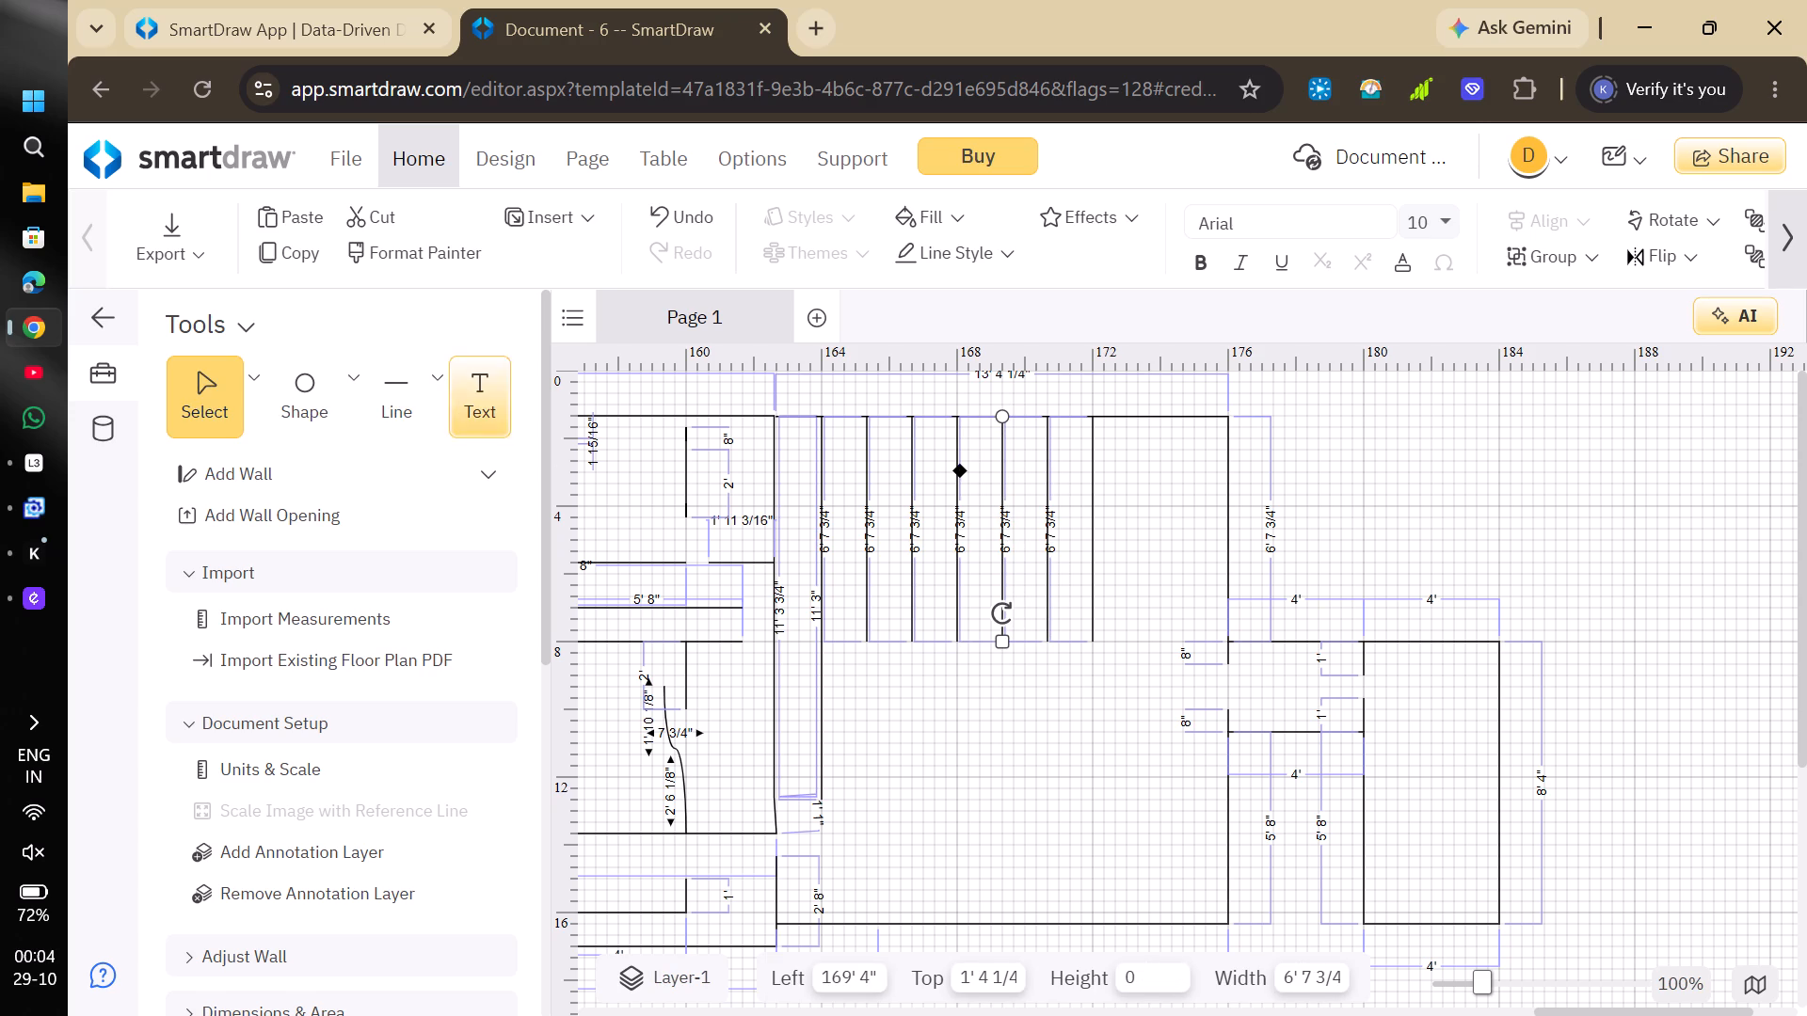
Draw a 2' vertical line at 164' up from the extension's bottom edge.
{"action": "left_click", "coordinate": [408, 404]}
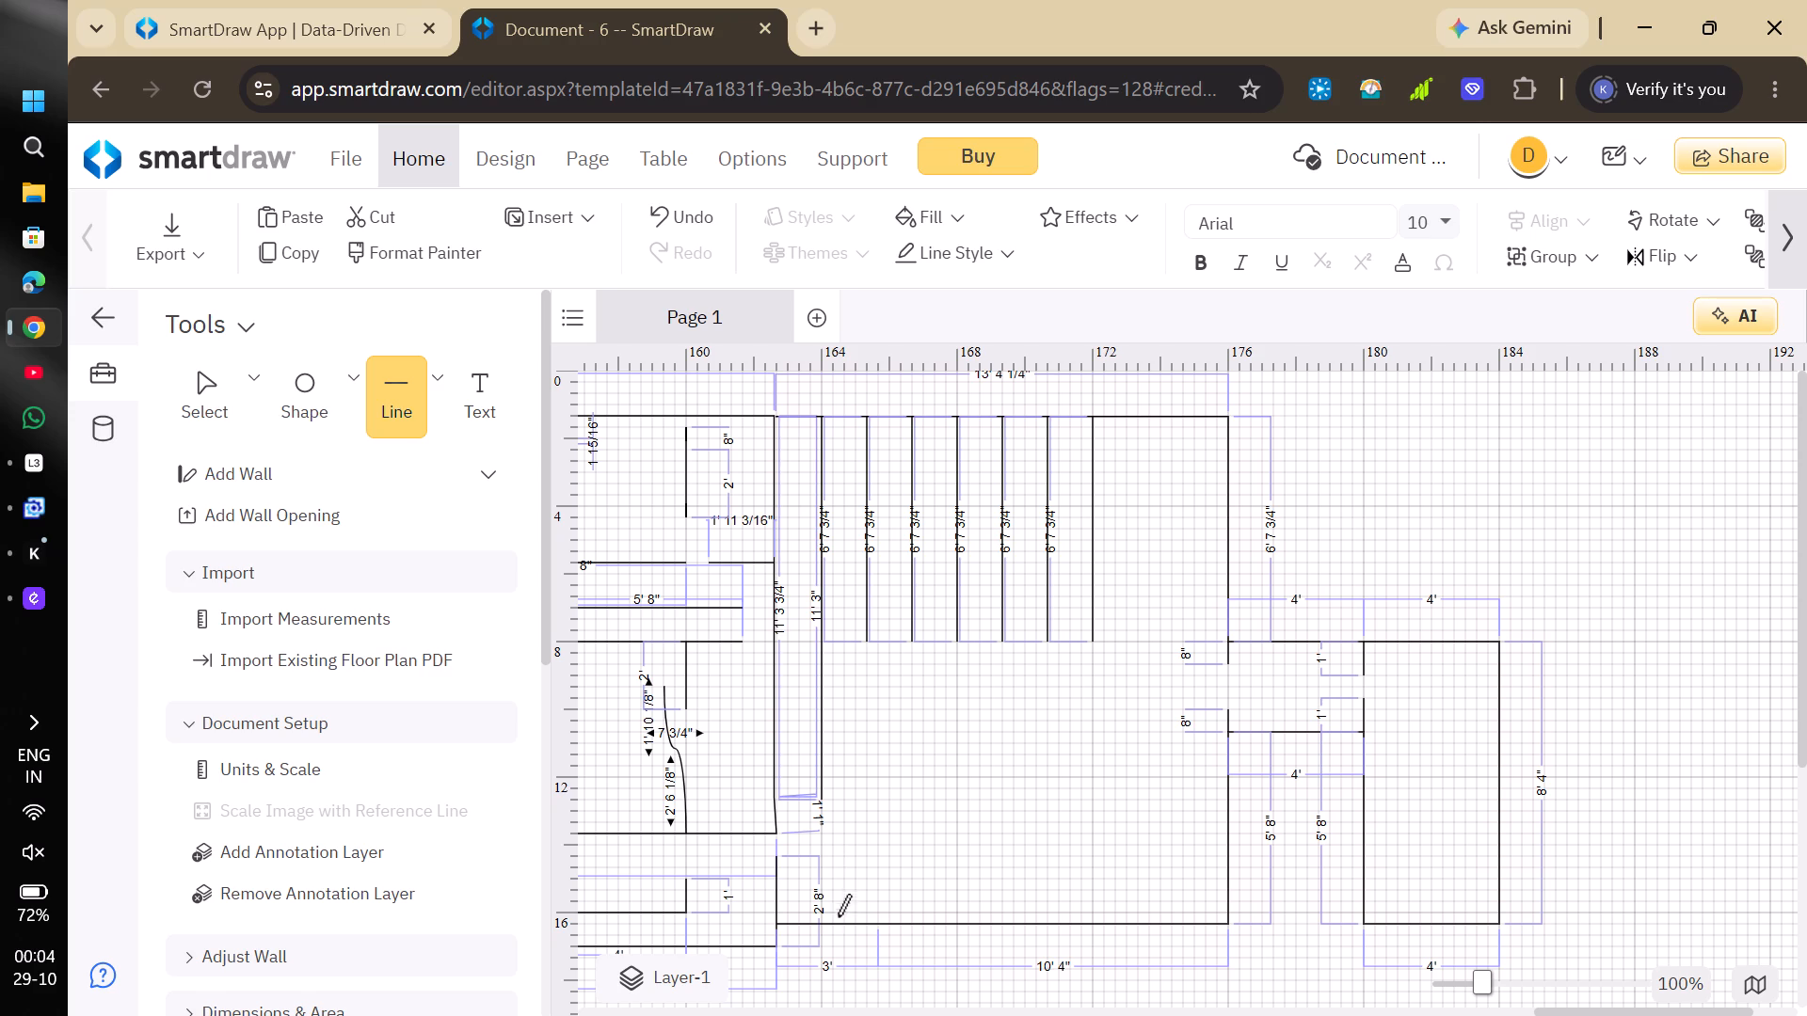
{"action": "left_click_drag", "start_coordinate": [822, 924], "coordinate": [821, 858]}
{"action": "left_click", "coordinate": [821, 858]}
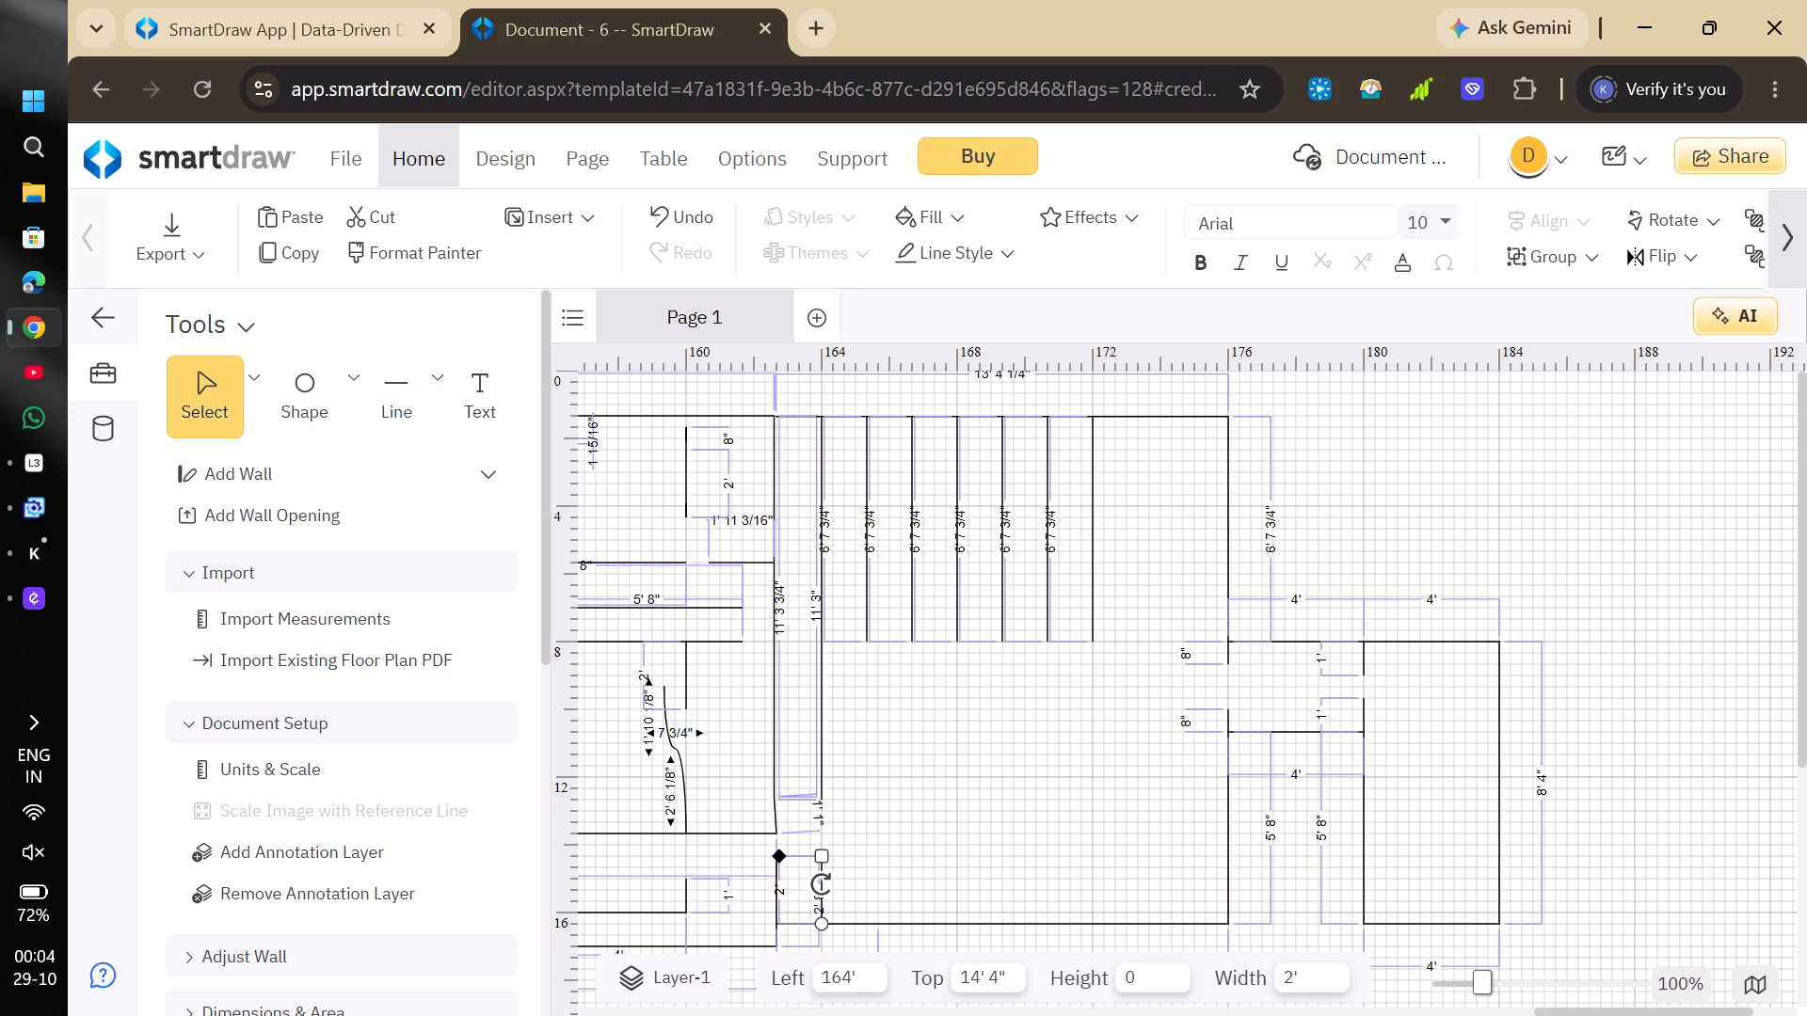
Draw two short horizontal stubs facing each other at the 12' 8" level, about 5" from the extension's inner wall and 4" from the 164' line's lower end.
{"action": "left_click", "coordinate": [413, 386]}
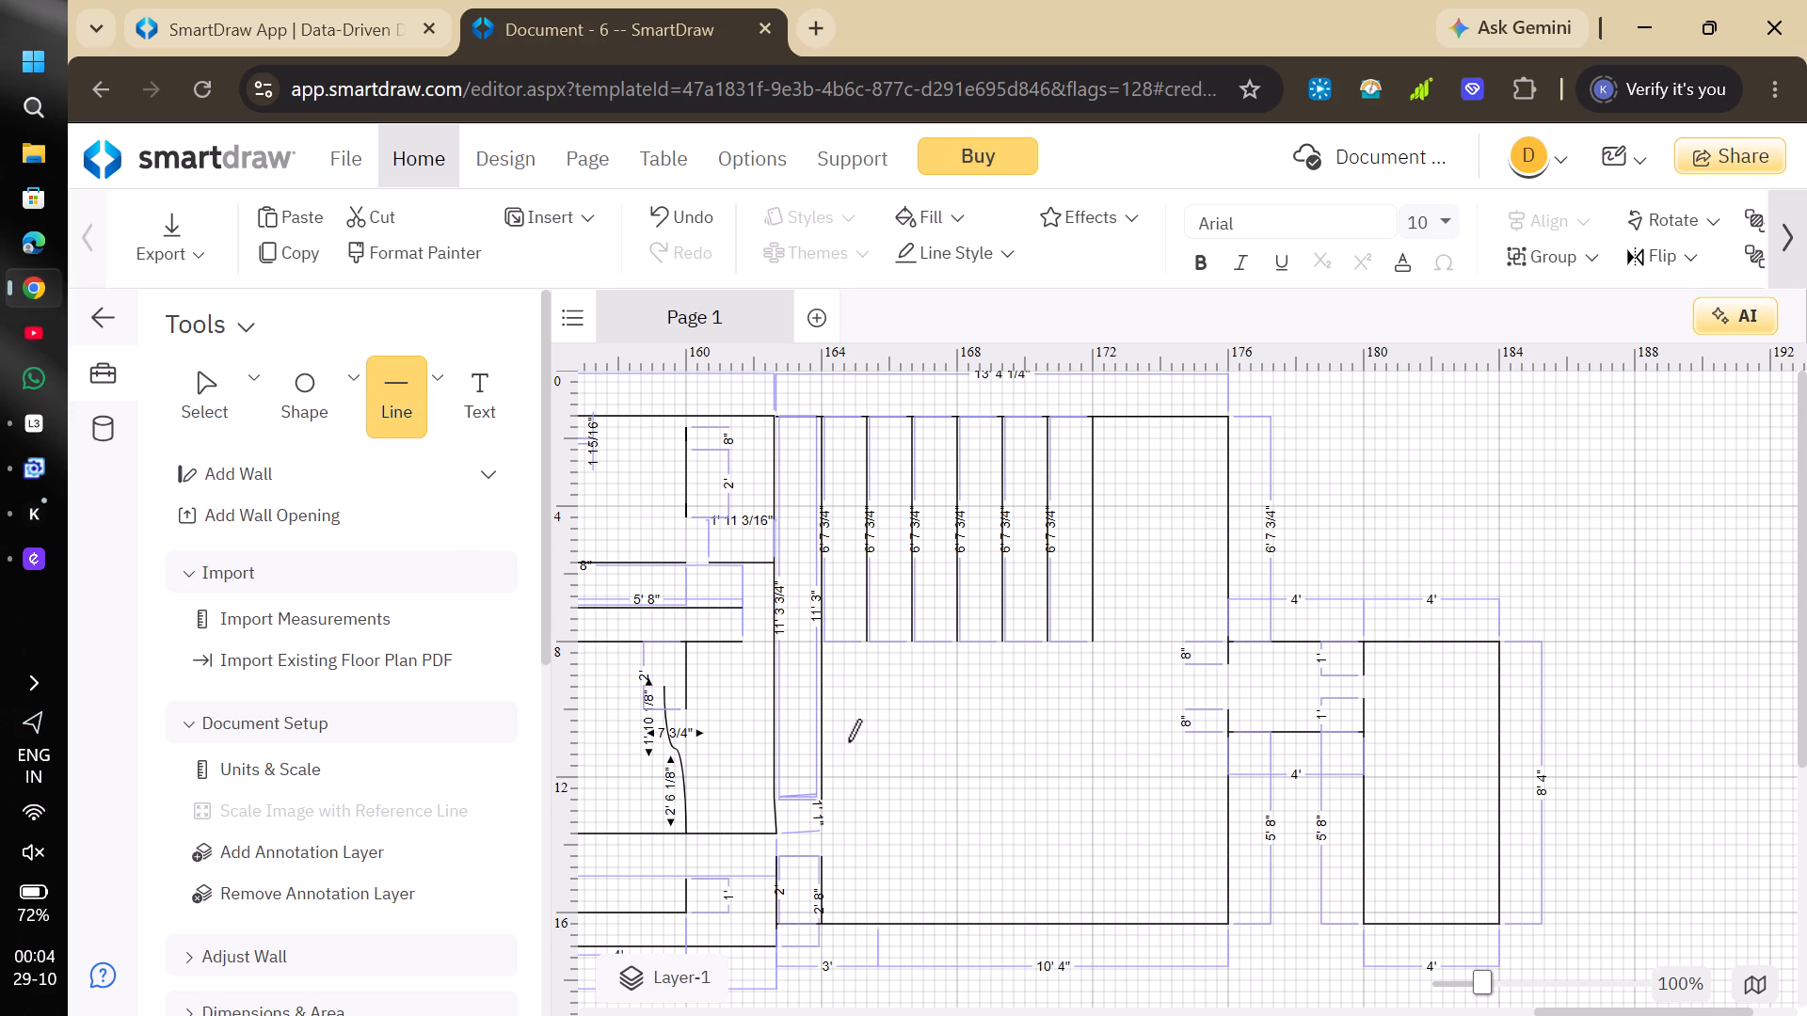
{"action": "left_click_drag", "start_coordinate": [772, 799], "coordinate": [777, 797]}
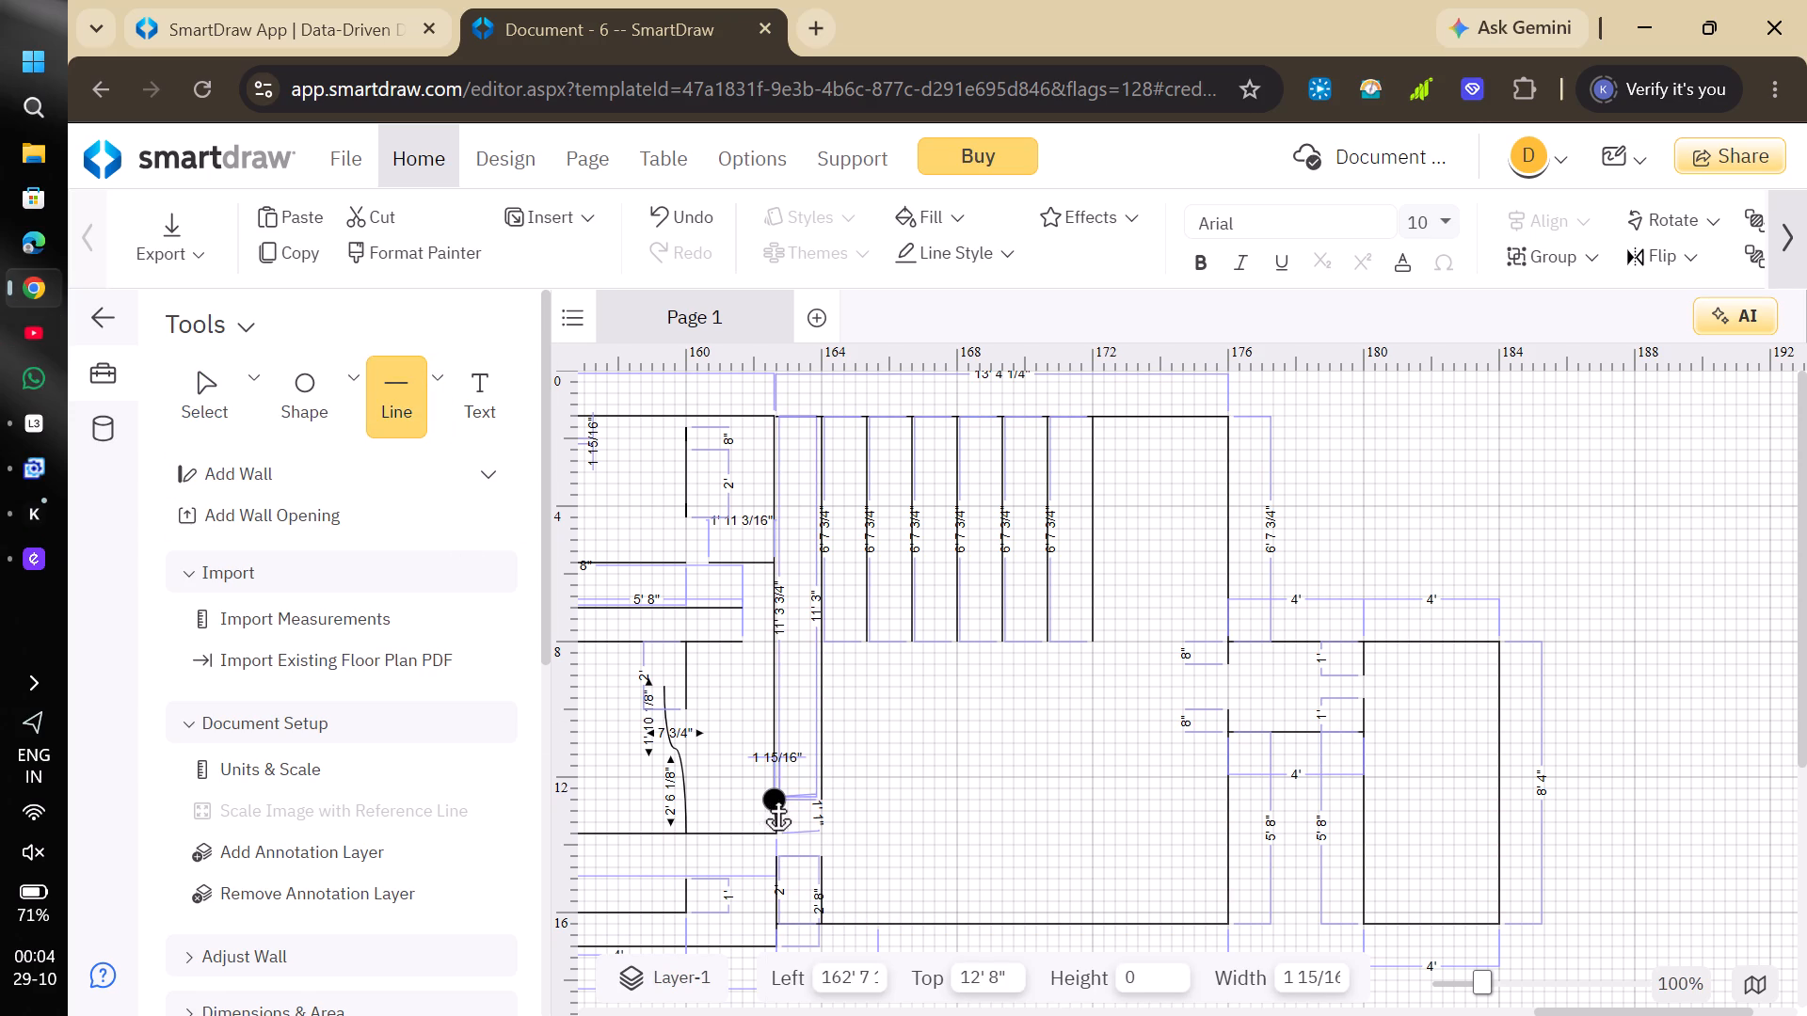
{"action": "left_click_drag", "start_coordinate": [777, 797], "coordinate": [786, 794]}
{"action": "left_click", "coordinate": [786, 794]}
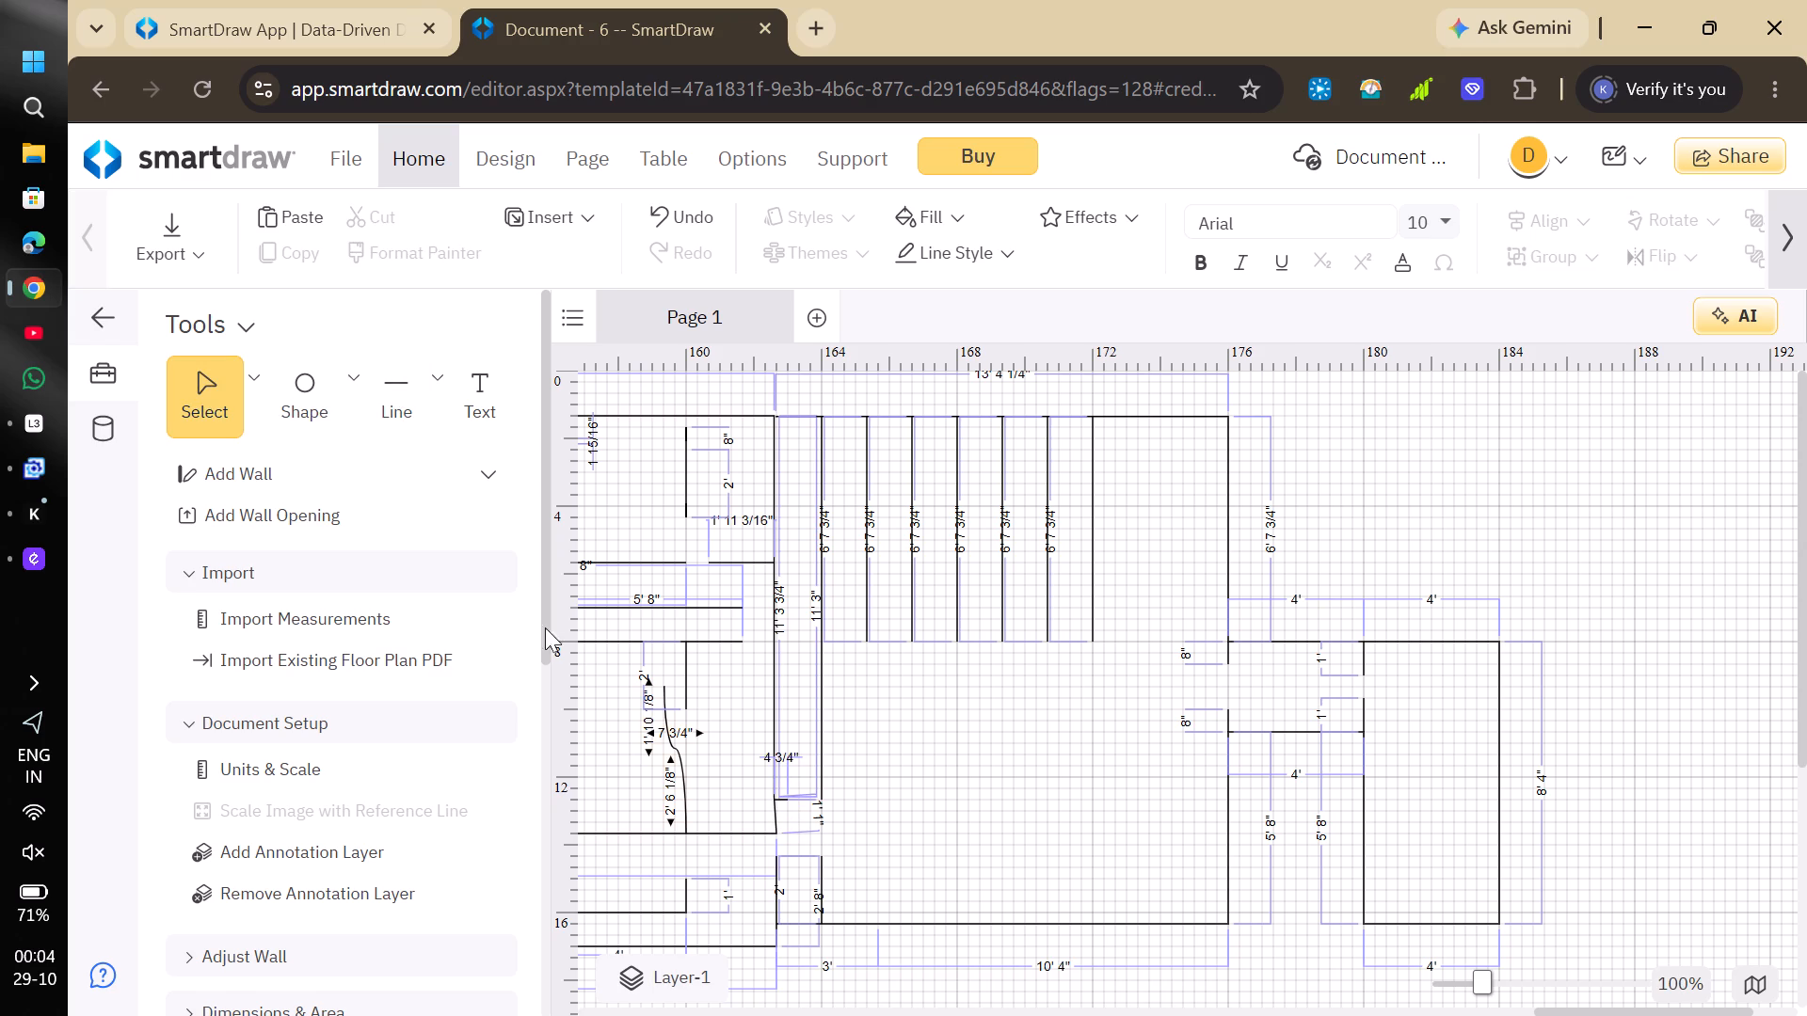
{"action": "left_click_drag", "start_coordinate": [398, 394], "coordinate": [810, 757]}
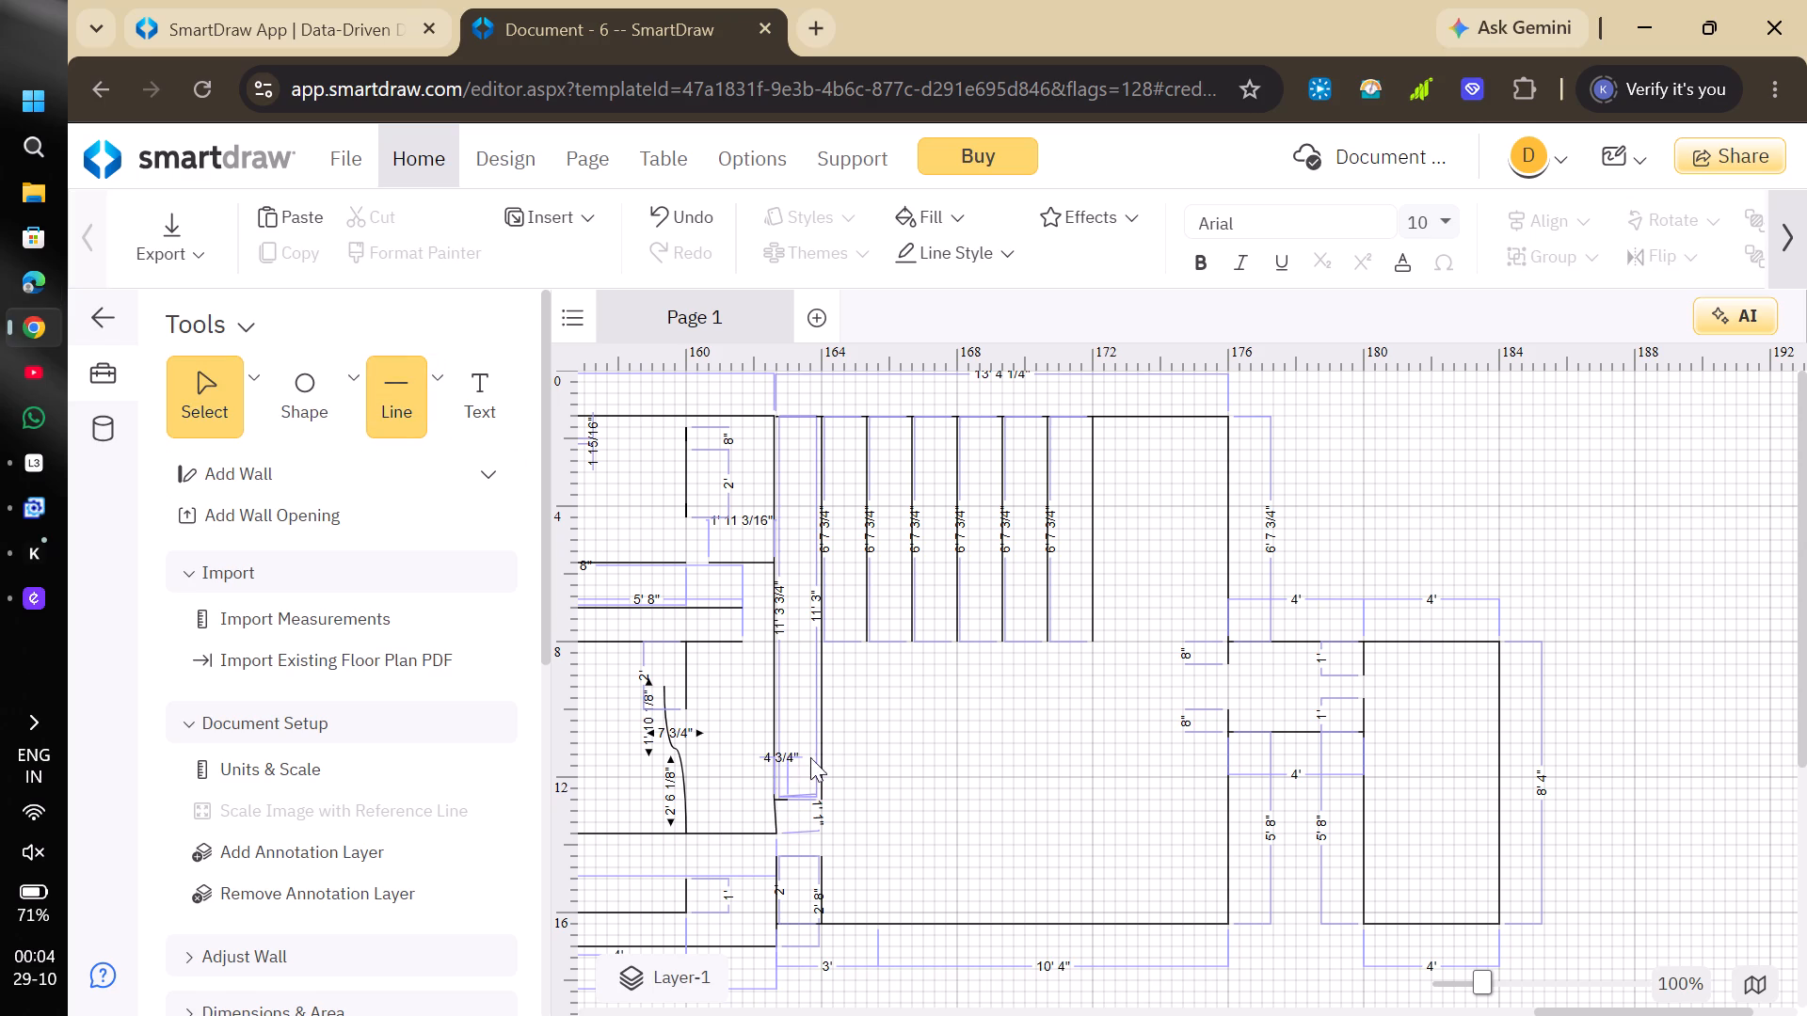
{"action": "left_click_drag", "start_coordinate": [810, 757], "coordinate": [414, 419]}
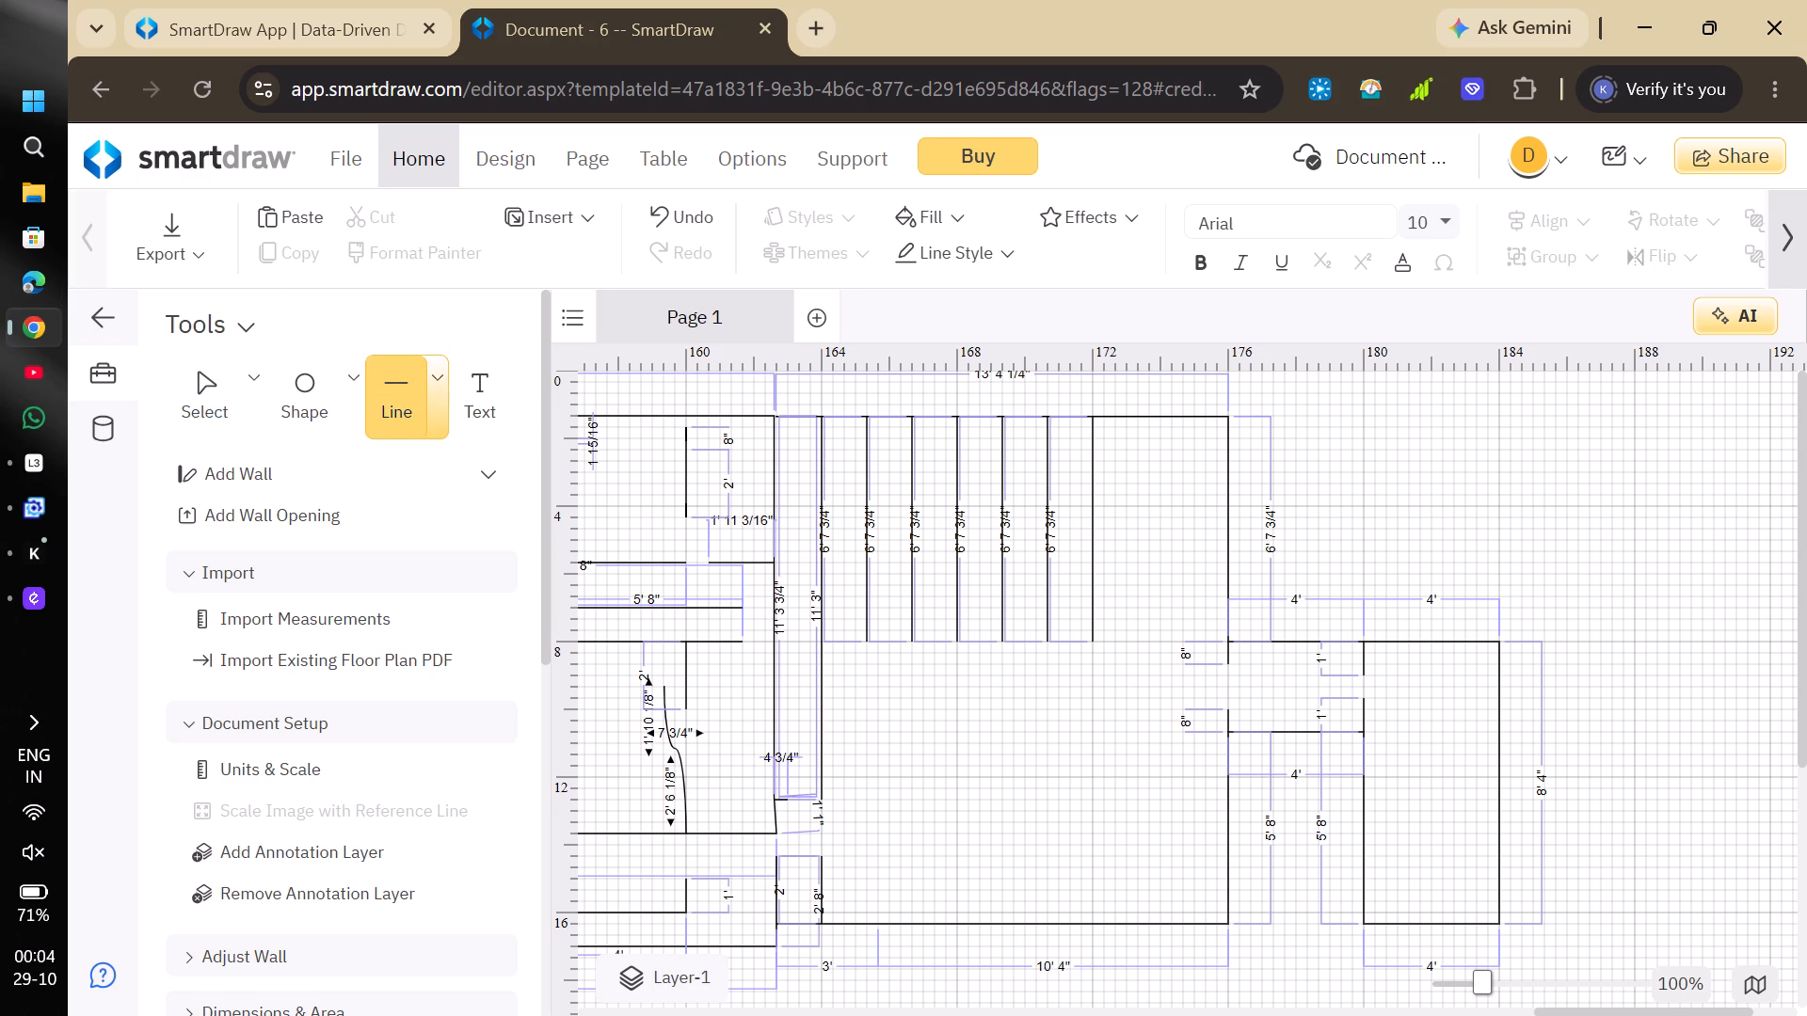
{"action": "left_click", "coordinate": [414, 419]}
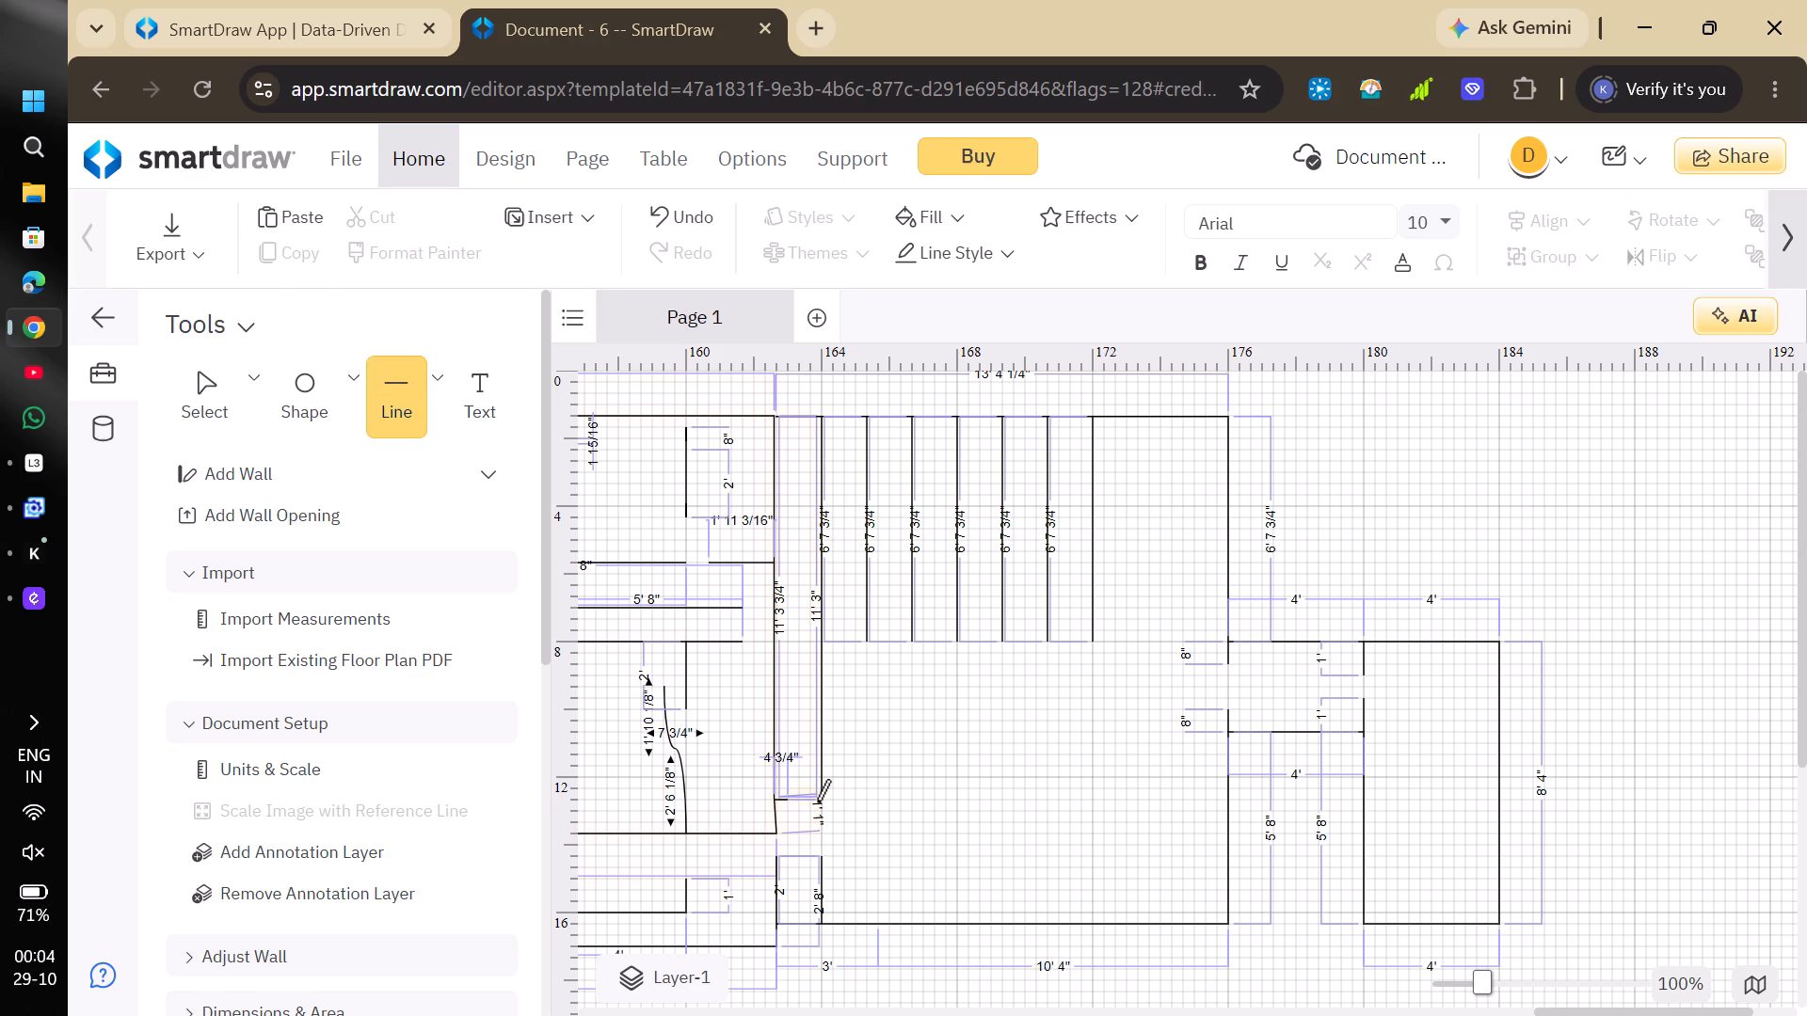
{"action": "left_click", "coordinate": [817, 802]}
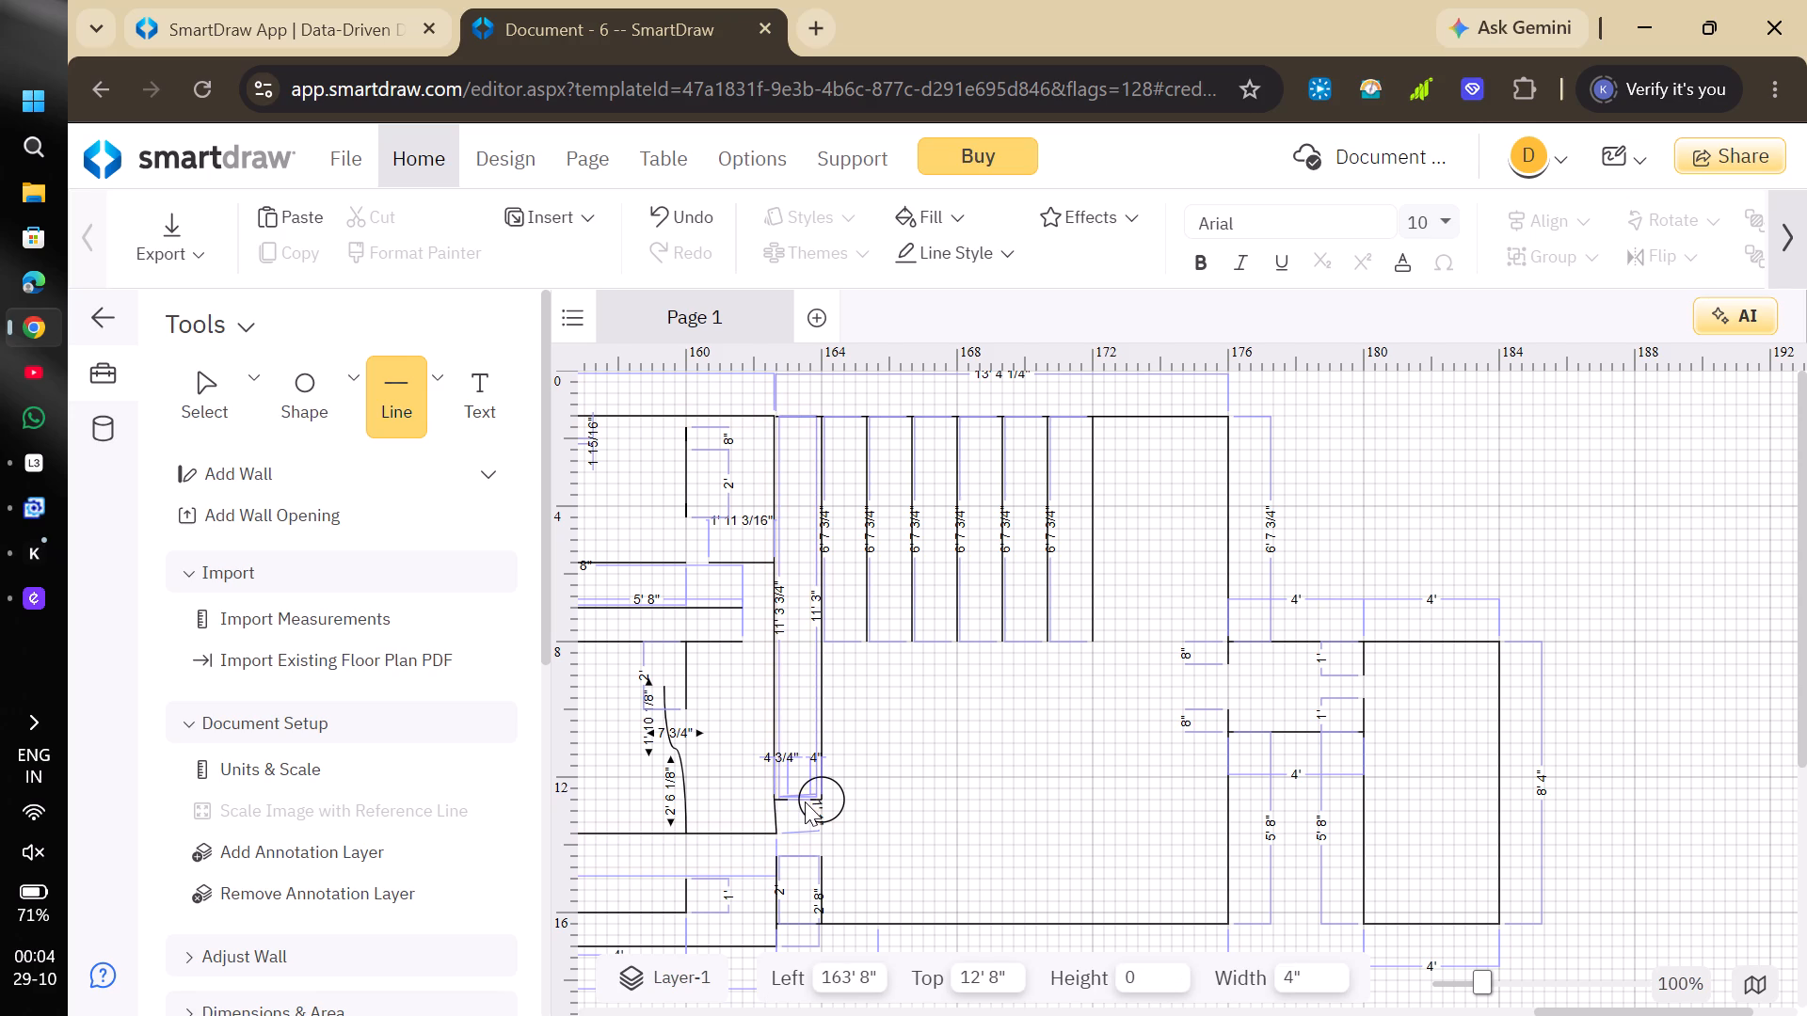
{"action": "left_click", "coordinate": [805, 802]}
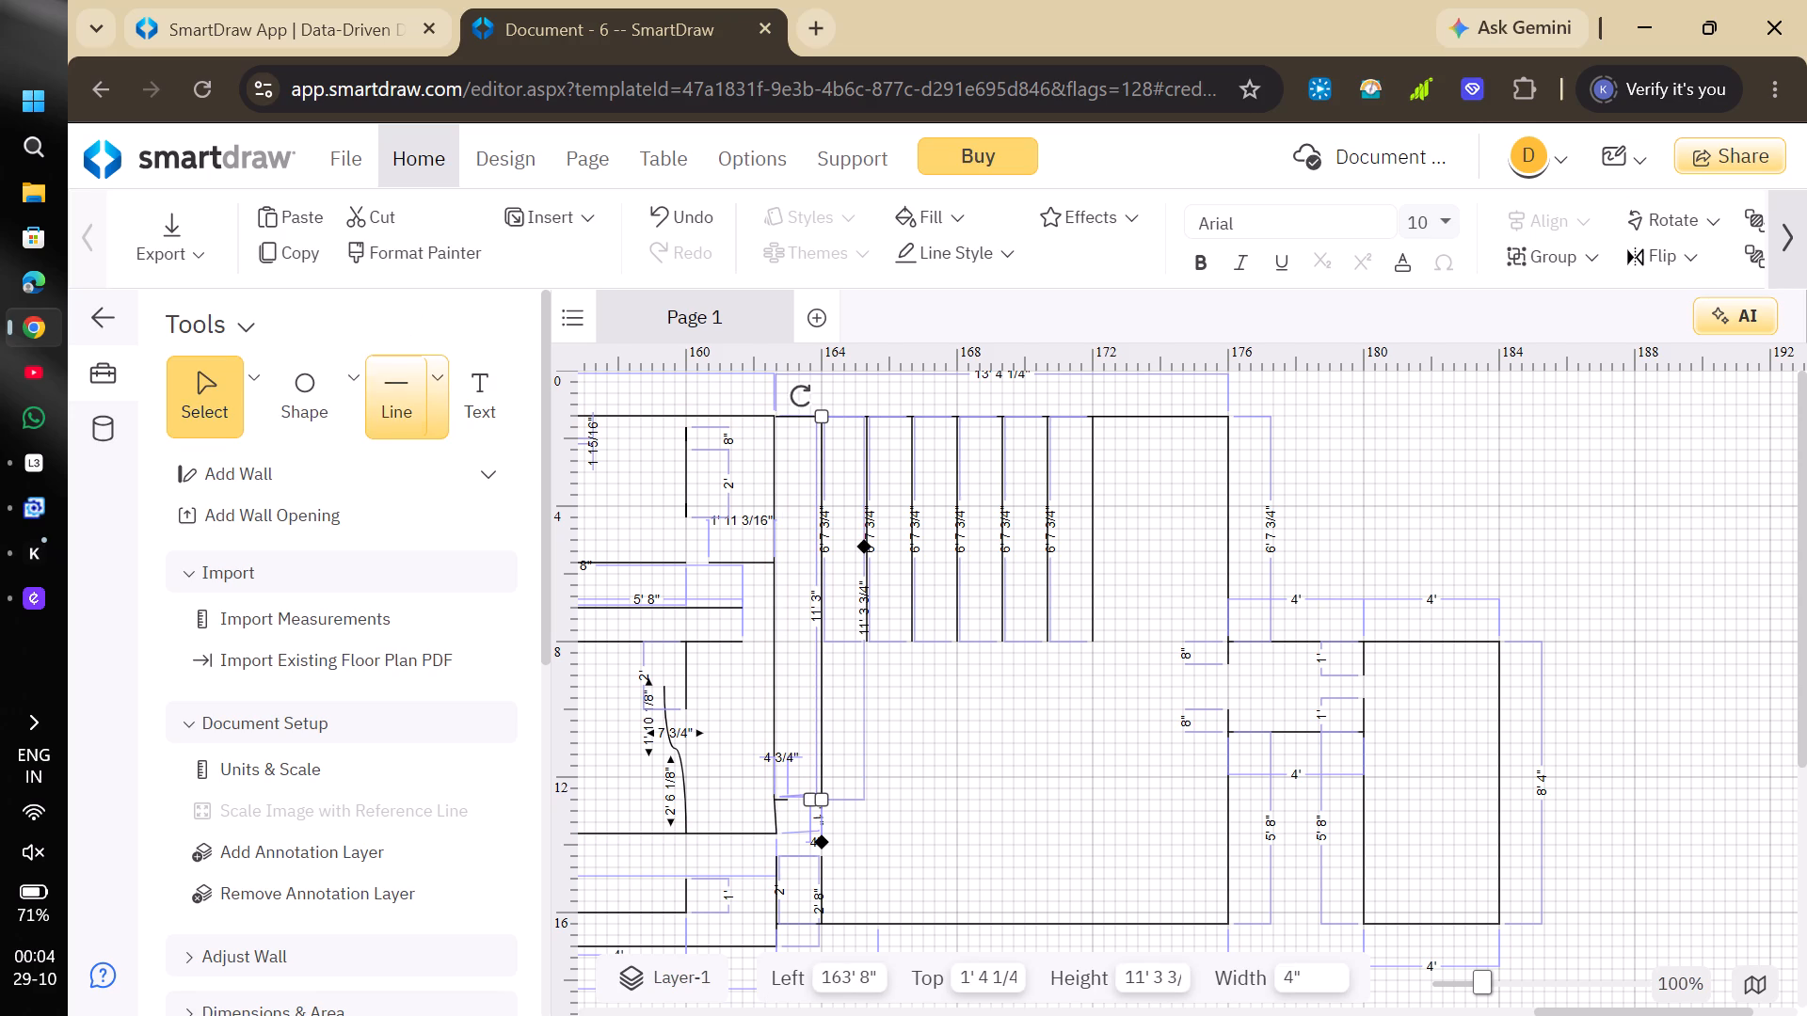
Draw a 2' horizontal line at the 12' level from the 180' wall into the end room.
{"action": "left_click", "coordinate": [403, 378]}
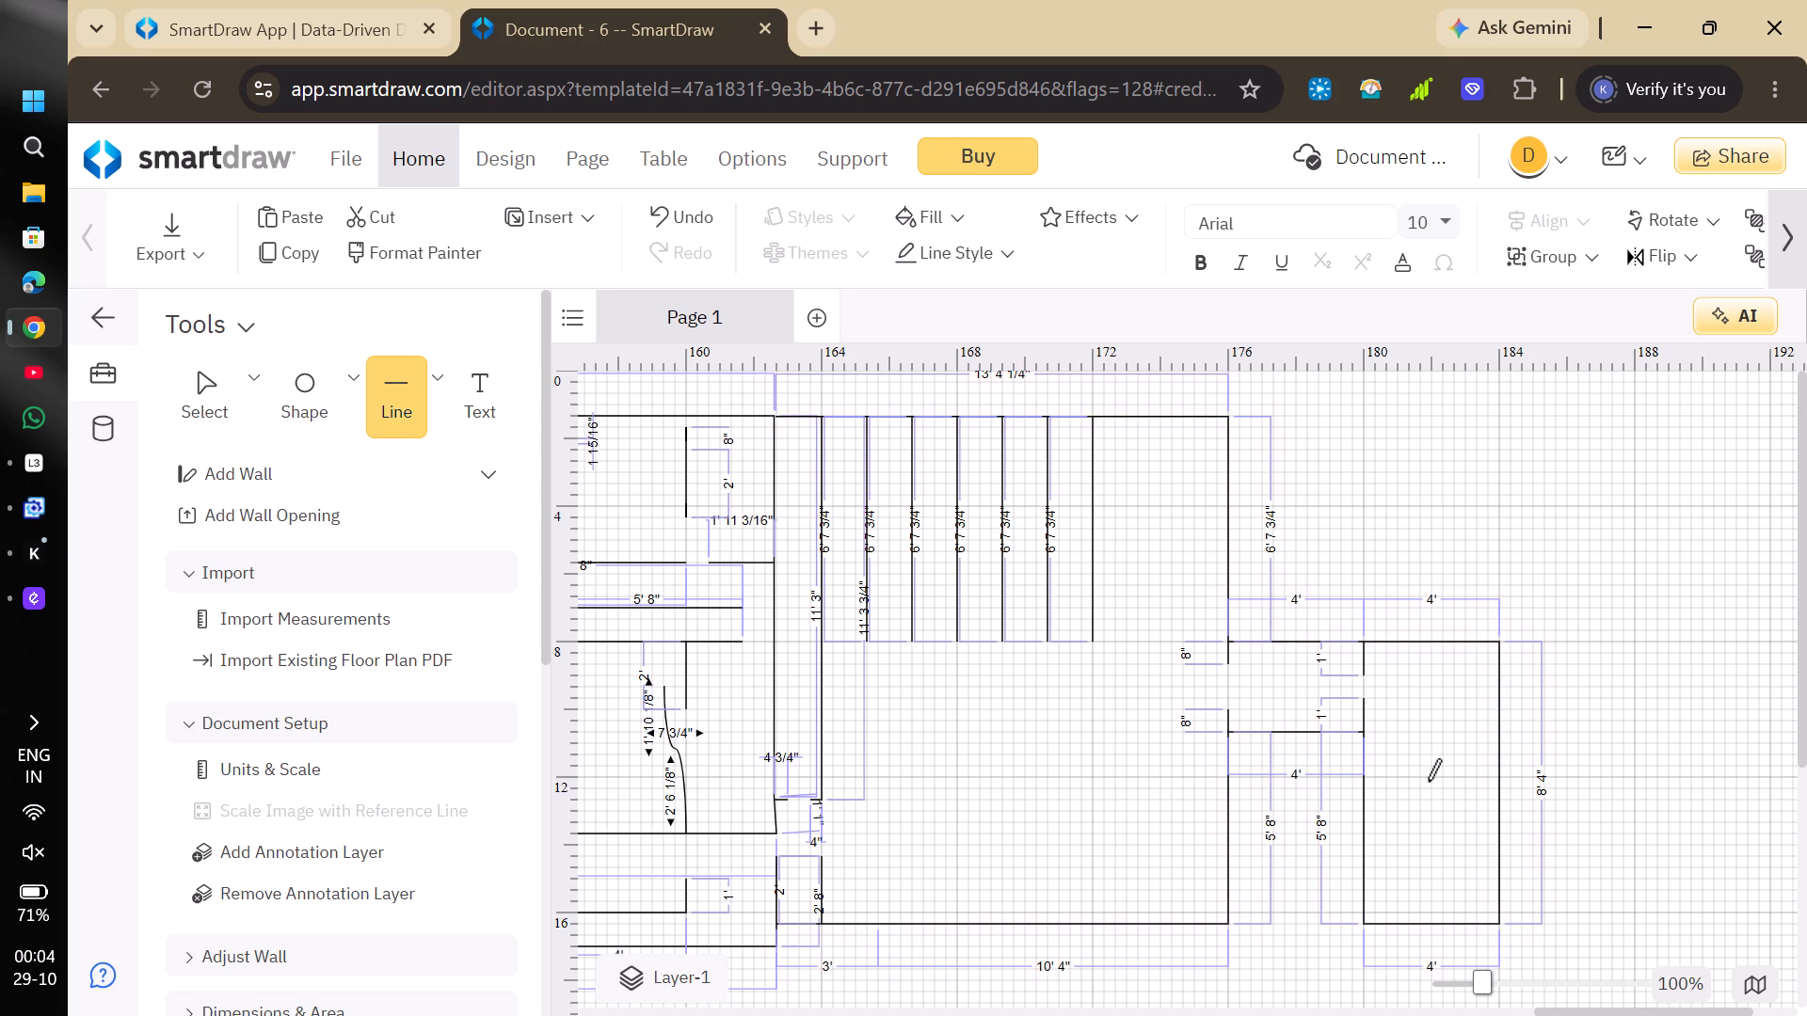
{"action": "left_click", "coordinate": [1366, 778]}
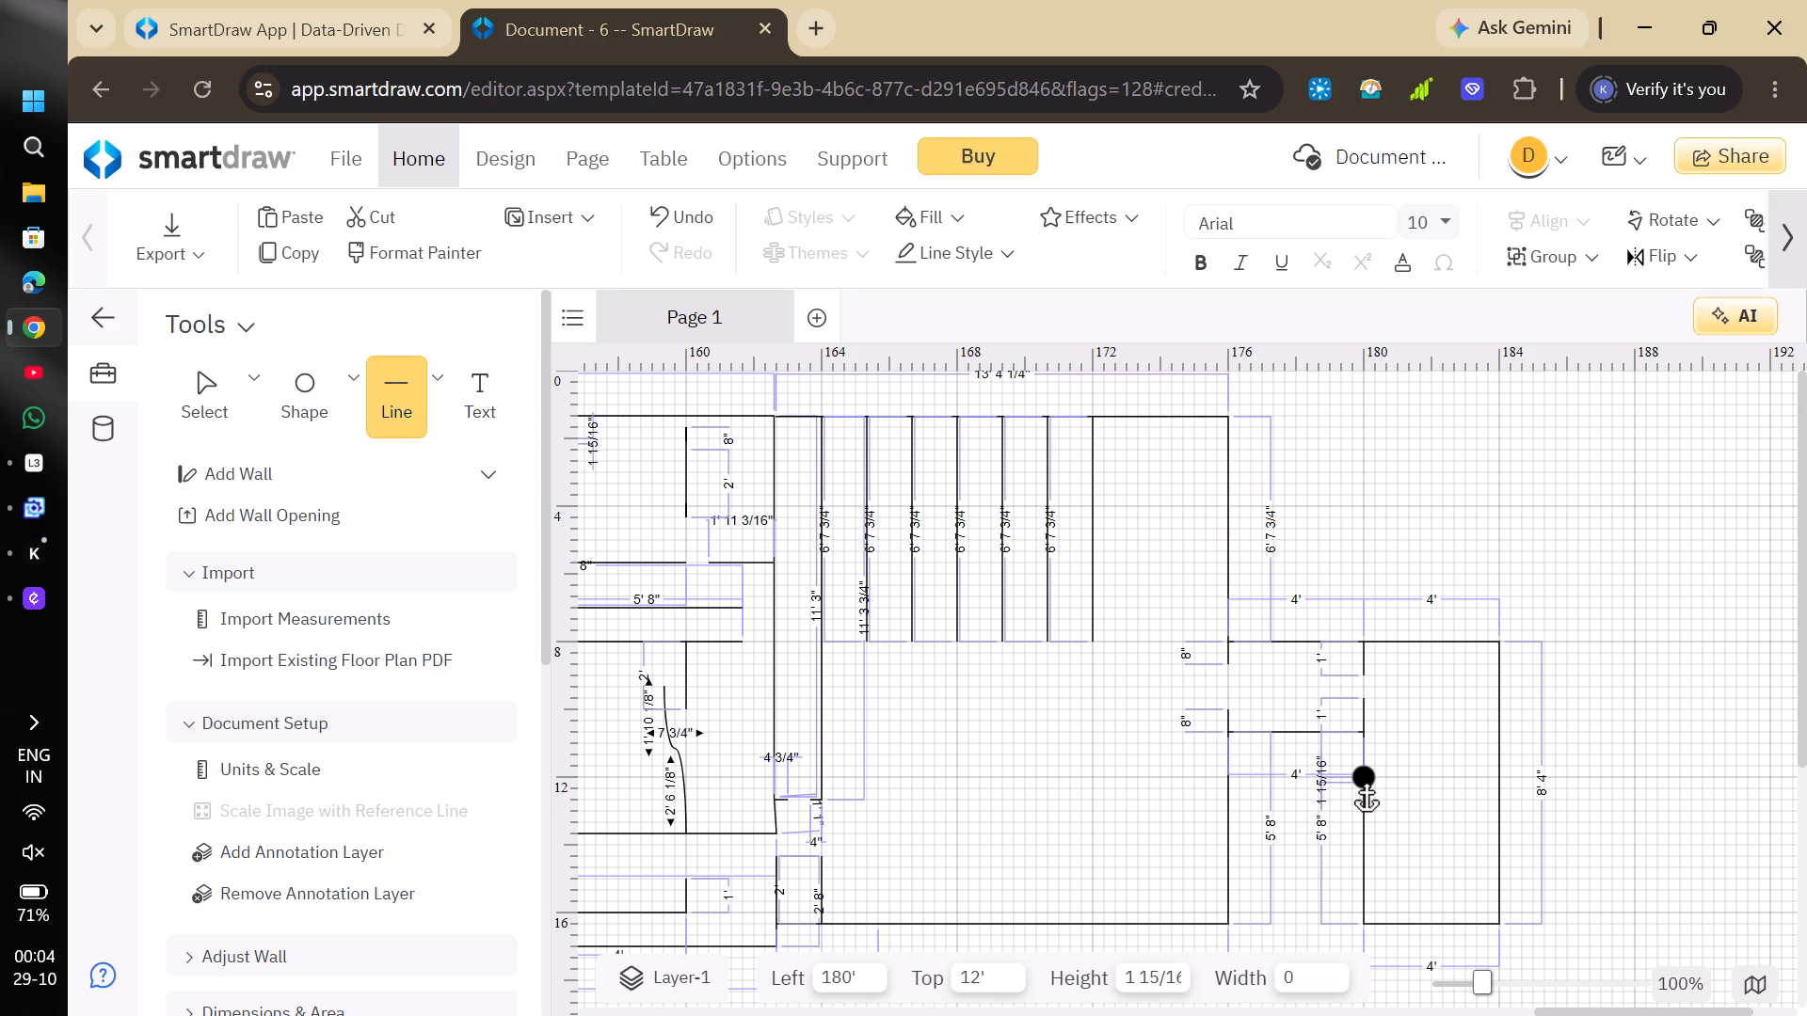
{"action": "left_click", "coordinate": [1435, 774]}
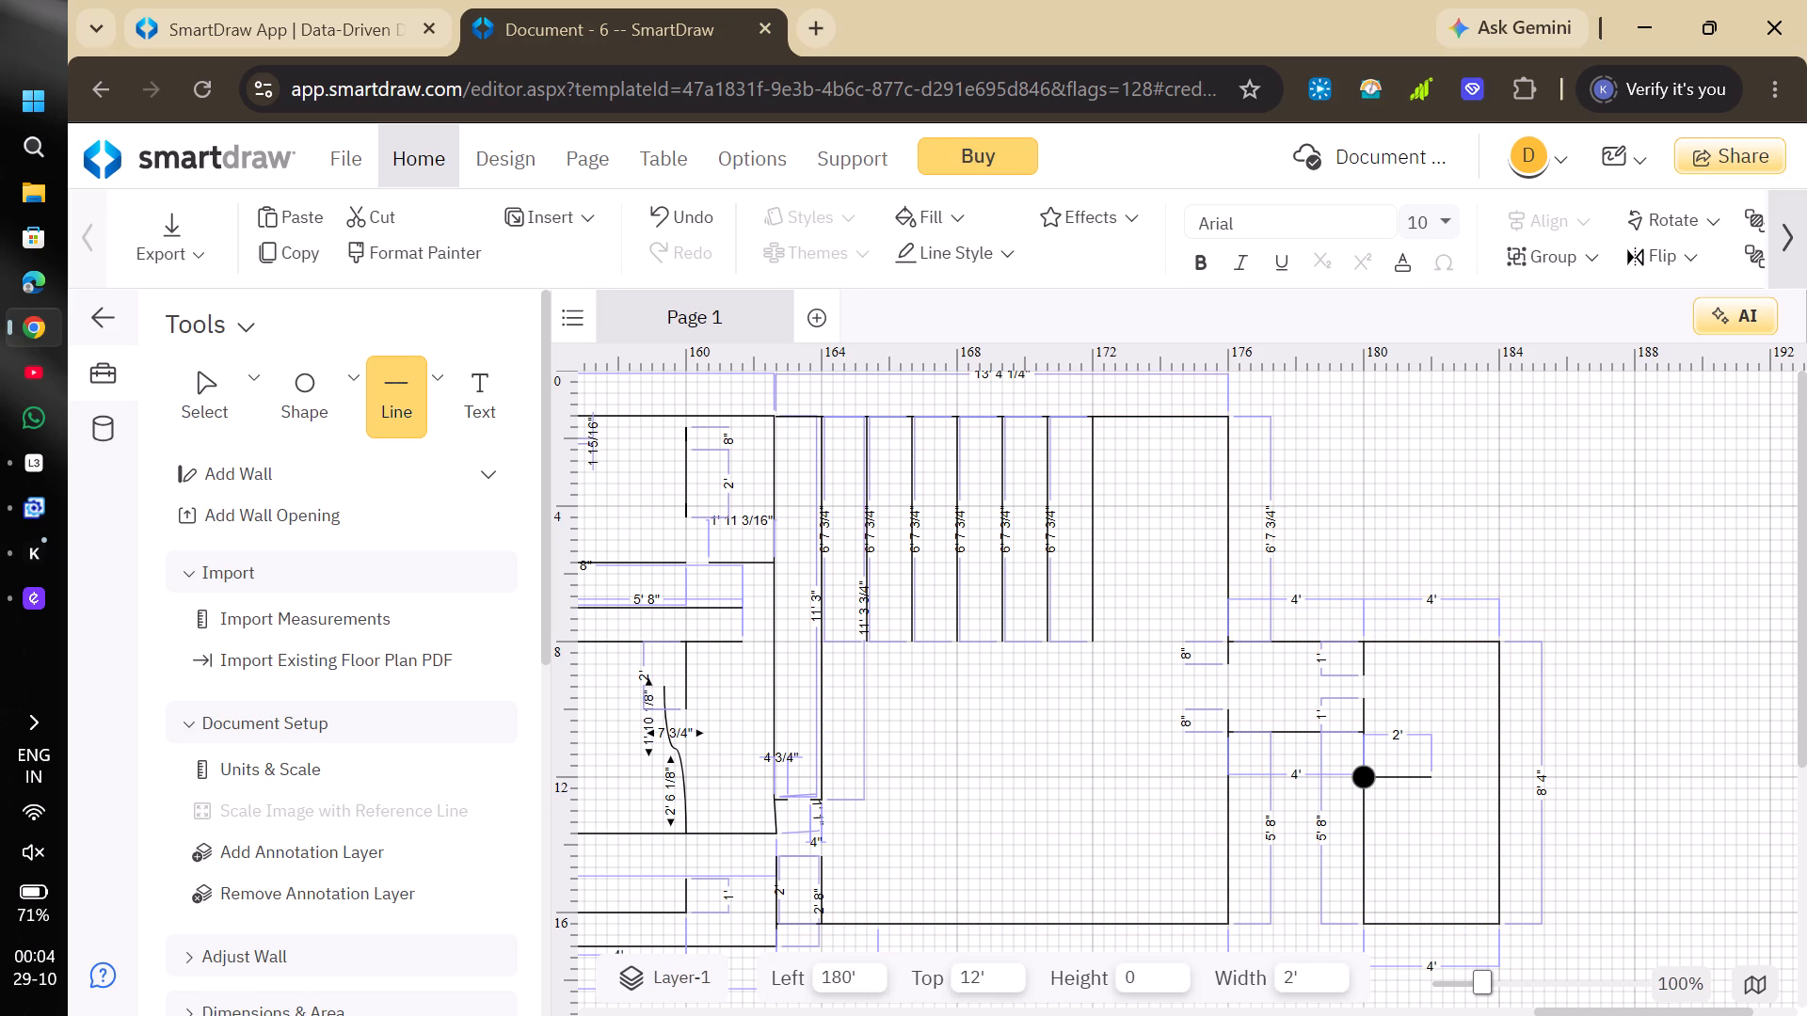
Draw a Curved Connector from the free end of the 2' line downward, about 3' 8" high and 8" wide.
{"action": "left_click", "coordinate": [404, 406]}
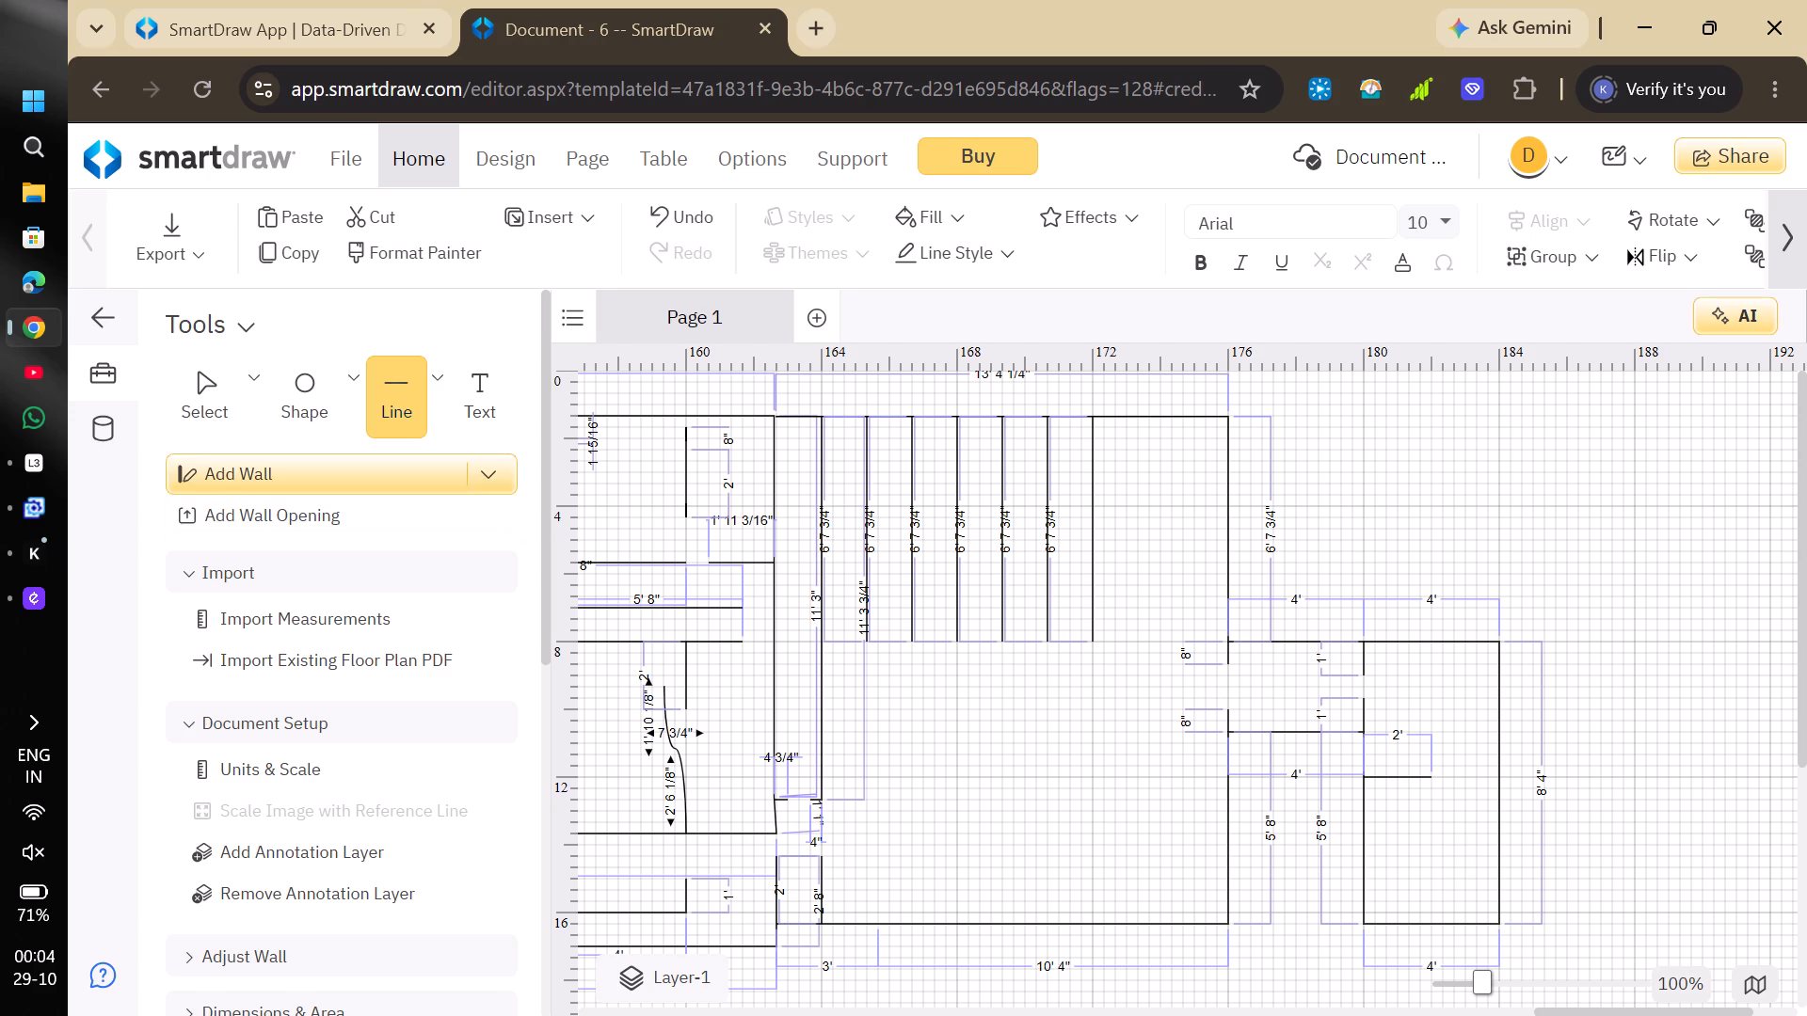
{"action": "left_click", "coordinate": [422, 435]}
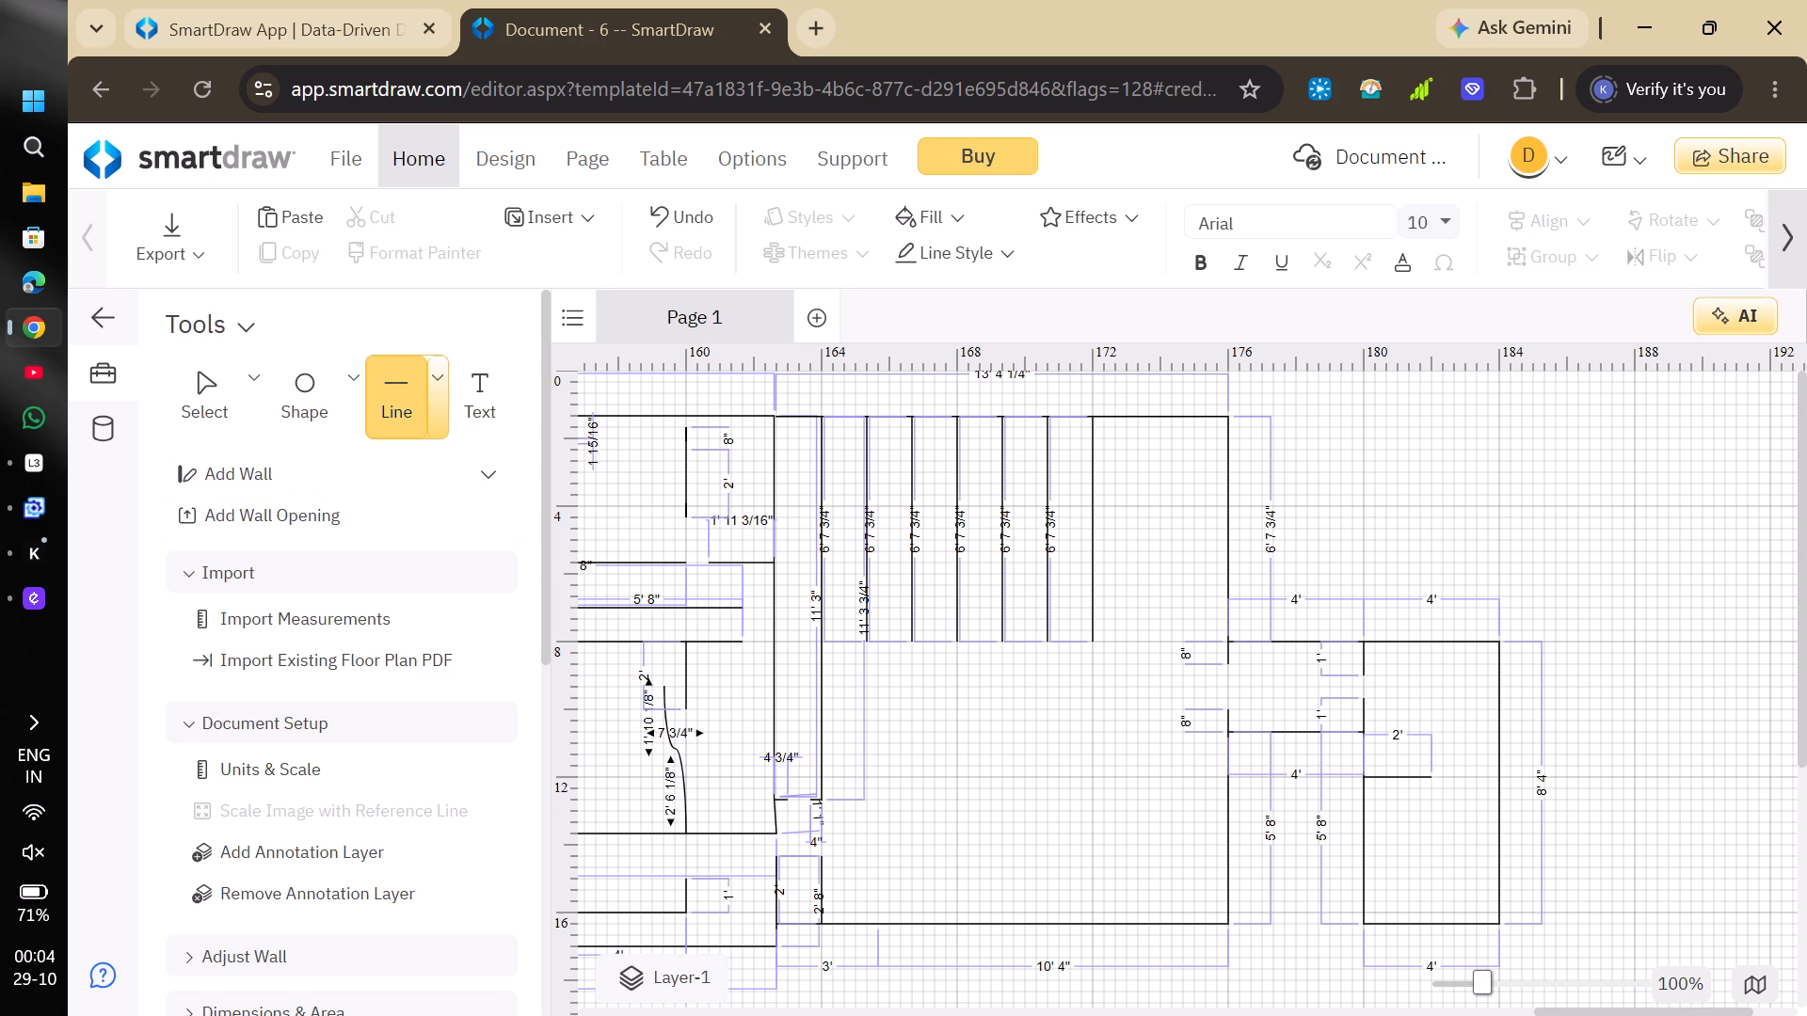
{"action": "left_click", "coordinate": [431, 418]}
{"action": "left_click", "coordinate": [505, 671]}
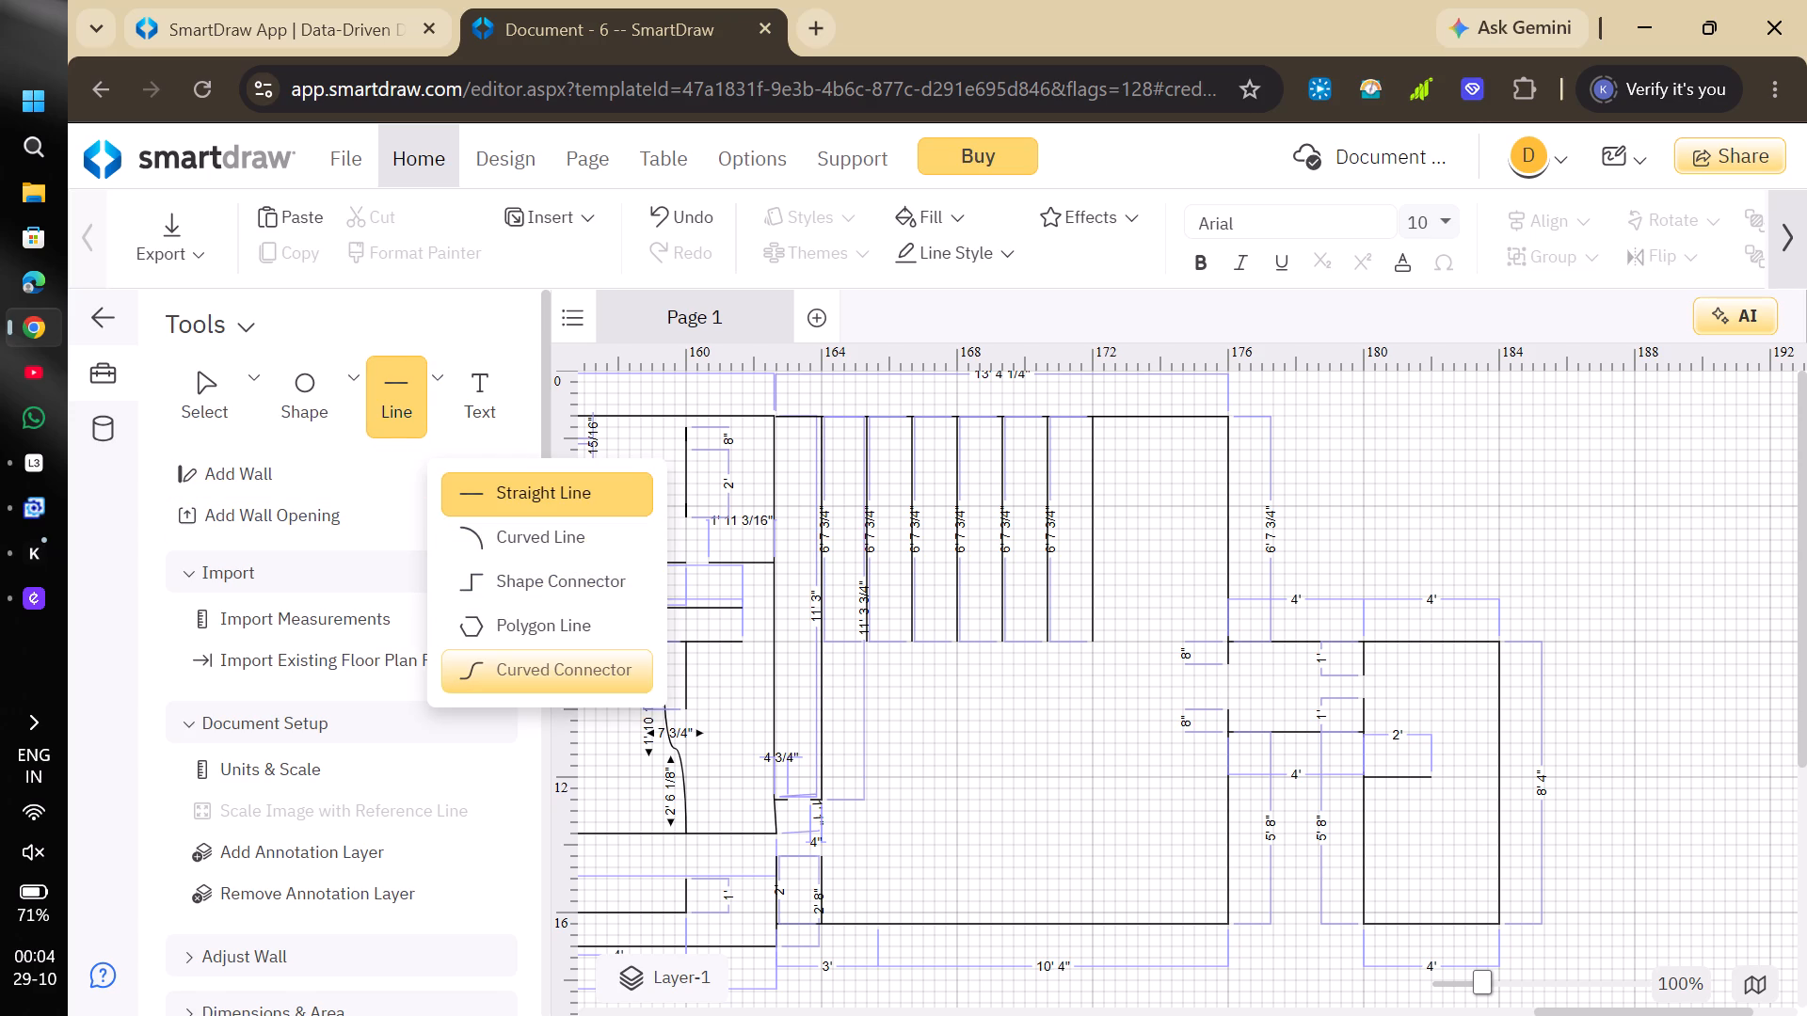
{"action": "left_click", "coordinate": [1429, 779]}
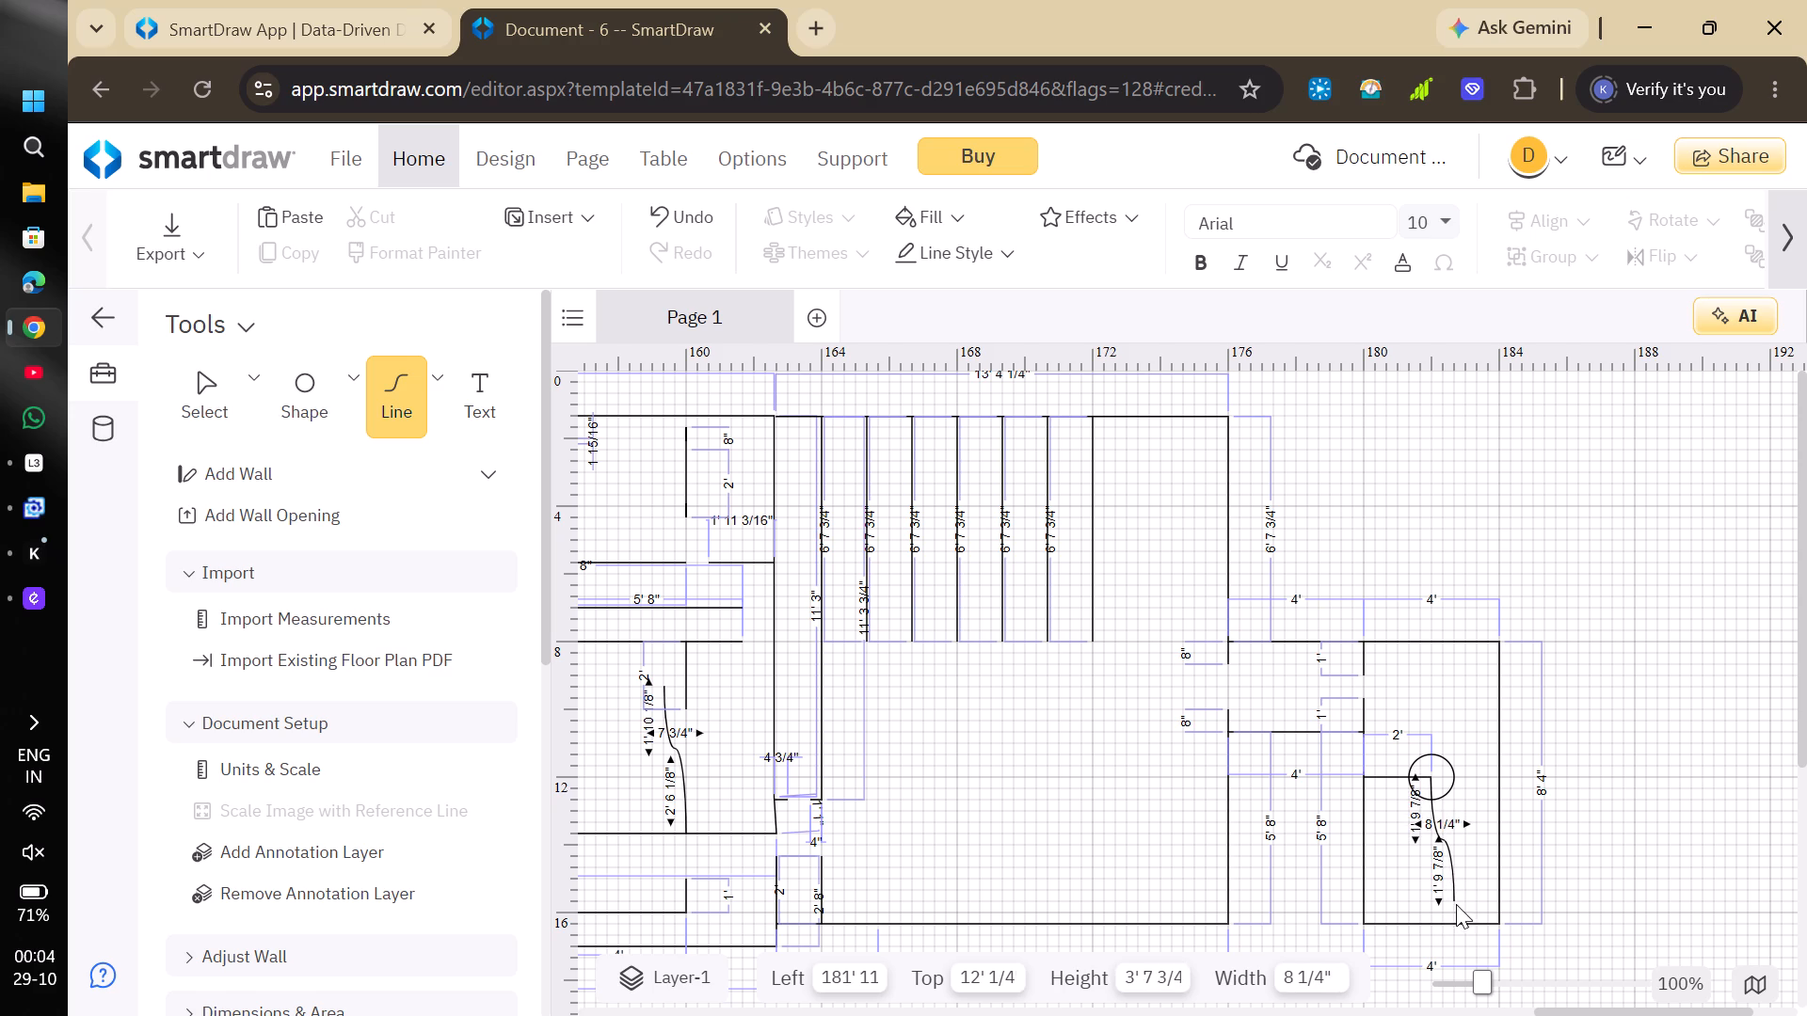
{"action": "left_click", "coordinate": [1450, 896]}
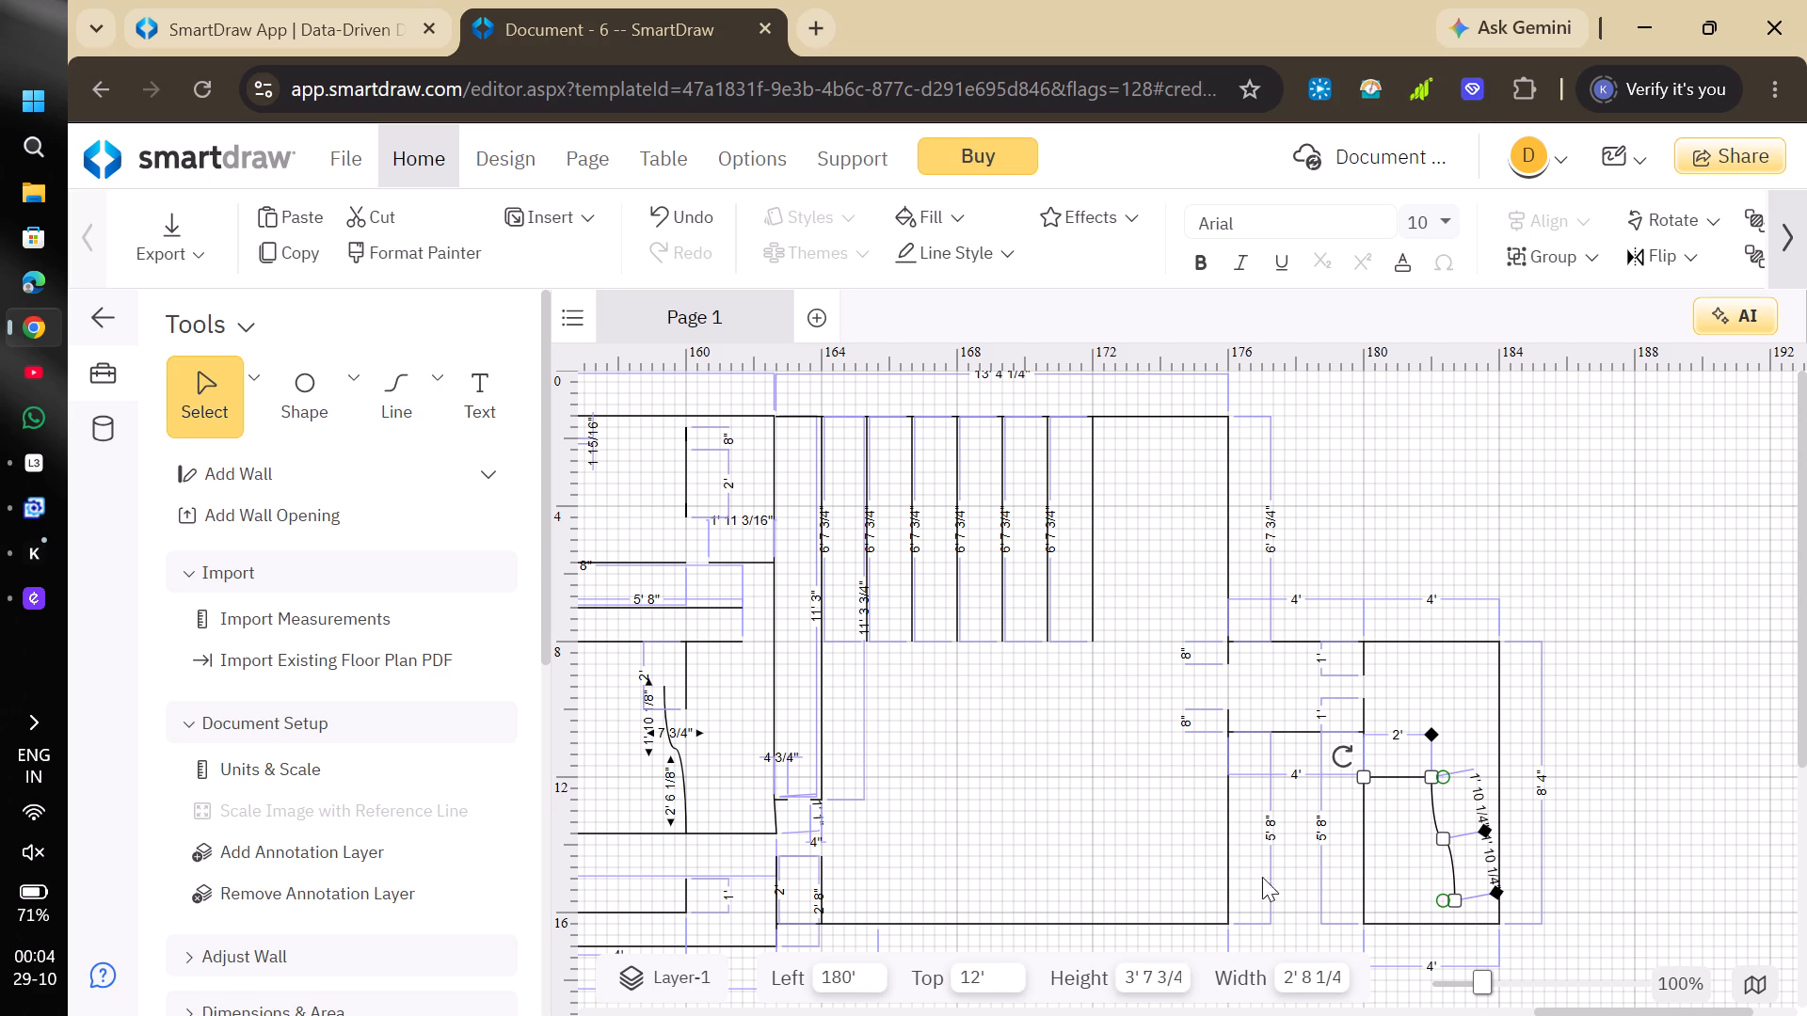
Draw a Shape Connector from the 176' wall near the upper edge back to 162', about 14' wide and 4" high.
{"action": "left_click", "coordinate": [427, 401]}
{"action": "left_click", "coordinate": [440, 419]}
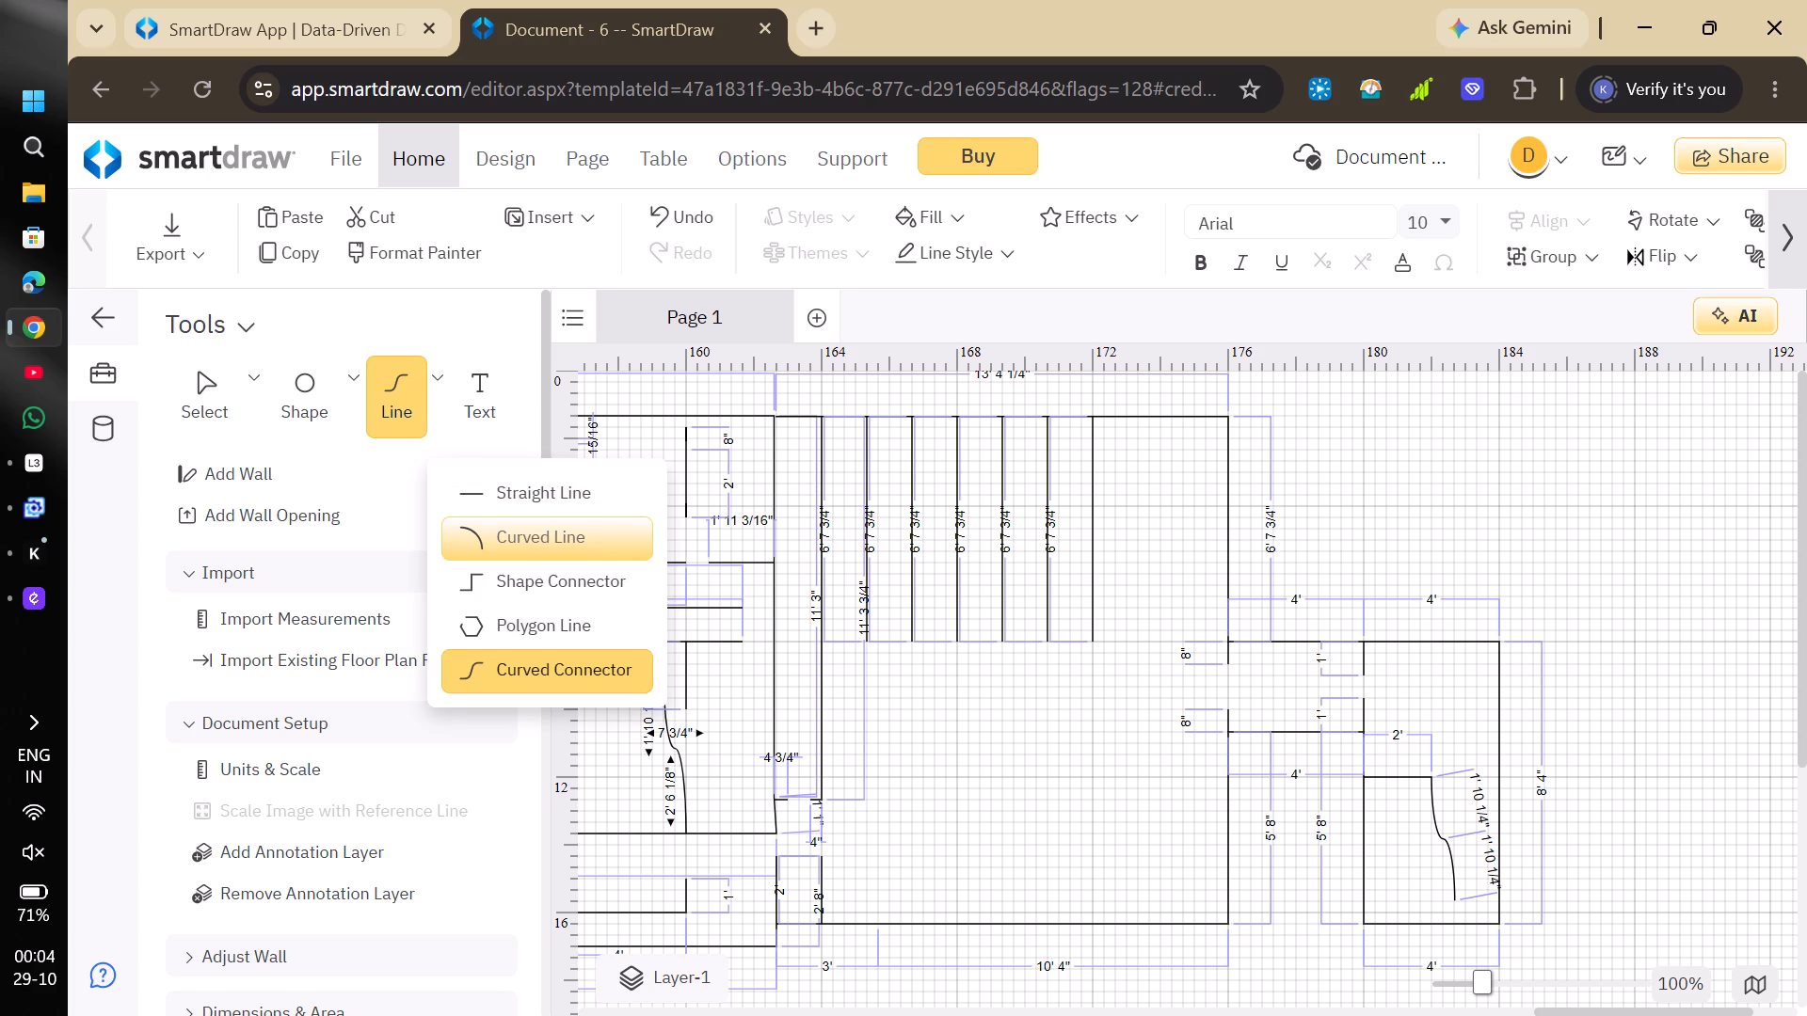
{"action": "left_click", "coordinate": [548, 563]}
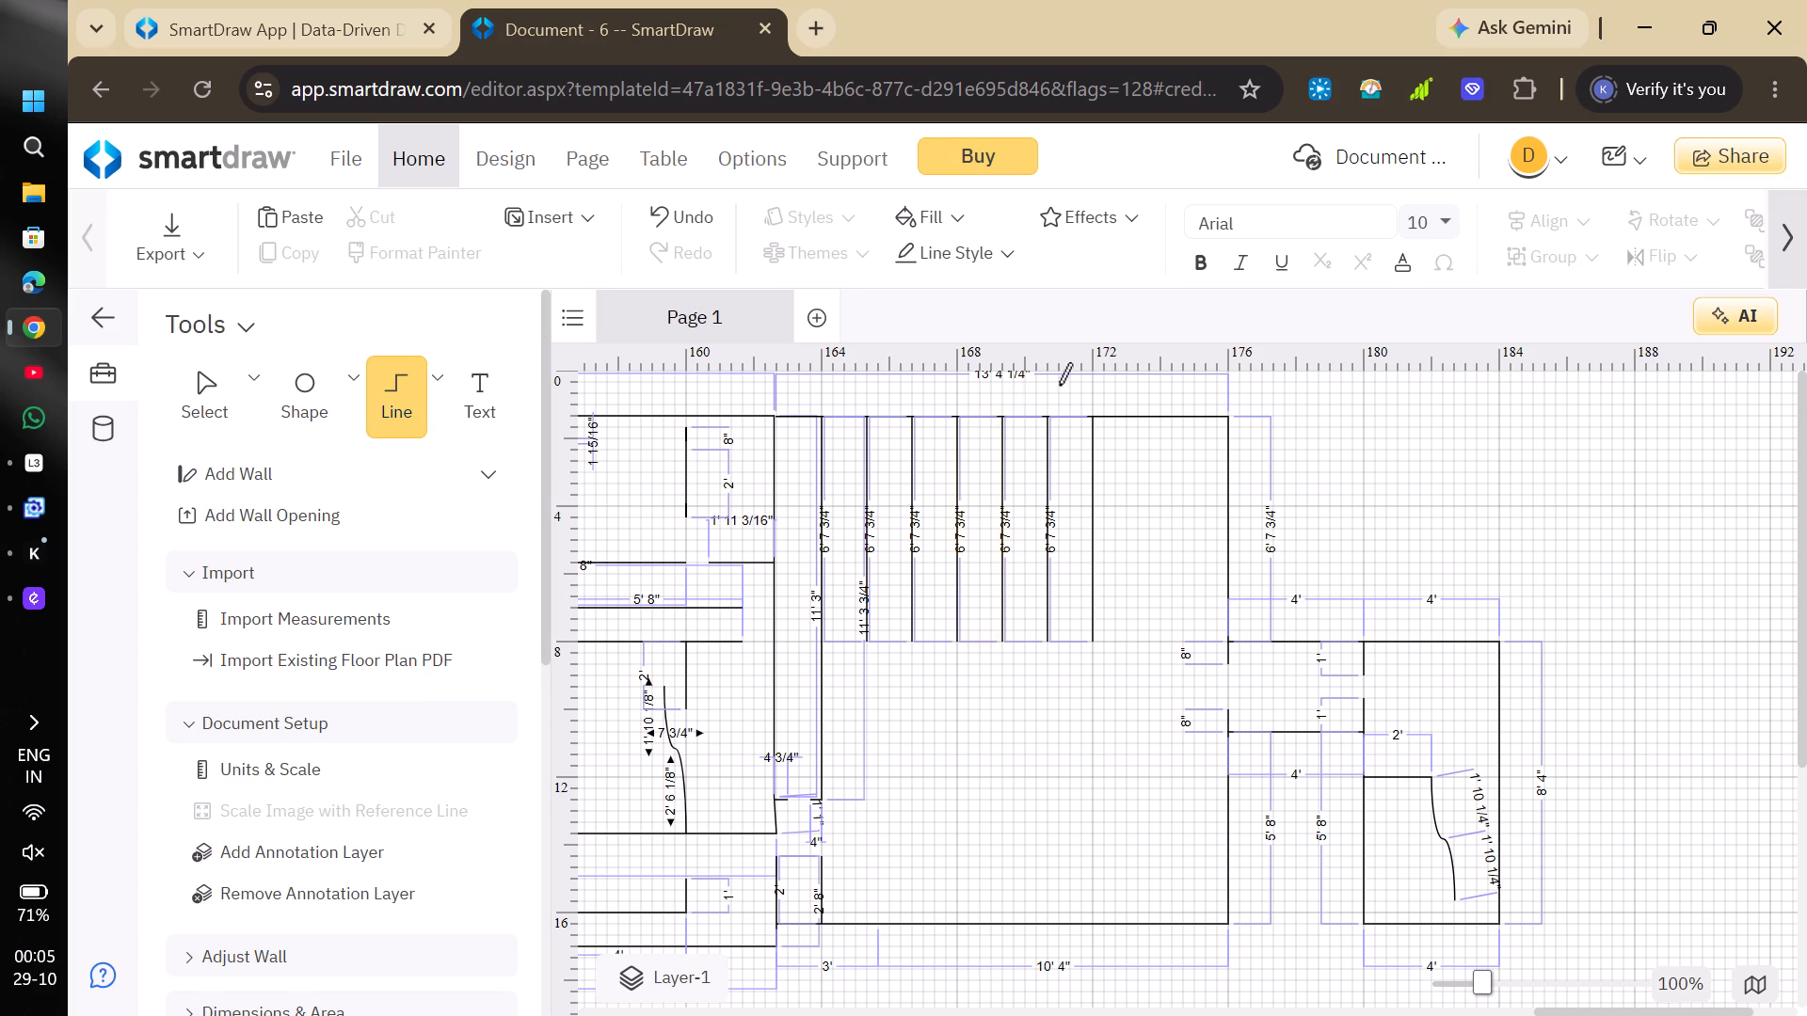
{"action": "left_click", "coordinate": [1224, 421]}
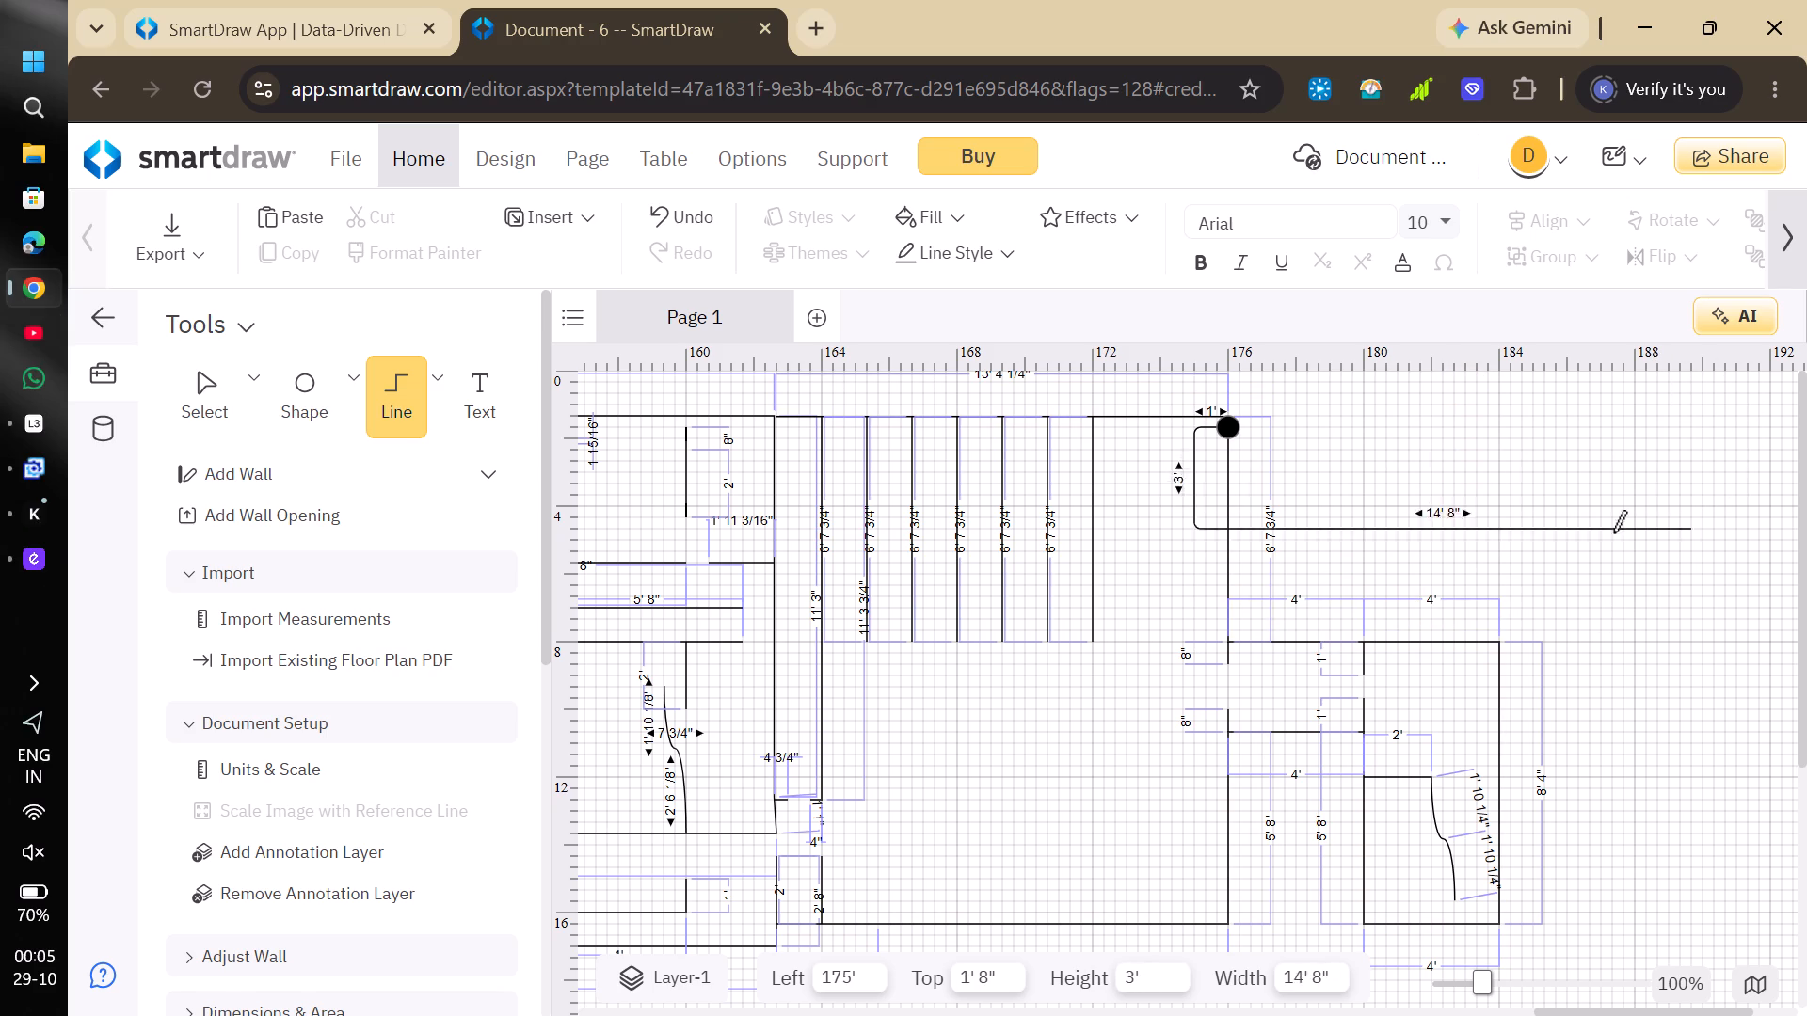
{"action": "left_click", "coordinate": [750, 421]}
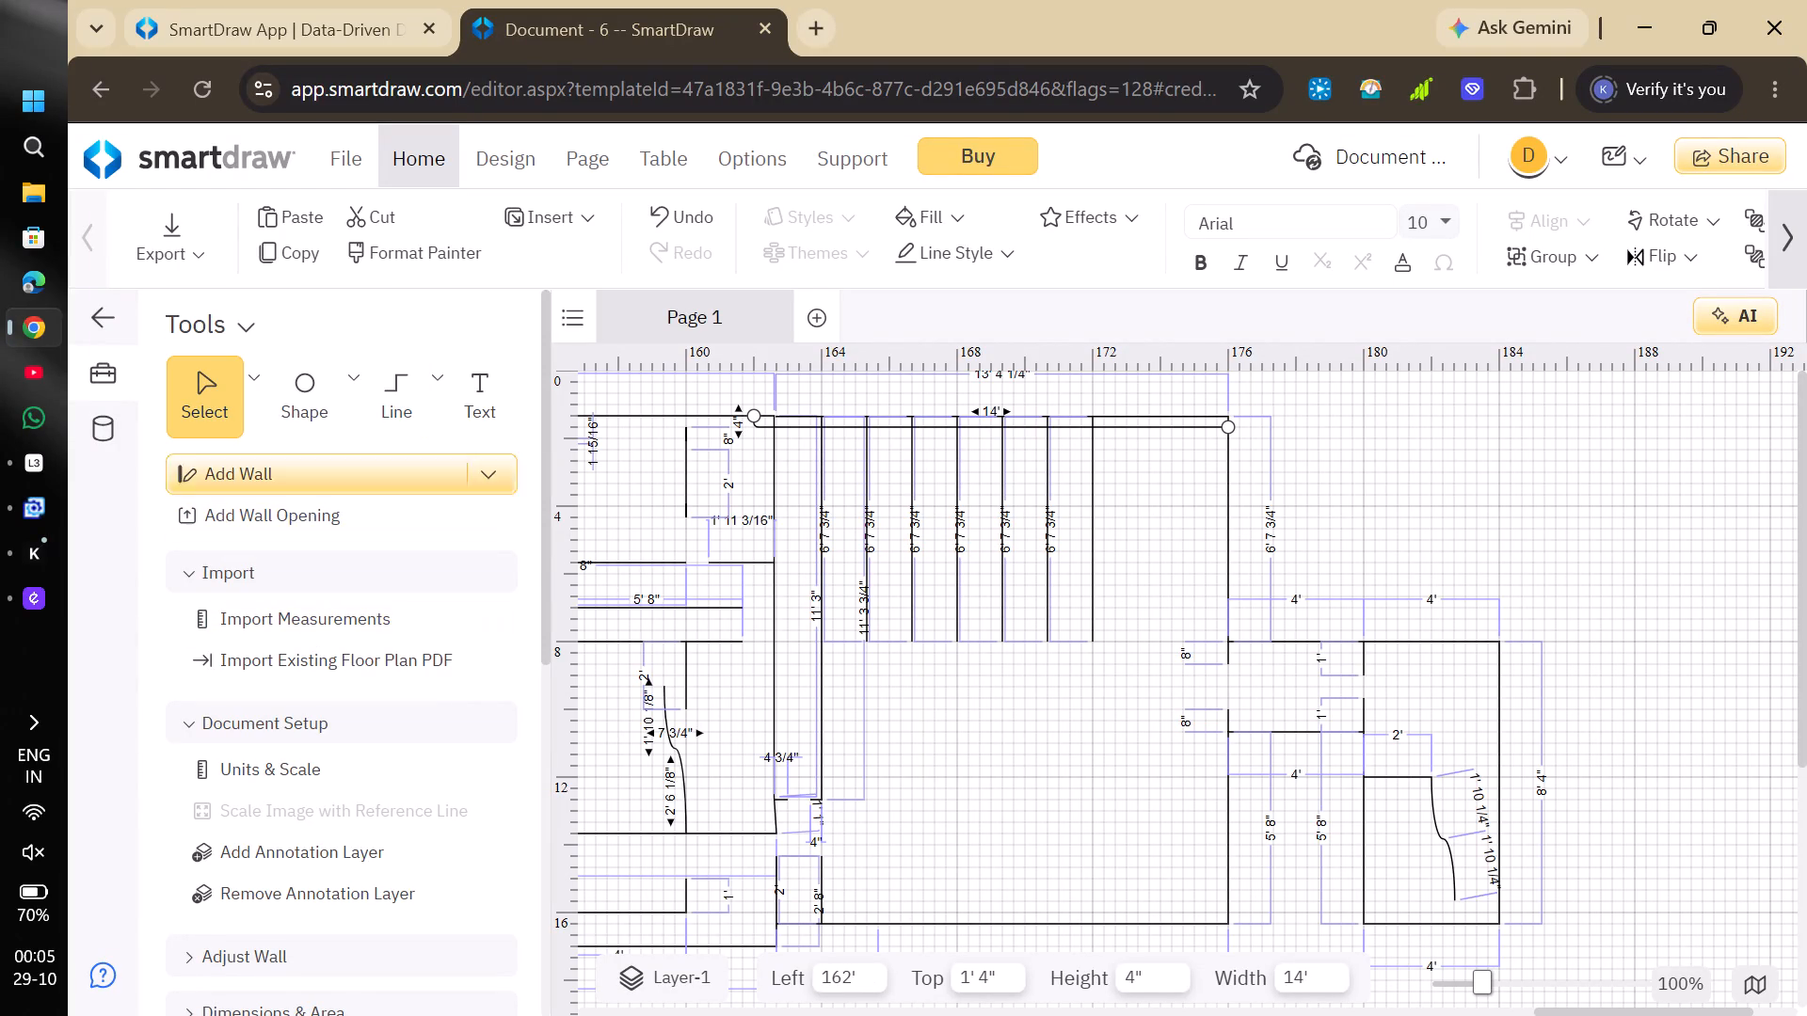
Start a Polygon Line beside the 176' wall at the 1' 4" level: about 5' 4" down, 6' 8" across, 2' 2" diagonally, 7' 8" down.
{"action": "left_click", "coordinate": [440, 399]}
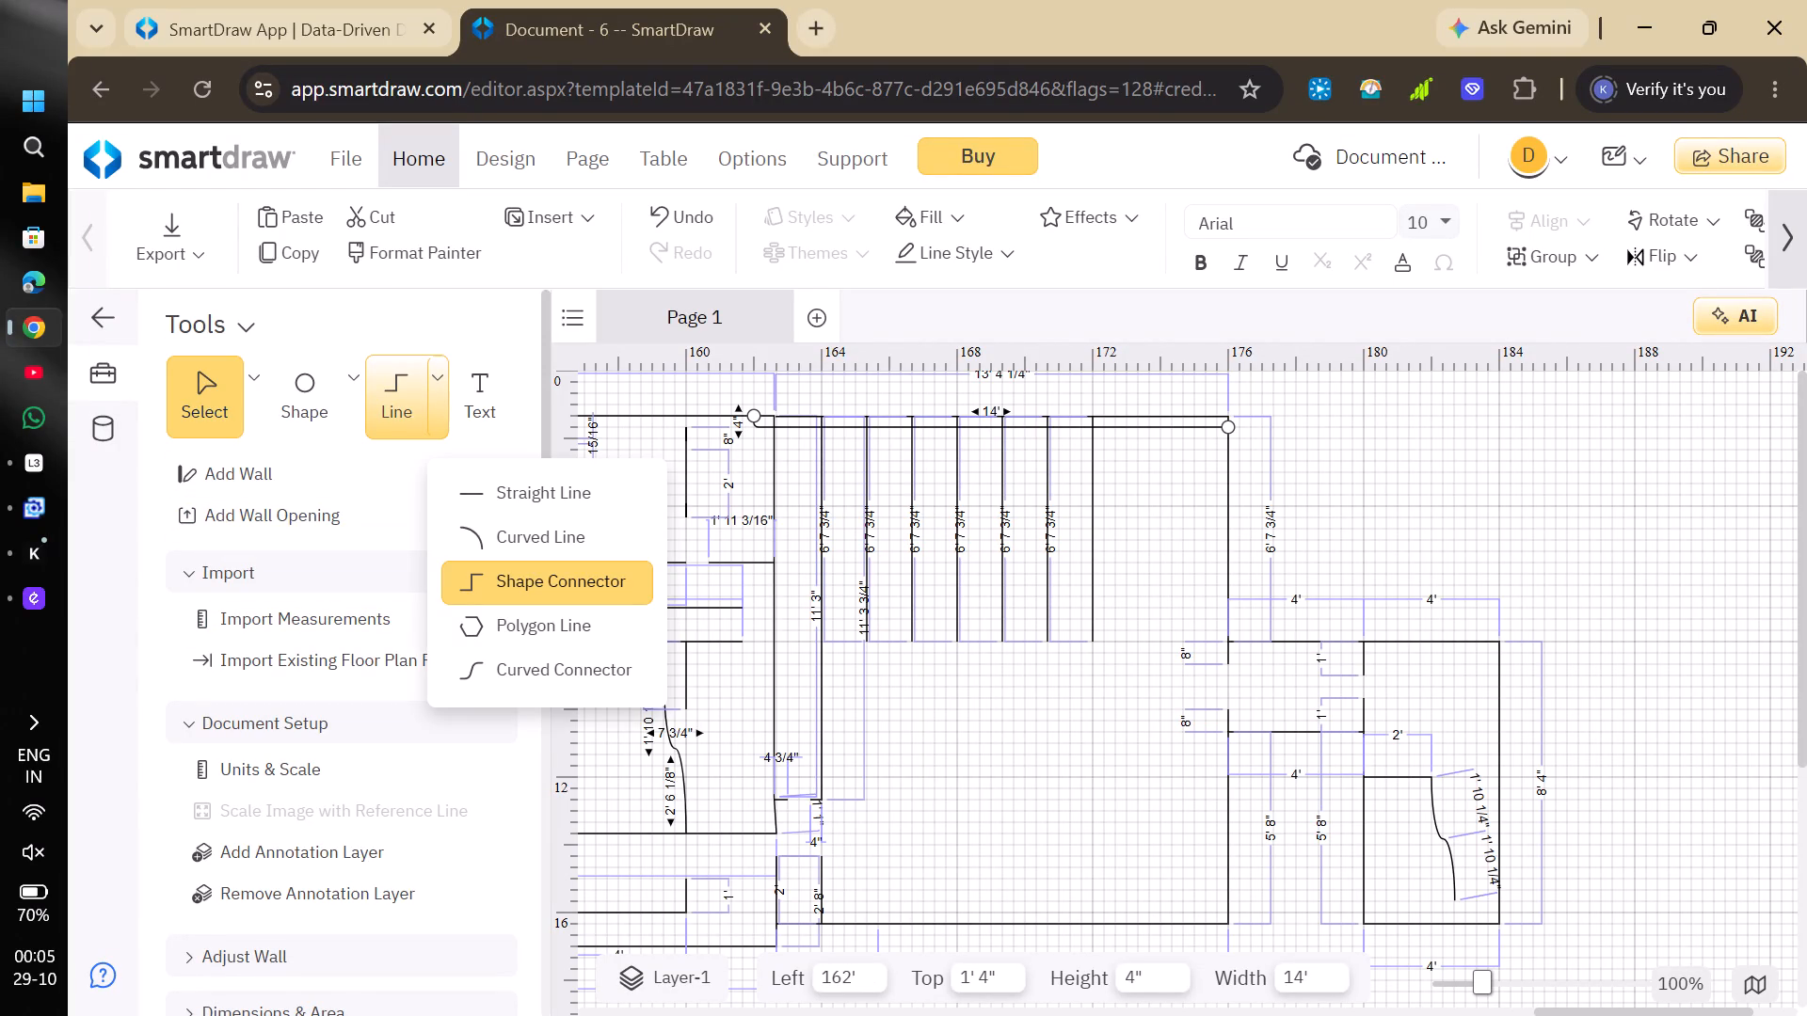
{"action": "left_click", "coordinate": [549, 610]}
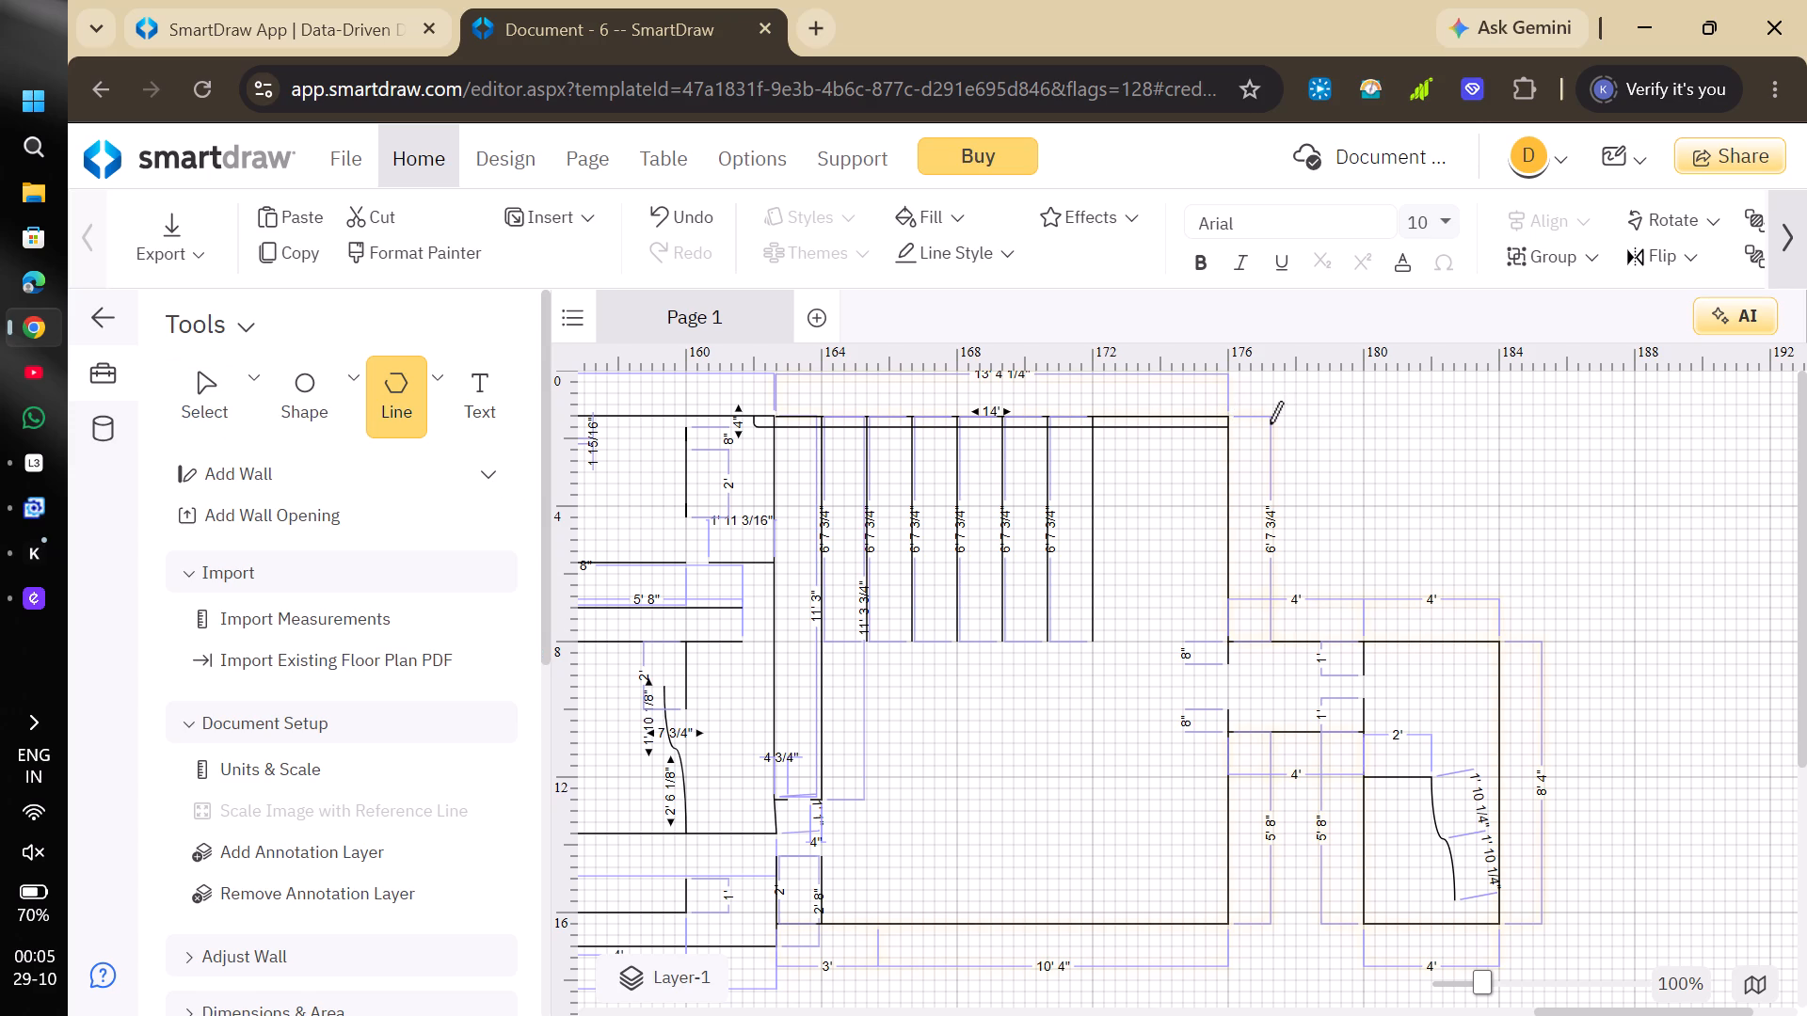
{"action": "left_click_drag", "start_coordinate": [1272, 419], "coordinate": [1269, 594]}
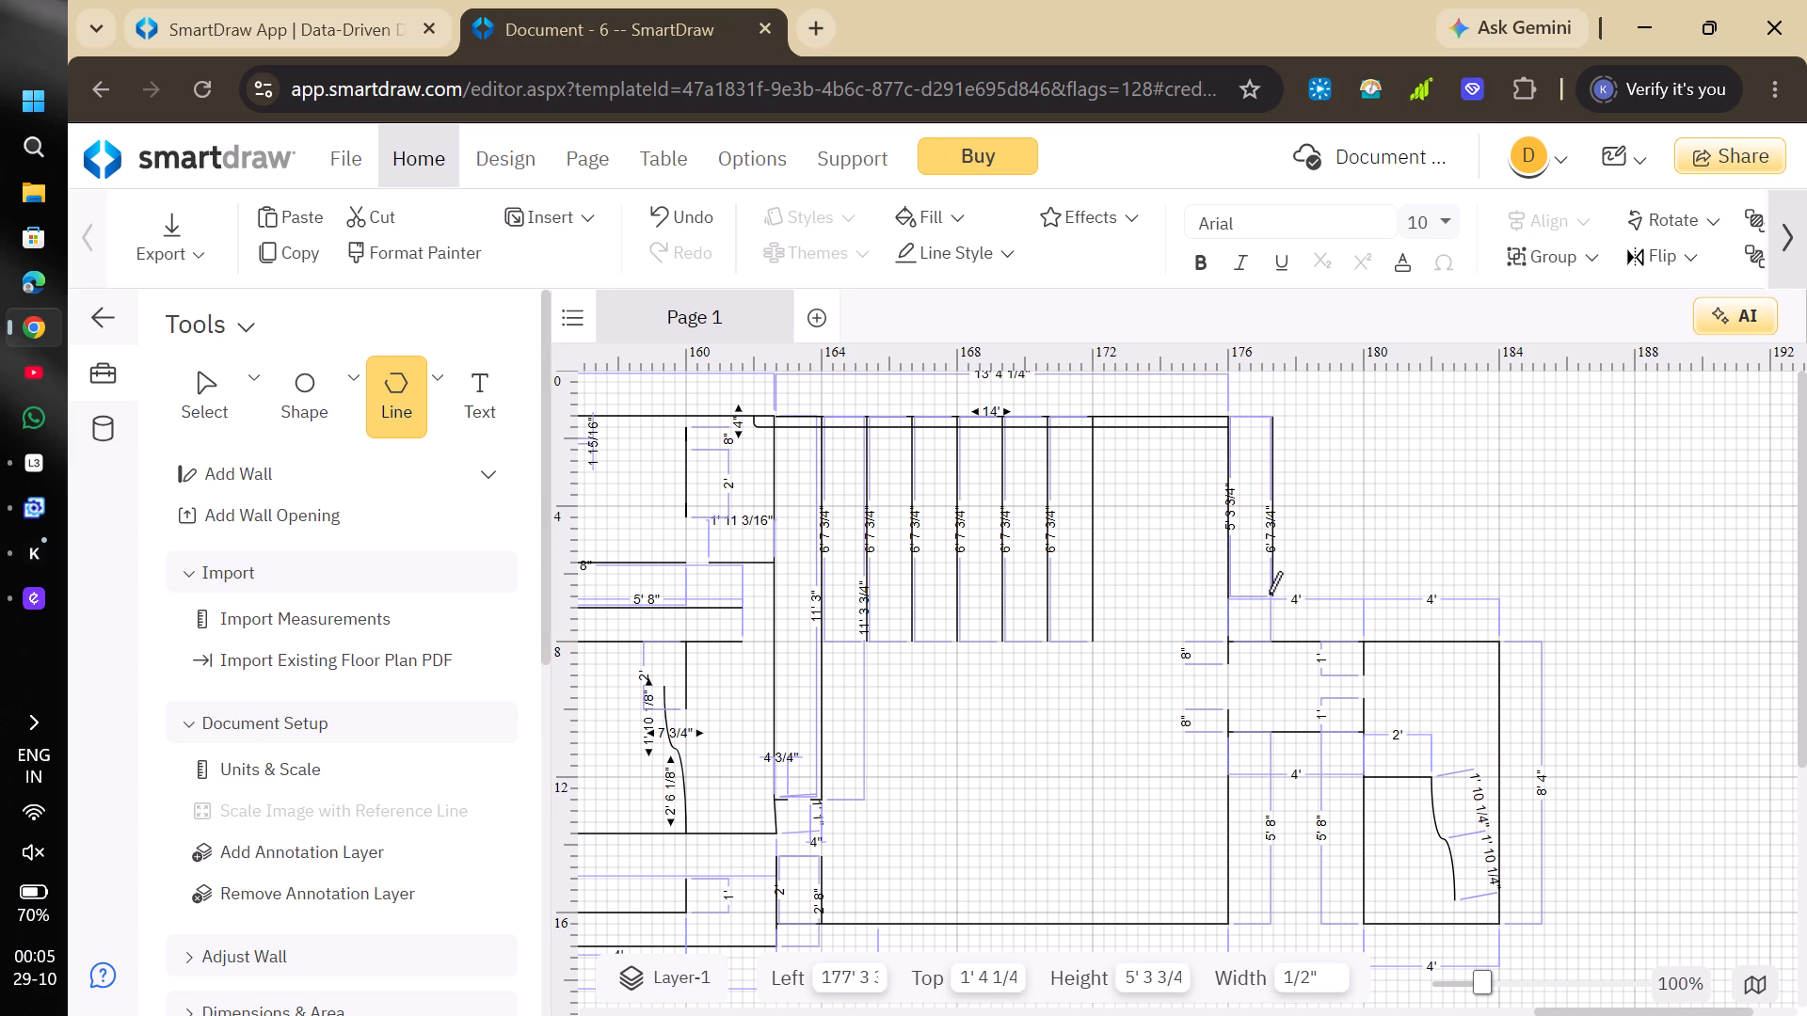
{"action": "left_click_drag", "start_coordinate": [1269, 594], "coordinate": [1271, 599]}
{"action": "left_click", "coordinate": [1271, 599]}
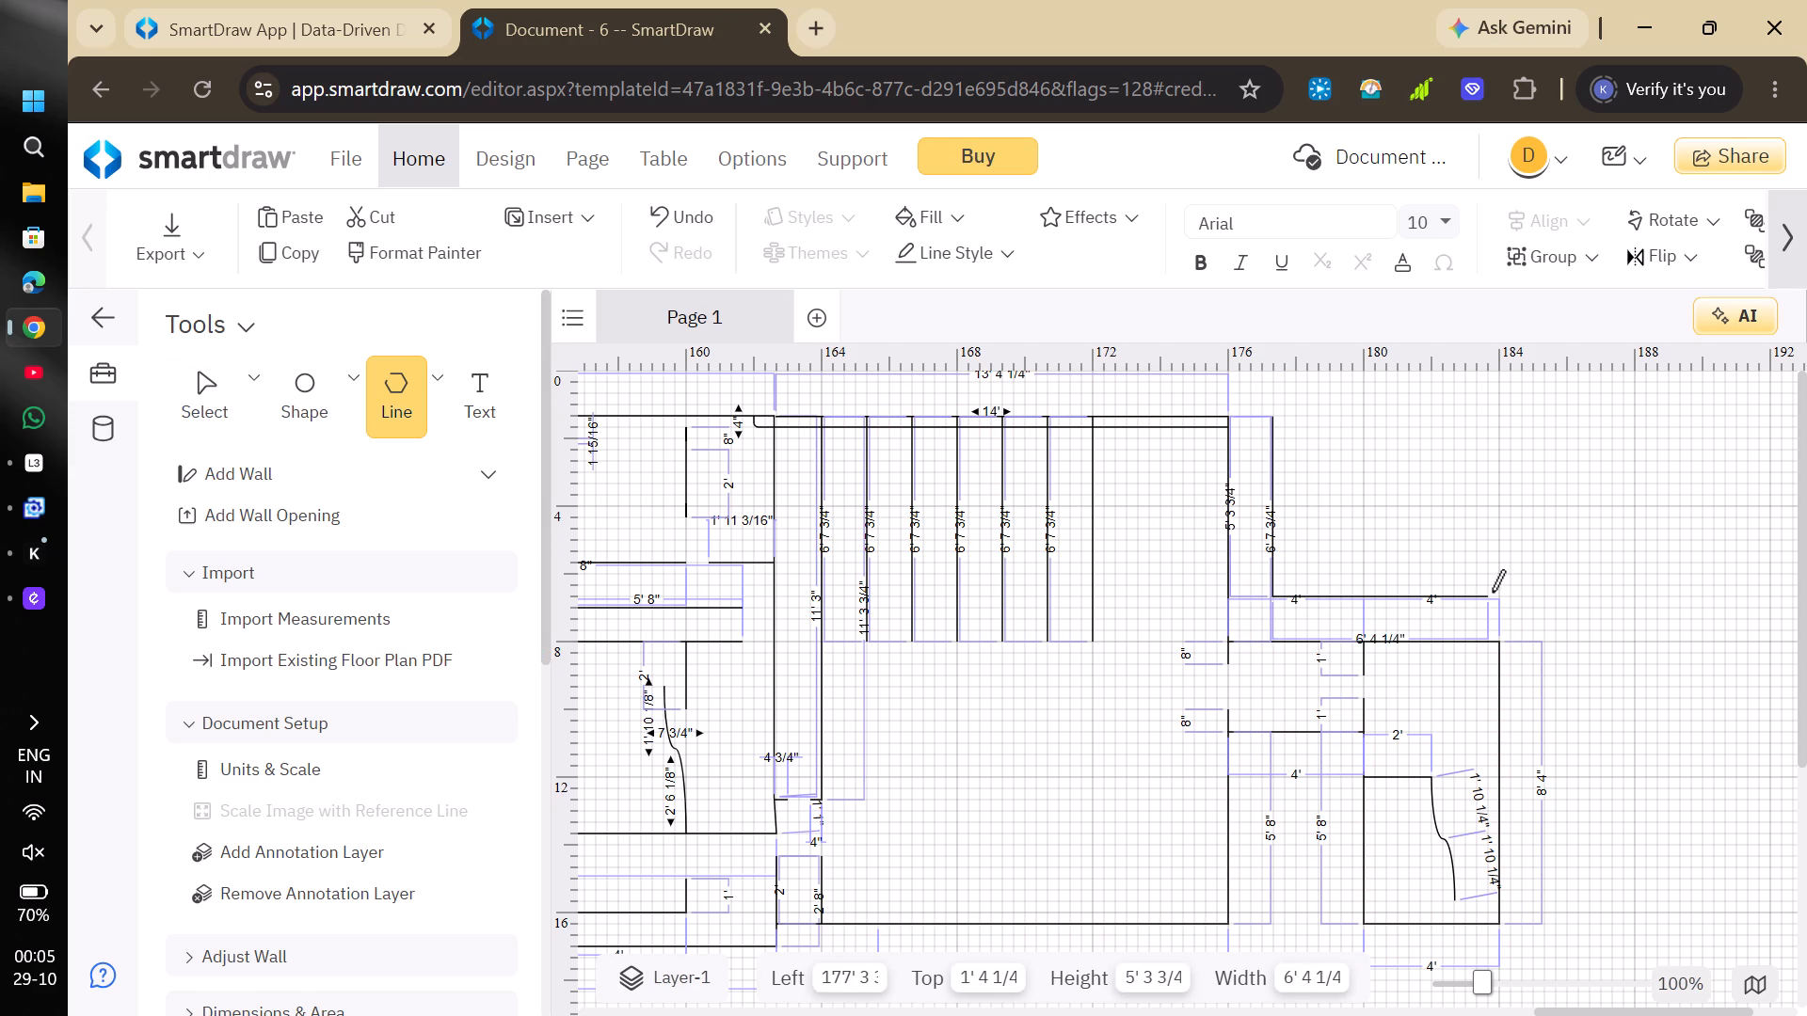
{"action": "left_click", "coordinate": [1497, 596]}
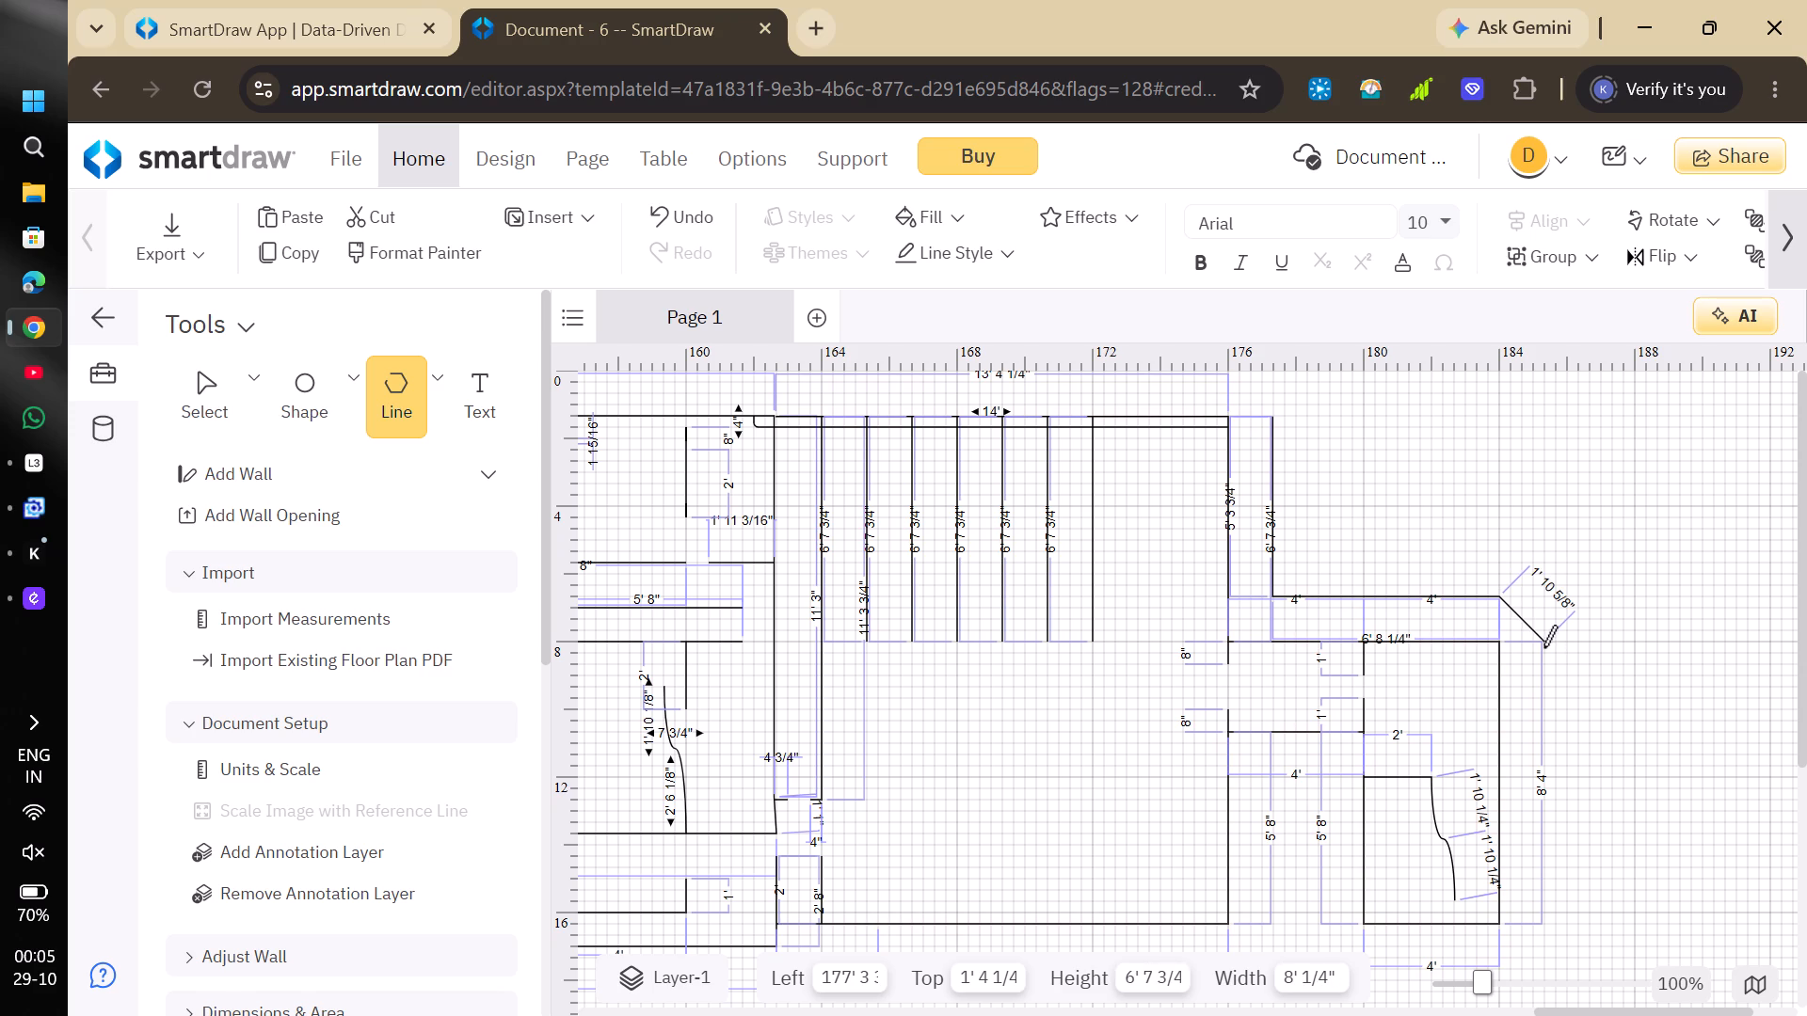
{"action": "left_click", "coordinate": [1543, 647]}
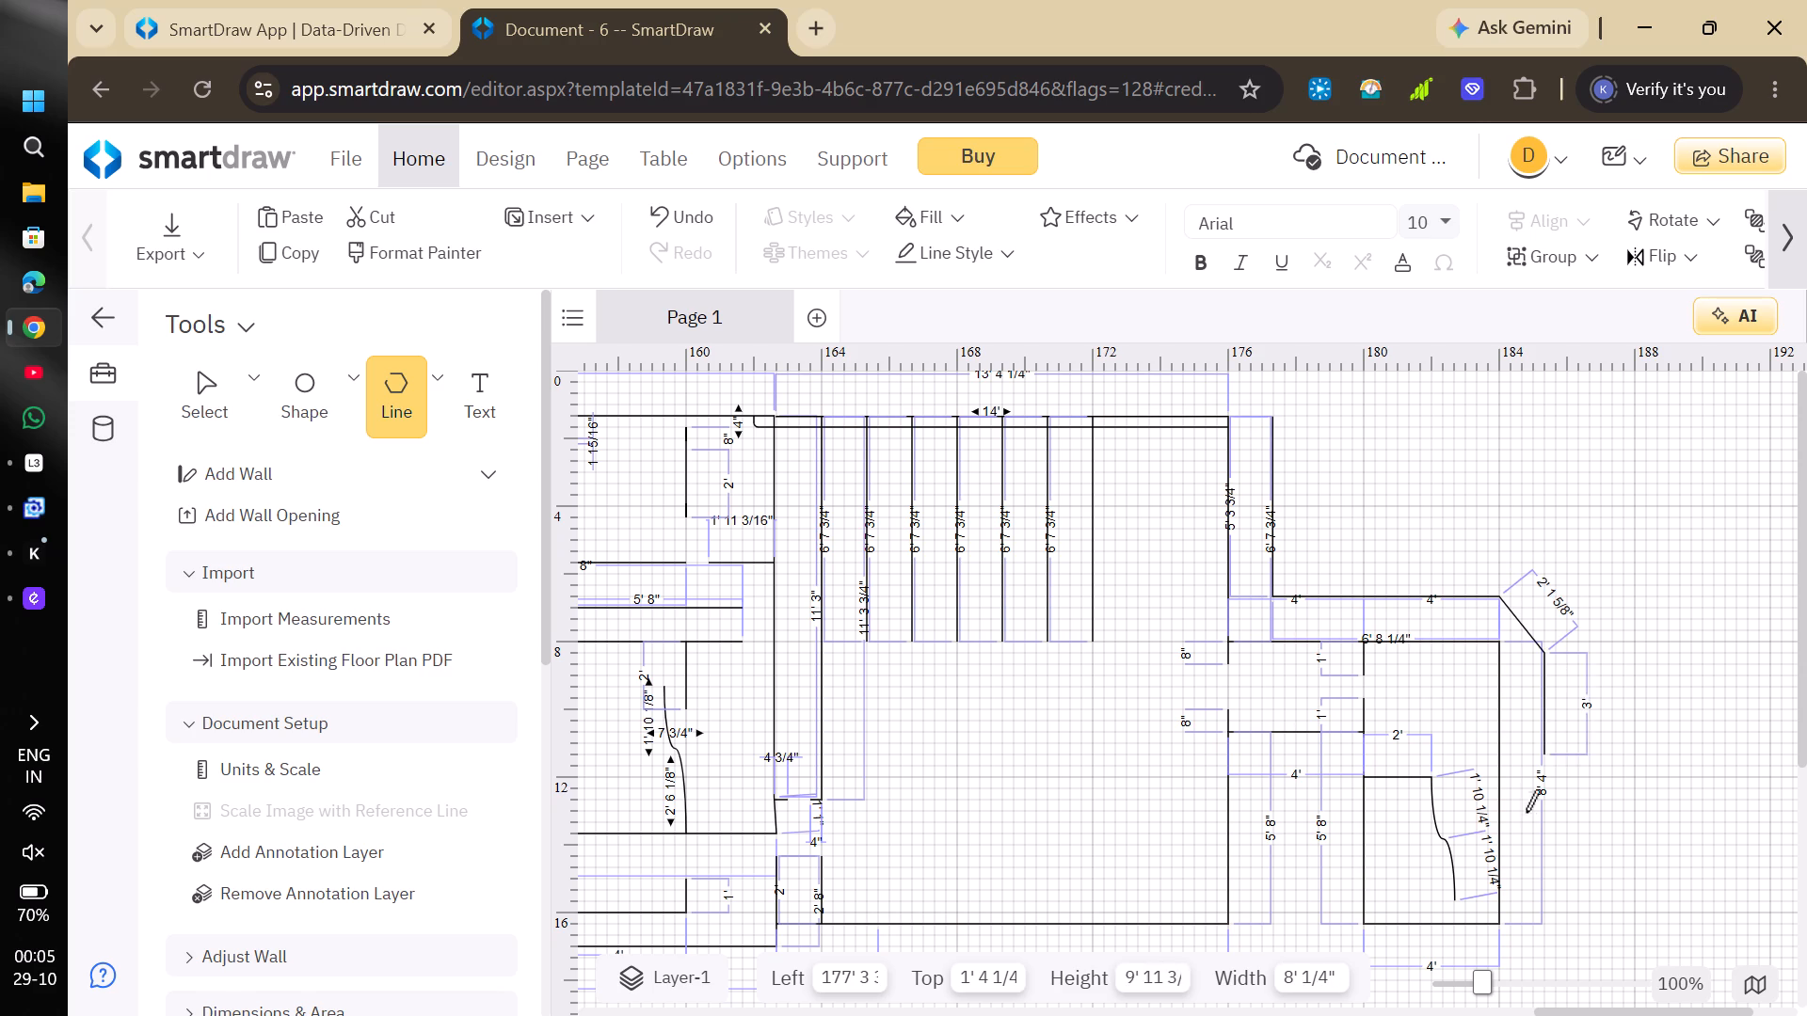
{"action": "left_click", "coordinate": [1548, 912]}
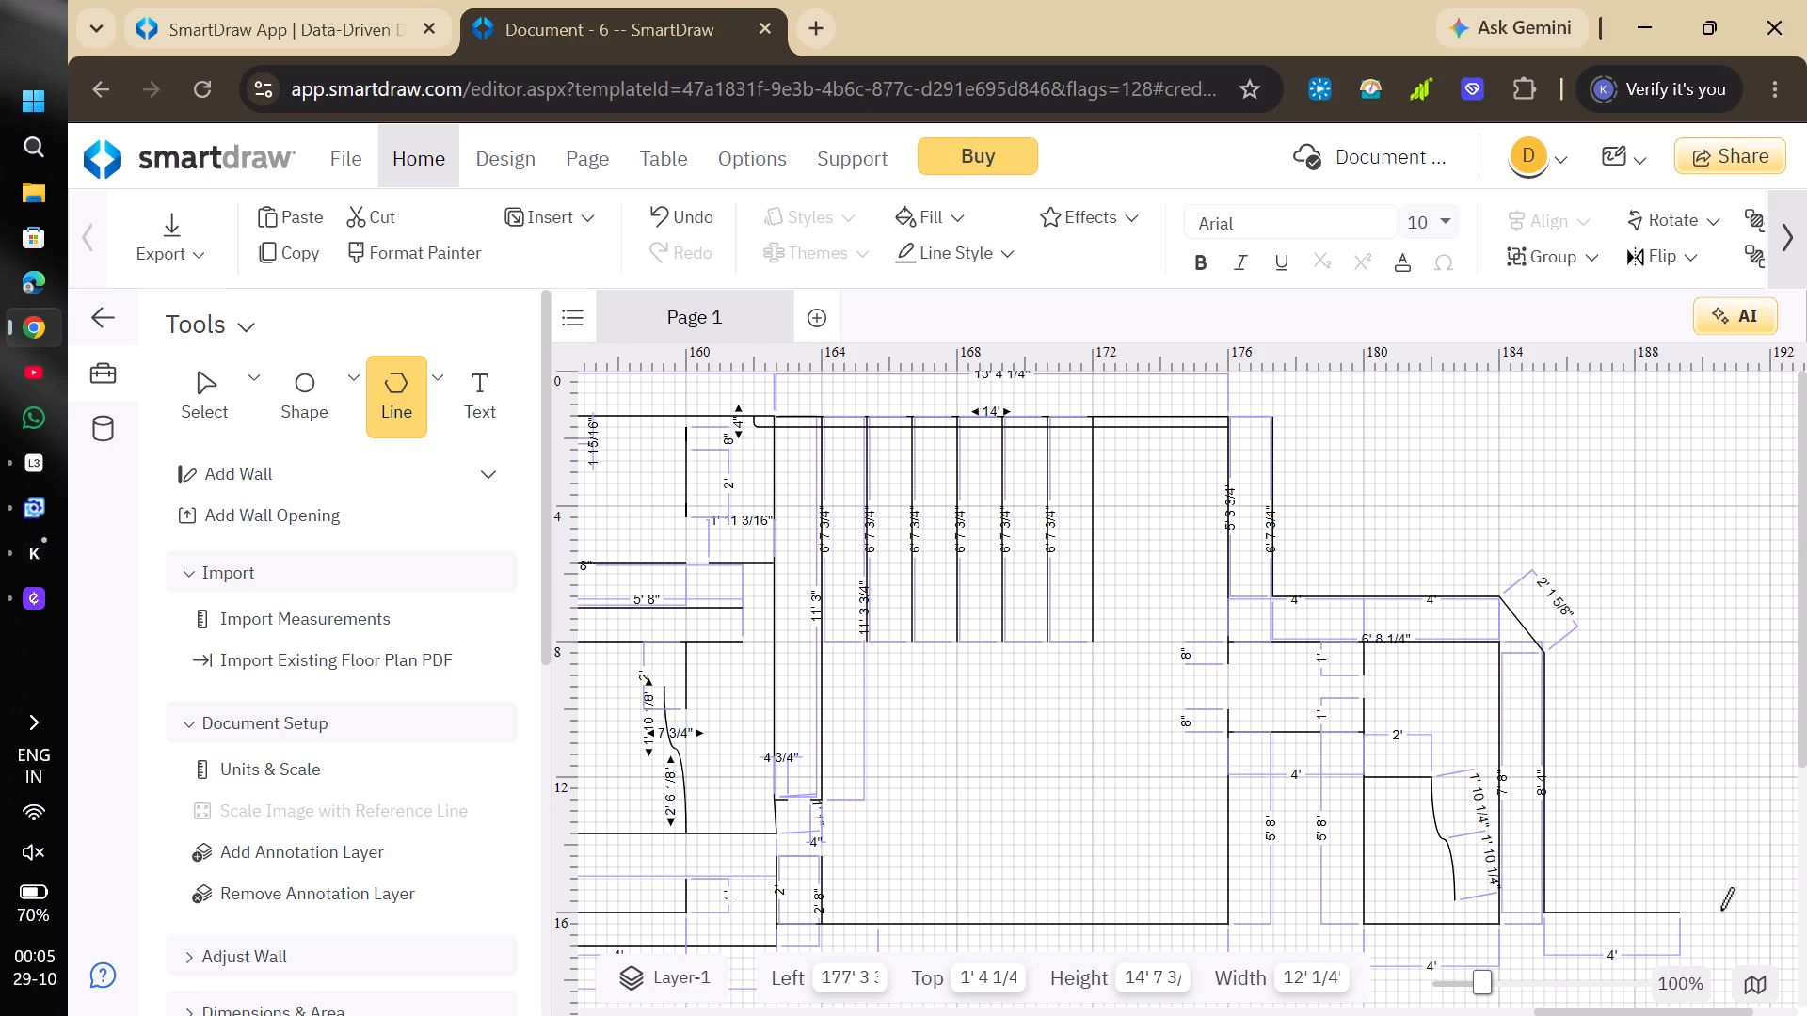
Continue the polygon about 6' 8" outward to 192', 14' 4" up, and 12' back to 180'.
{"action": "left_click", "coordinate": [1773, 907]}
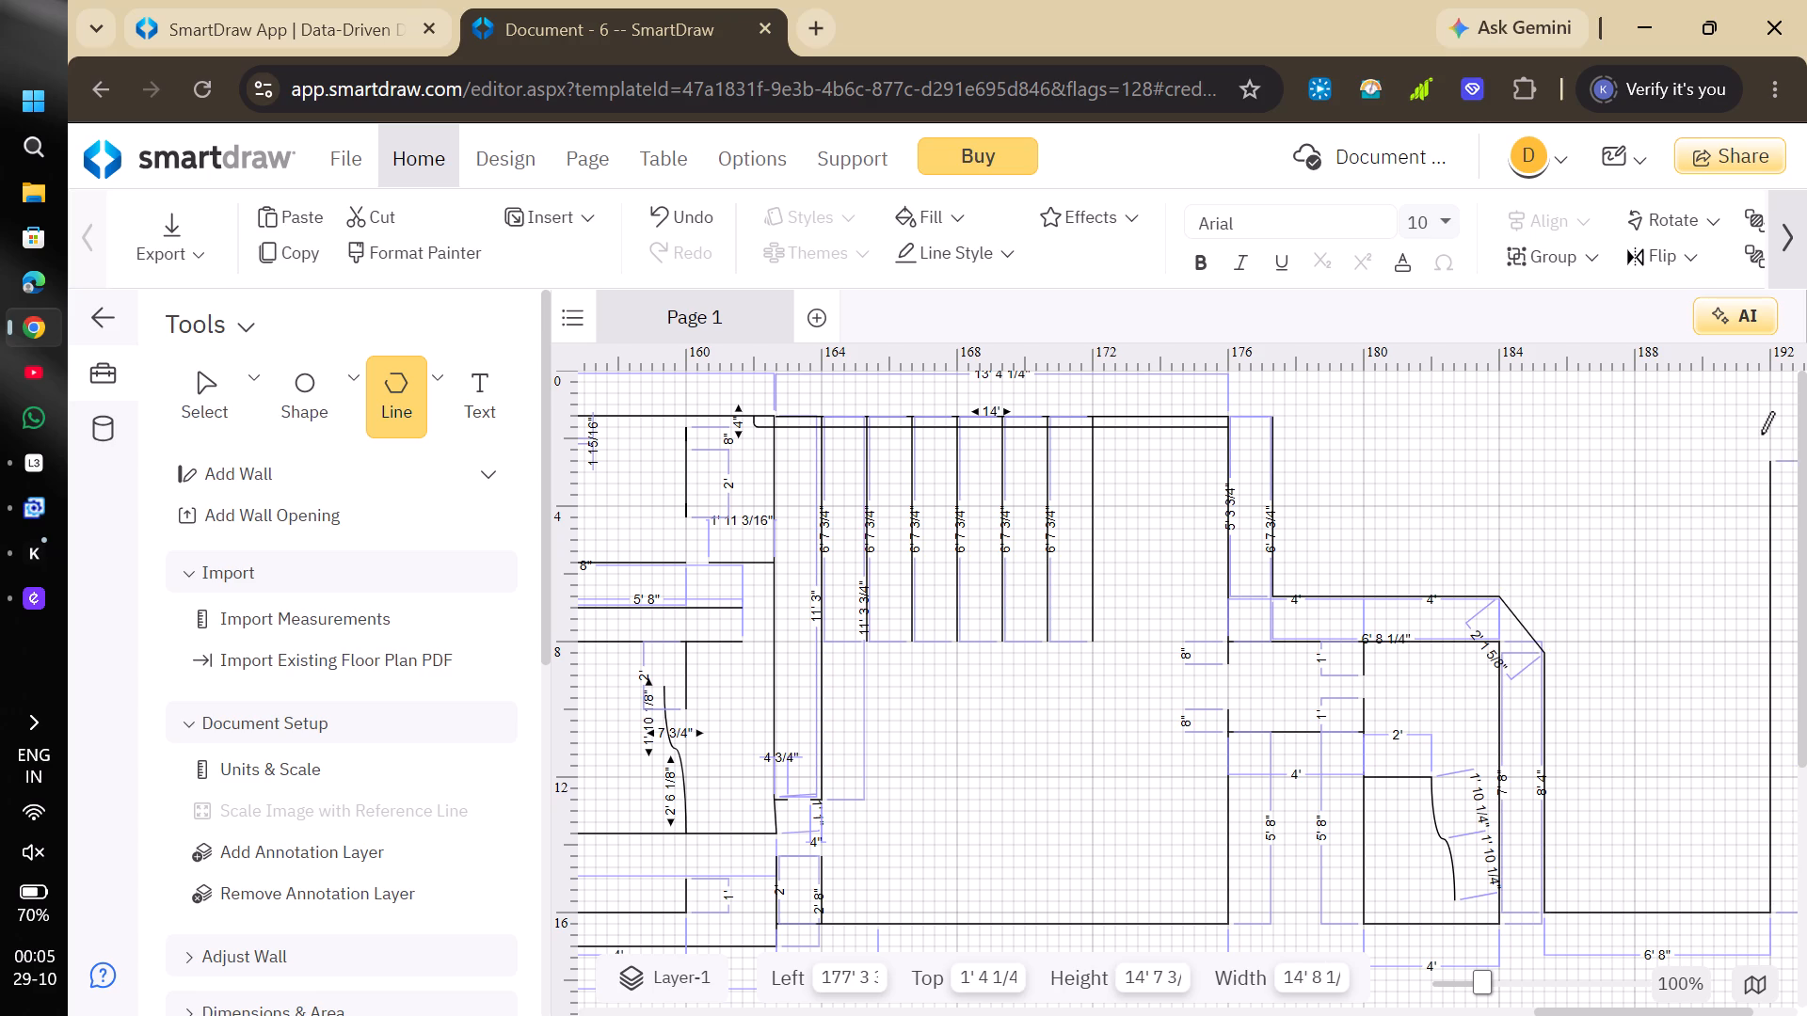
{"action": "left_click", "coordinate": [1761, 431]}
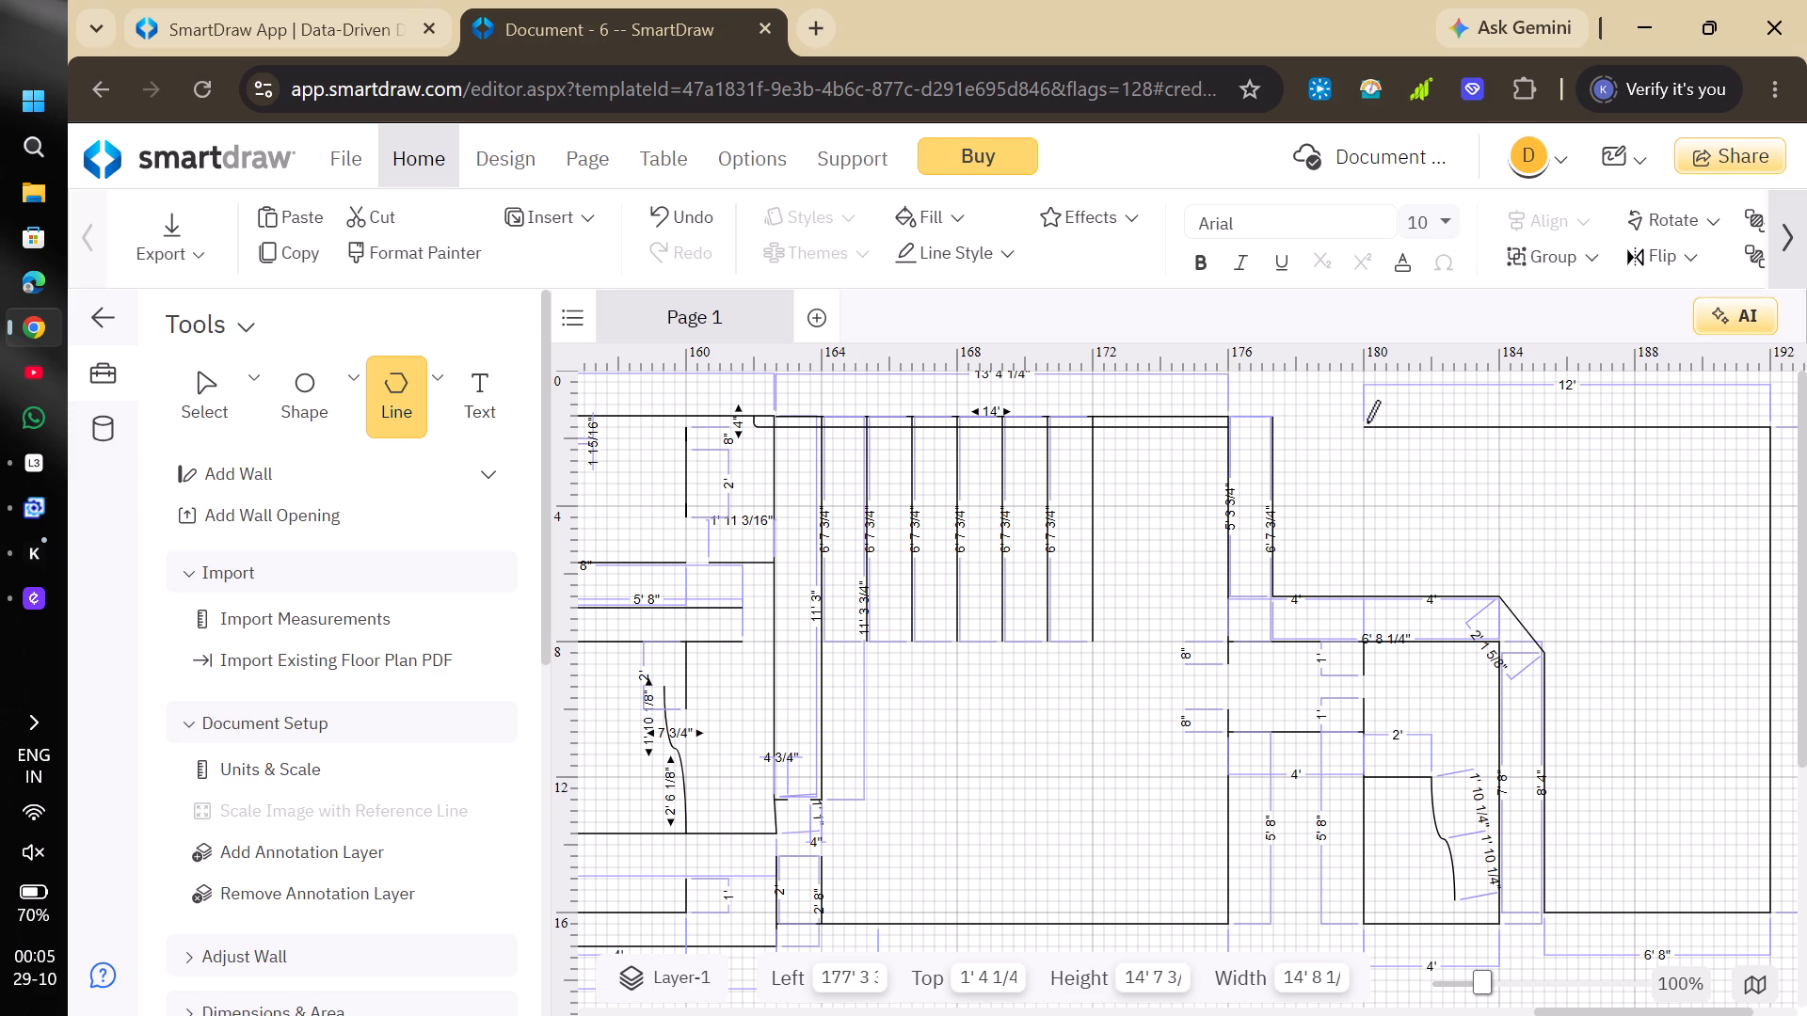
{"action": "left_click", "coordinate": [1367, 422]}
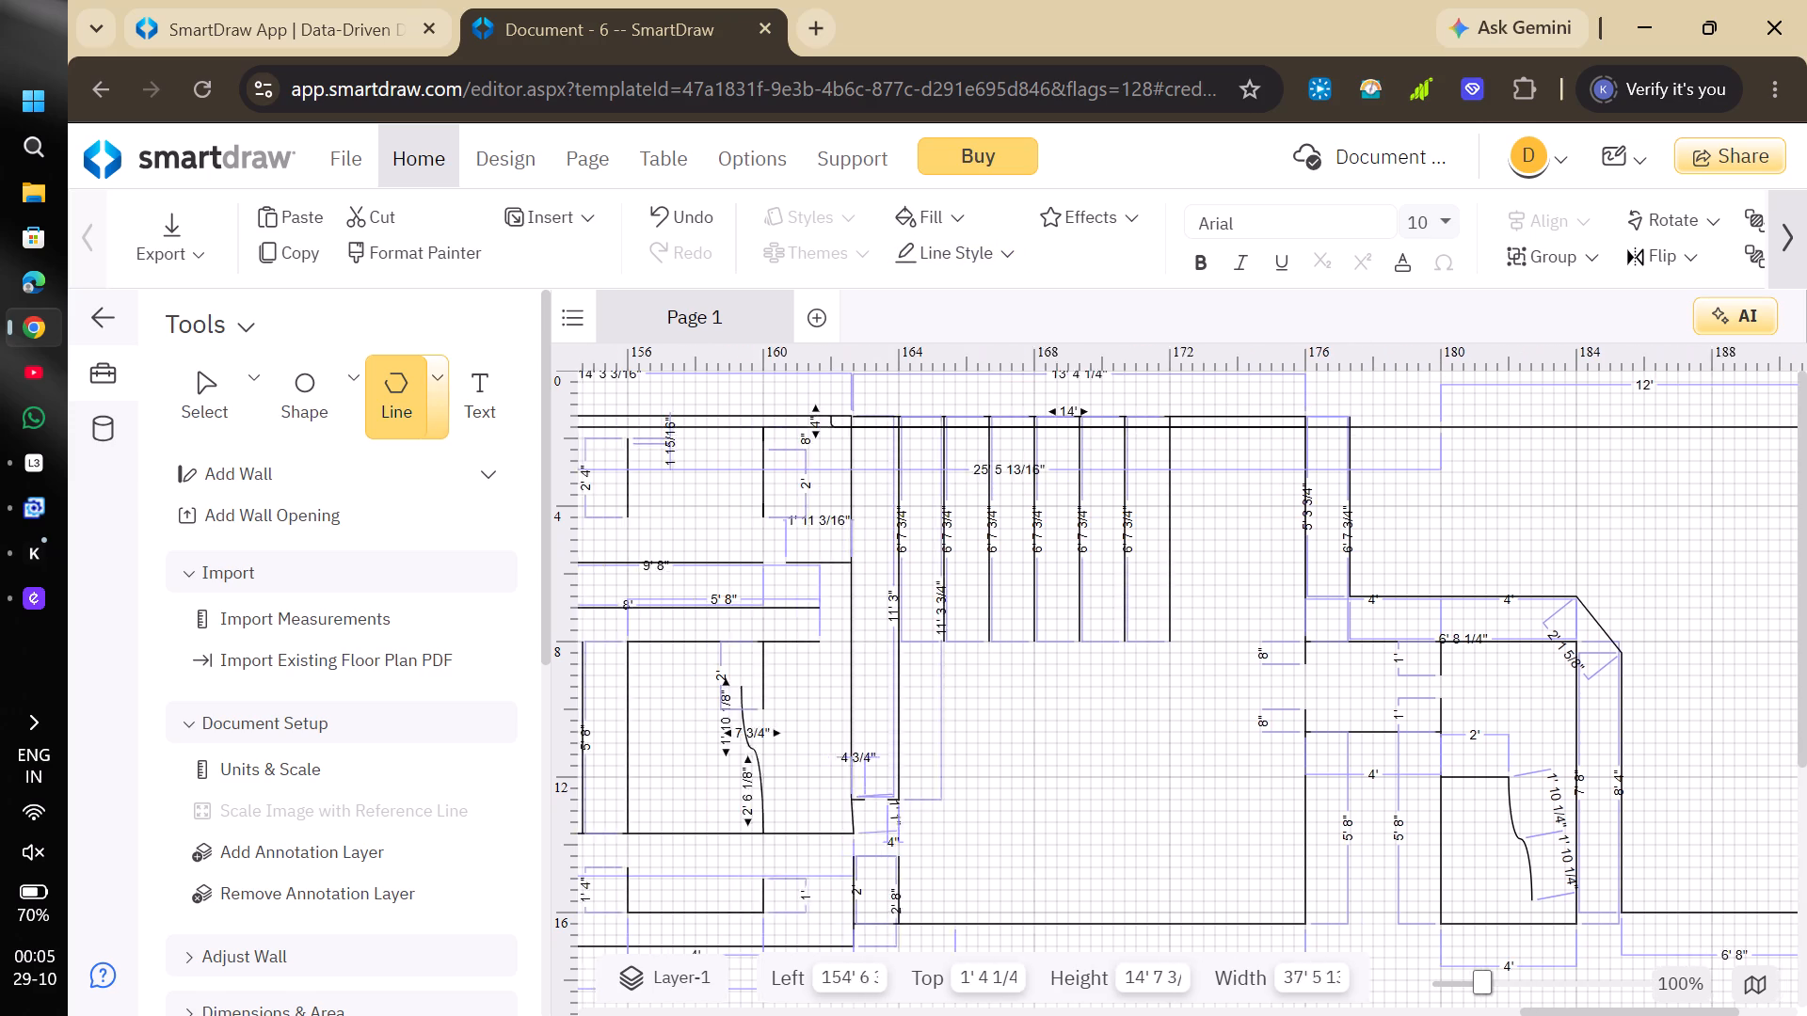
Draw a 2' 8" vertical Straight Line at 184', upward from the top of the polygon's diagonal edge.
{"action": "left_click", "coordinate": [430, 409]}
{"action": "left_click", "coordinate": [499, 484]}
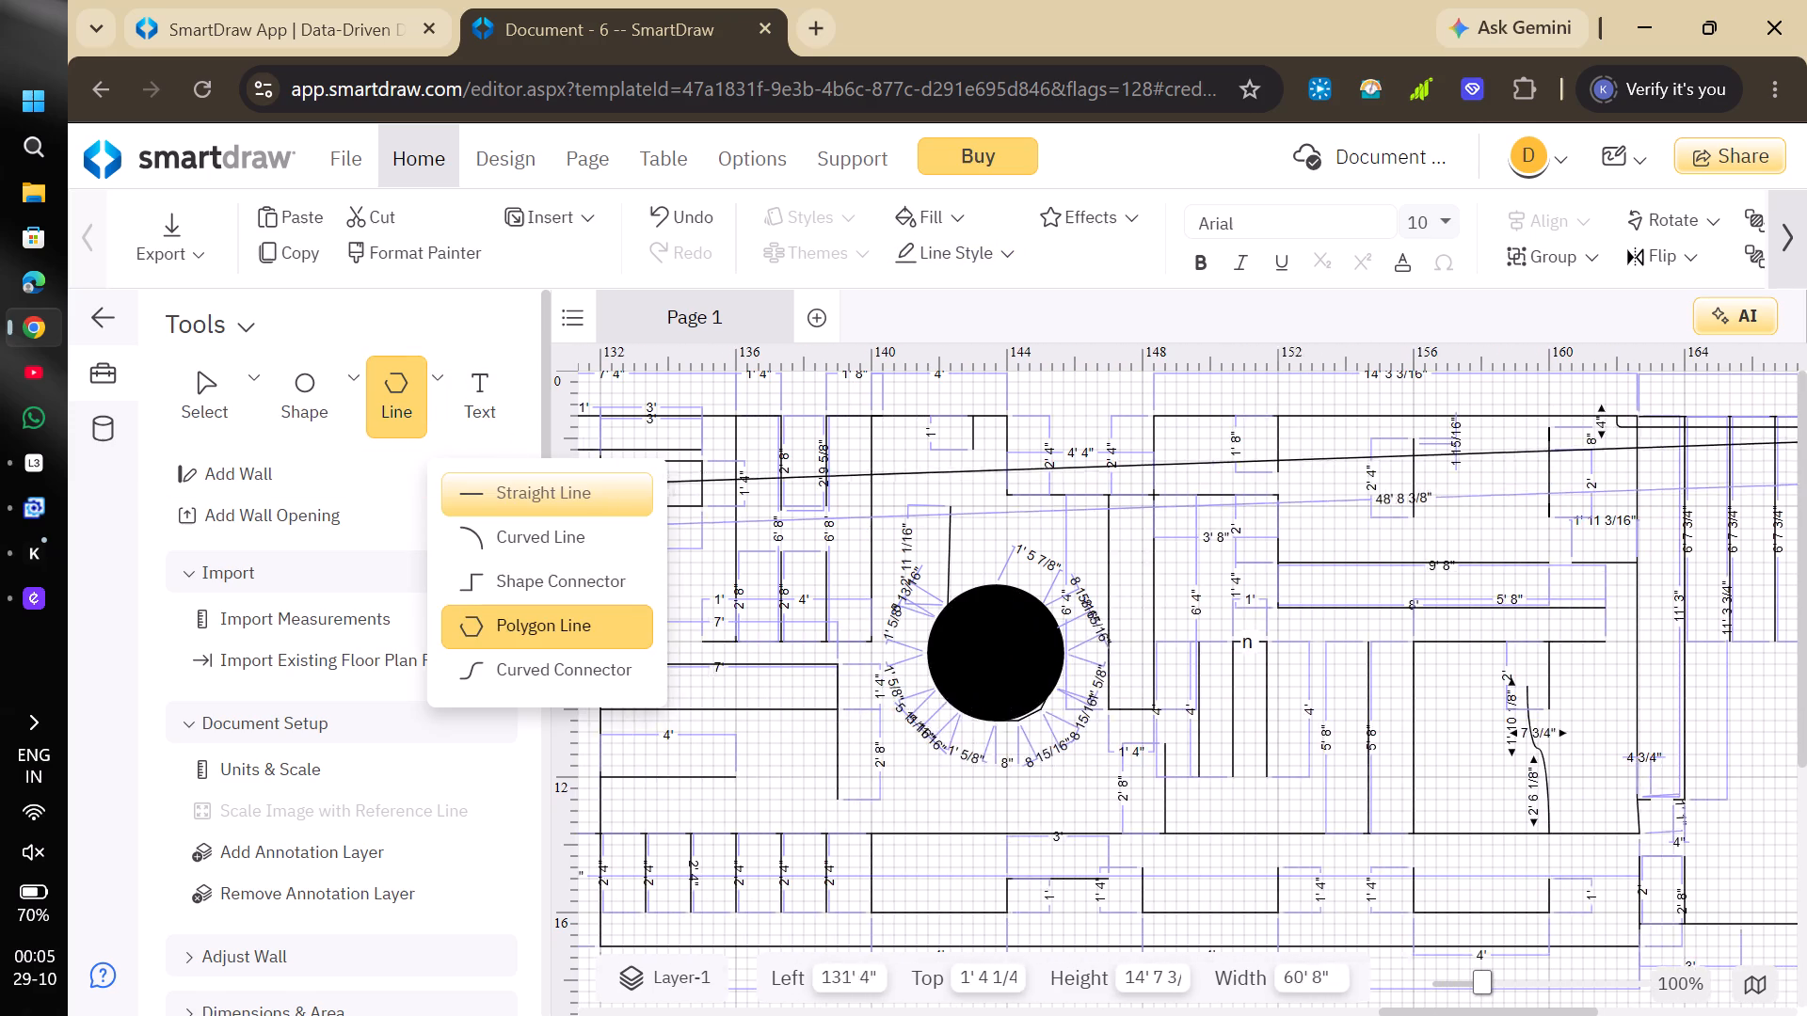
{"action": "scroll", "coordinate": [1269, 518], "scroll_direction": "left", "scroll_amount": 6}
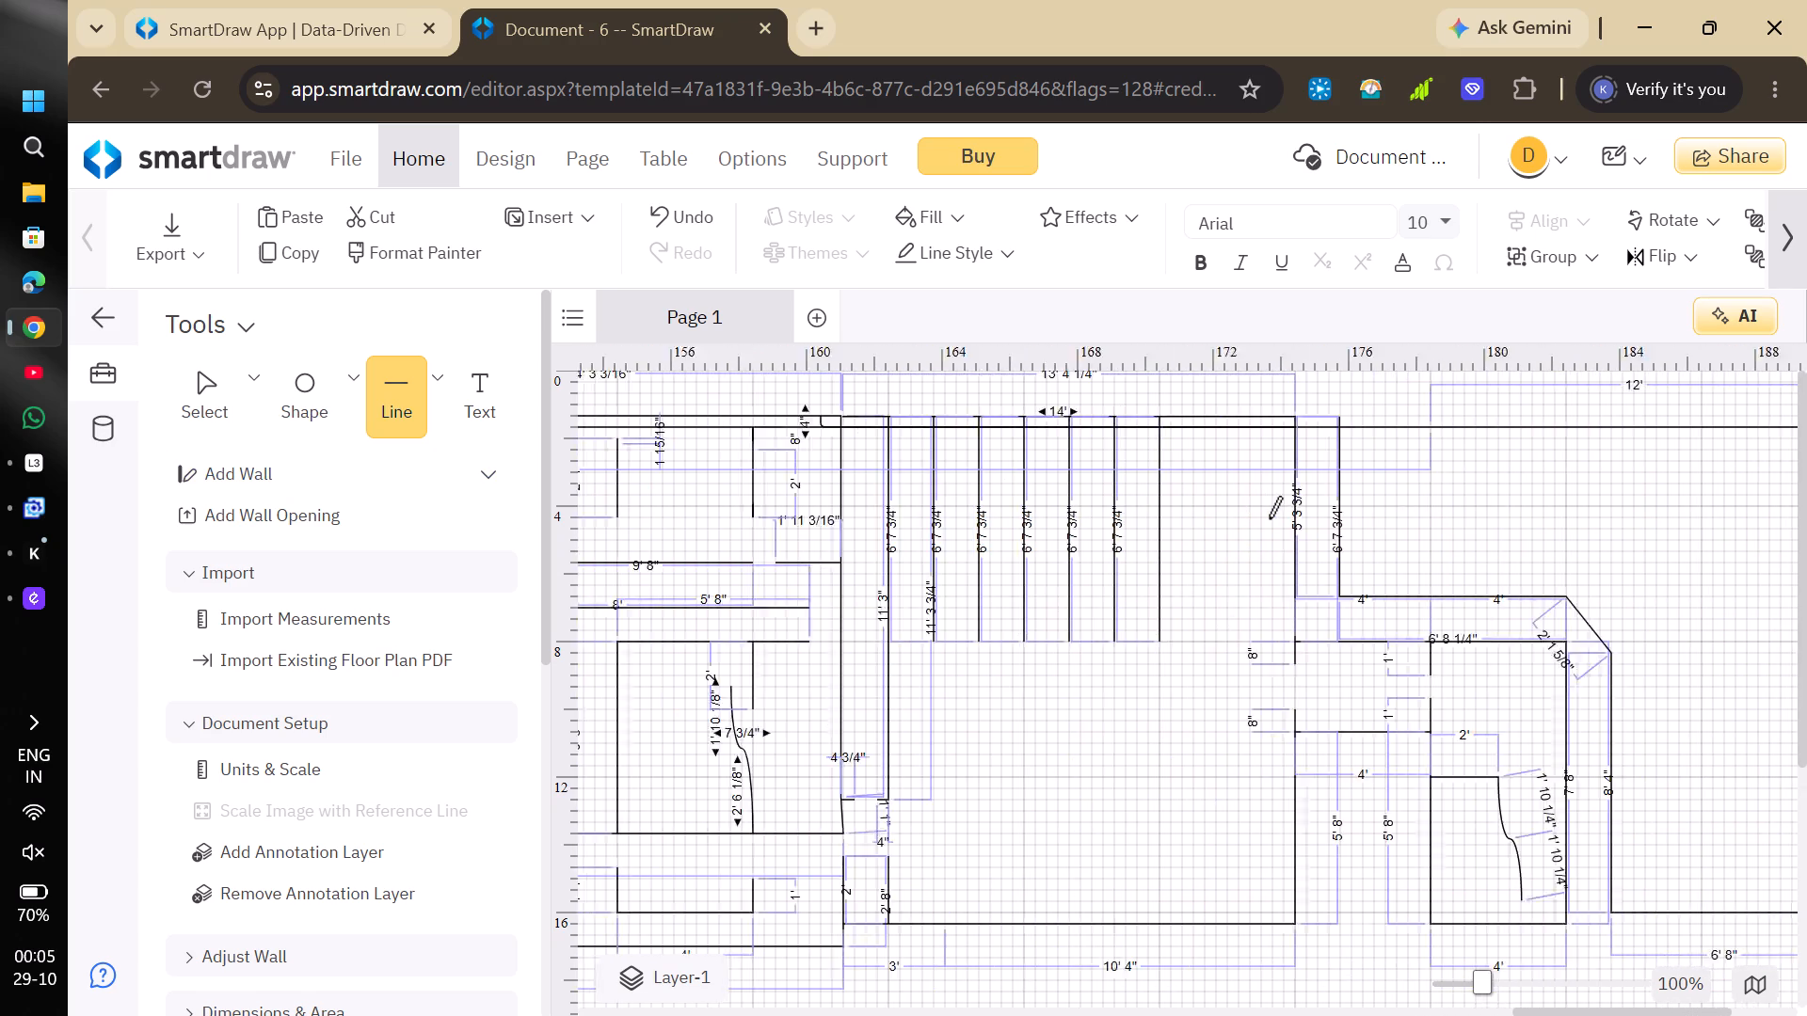
{"action": "scroll", "coordinate": [1269, 518], "scroll_direction": "left", "scroll_amount": 3}
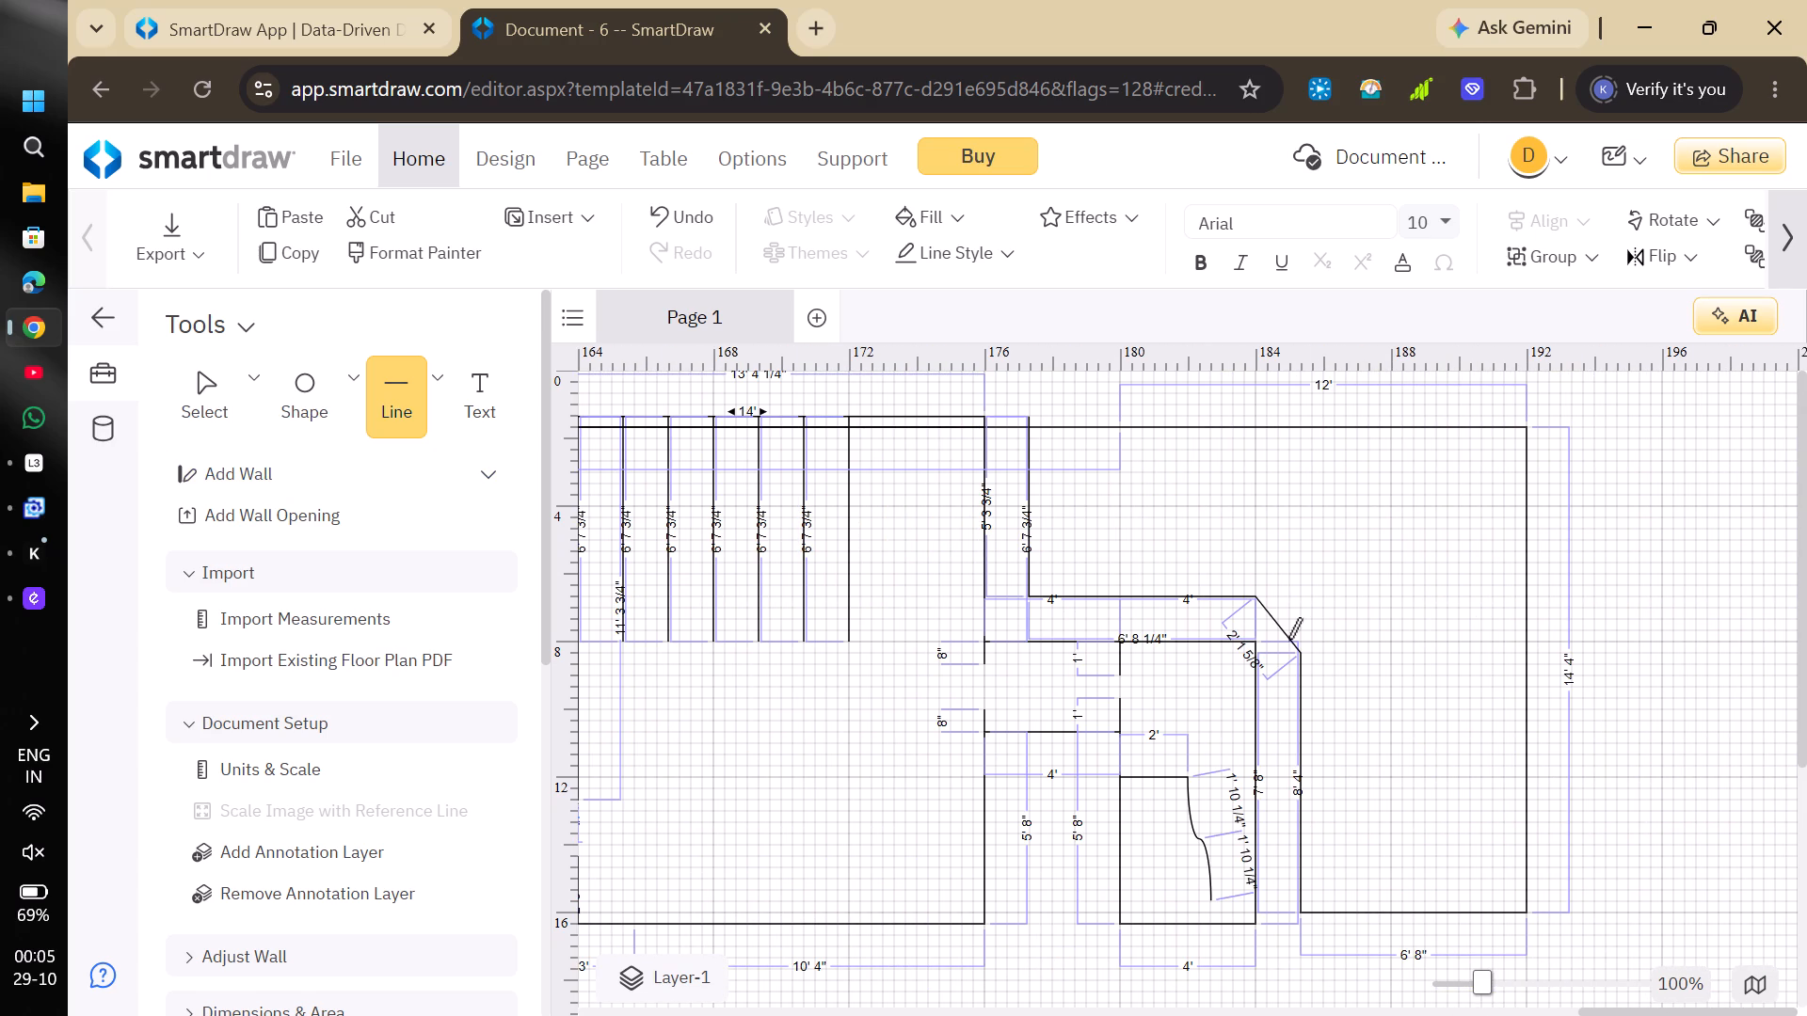
{"action": "left_click_drag", "start_coordinate": [1255, 600], "coordinate": [1251, 516]}
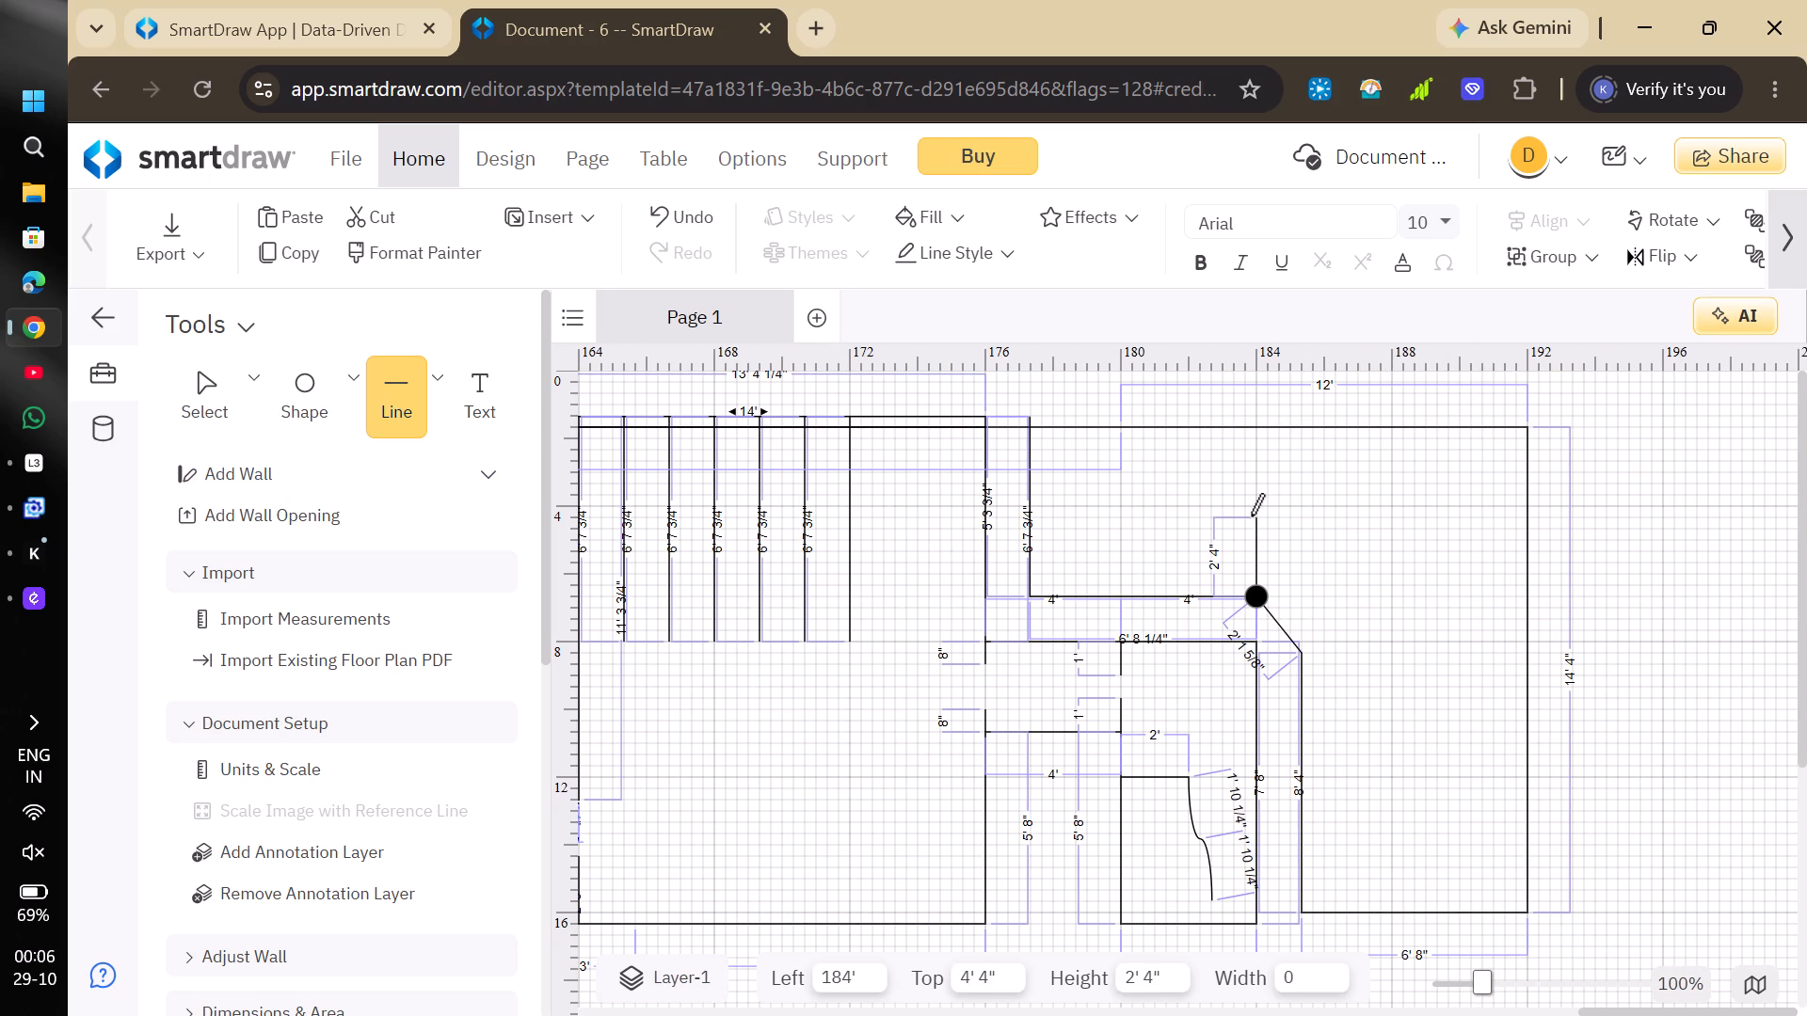
{"action": "left_click_drag", "start_coordinate": [1251, 516], "coordinate": [1253, 503]}
{"action": "left_click", "coordinate": [1253, 503]}
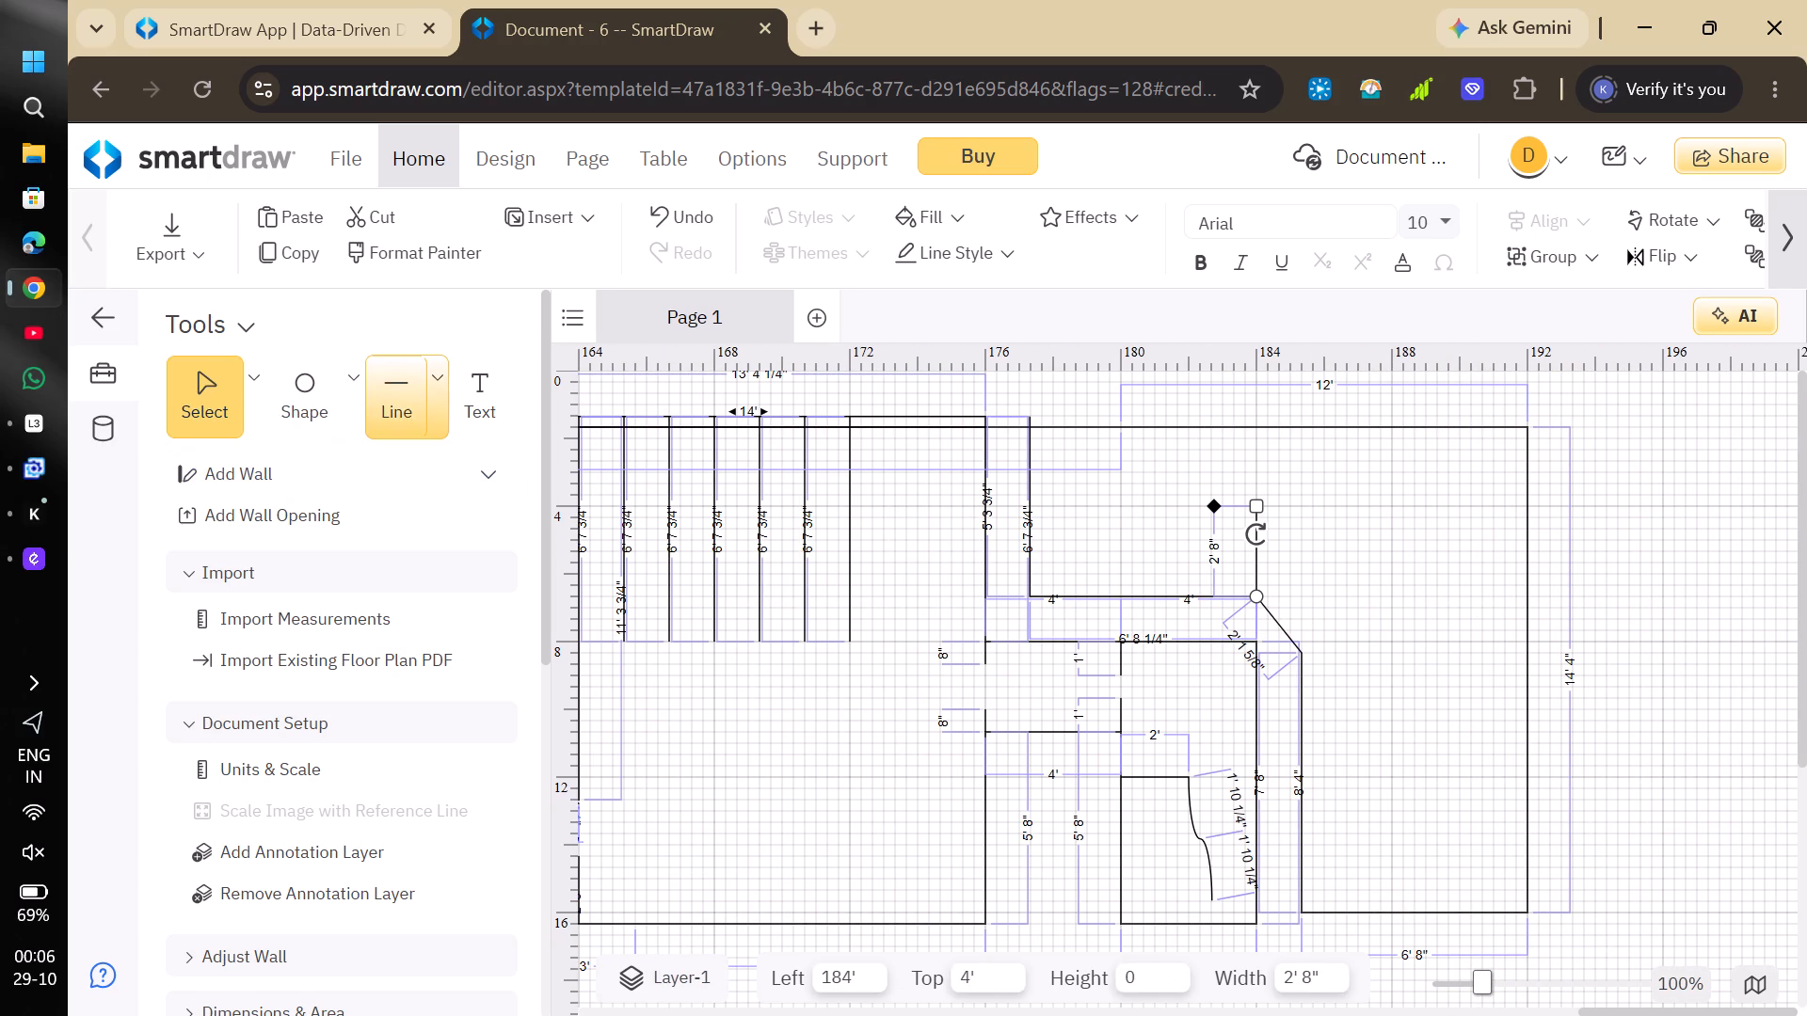
Draw a 4' horizontal line at the 4' level from 184' to 188', and an 8' vertical line down from its end.
{"action": "left_click", "coordinate": [408, 403]}
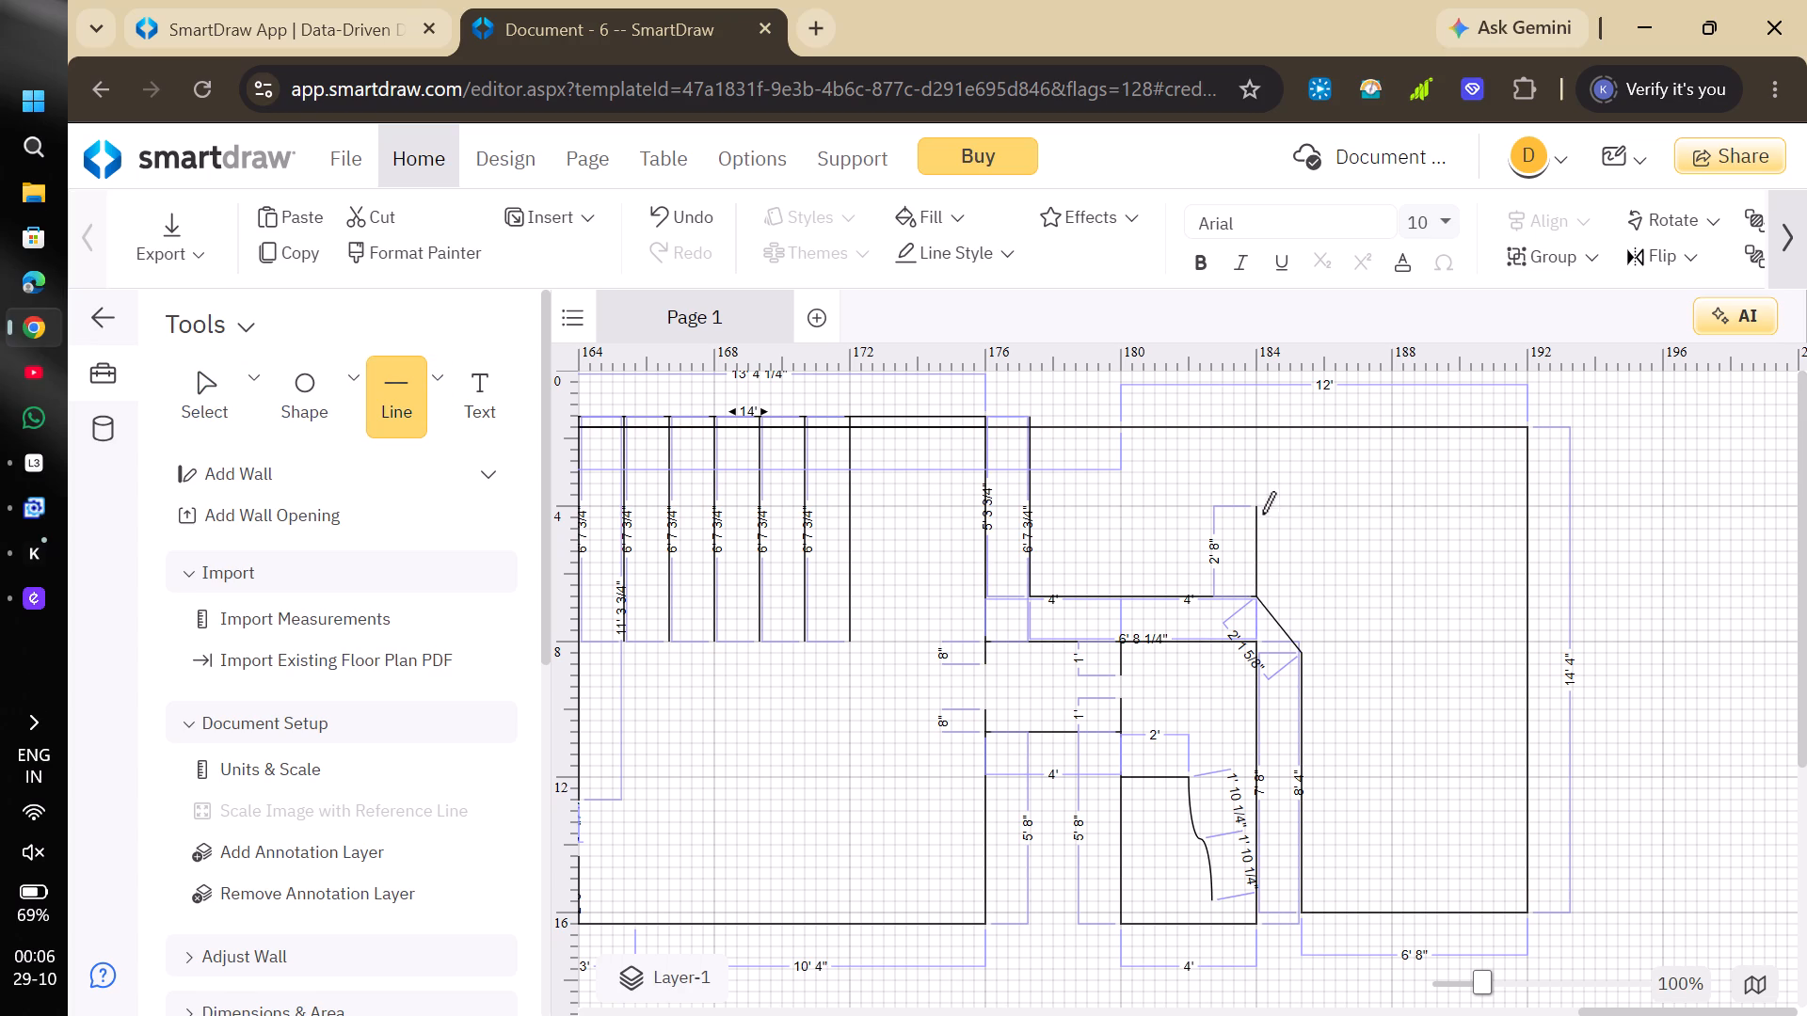
{"action": "left_click_drag", "start_coordinate": [1255, 509], "coordinate": [1366, 508]}
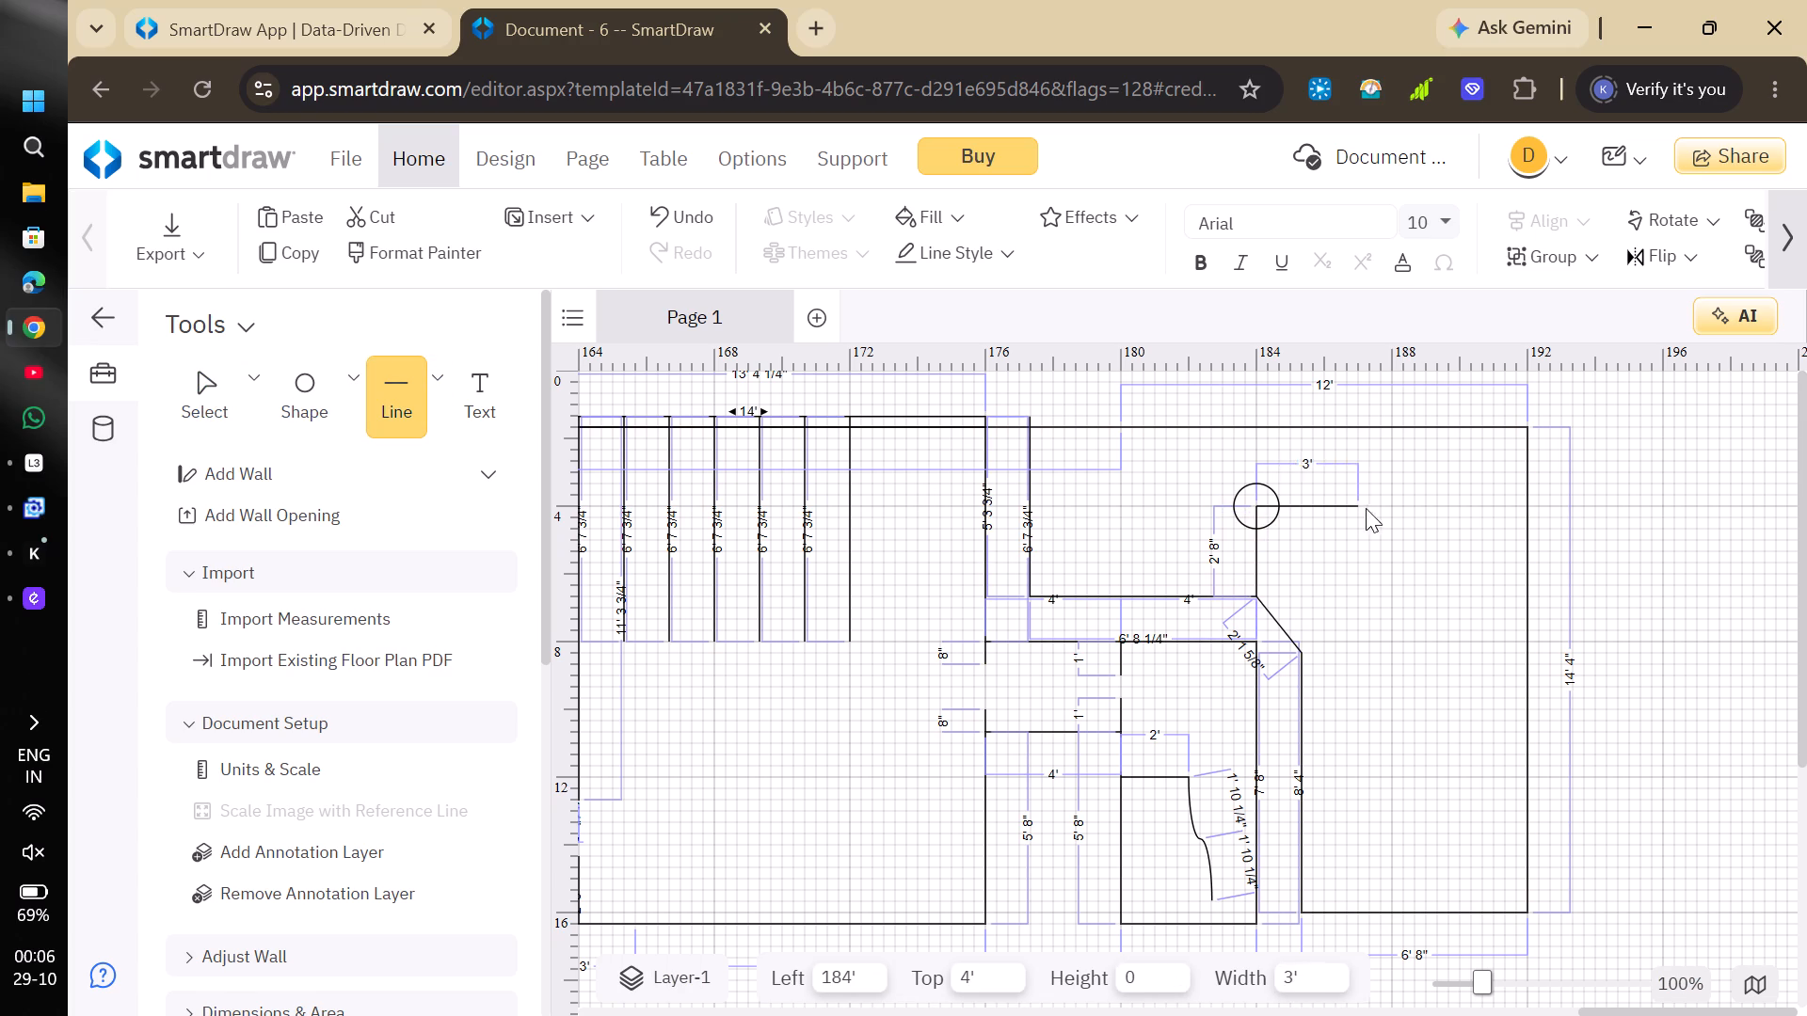
{"action": "left_click_drag", "start_coordinate": [1366, 508], "coordinate": [1393, 502]}
{"action": "left_click", "coordinate": [1393, 502]}
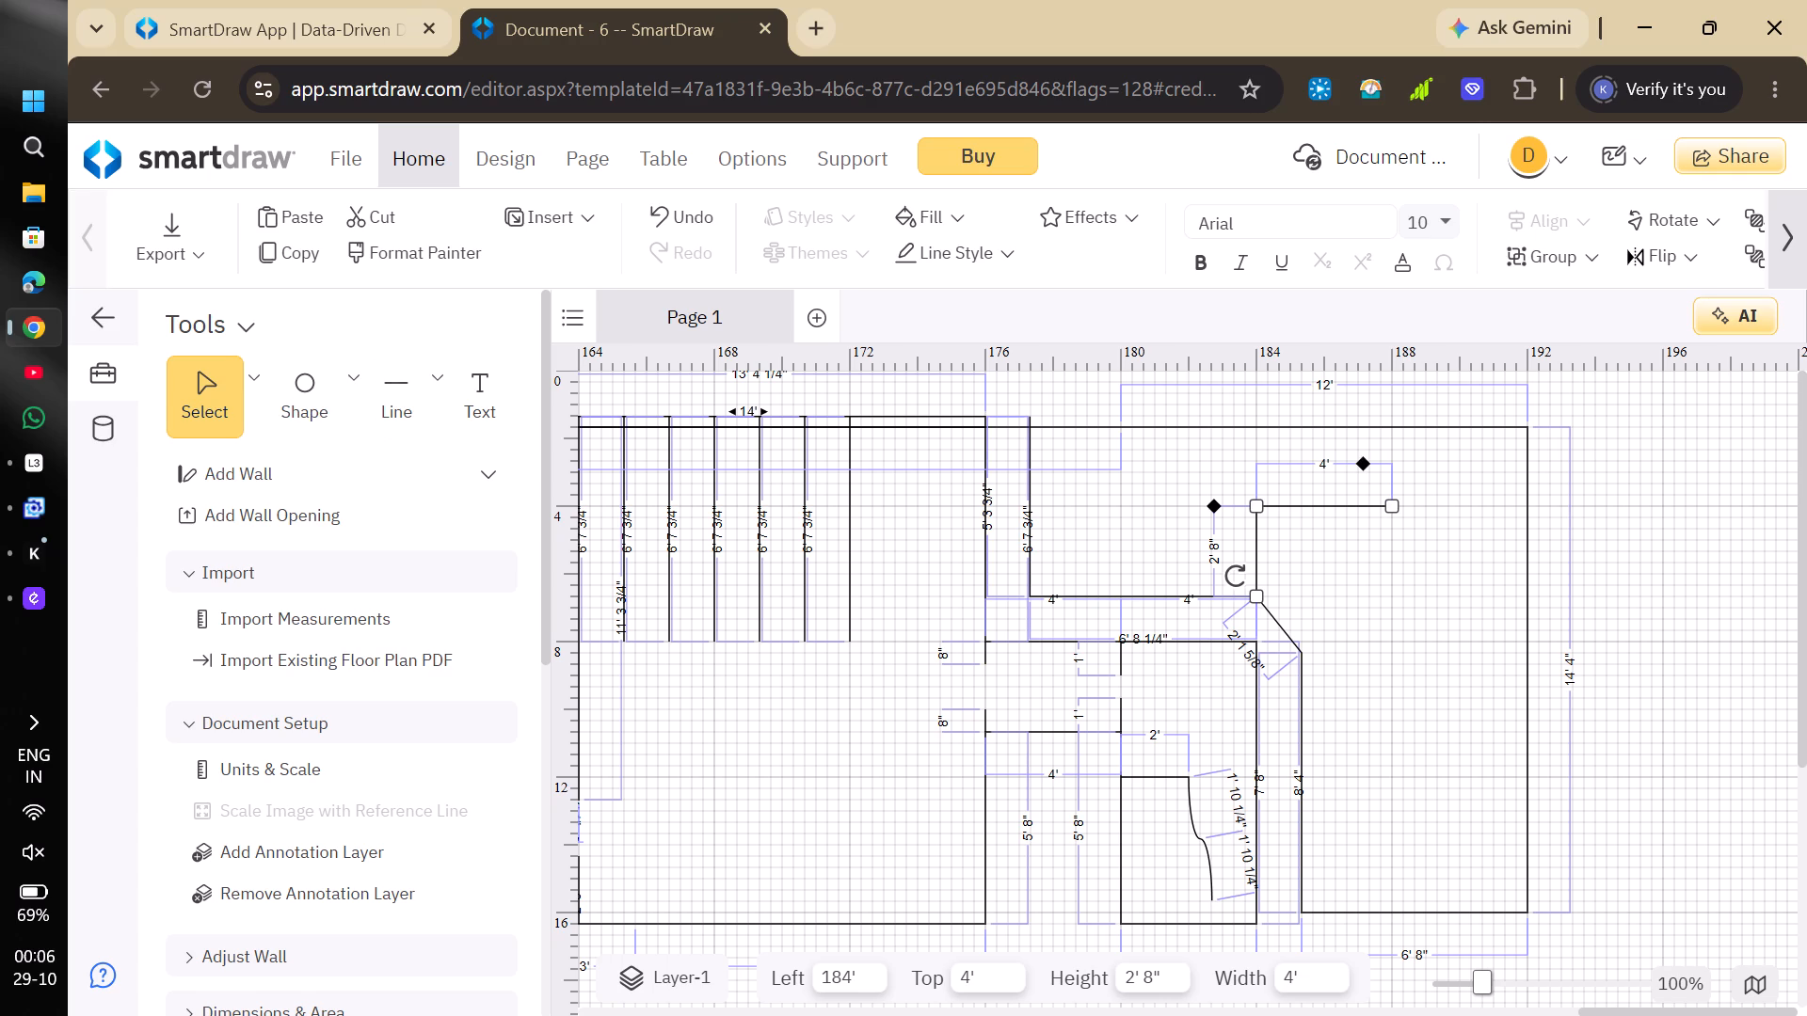
{"action": "left_click", "coordinate": [410, 417]}
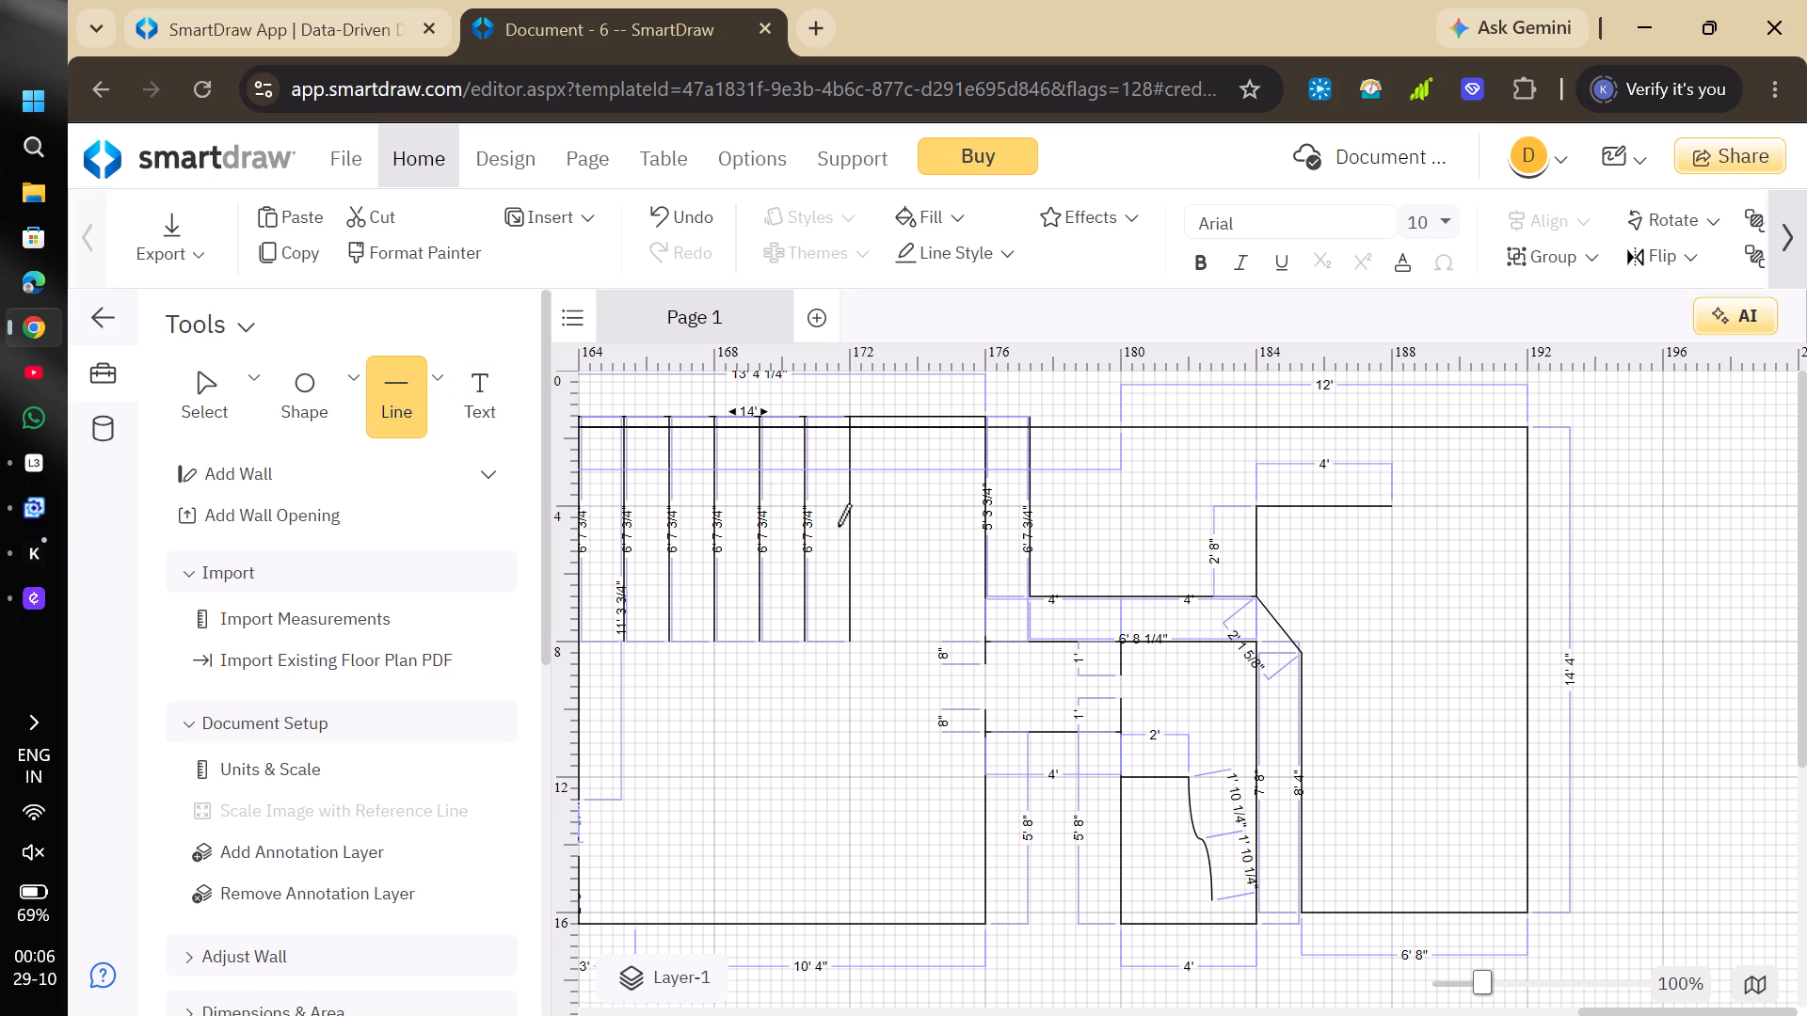
{"action": "left_click", "coordinate": [1387, 505]}
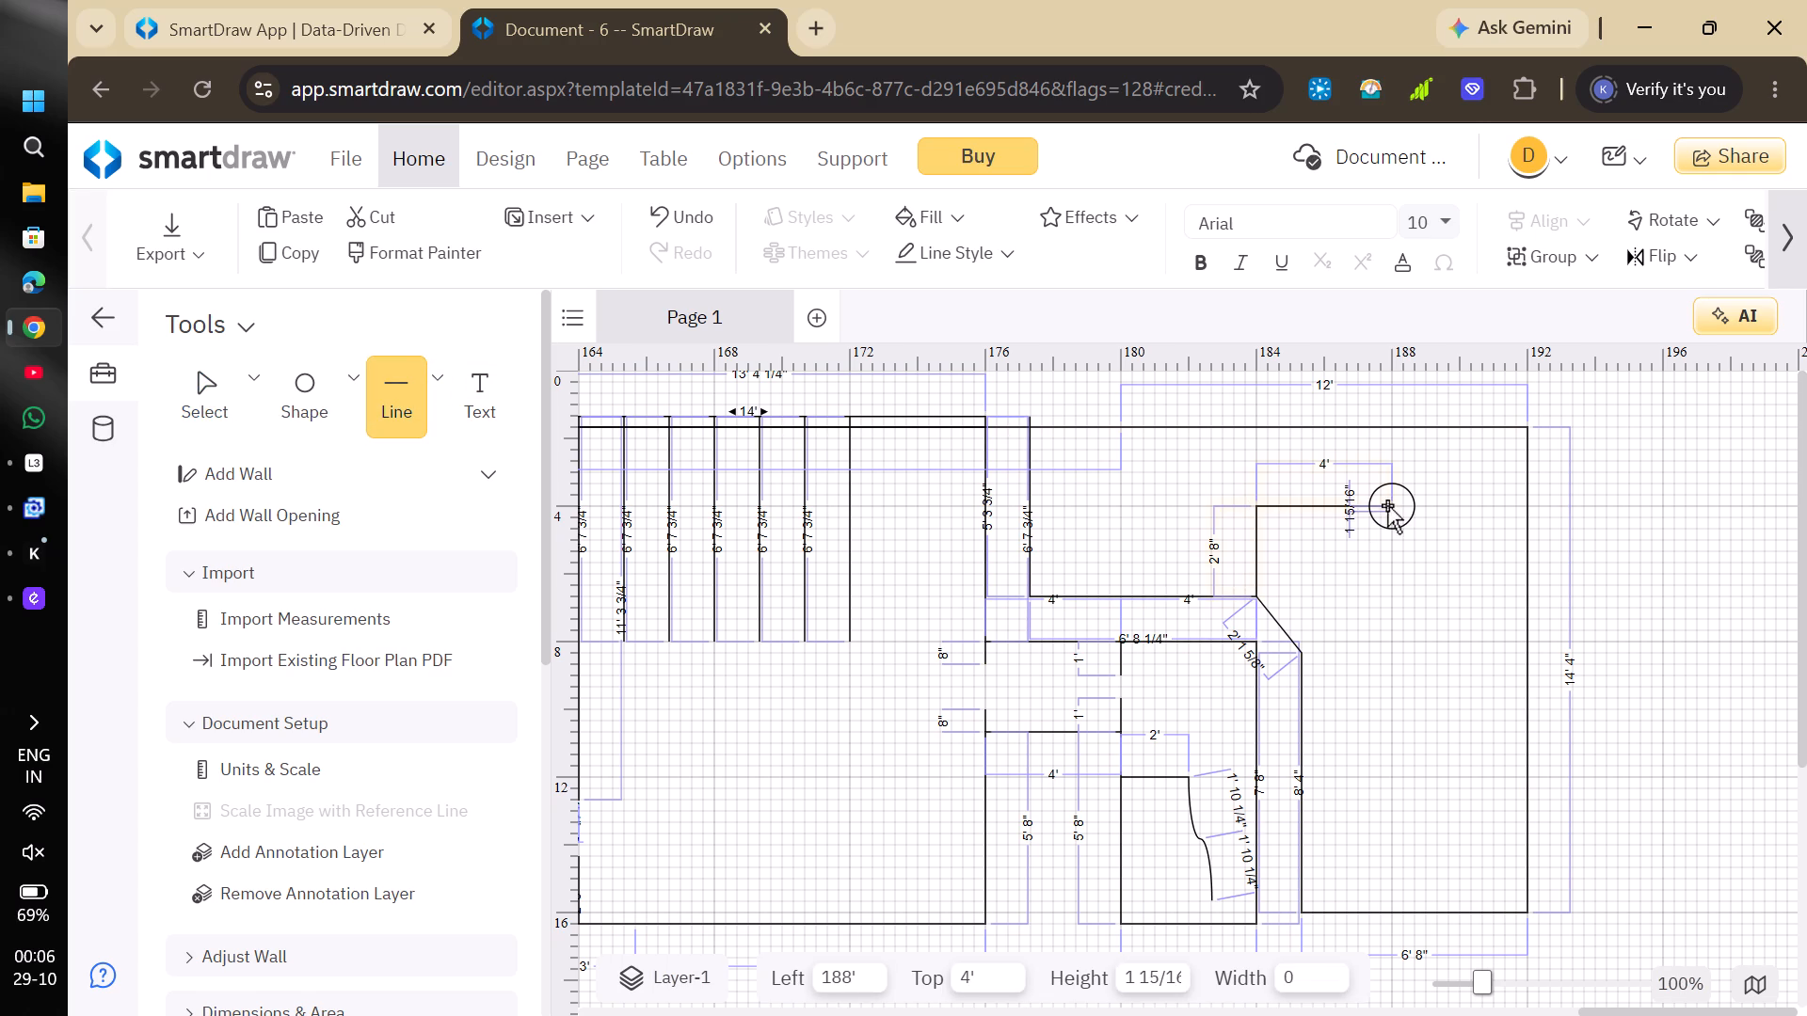
{"action": "left_click", "coordinate": [1388, 772]}
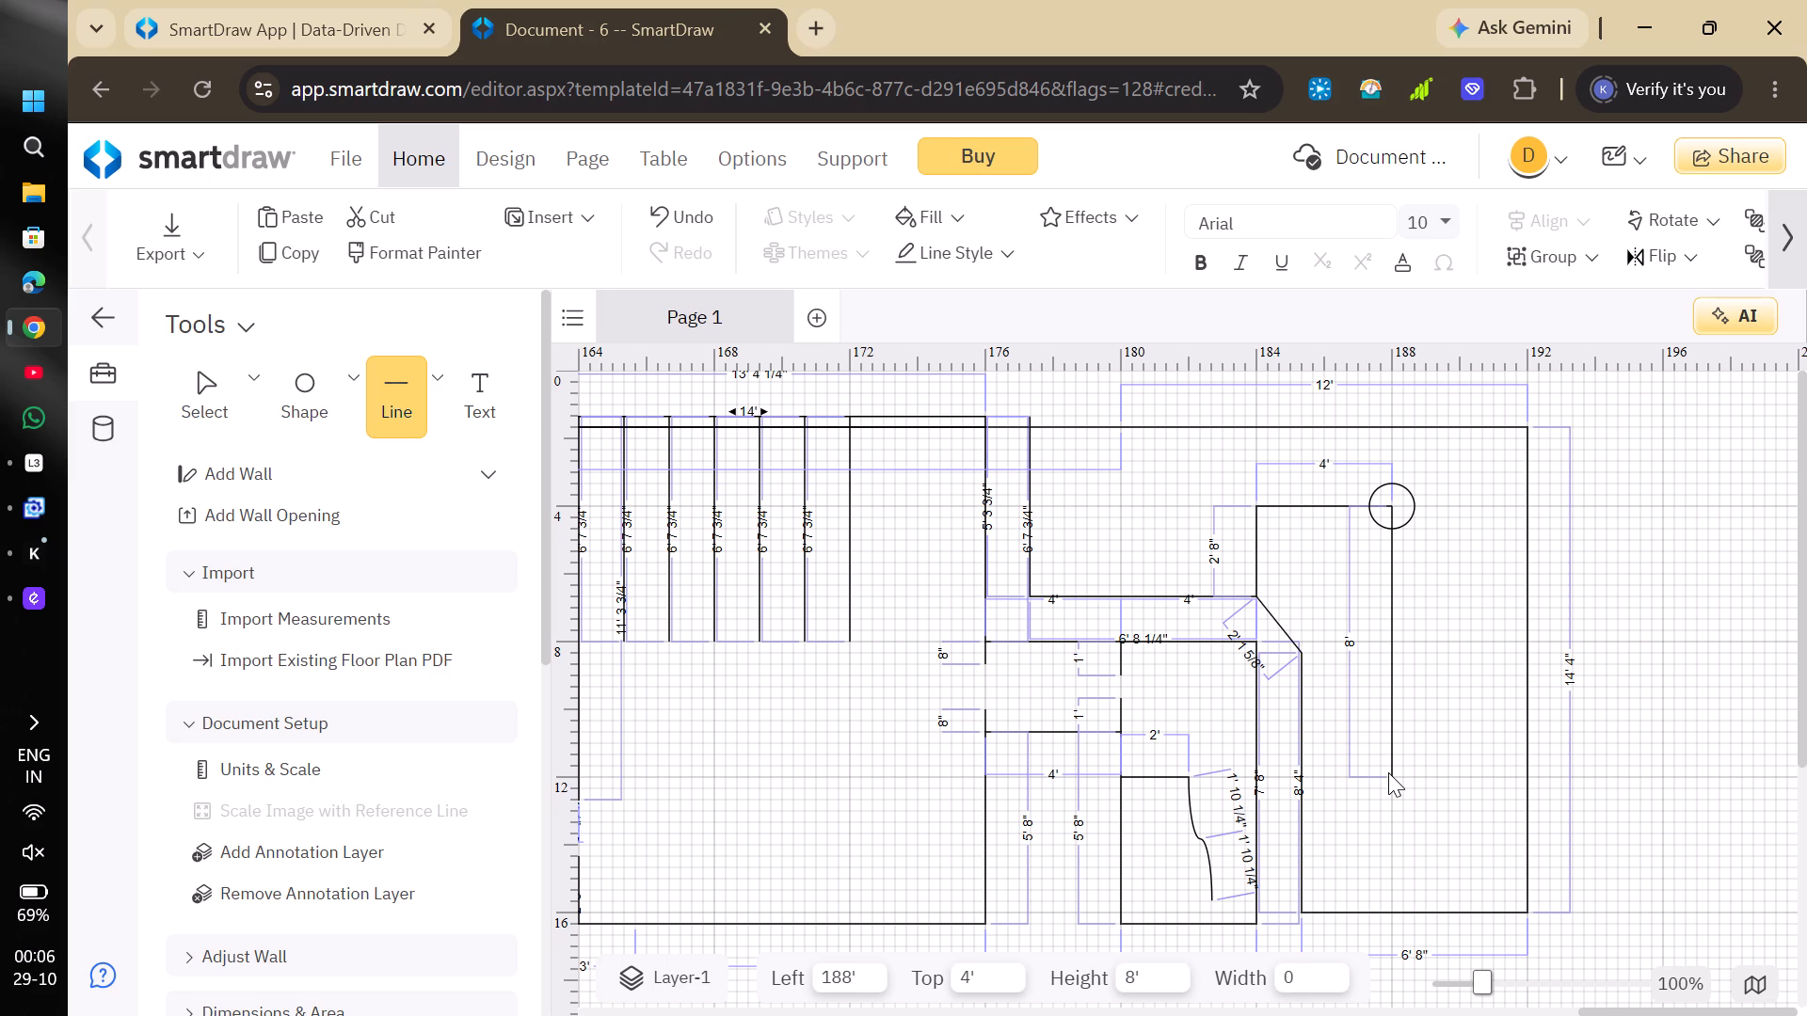
Draw a 1' 4" horizontal line at the 8' level outward from the middle of the 188' line.
{"action": "left_click", "coordinate": [398, 405]}
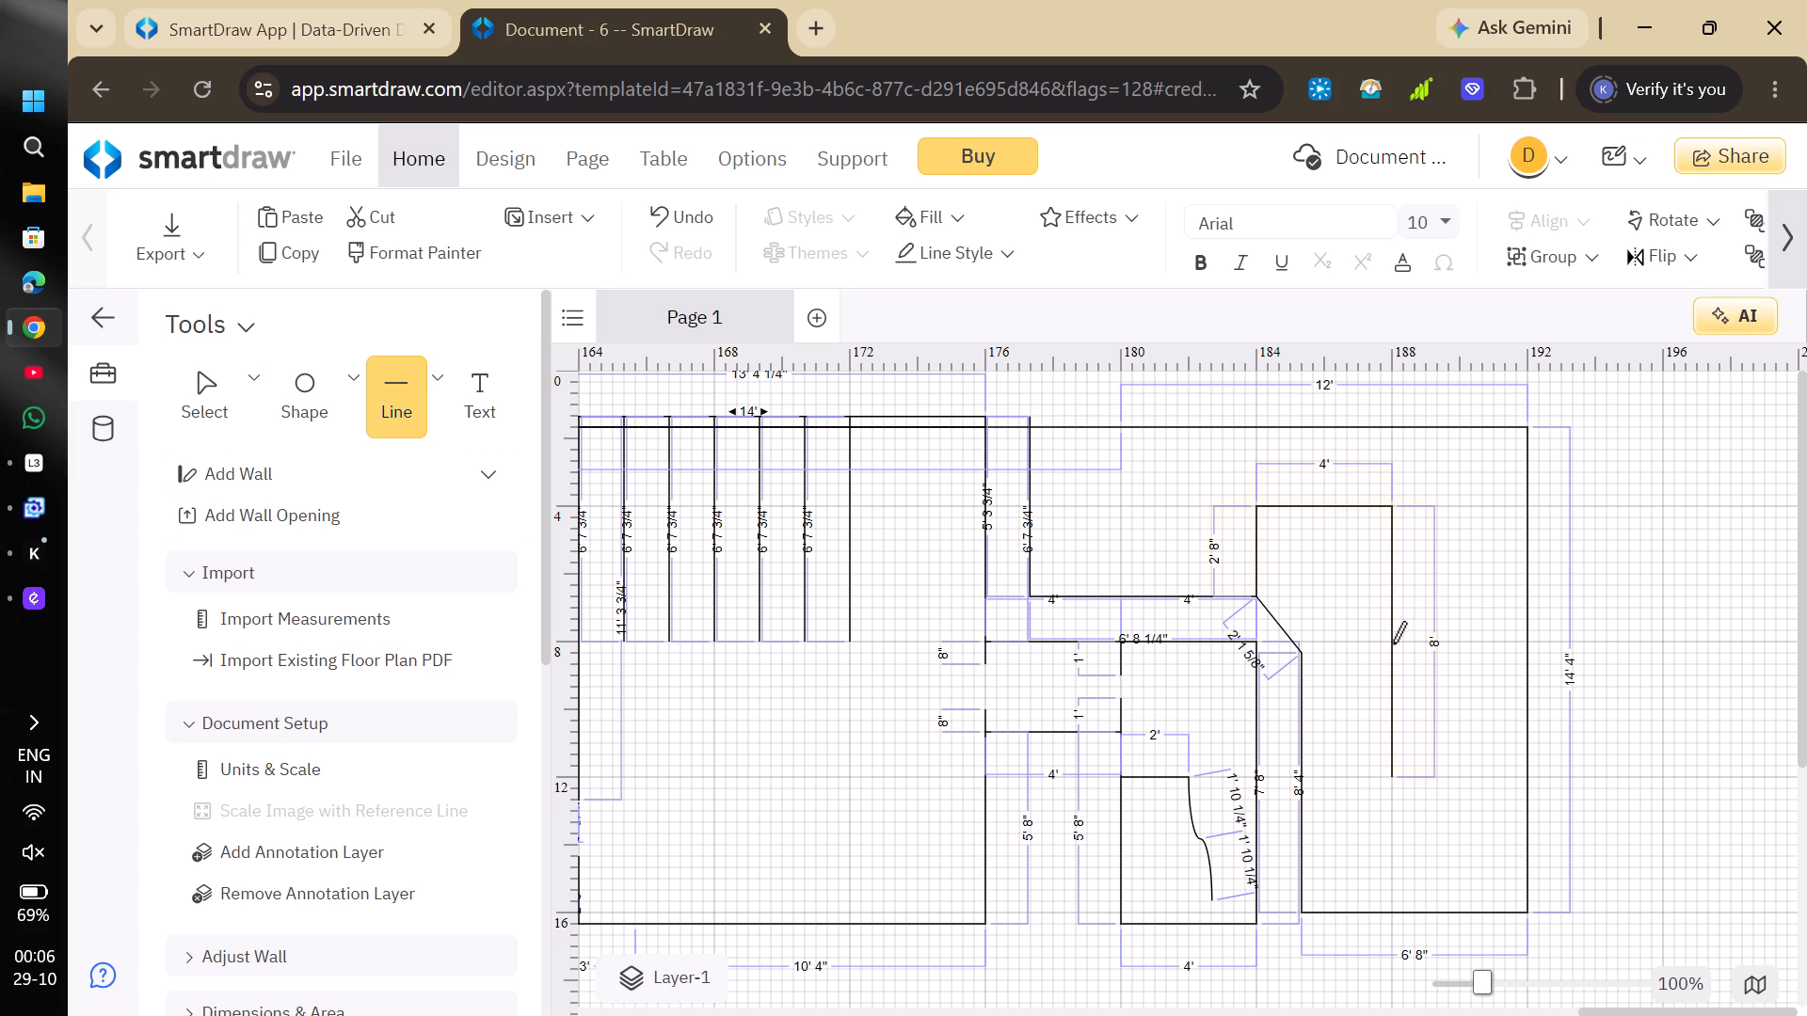
{"action": "left_click_drag", "start_coordinate": [1392, 641], "coordinate": [1460, 636]}
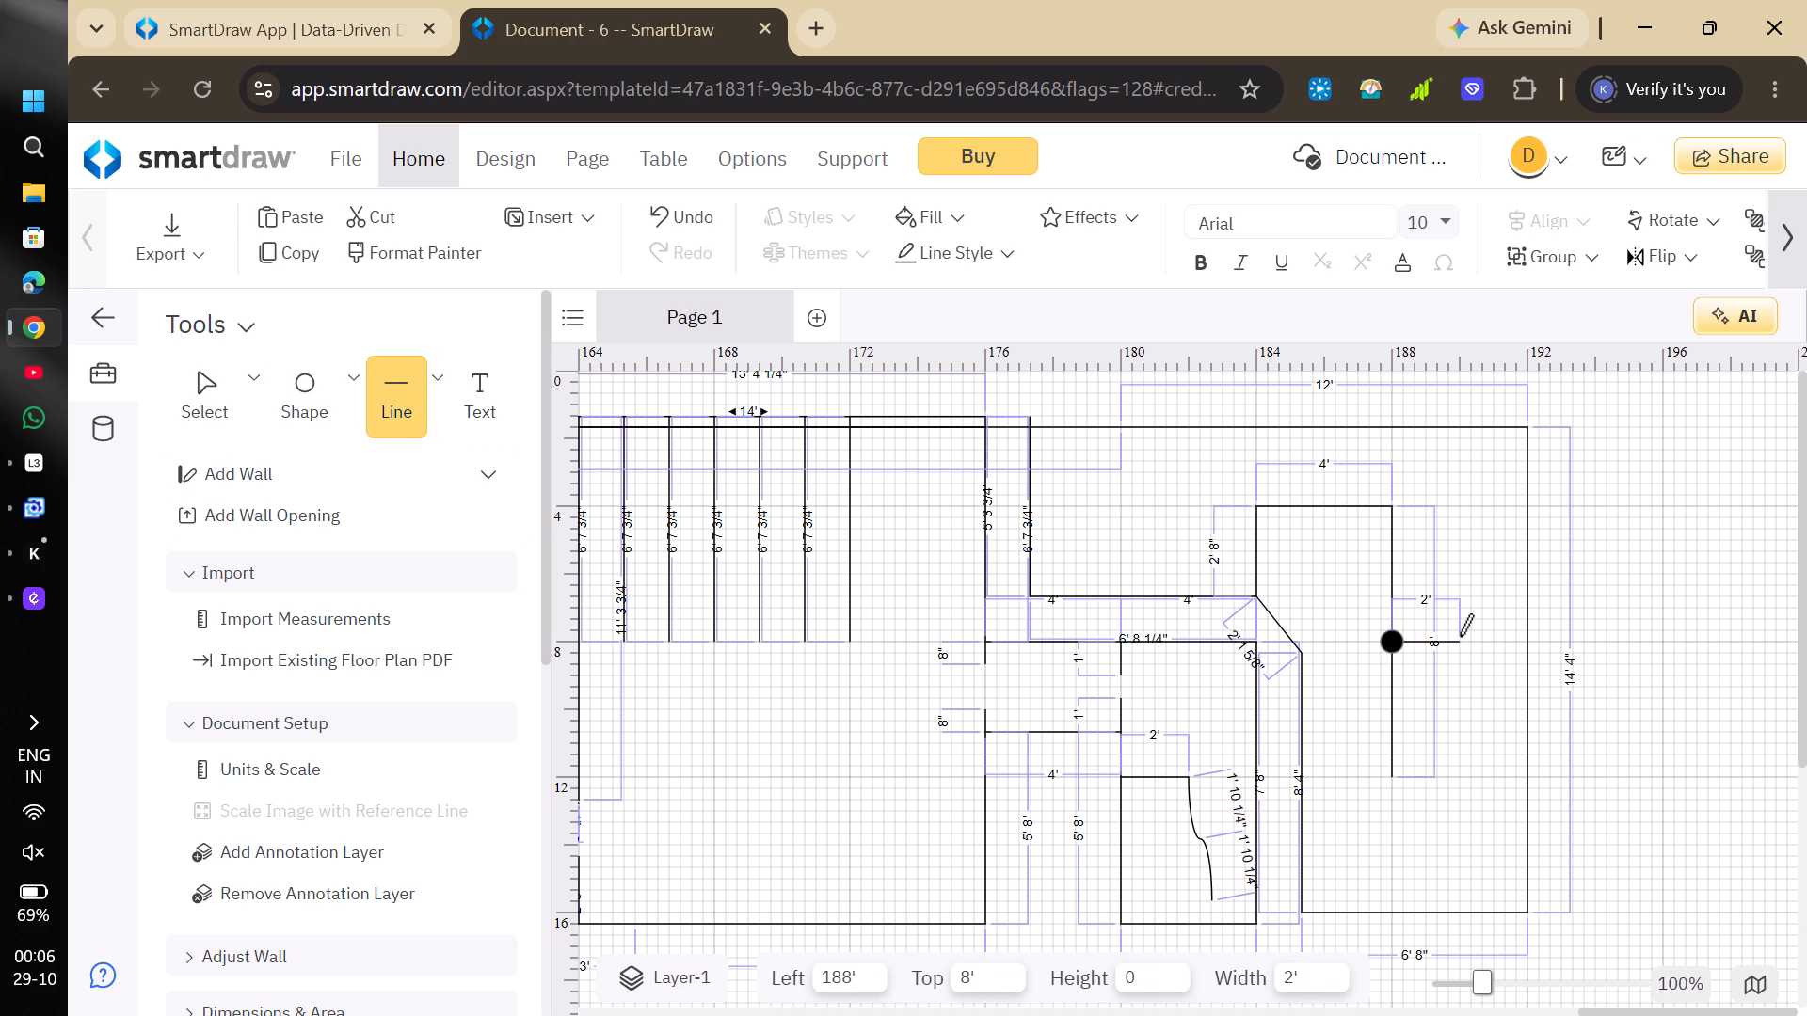
{"action": "left_click_drag", "start_coordinate": [1460, 636], "coordinate": [1432, 638]}
{"action": "left_click", "coordinate": [1432, 638]}
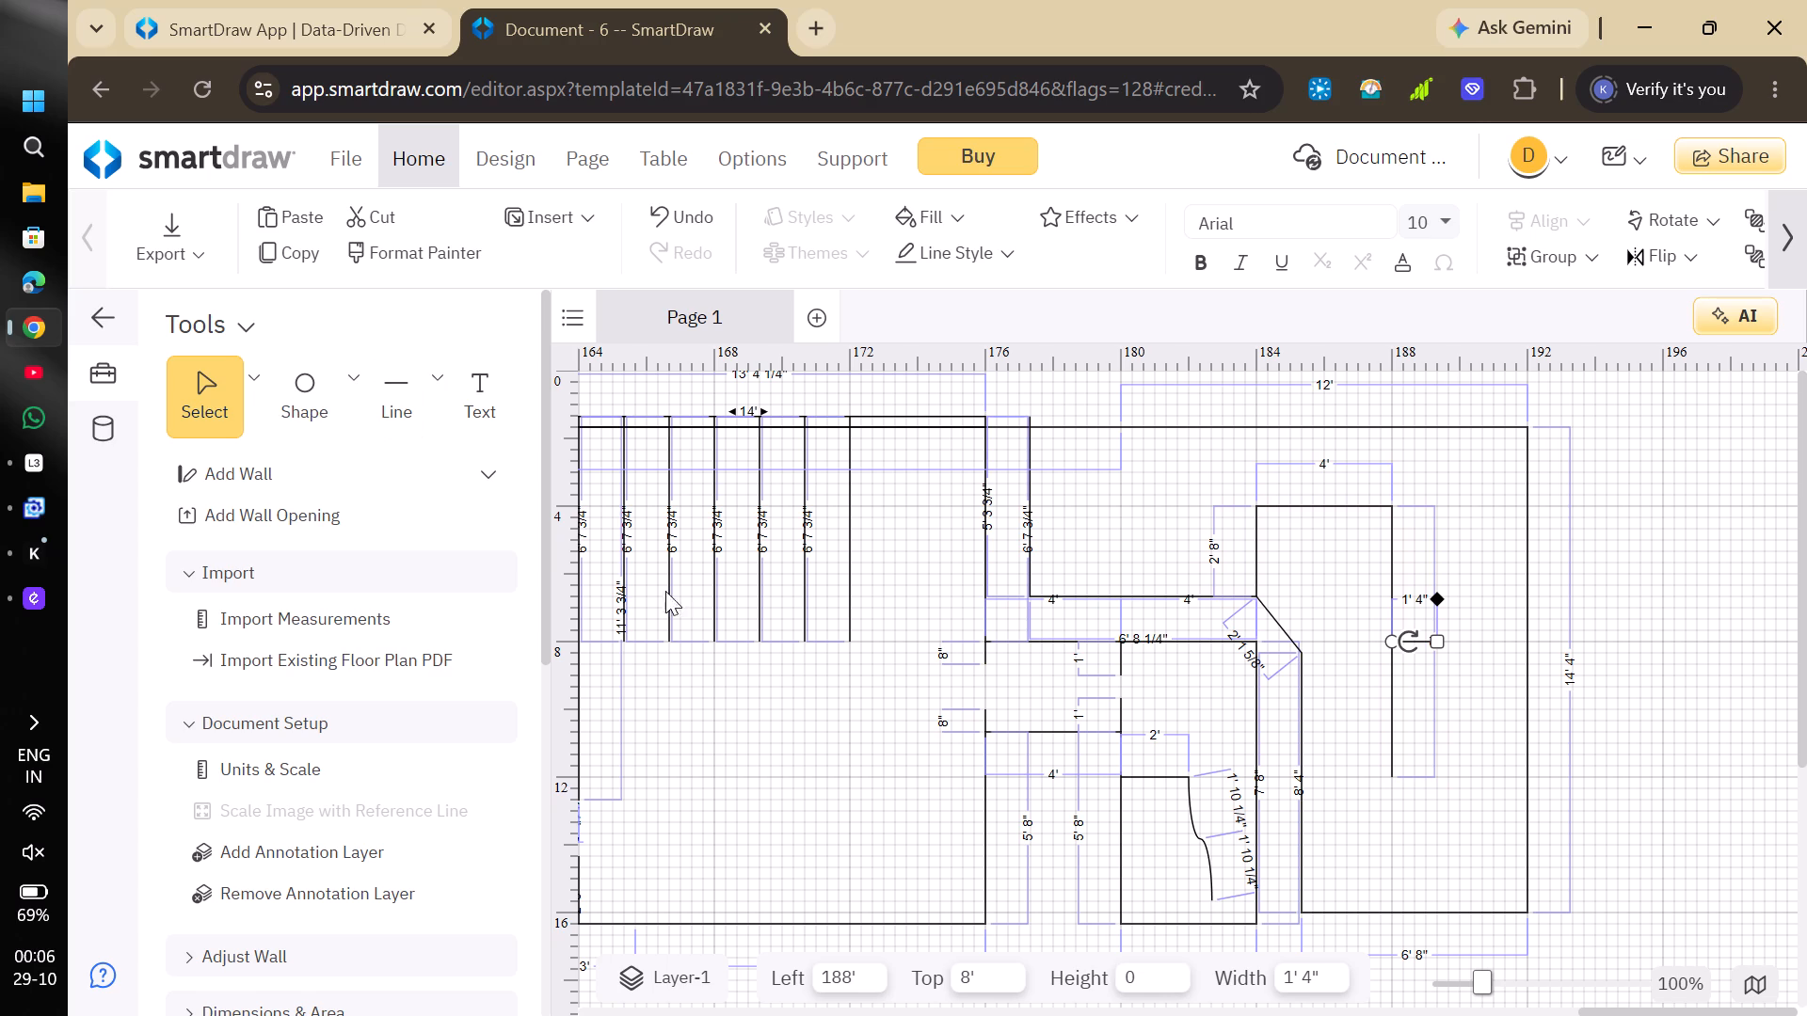
Draw an 8' vertical line at 186', down from the middle of the 4' horizontal line.
{"action": "left_click", "coordinate": [411, 400]}
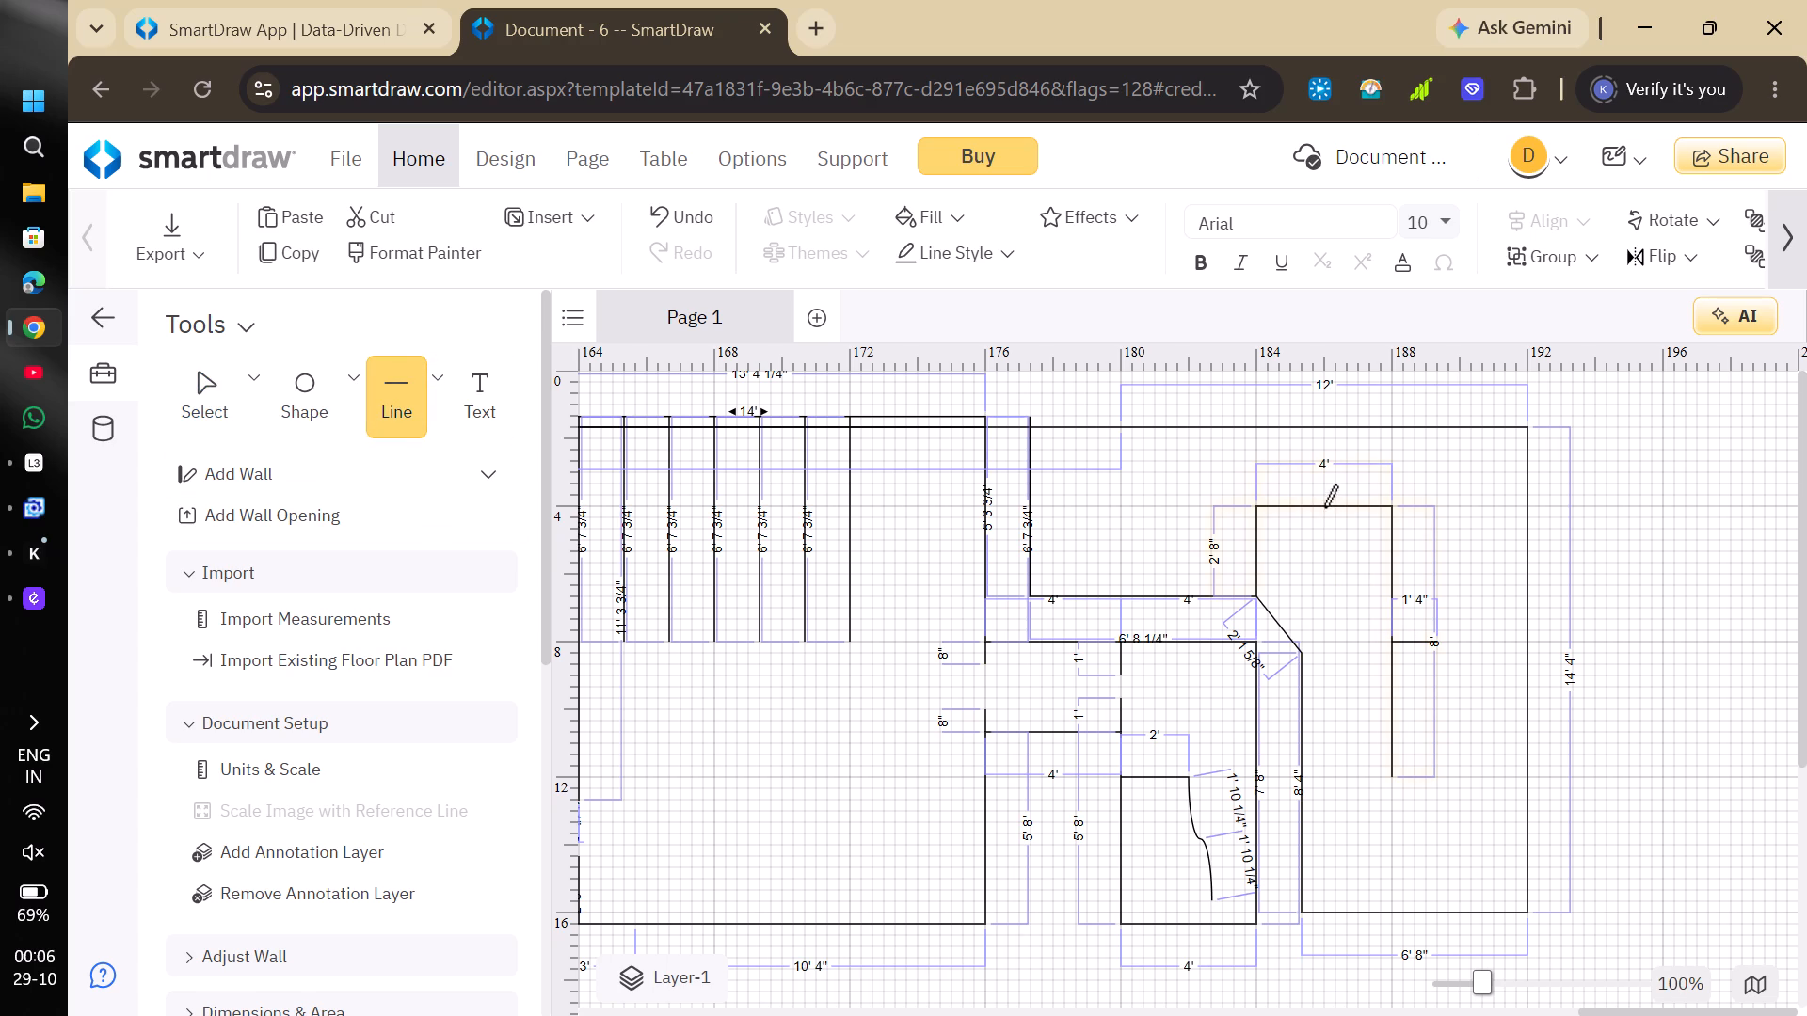
{"action": "left_click_drag", "start_coordinate": [1324, 507], "coordinate": [1334, 757]}
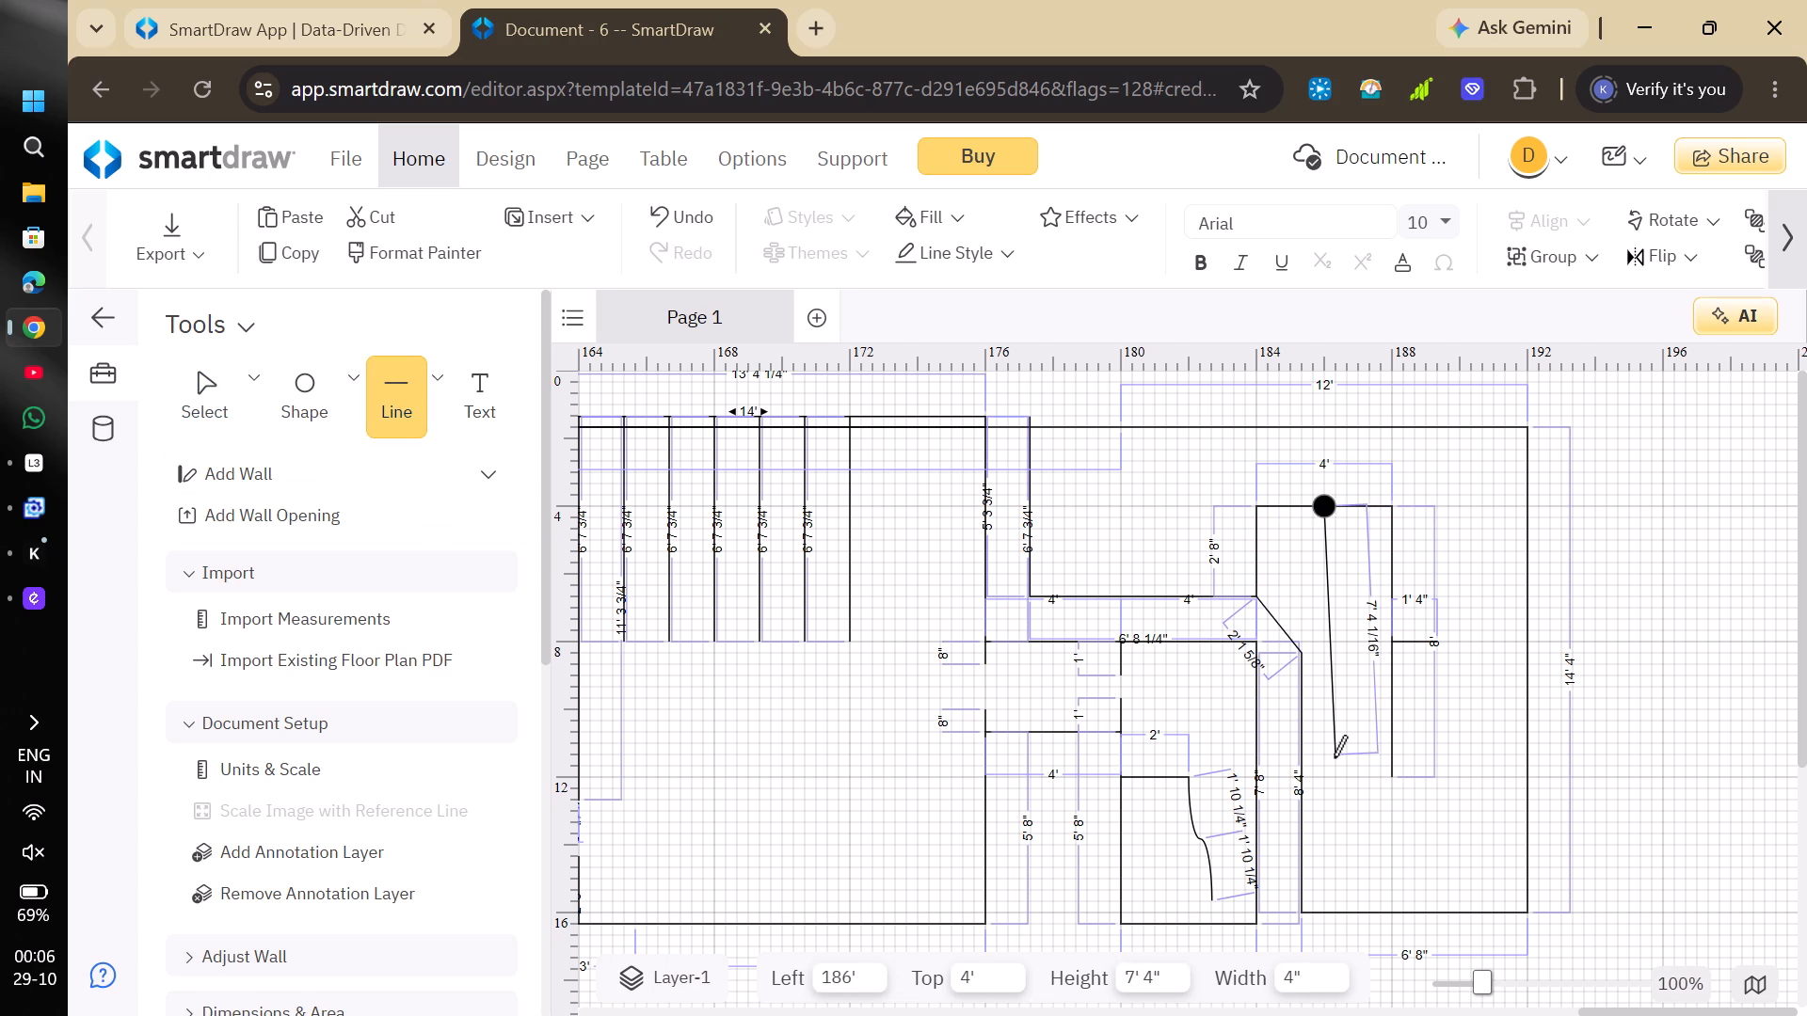
{"action": "left_click_drag", "start_coordinate": [1334, 757], "coordinate": [1328, 781]}
{"action": "left_click", "coordinate": [1328, 781]}
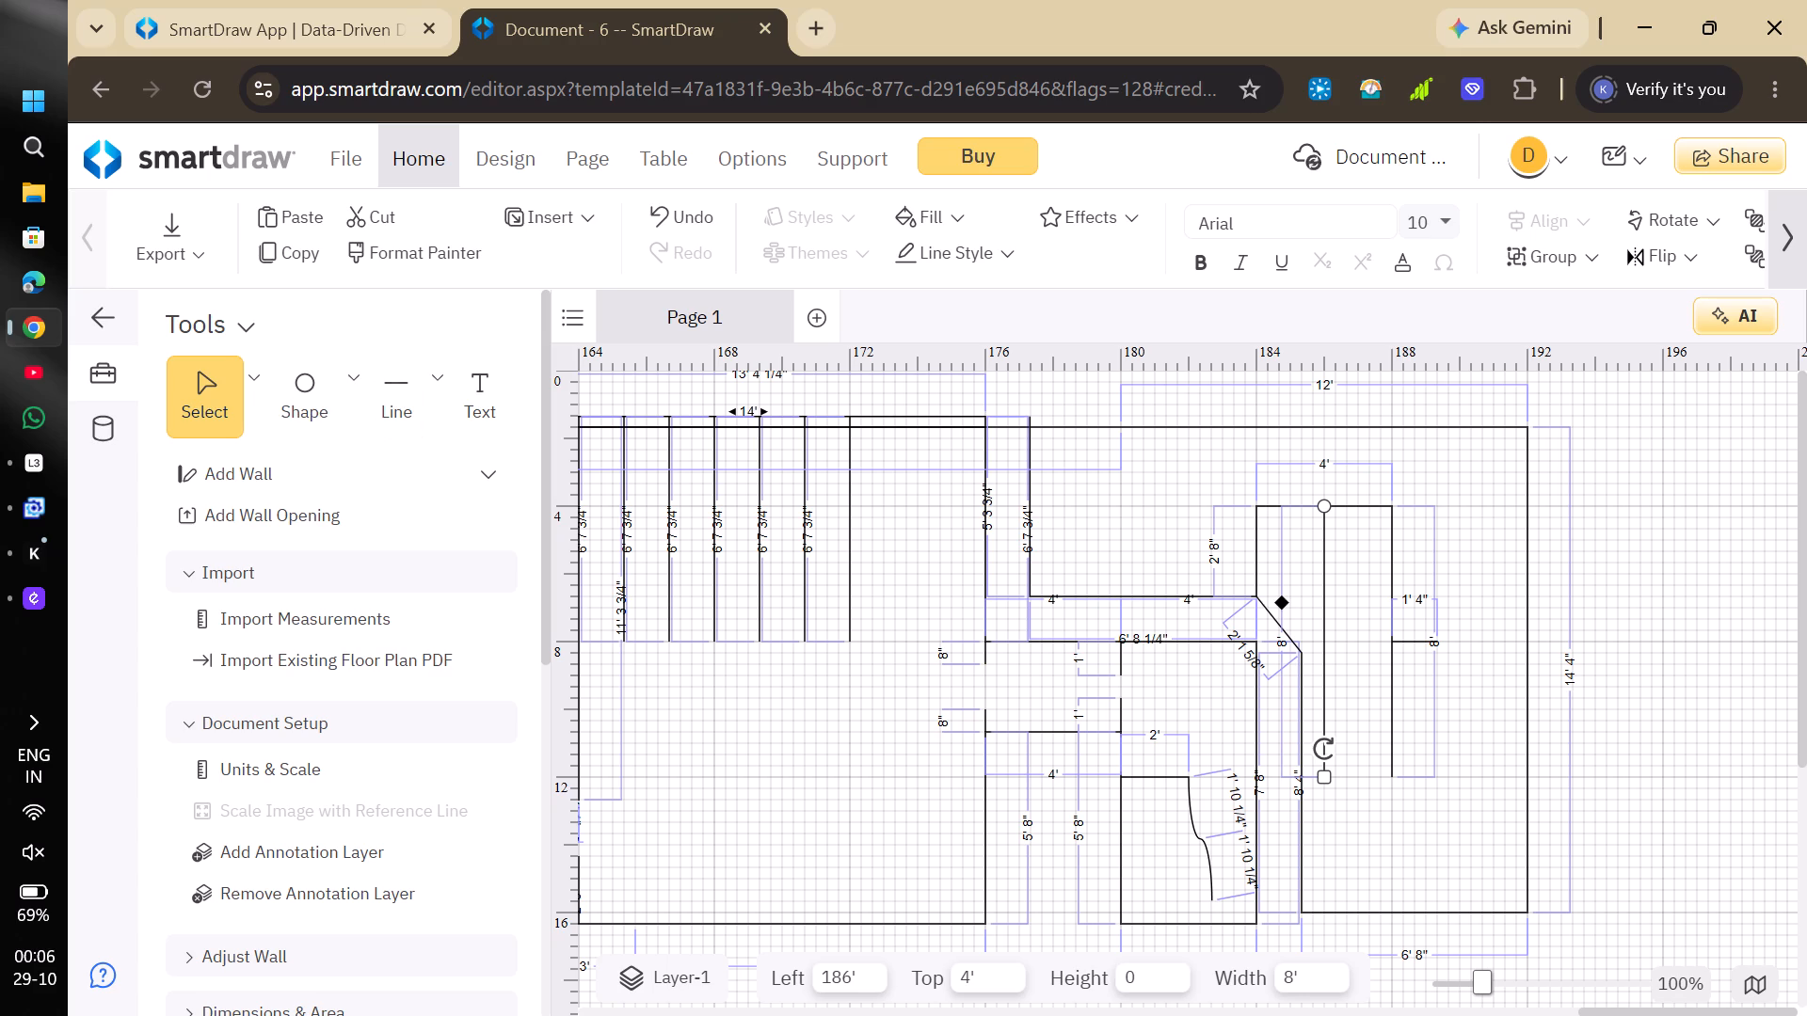
Draw a 4' vertical line at 180', down from the polygon's upper edge.
{"action": "left_click", "coordinate": [410, 397]}
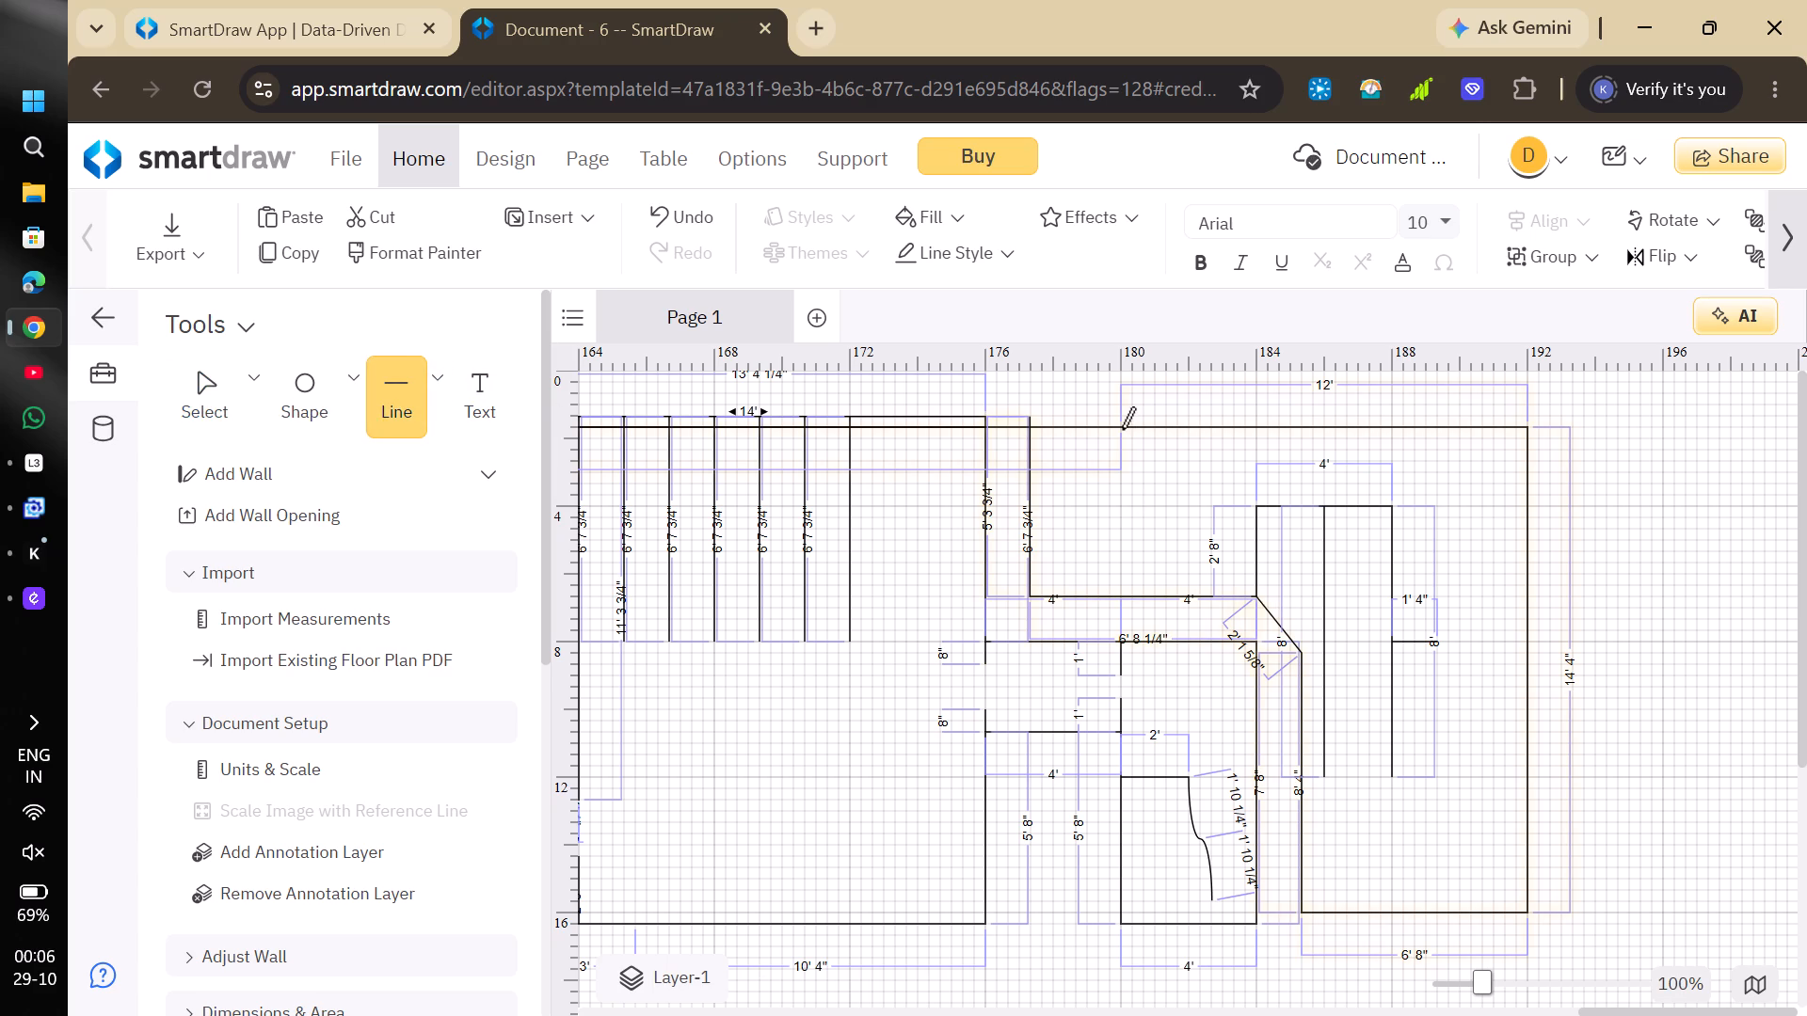
{"action": "left_click_drag", "start_coordinate": [1119, 429], "coordinate": [1119, 558]}
{"action": "left_click", "coordinate": [1119, 558]}
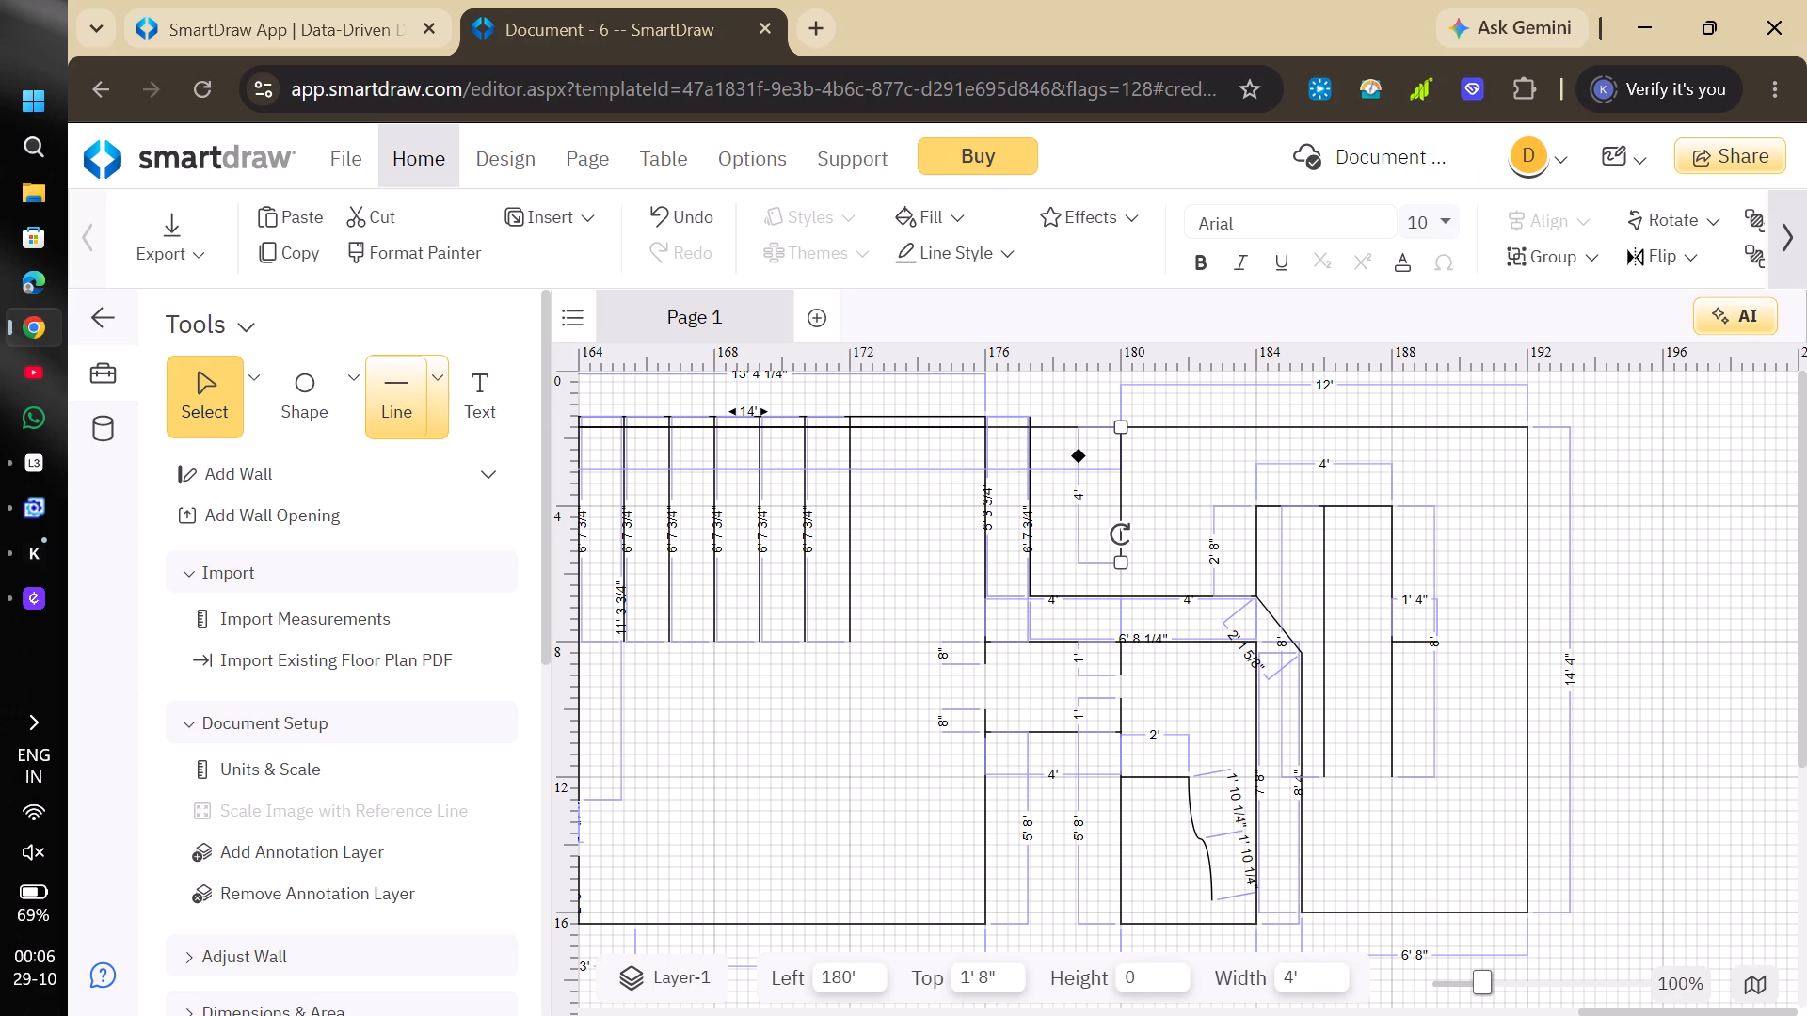
Draw an 8' 4" horizontal line at the 3' level, starting from the 4' vertical line at 180'.
{"action": "left_click", "coordinate": [404, 401]}
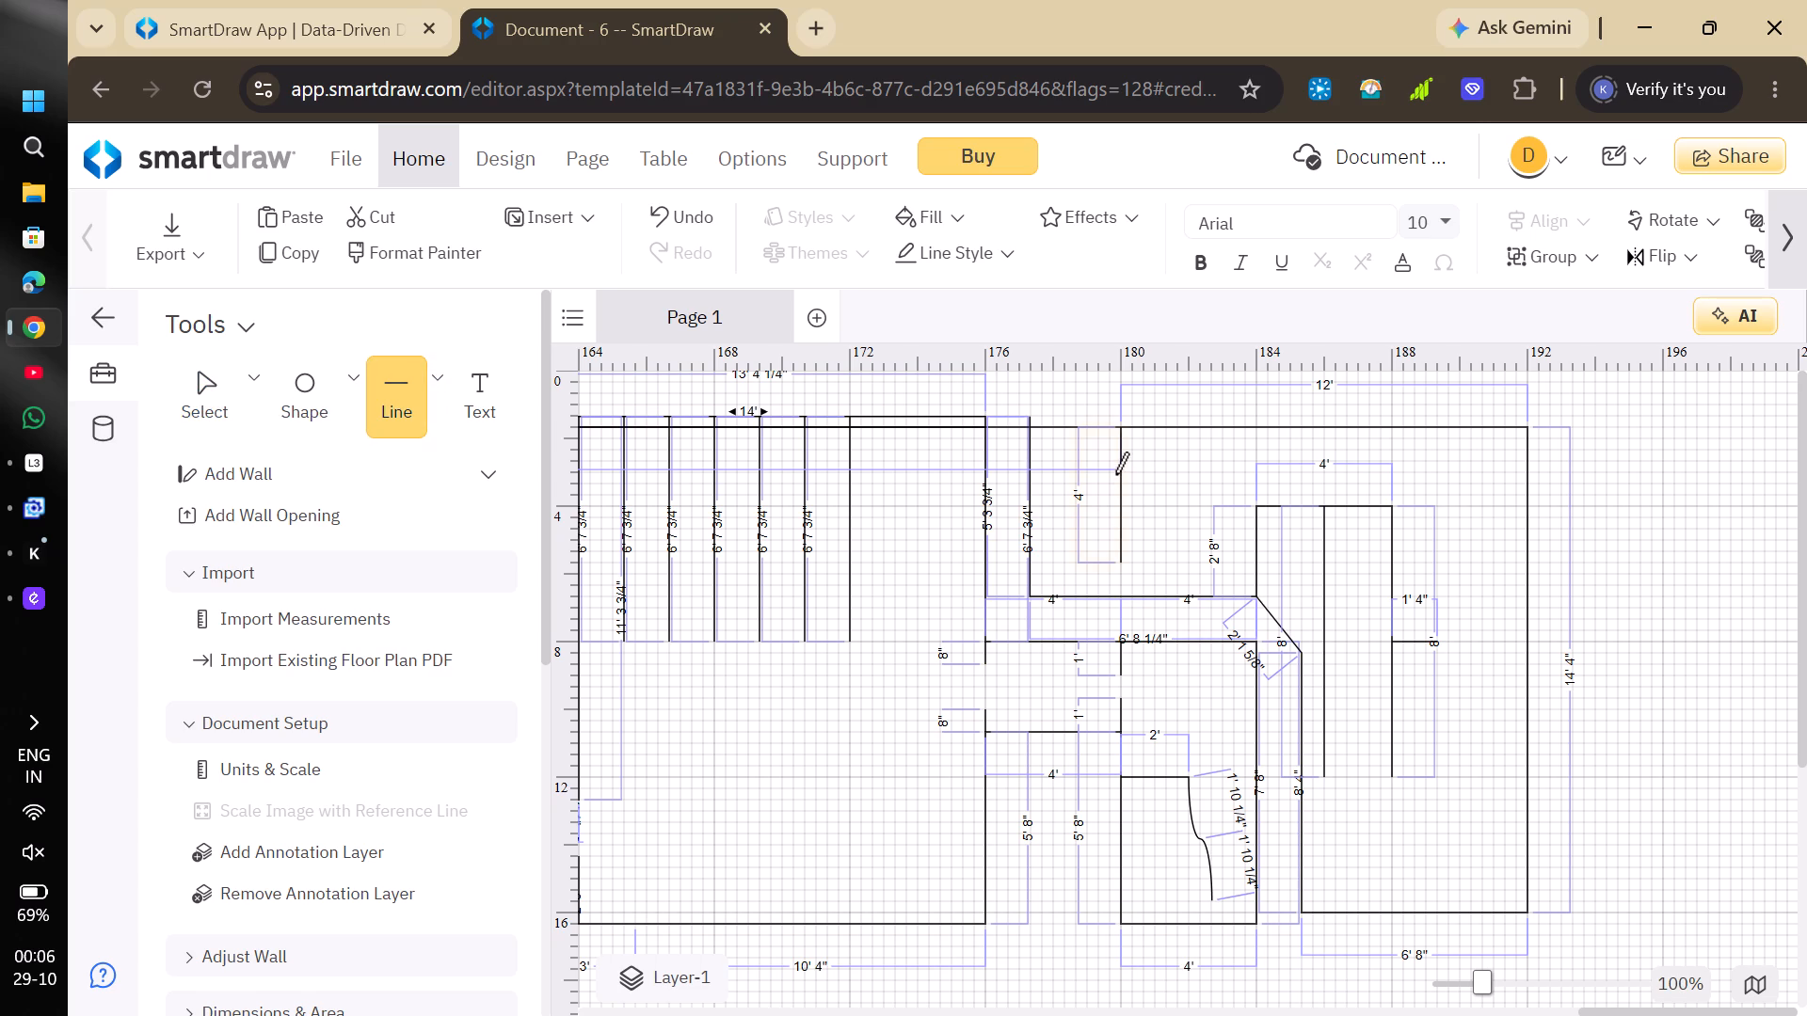
{"action": "left_click", "coordinate": [1122, 468]}
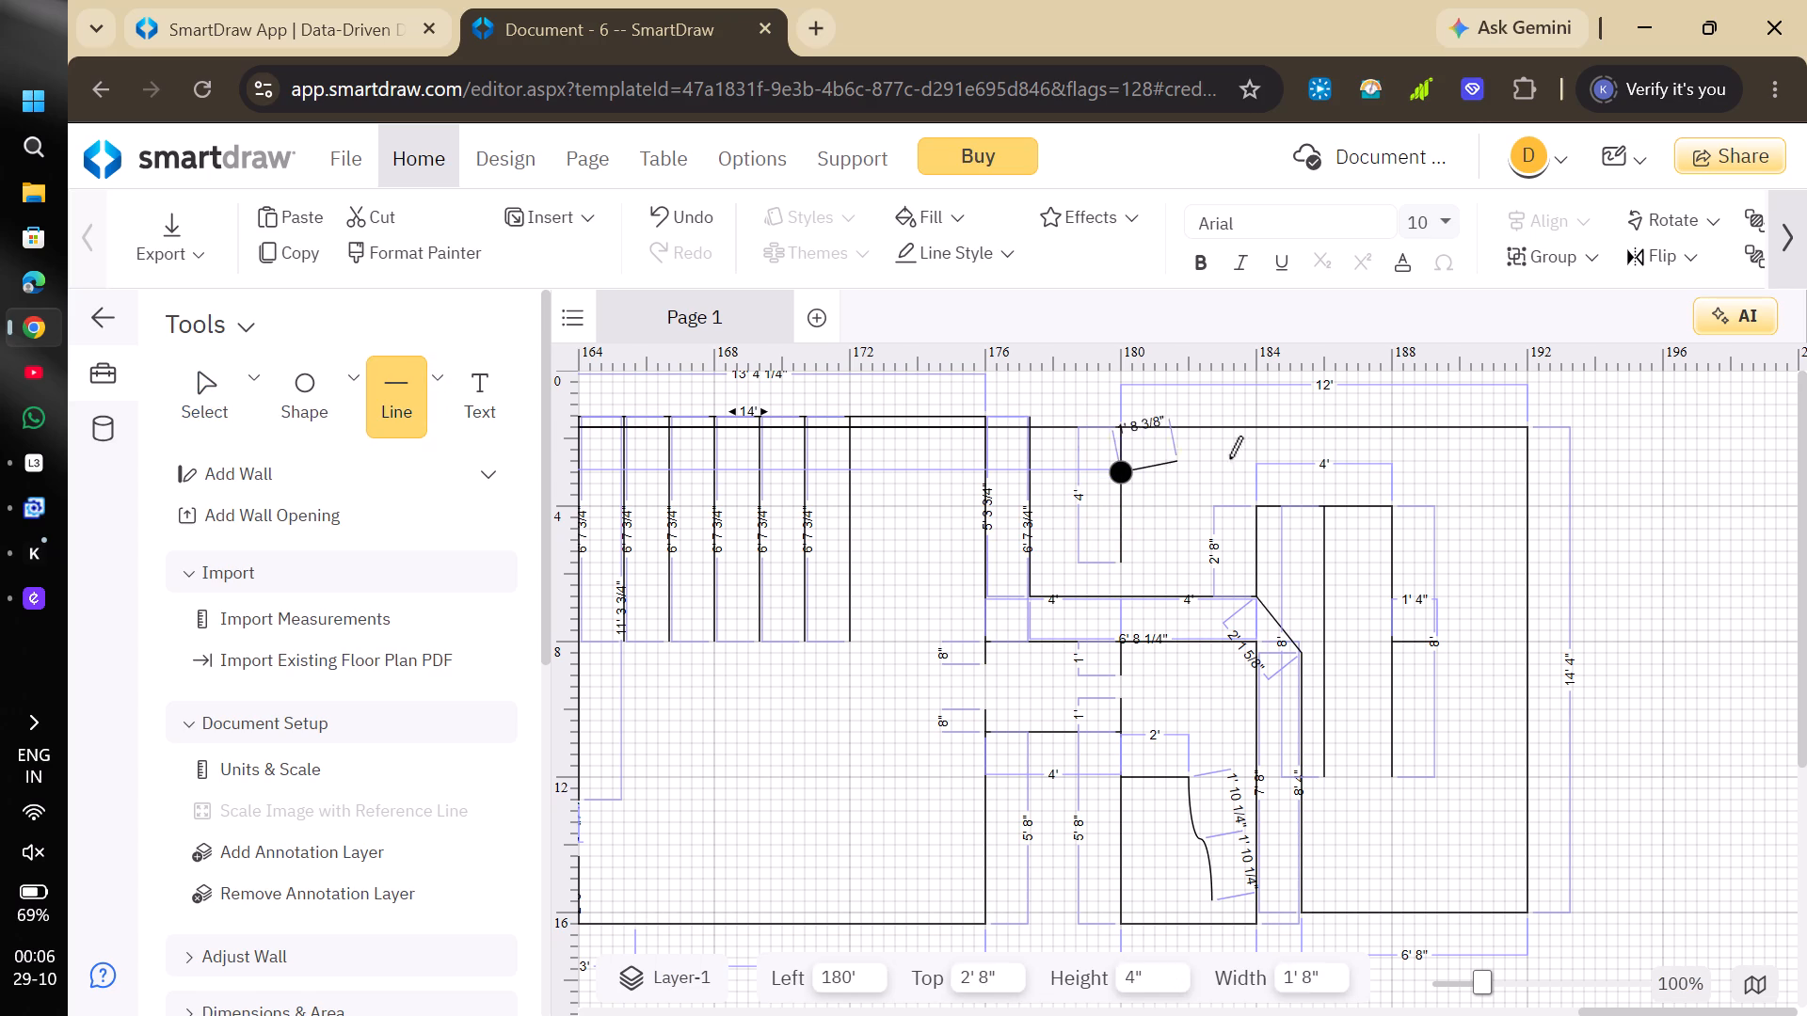
{"action": "left_click", "coordinate": [1399, 484]}
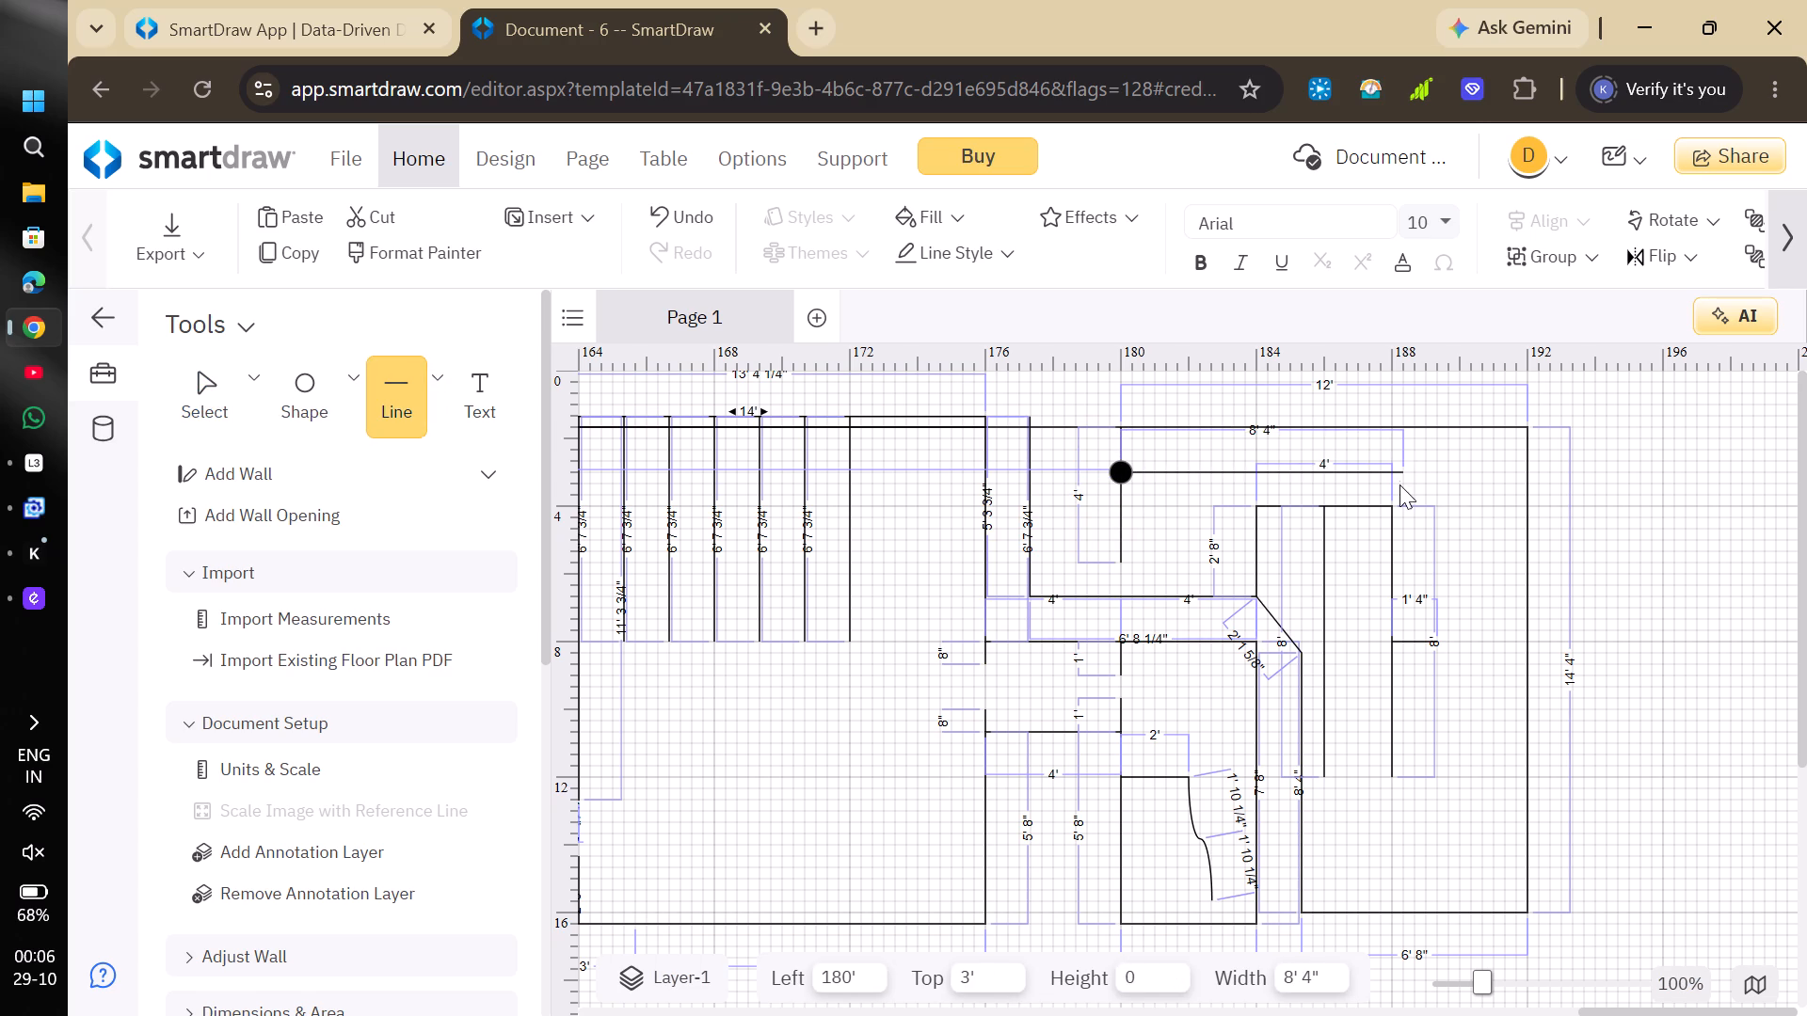
Add a curved connector down from the 8' 4" line's end and reshape it into a 5' vertical segment plus a 4' 10" arc.
{"action": "left_click", "coordinate": [439, 389]}
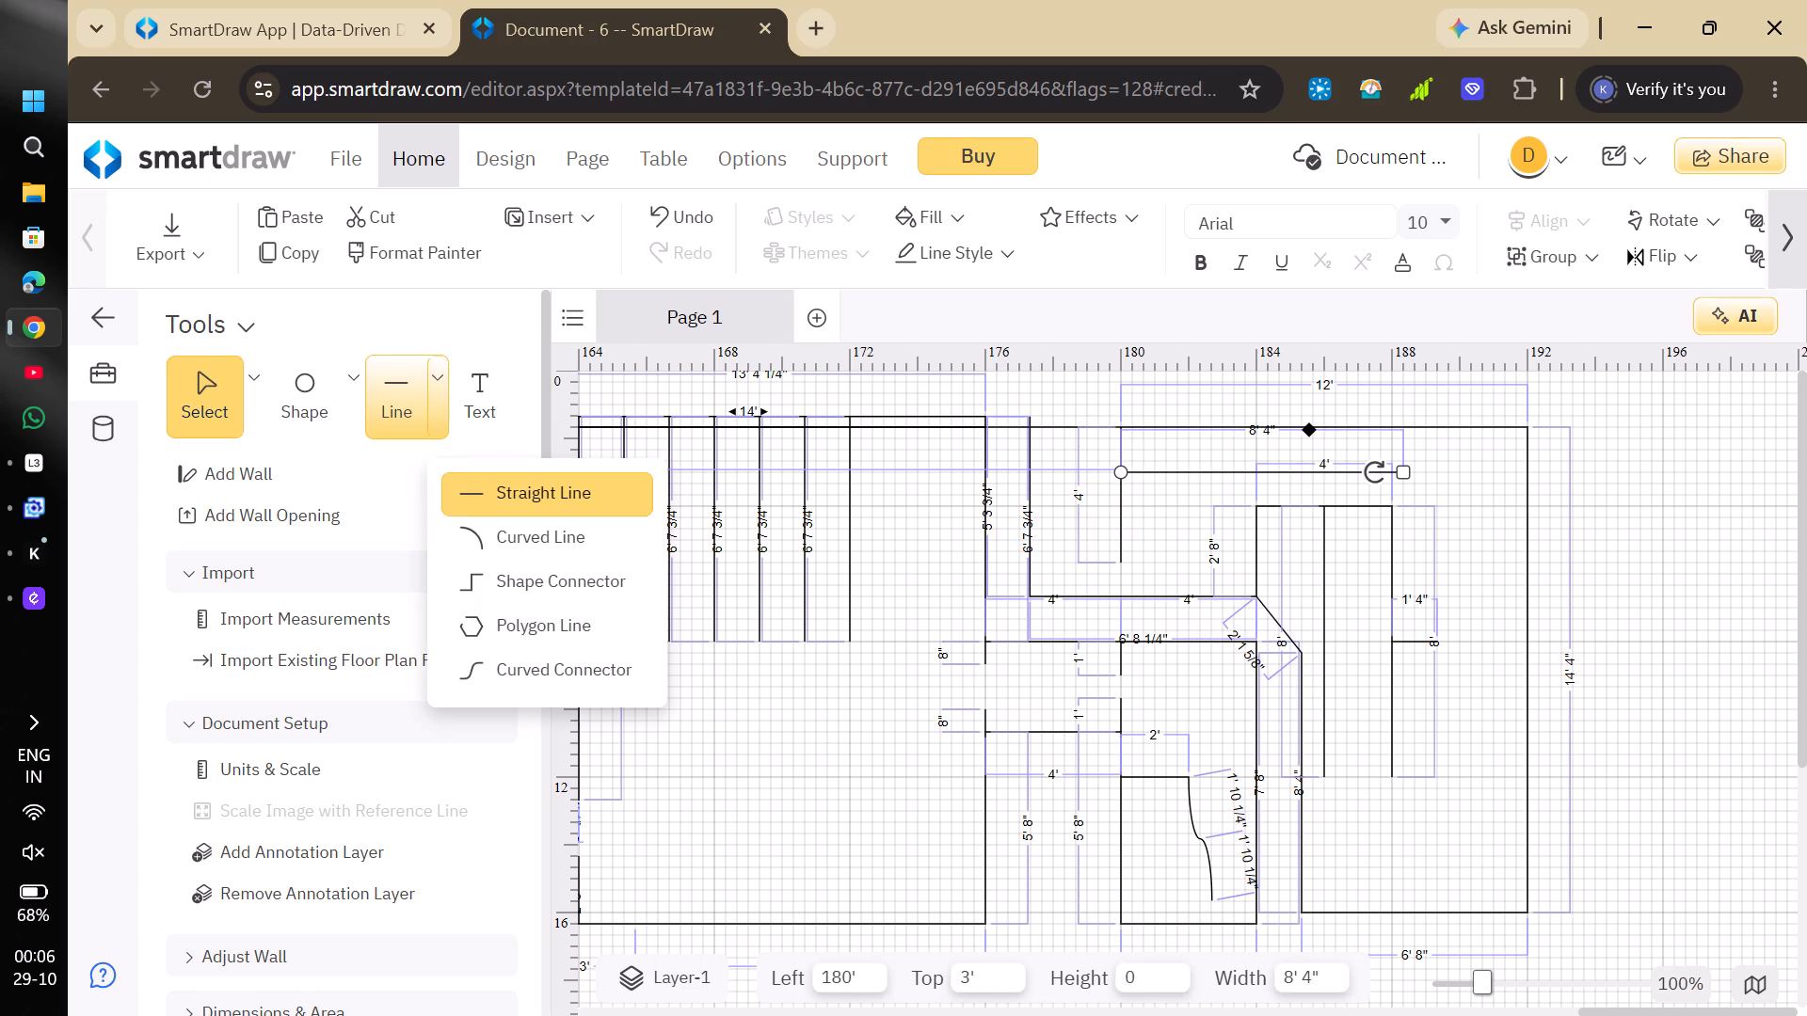
{"action": "left_click", "coordinate": [535, 668]}
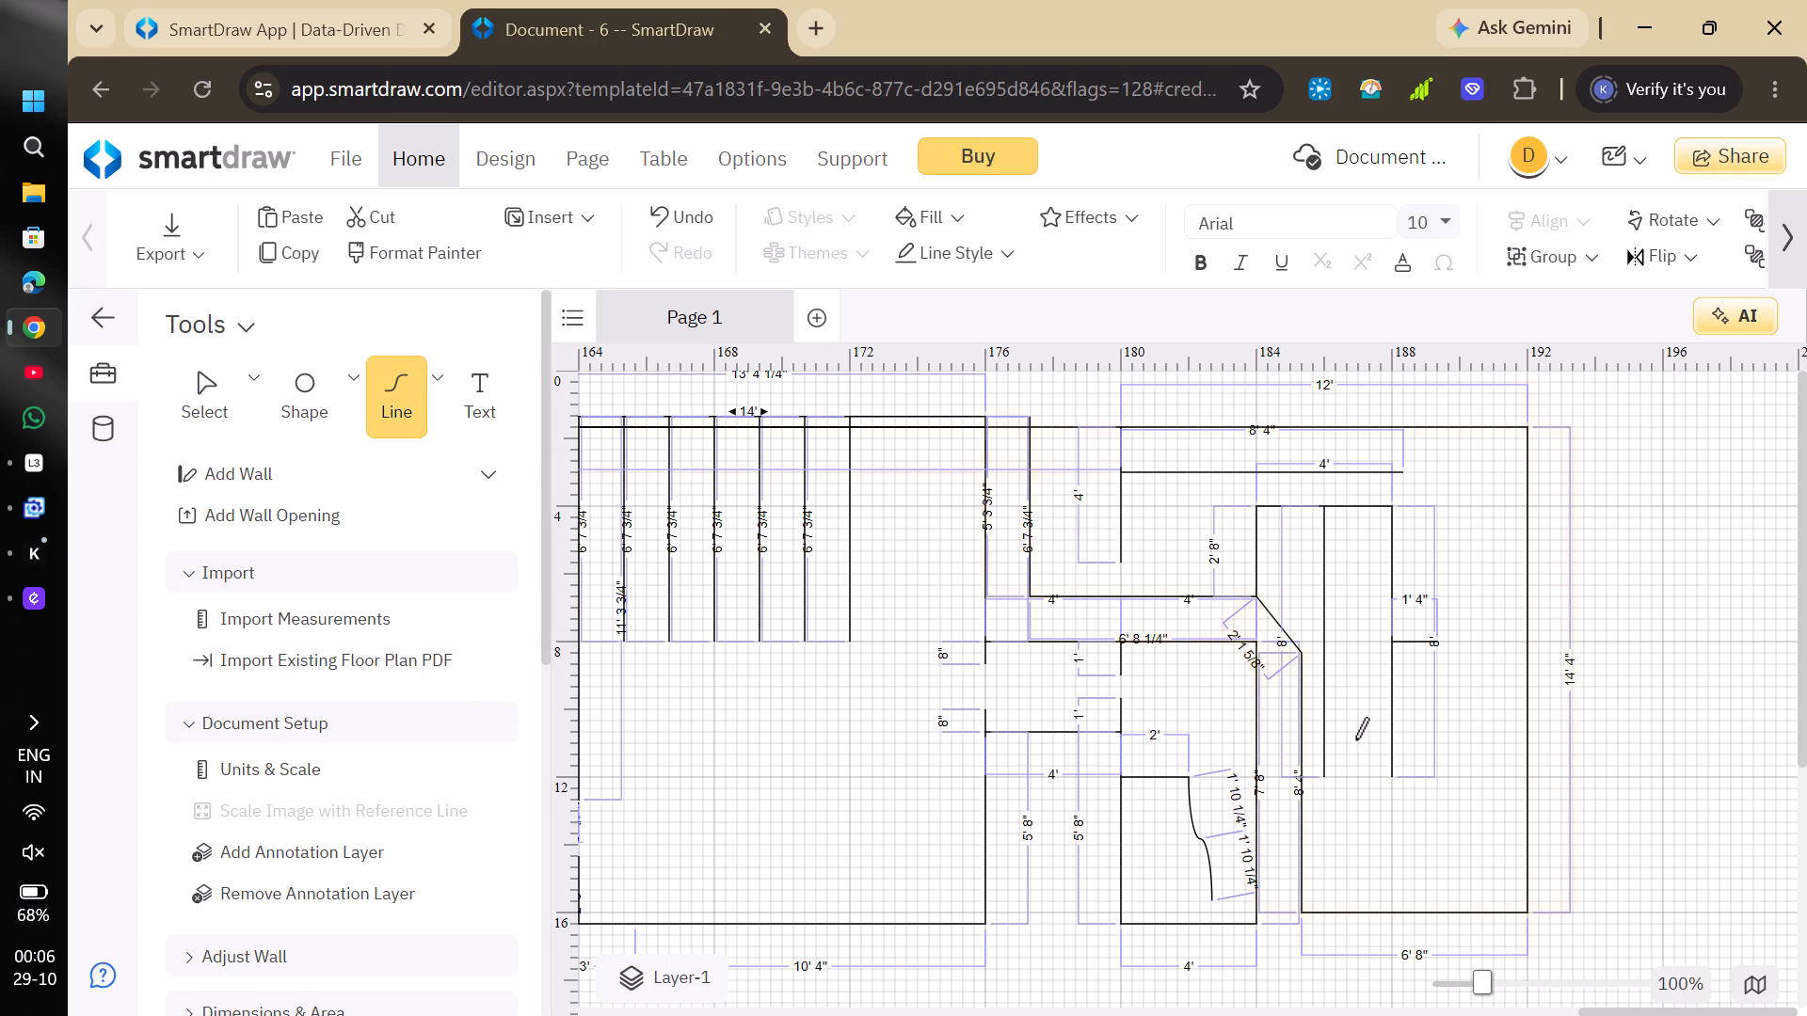
{"action": "left_click", "coordinate": [1402, 469]}
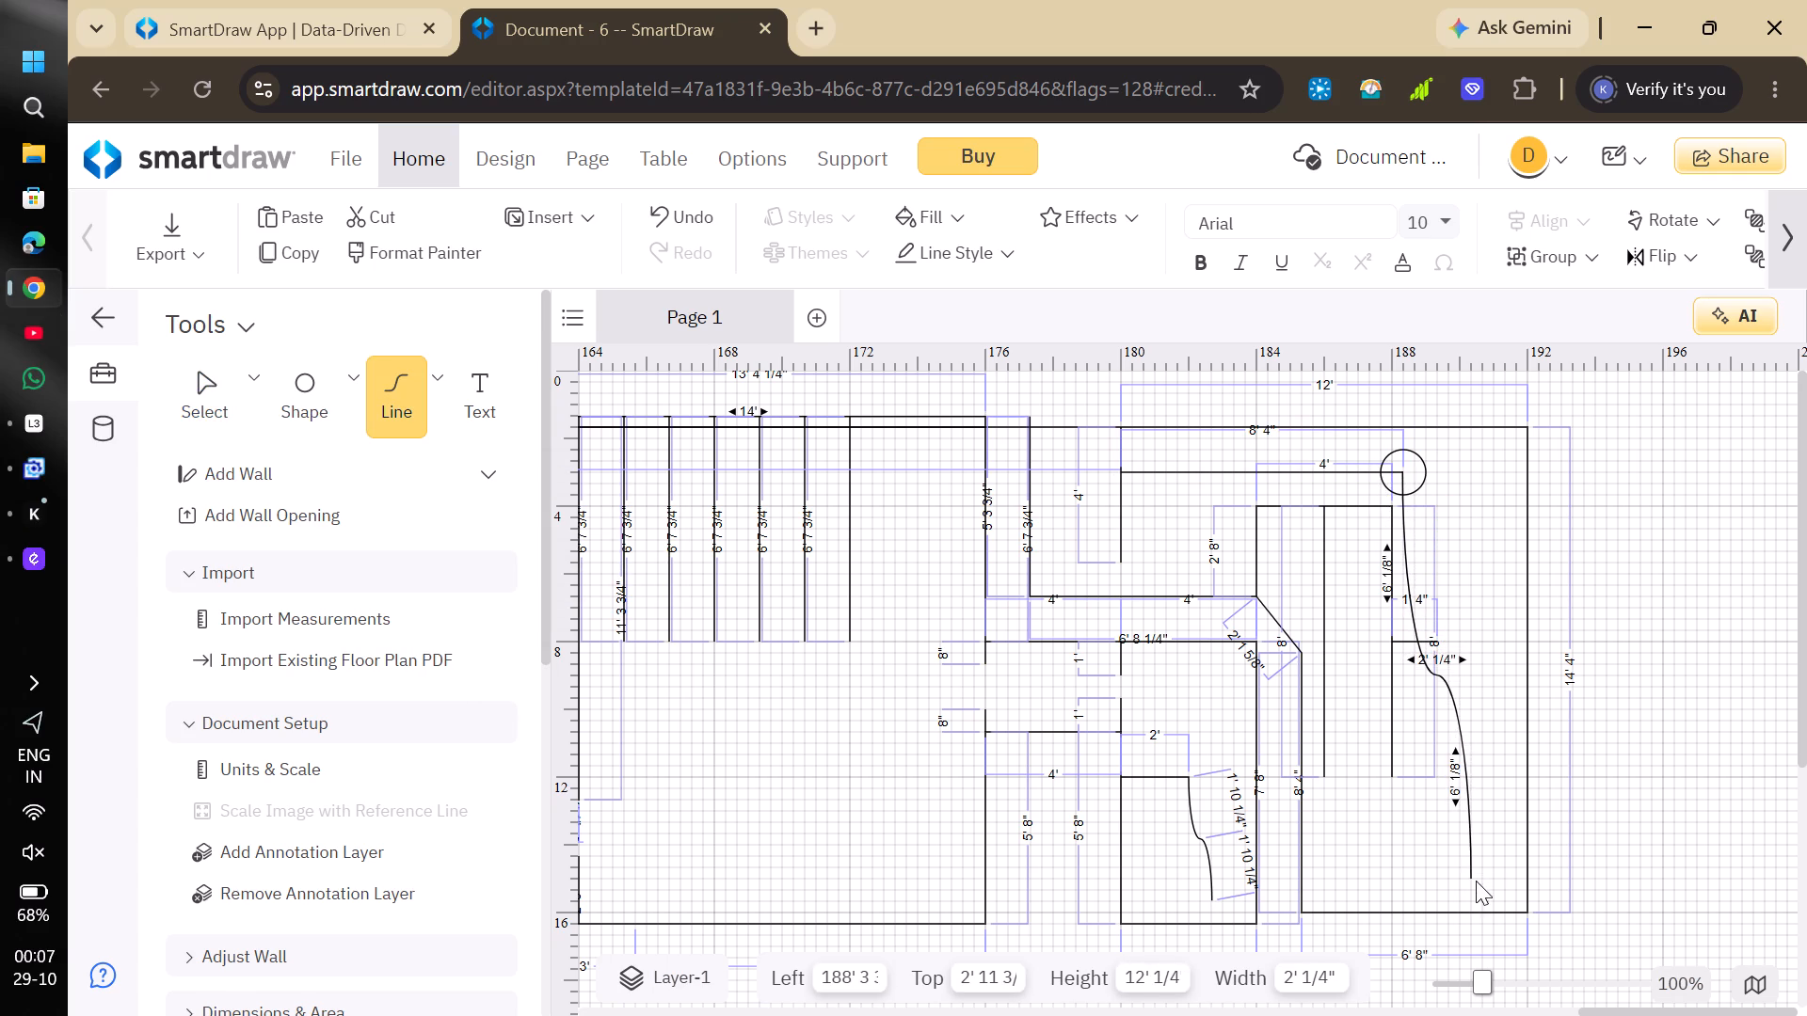
{"action": "left_click", "coordinate": [1490, 771]}
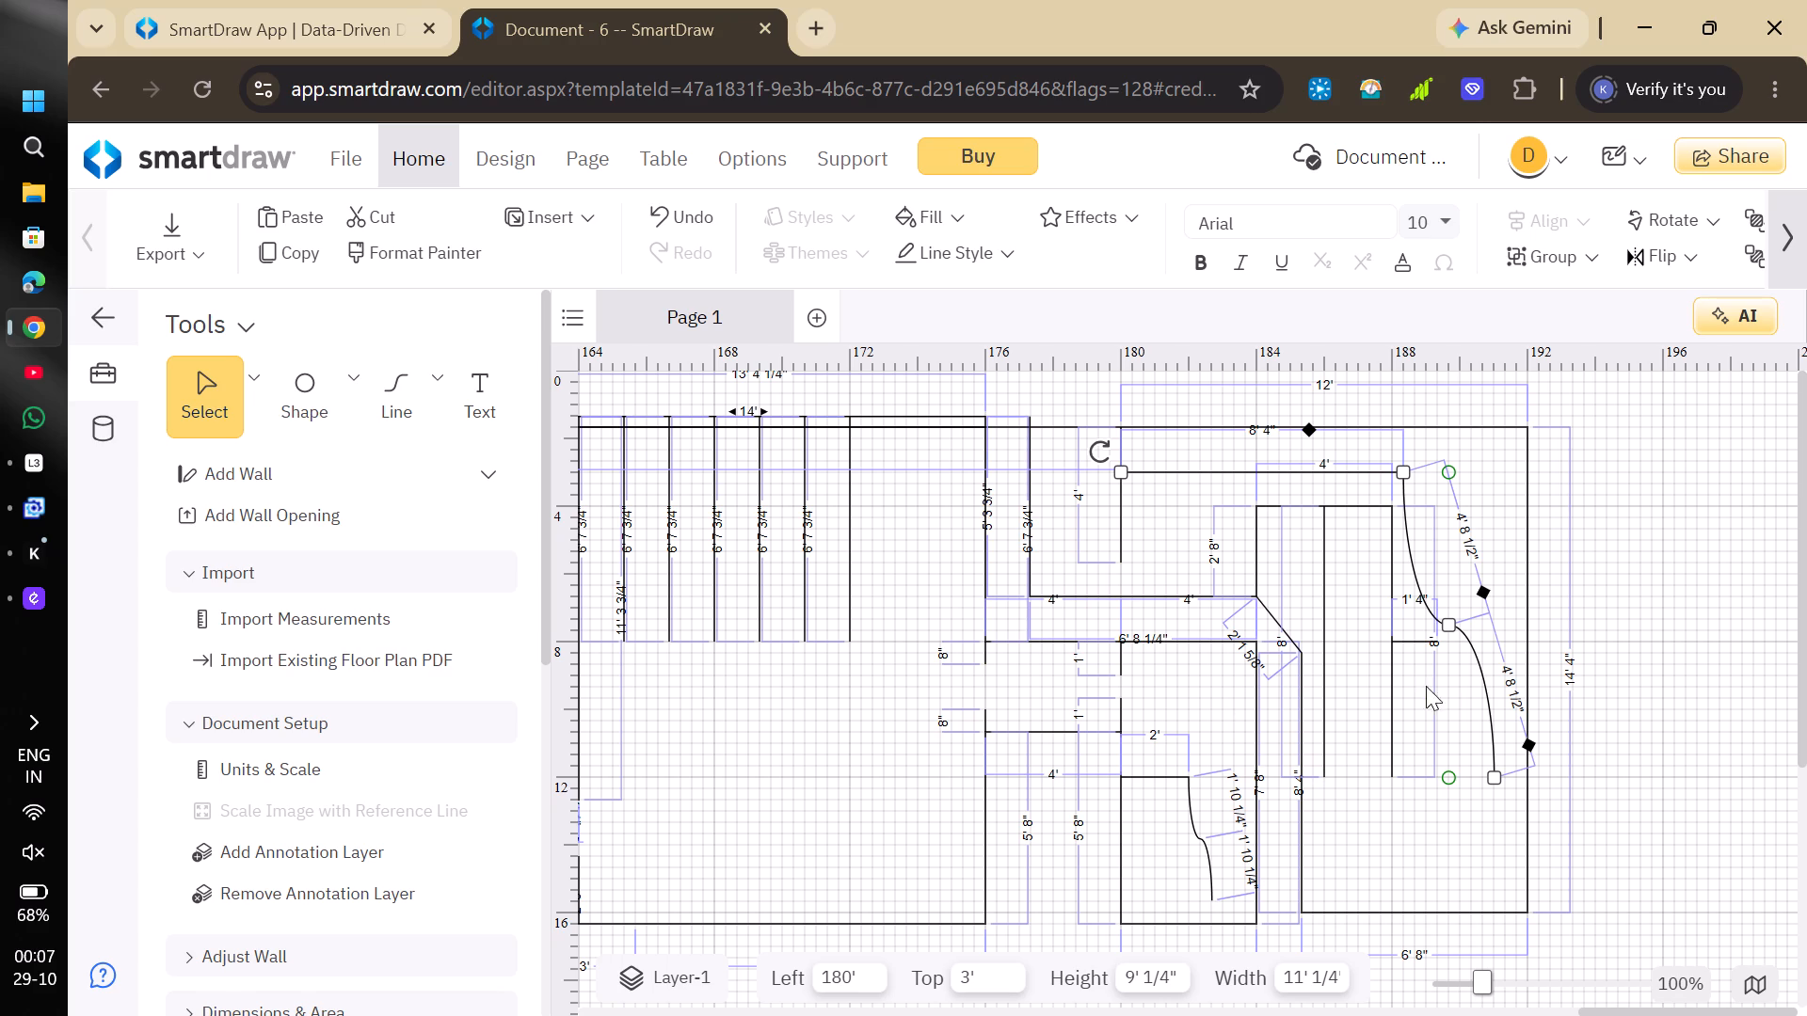
{"action": "left_click_drag", "start_coordinate": [1442, 621], "coordinate": [1396, 632]}
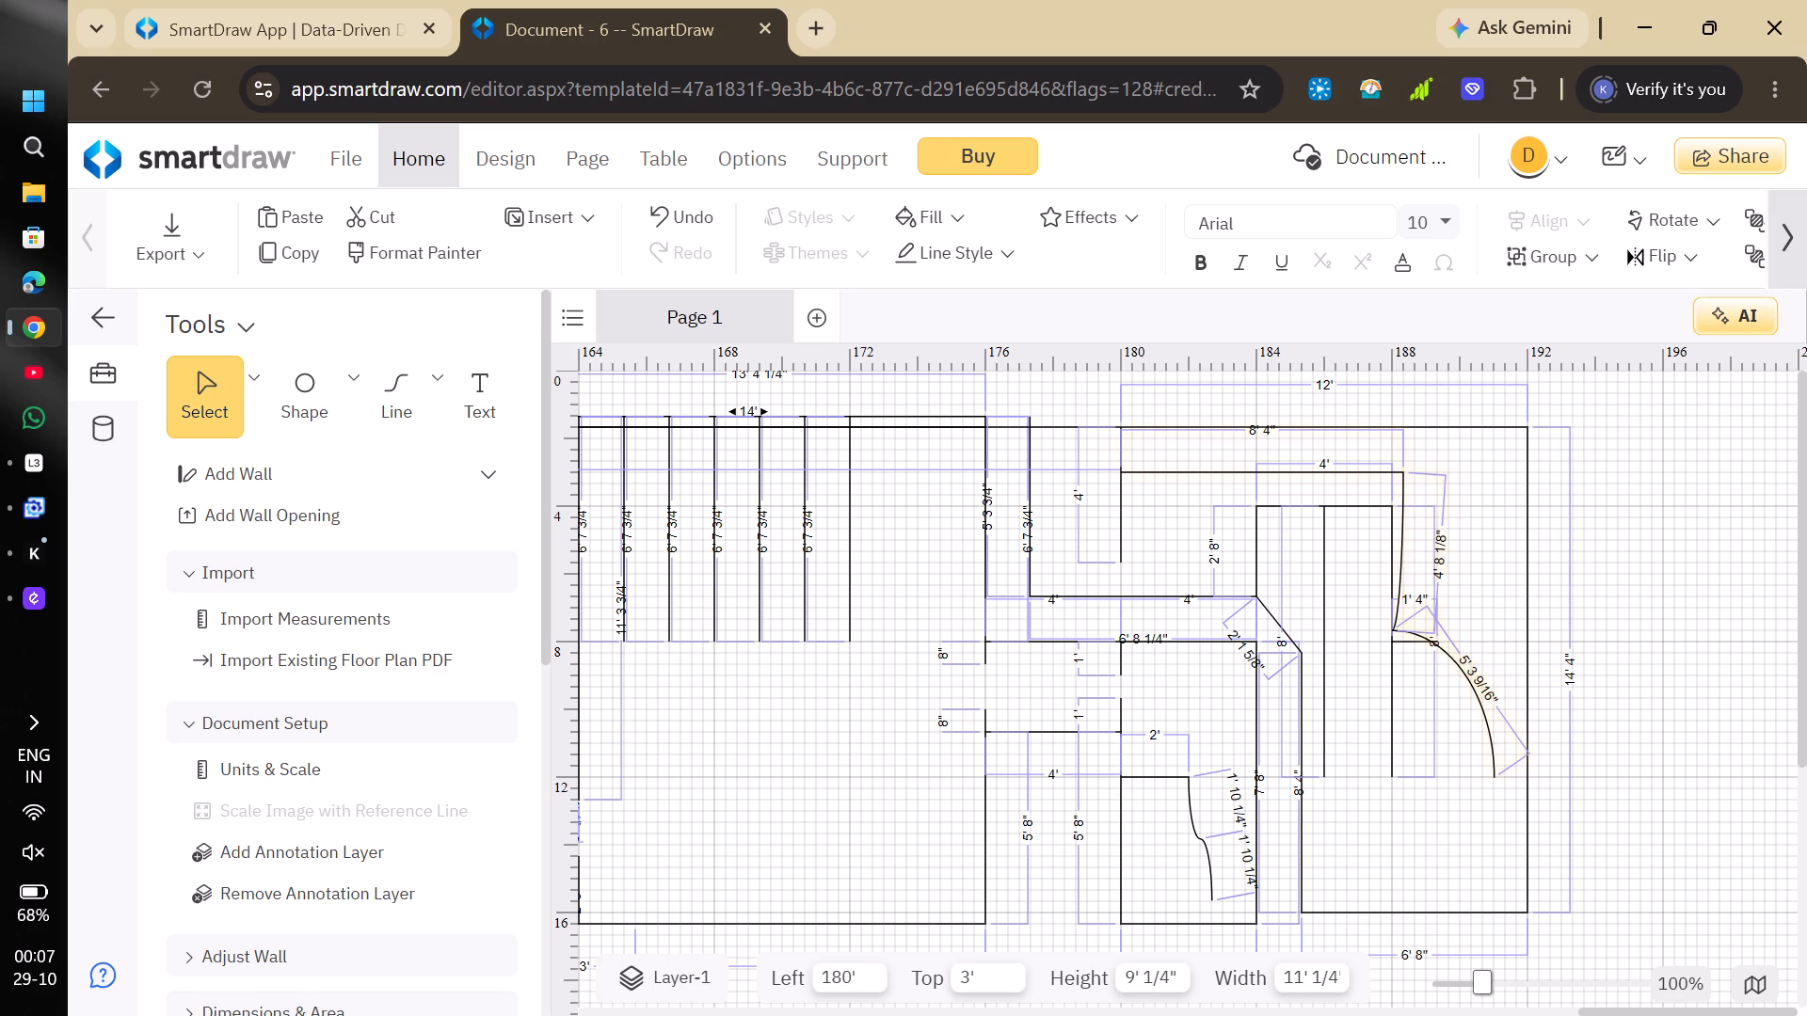
{"action": "left_click_drag", "start_coordinate": [1396, 632], "coordinate": [1402, 645]}
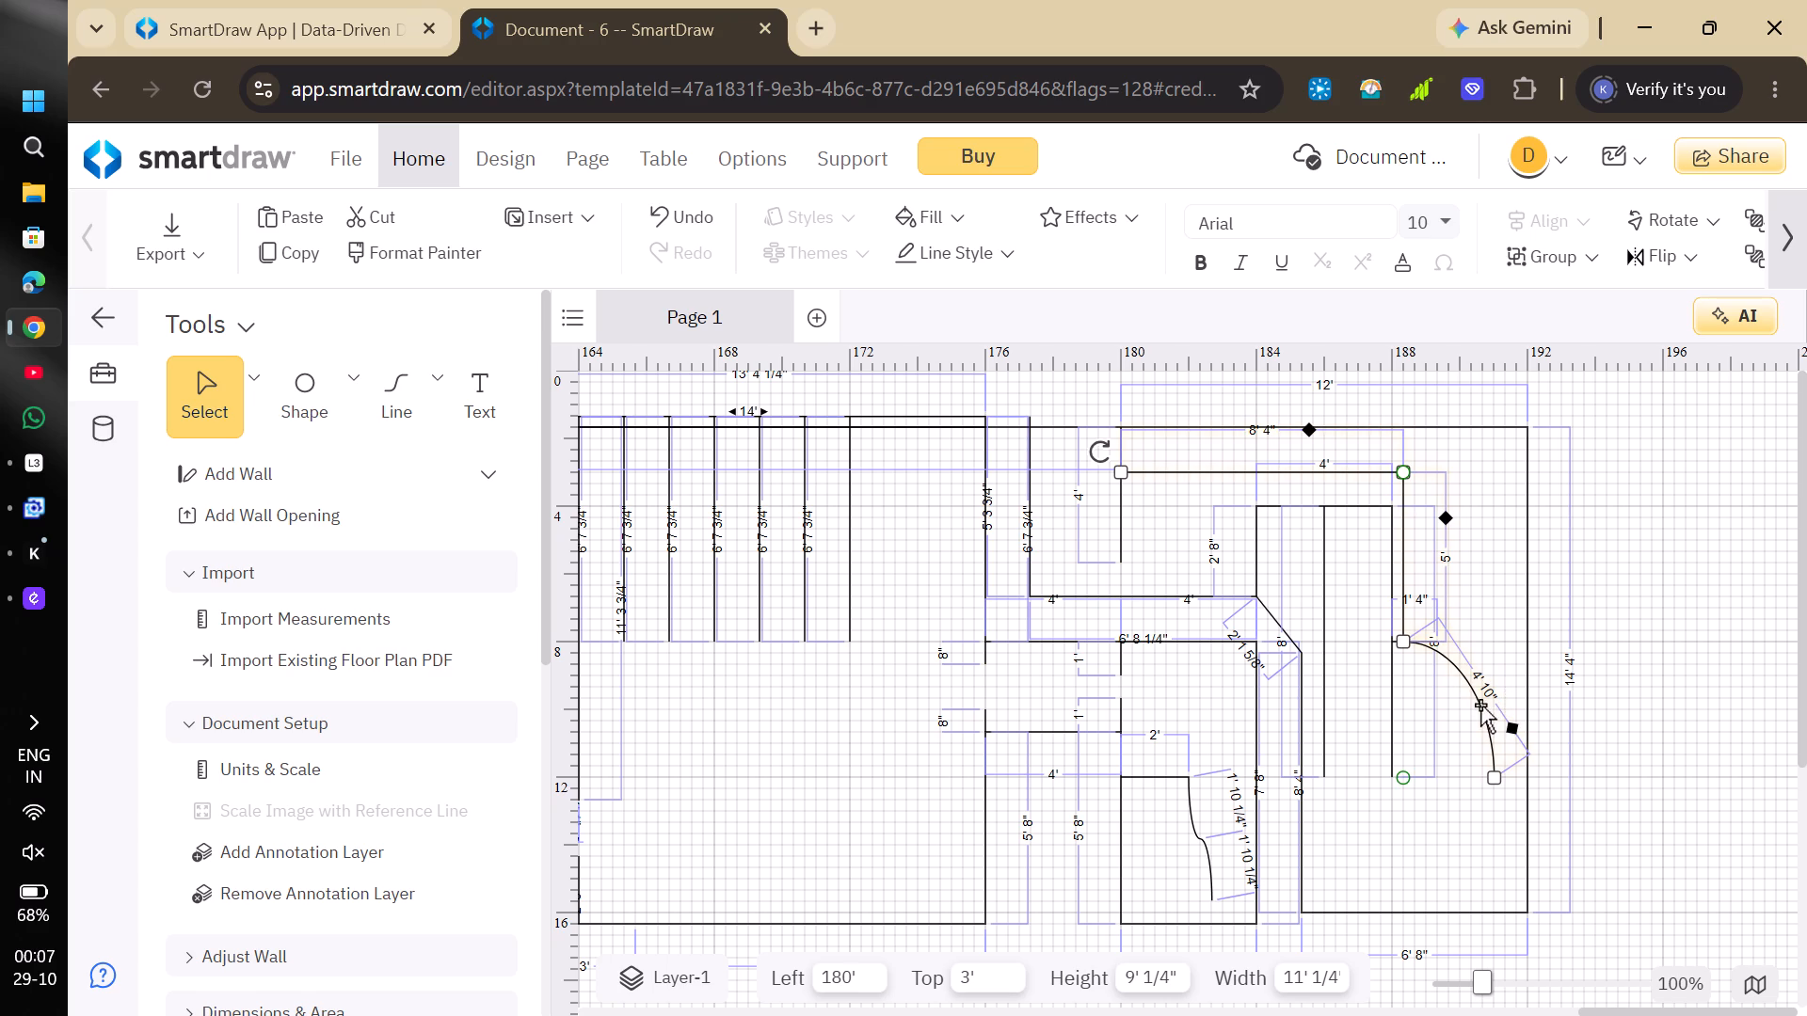
Move the joined line and curved connector up to the 2' 4" level, keeping the start at 180'.
{"action": "left_click_drag", "start_coordinate": [1480, 705], "coordinate": [1513, 695]}
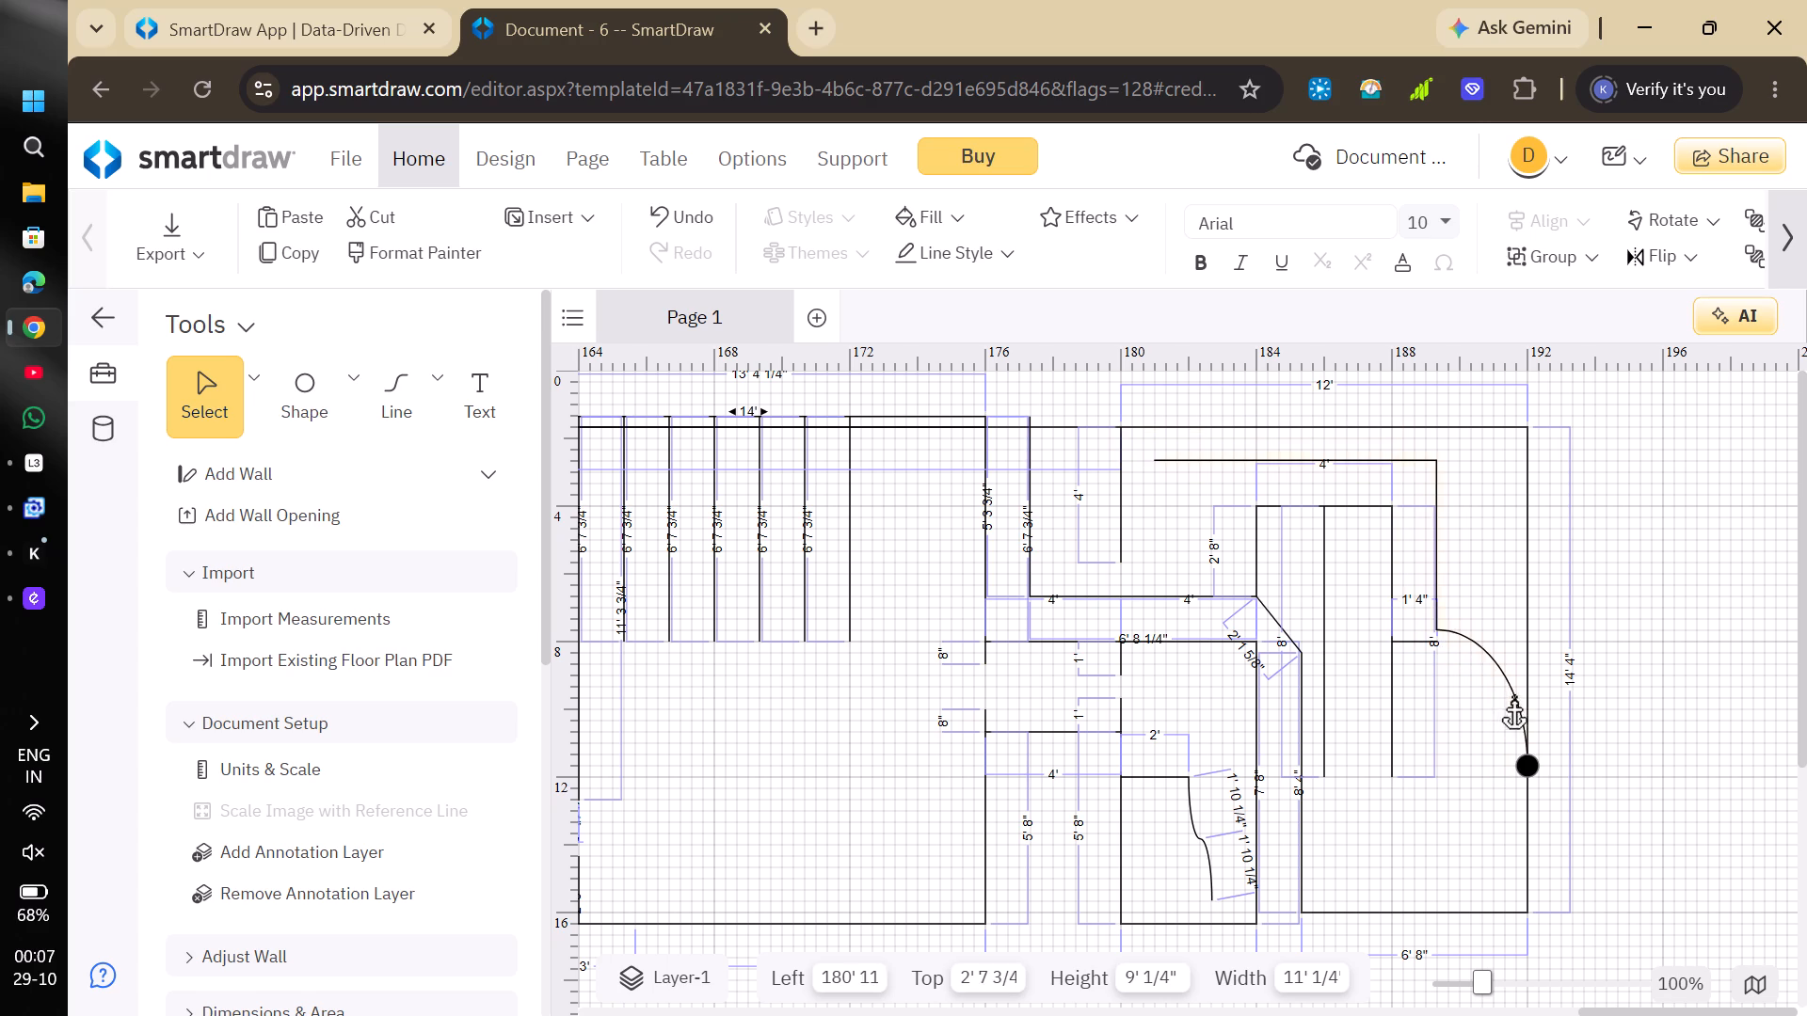
{"action": "left_click_drag", "start_coordinate": [1513, 695], "coordinate": [1477, 680]}
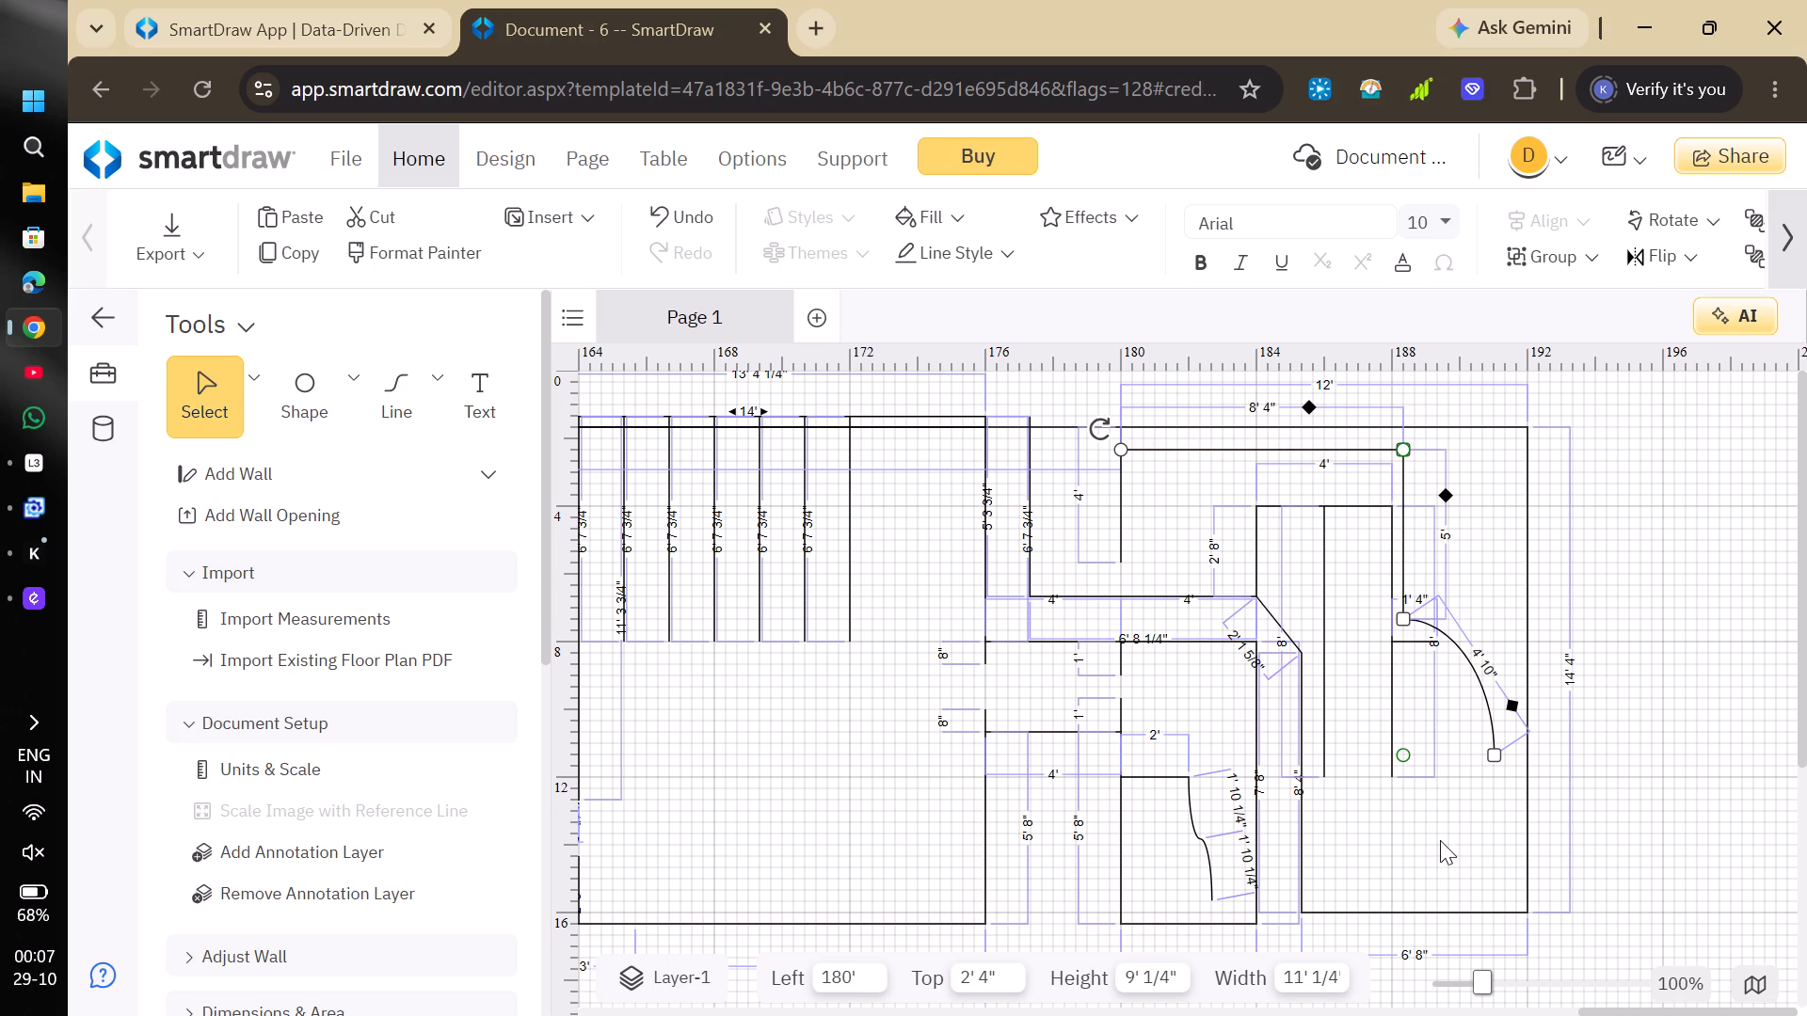
{"action": "left_click", "coordinate": [1413, 809]}
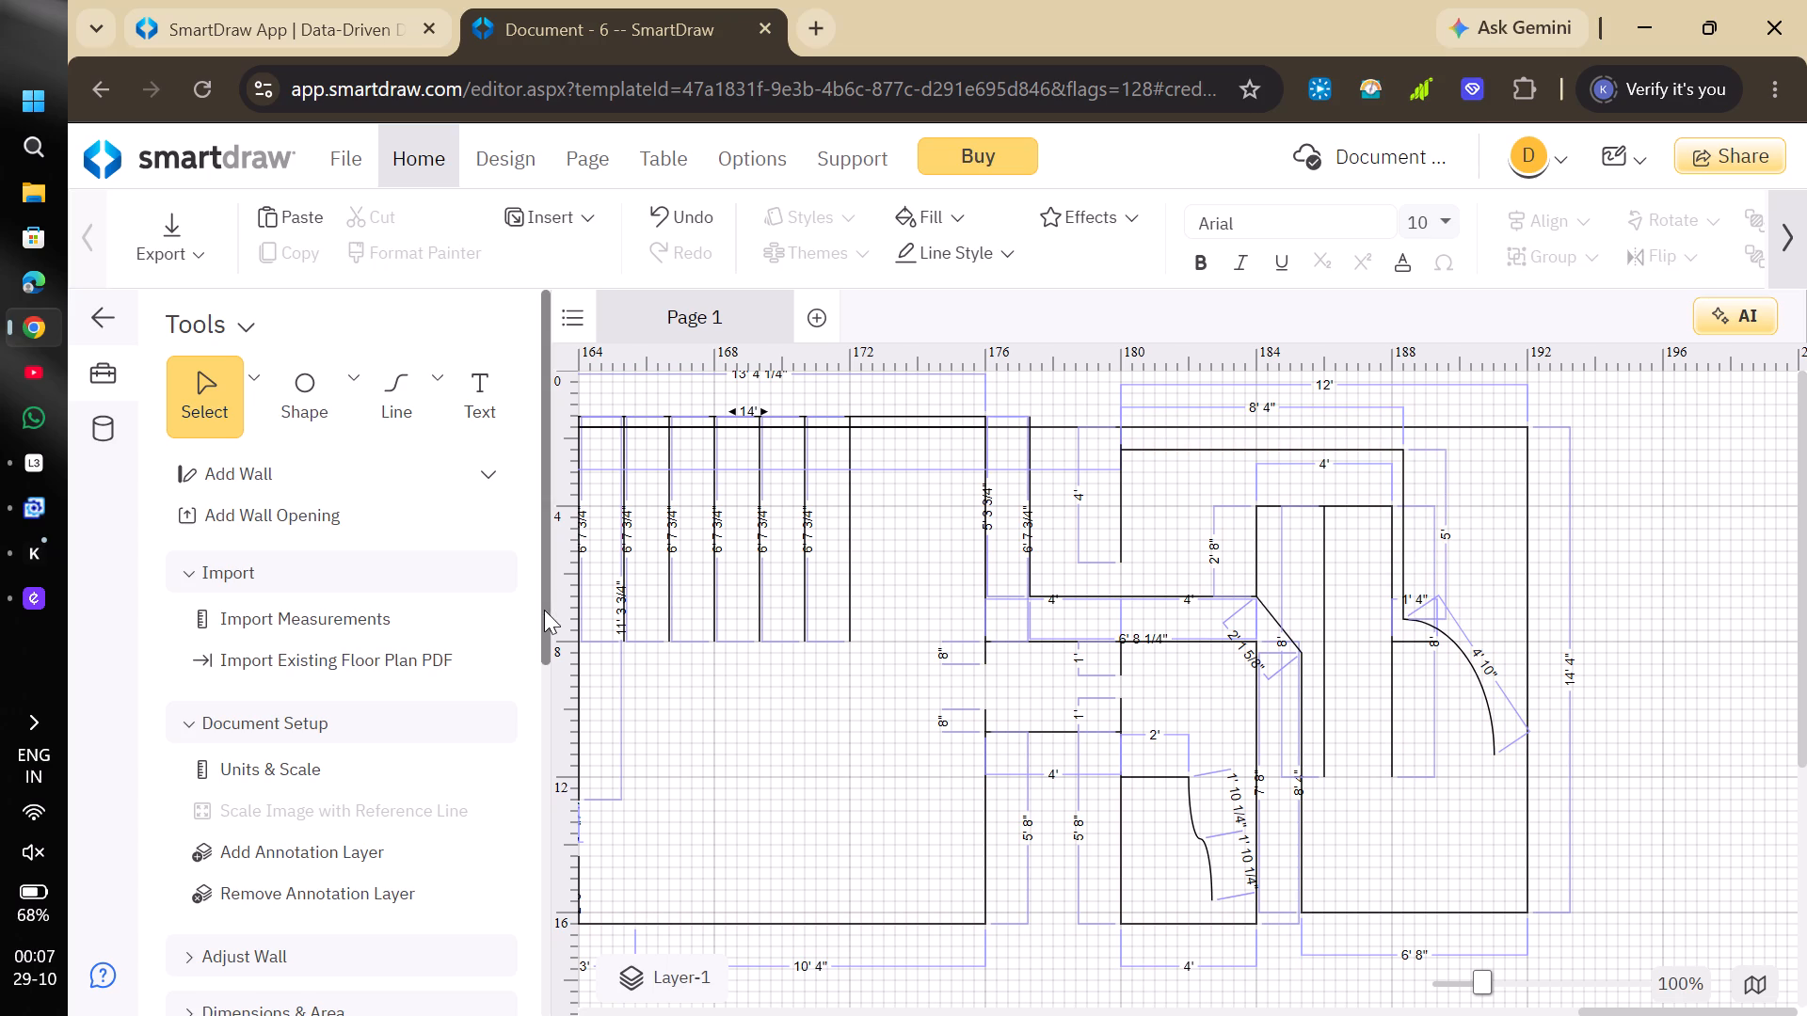
Draw a curved line about 7' 7 3/8" long from 172' at the 1' 8" level, ending 3' across and 7' down.
{"action": "left_click", "coordinate": [433, 422]}
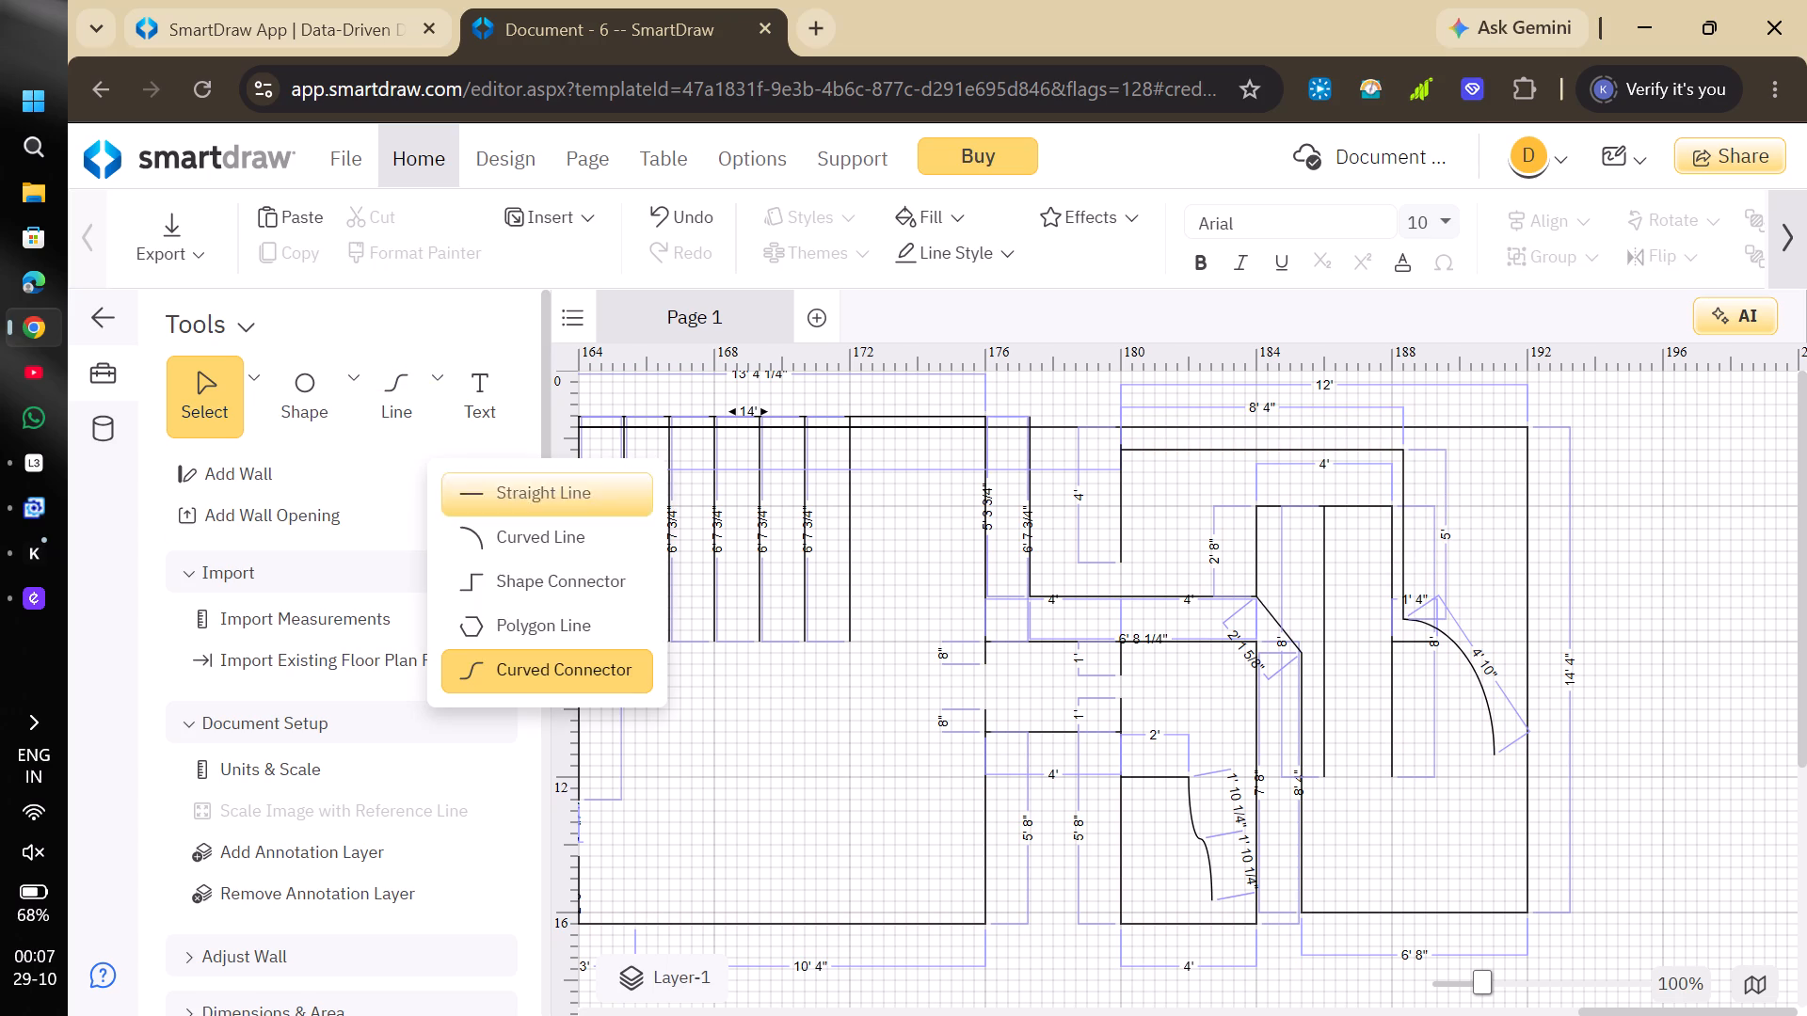
{"action": "left_click", "coordinate": [498, 532]}
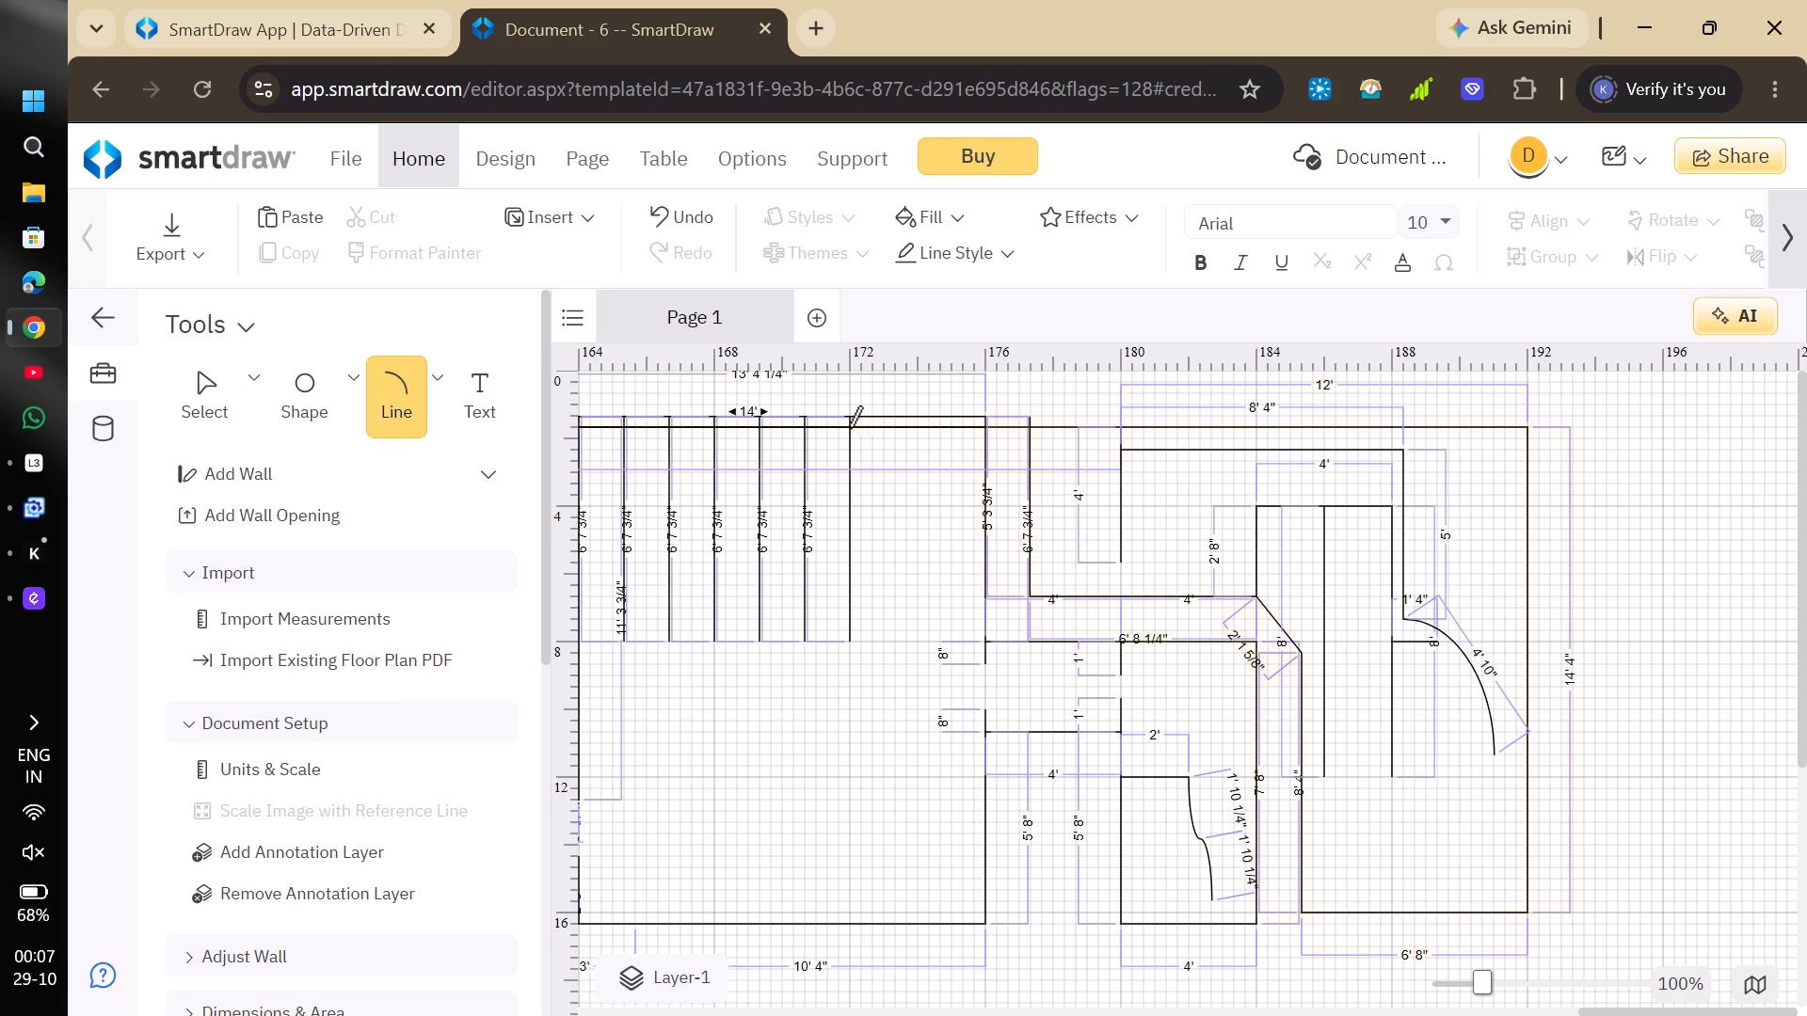
{"action": "left_click", "coordinate": [846, 428]}
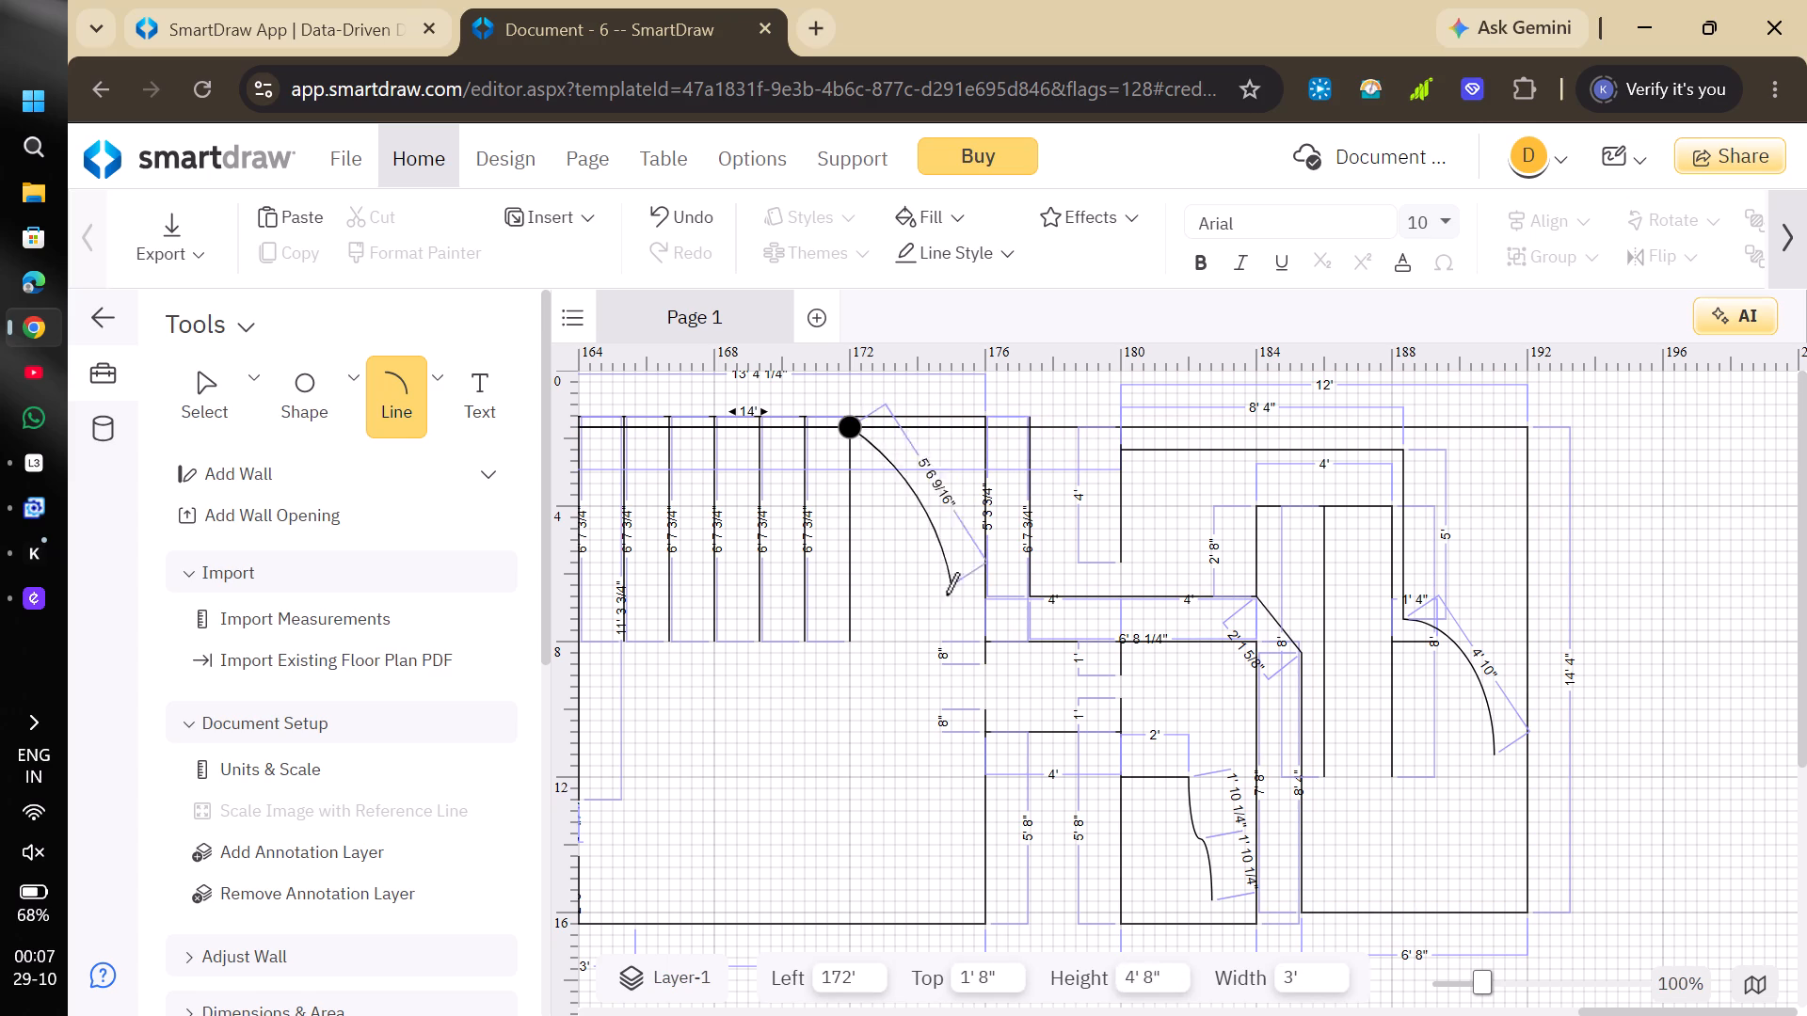
{"action": "left_click", "coordinate": [946, 665]}
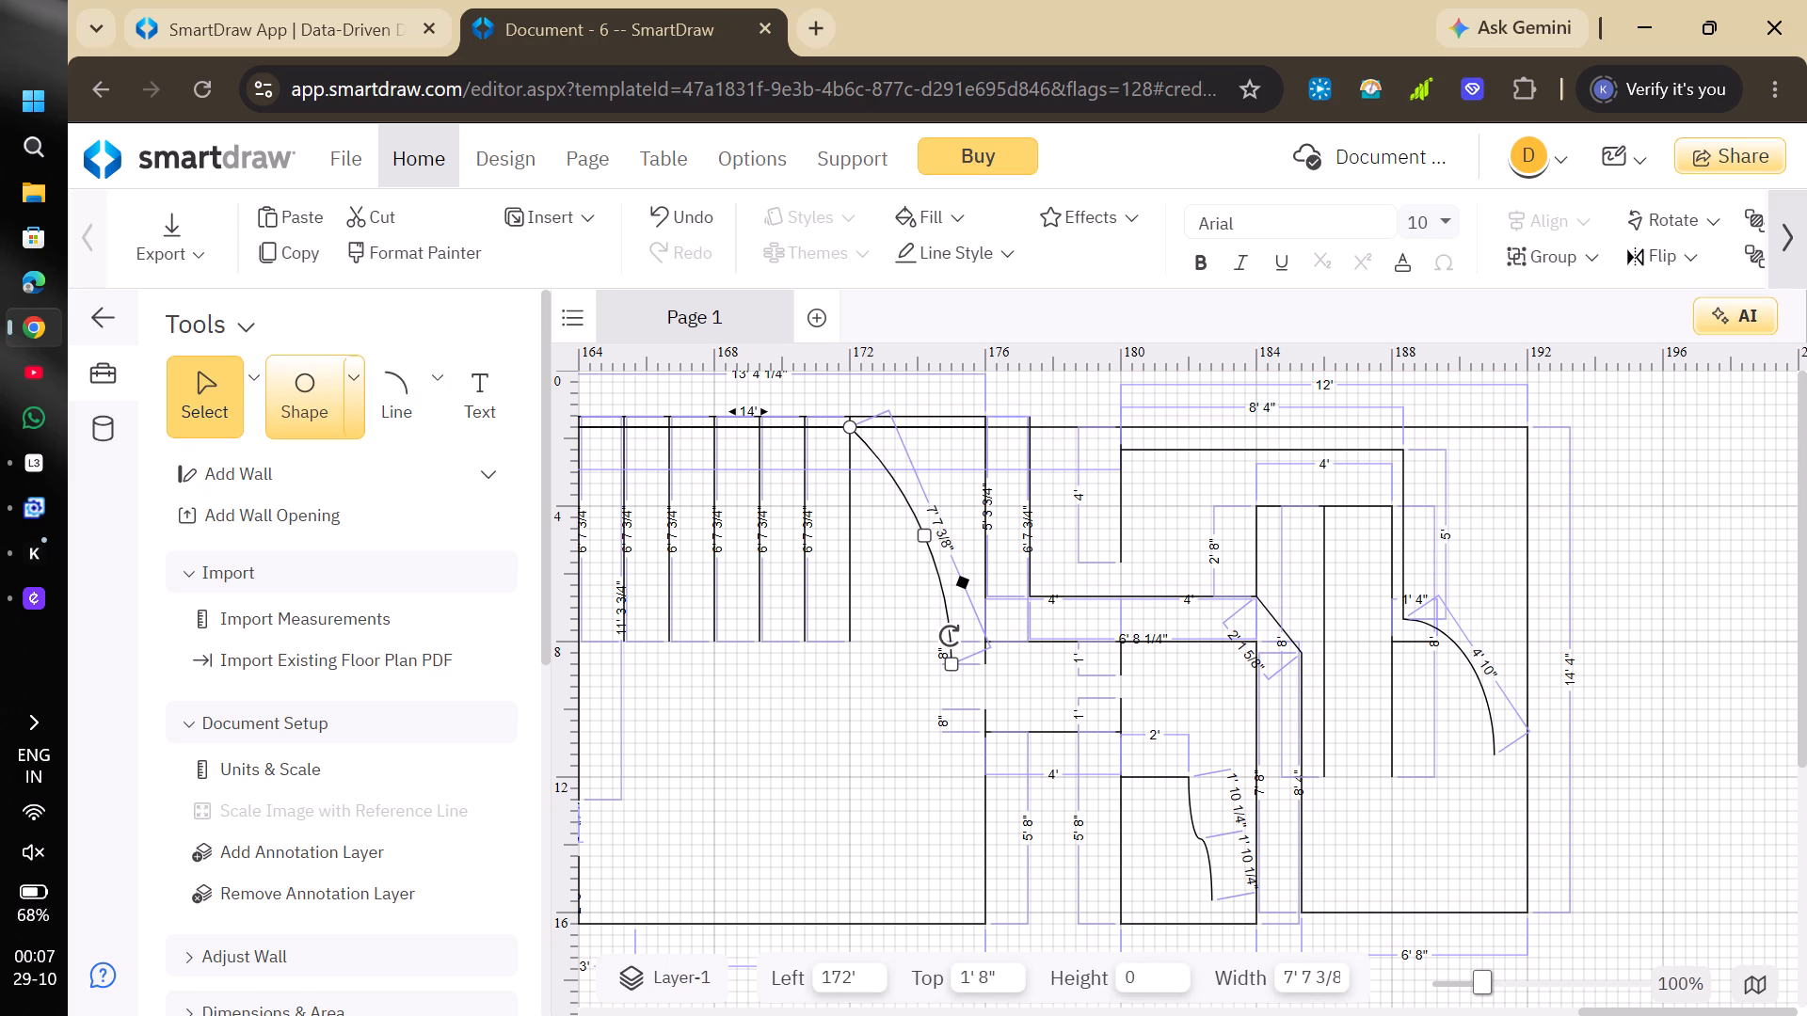
Place a 6' by 3' shape with one convex and one concave end outside the wing, at 194' and the 2' 4" level.
{"action": "left_click", "coordinate": [358, 413]}
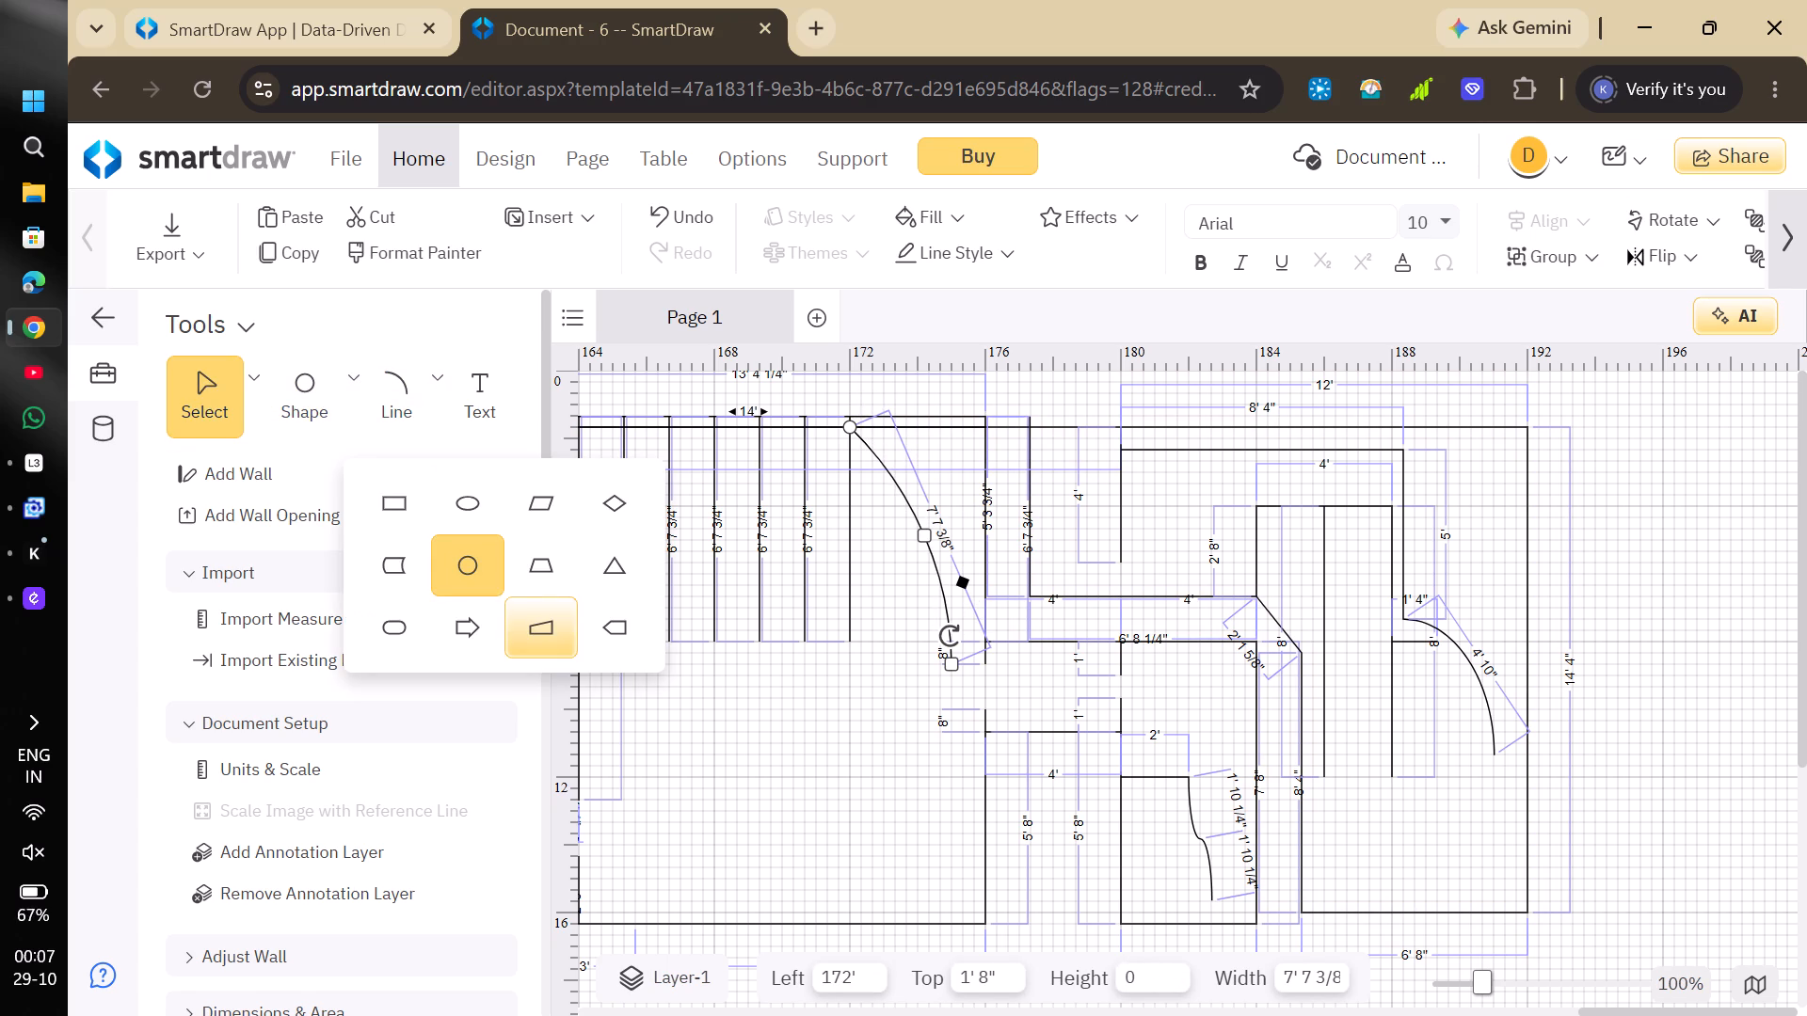
{"action": "left_click", "coordinate": [385, 556]}
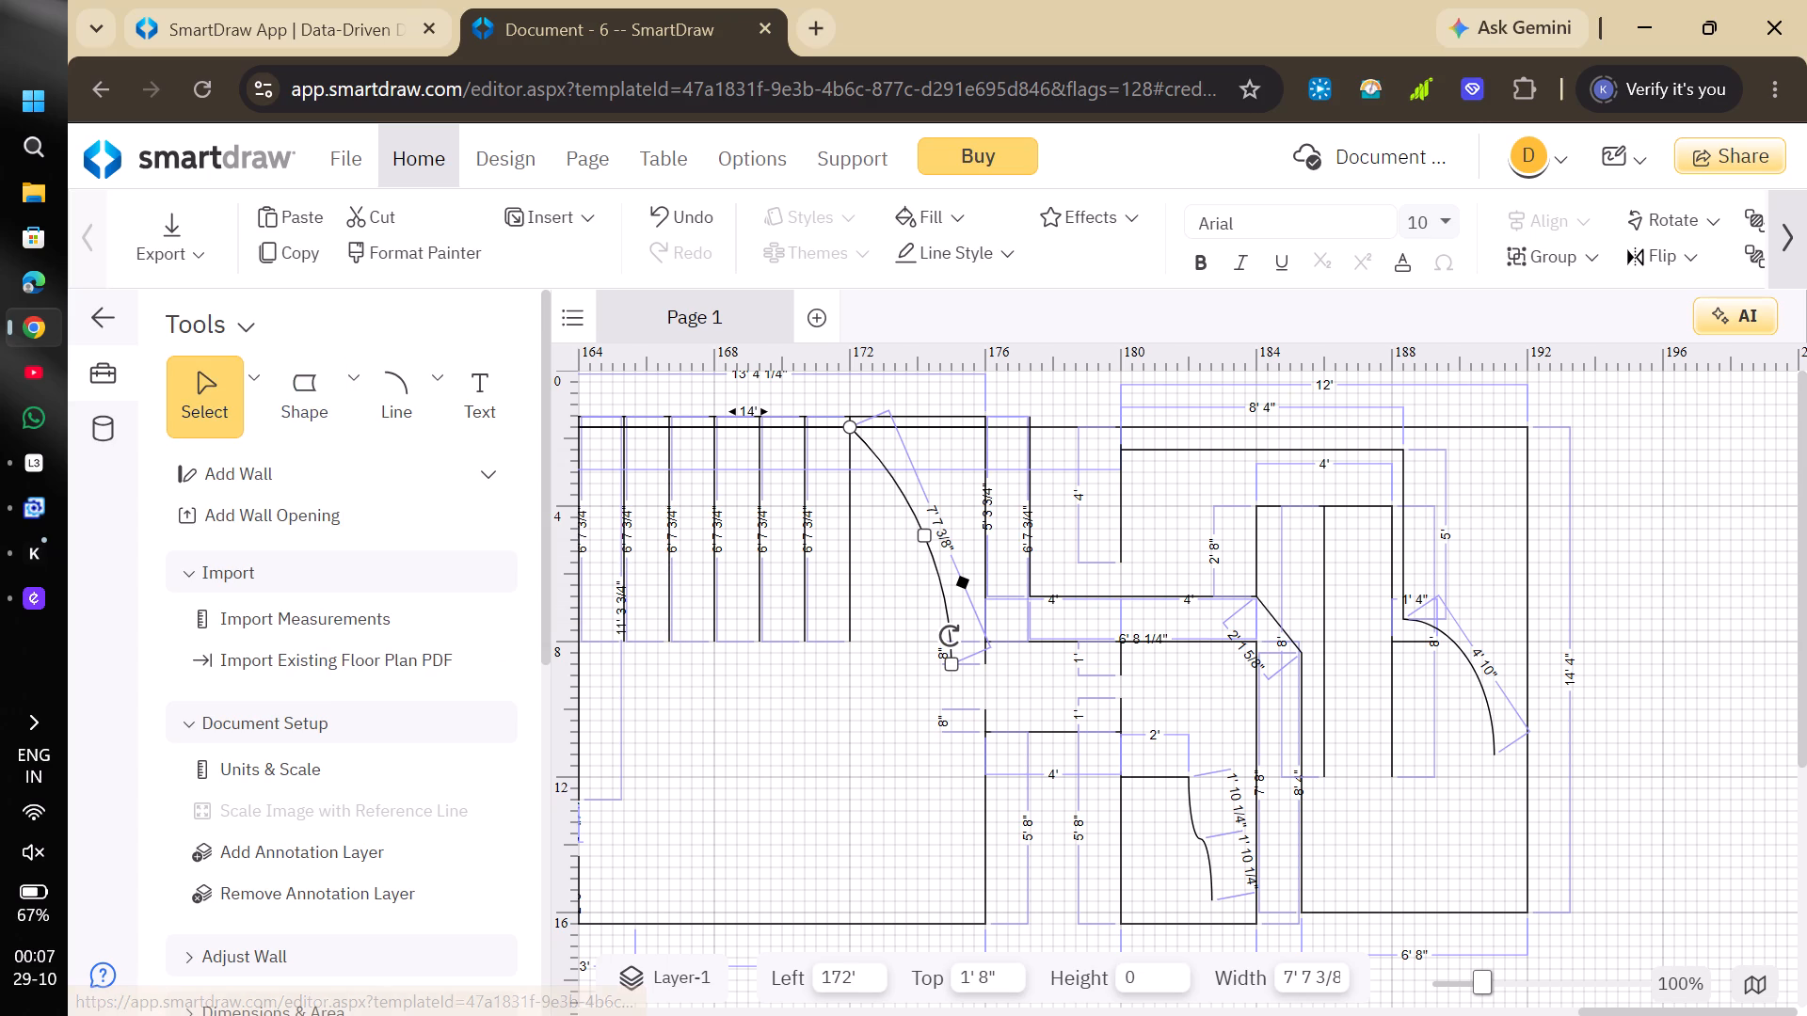
{"action": "left_click", "coordinate": [308, 393]}
{"action": "left_click", "coordinate": [308, 393]}
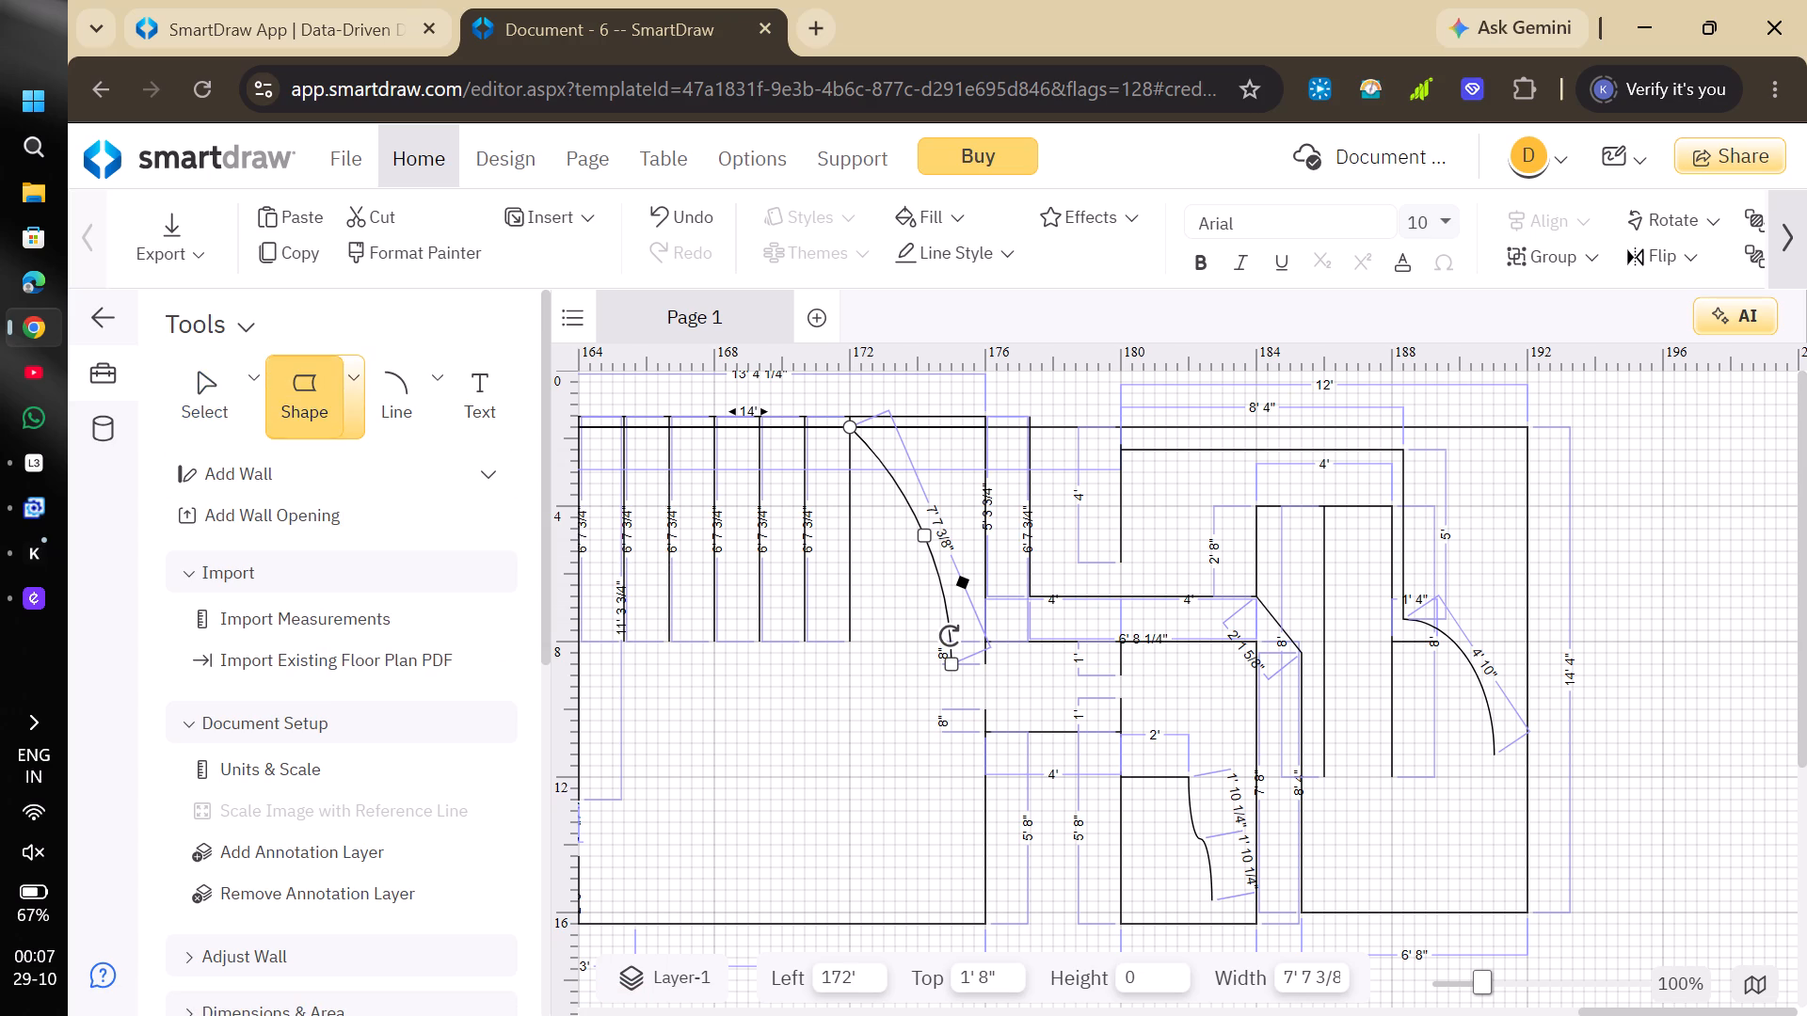
{"action": "left_click_drag", "start_coordinate": [308, 393], "coordinate": [415, 498]}
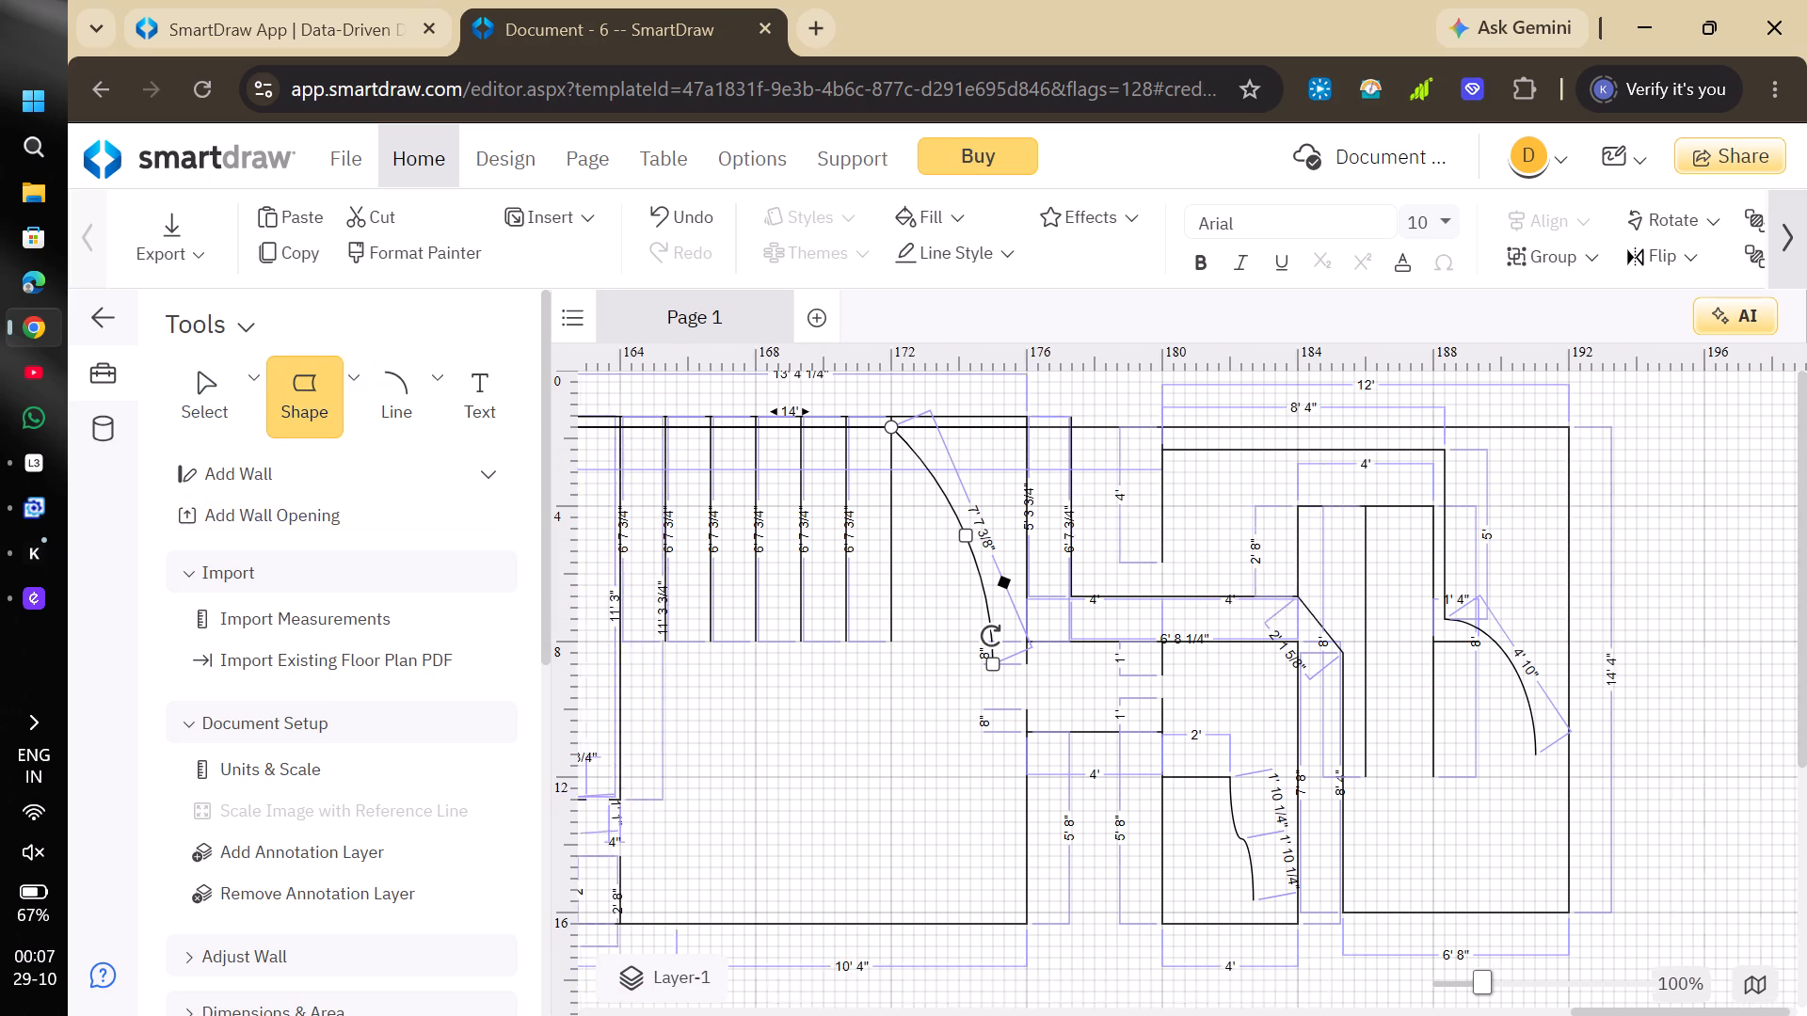
{"action": "left_click_drag", "start_coordinate": [415, 498], "coordinate": [919, 834]}
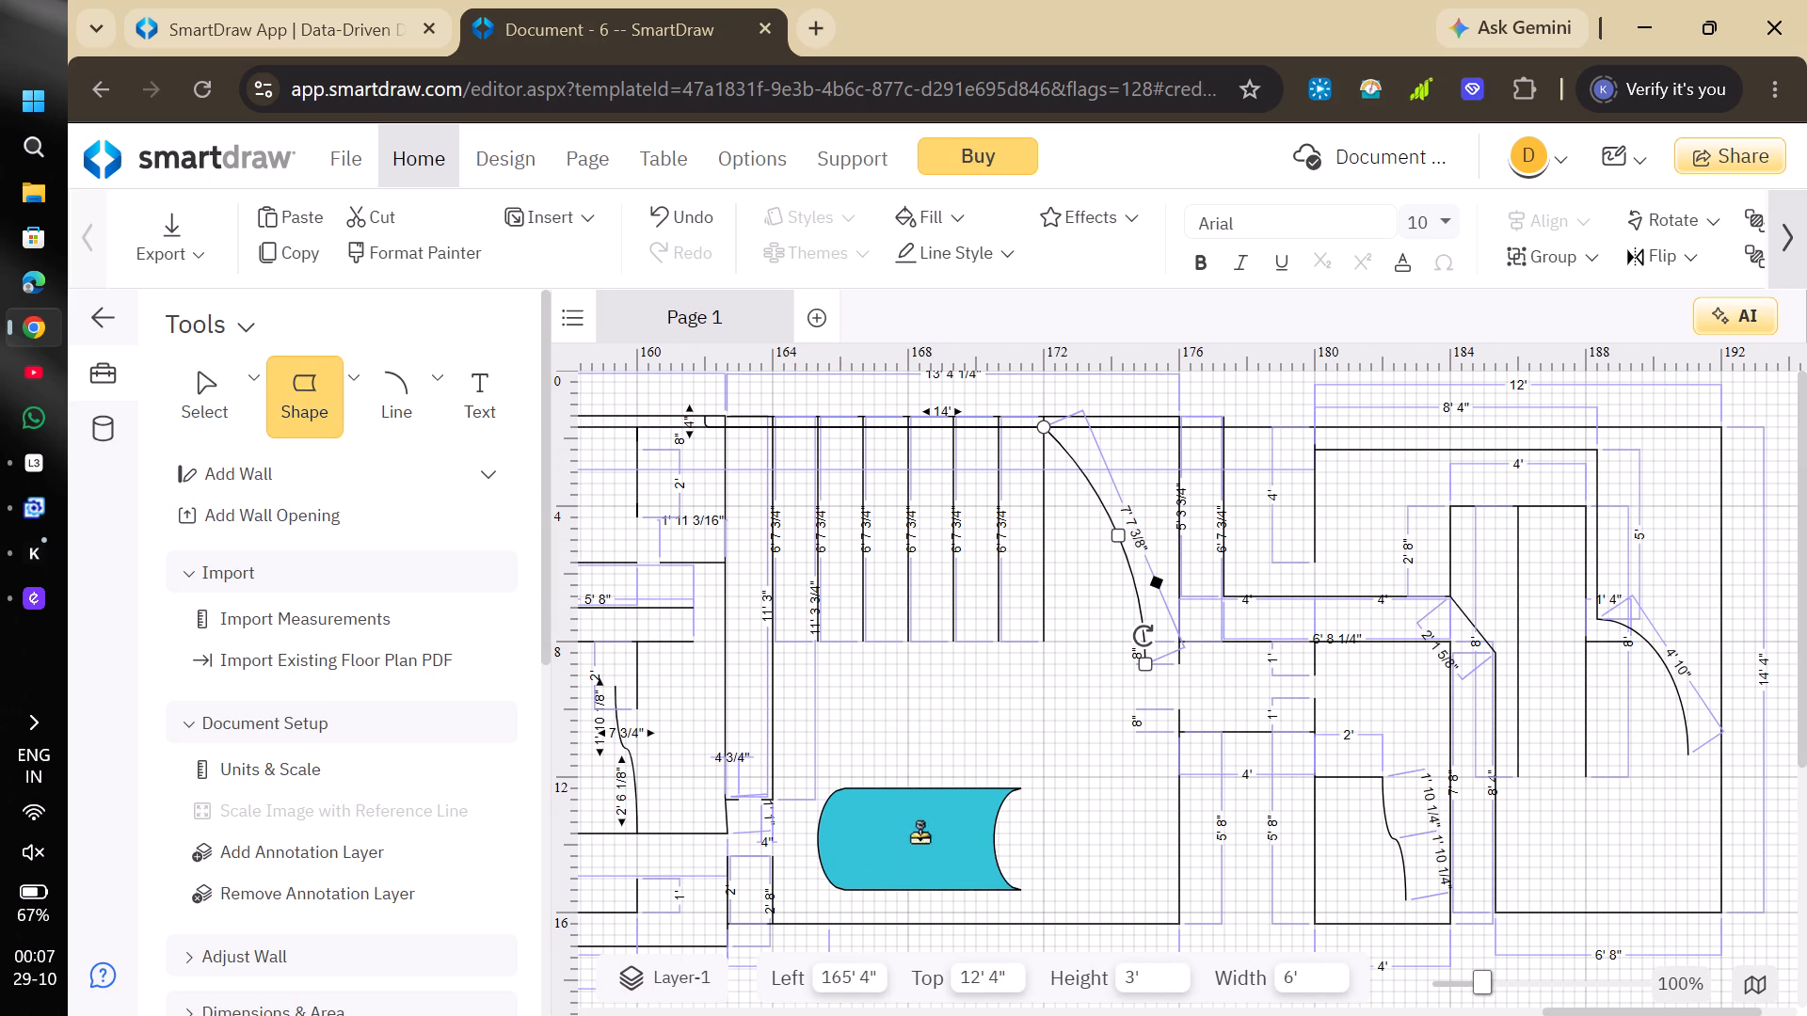
{"action": "left_click_drag", "start_coordinate": [919, 834], "coordinate": [942, 847]}
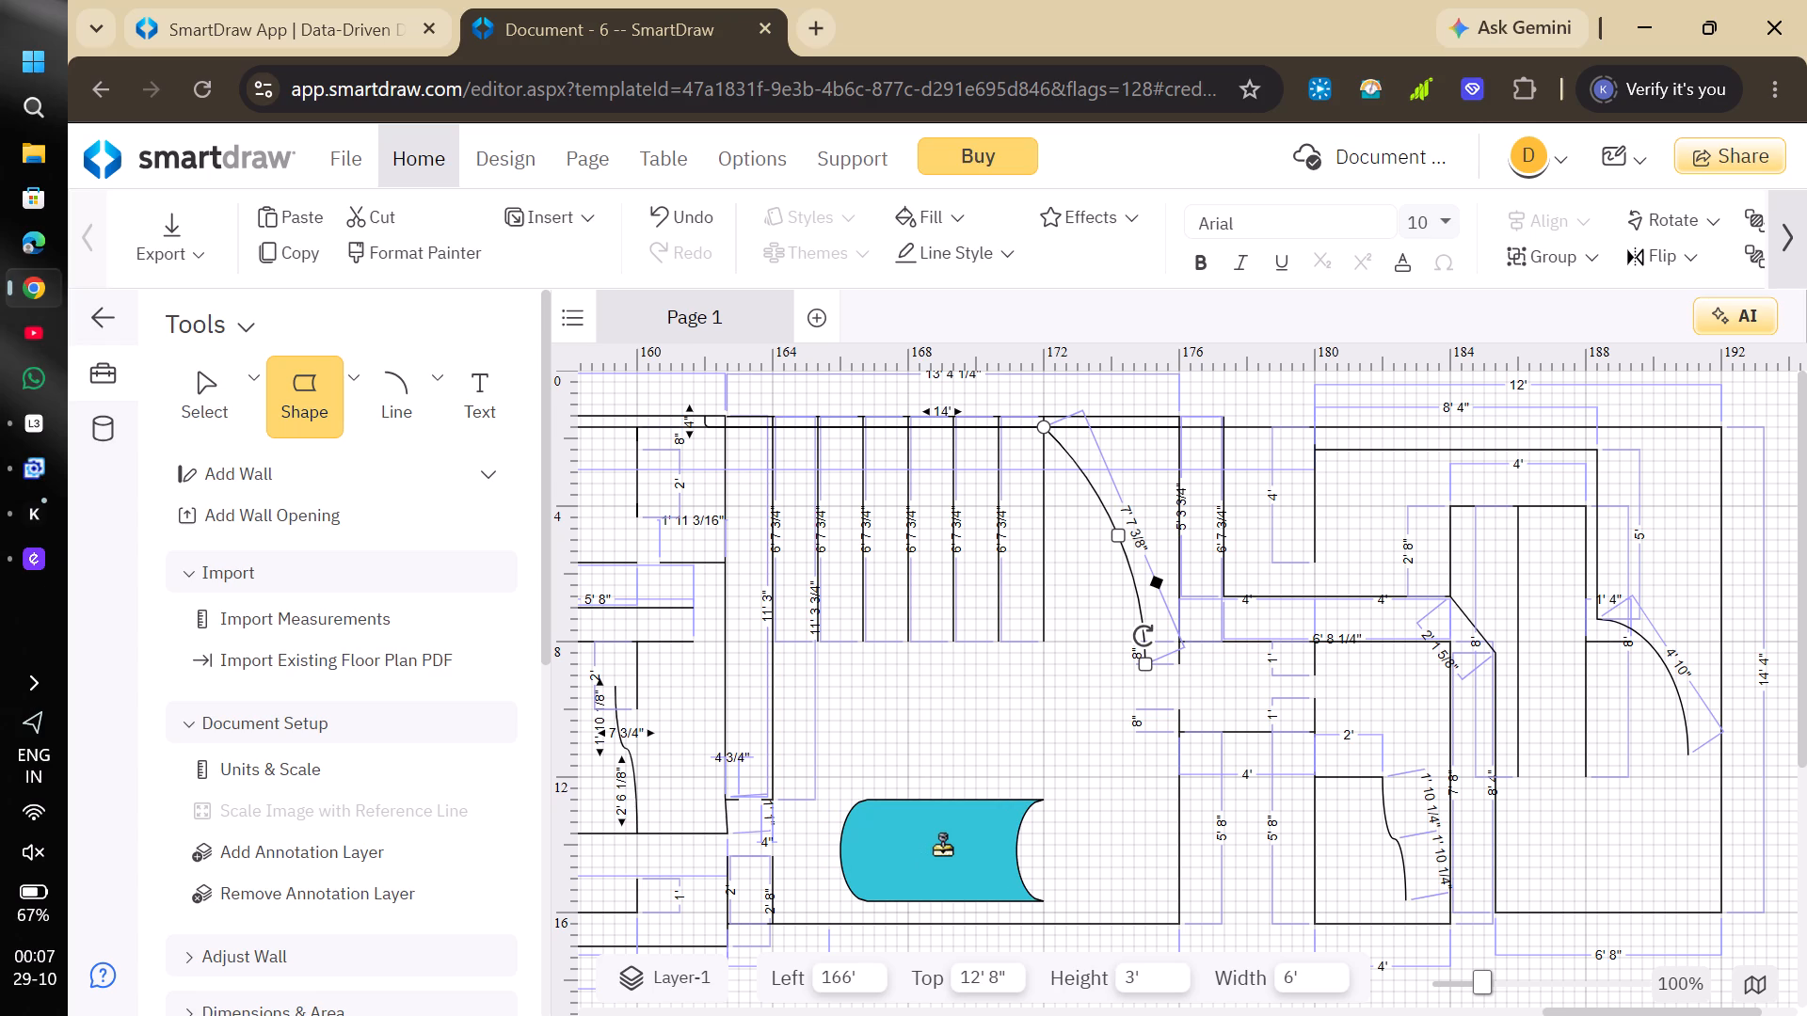
{"action": "left_click_drag", "start_coordinate": [942, 847], "coordinate": [943, 849]}
{"action": "left_click_drag", "start_coordinate": [943, 849], "coordinate": [1449, 813]}
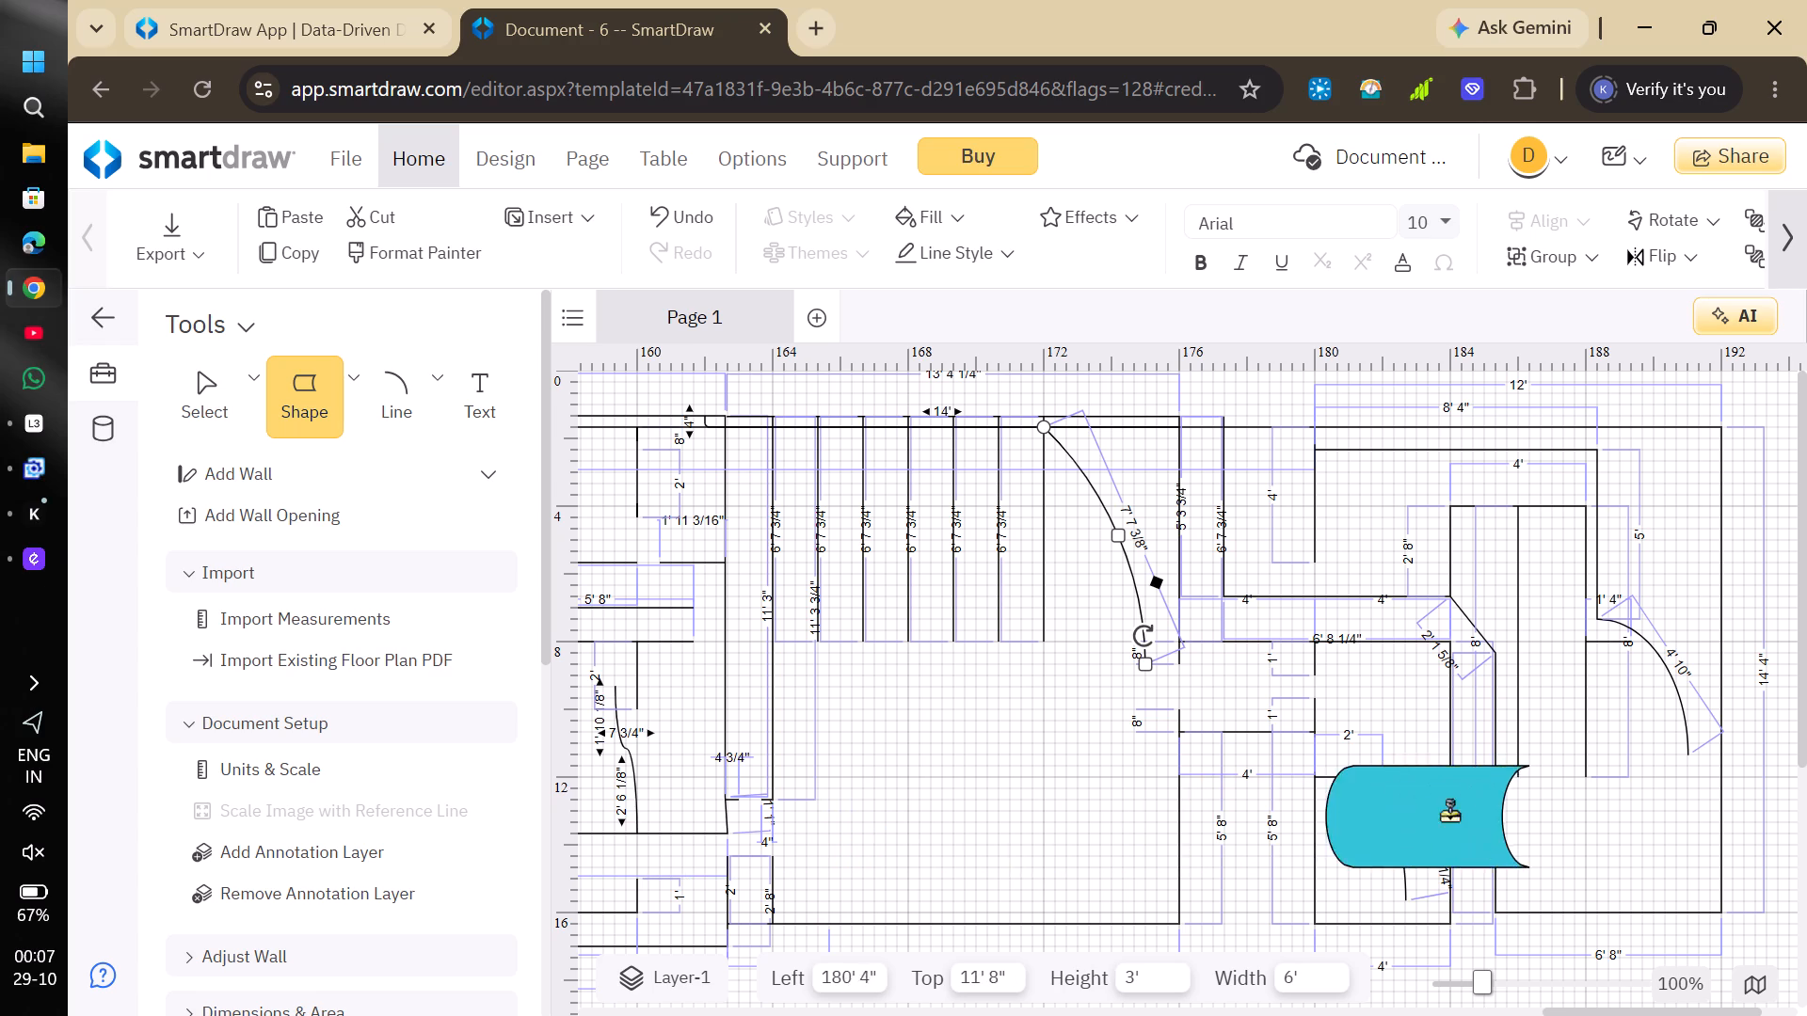
{"action": "left_click_drag", "start_coordinate": [1449, 813], "coordinate": [1806, 786]}
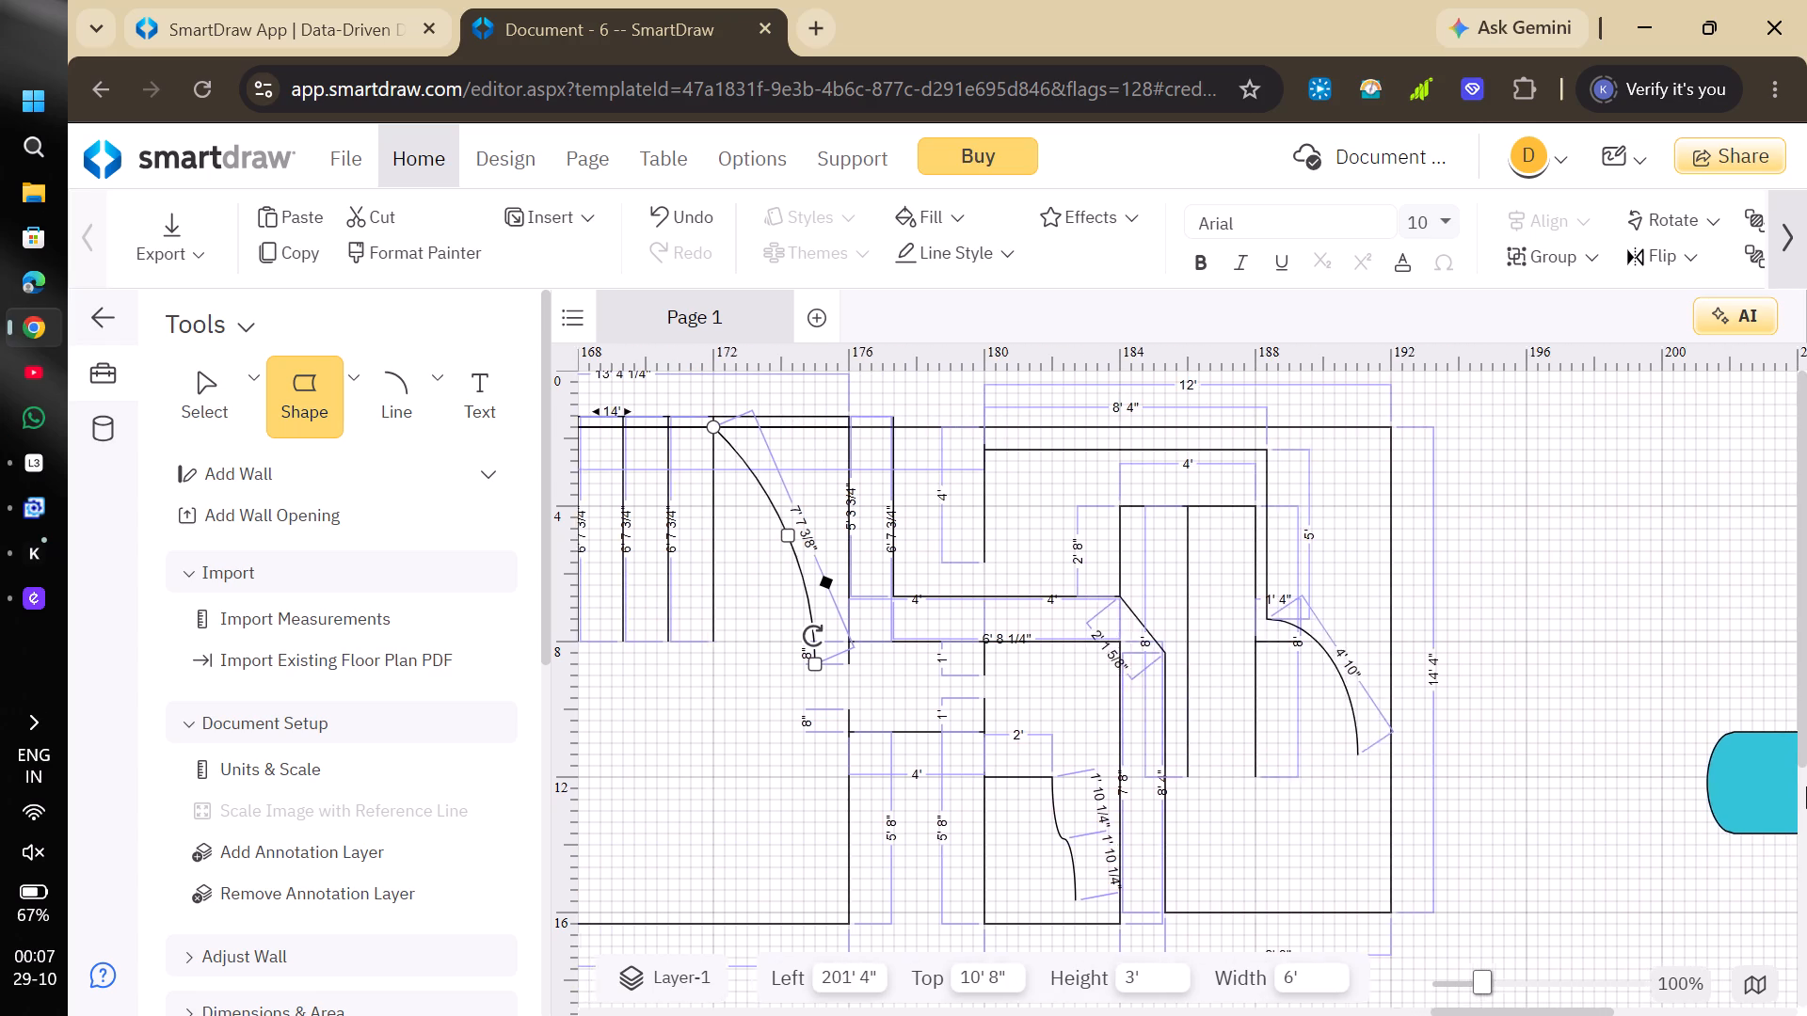
{"action": "left_click_drag", "start_coordinate": [1806, 786], "coordinate": [1806, 607]}
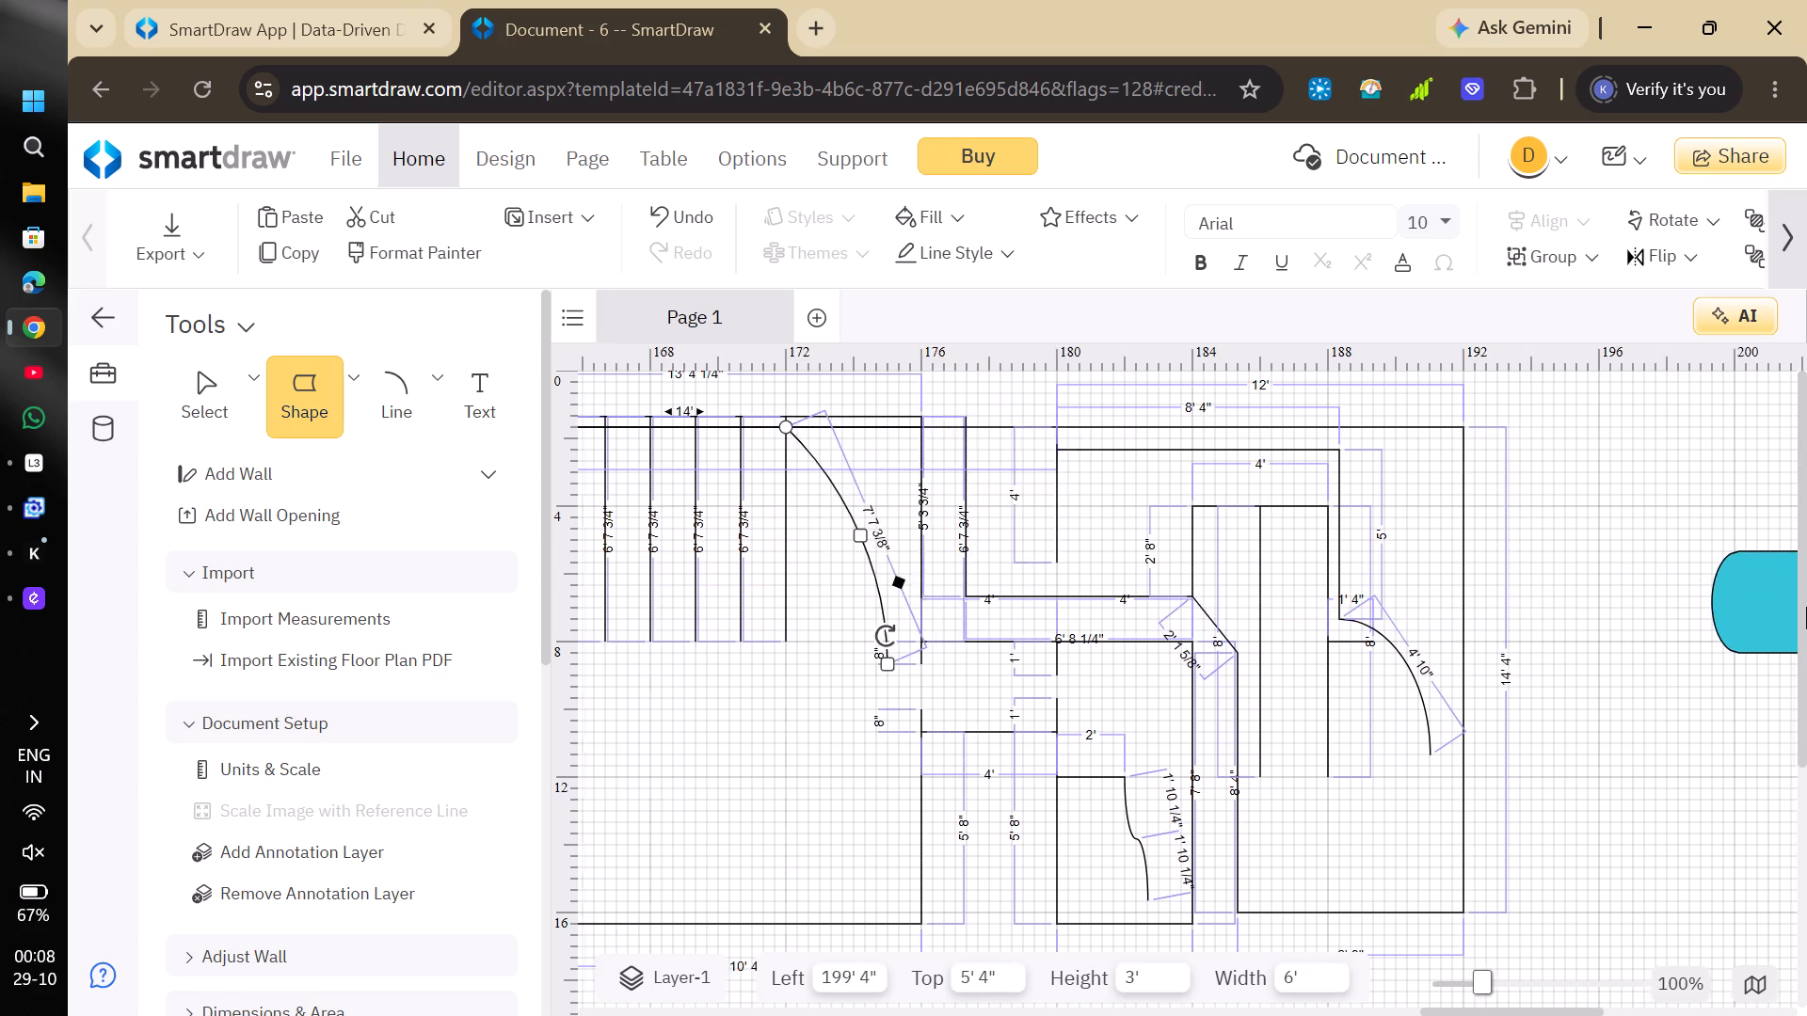
{"action": "left_click_drag", "start_coordinate": [1806, 607], "coordinate": [1461, 476]}
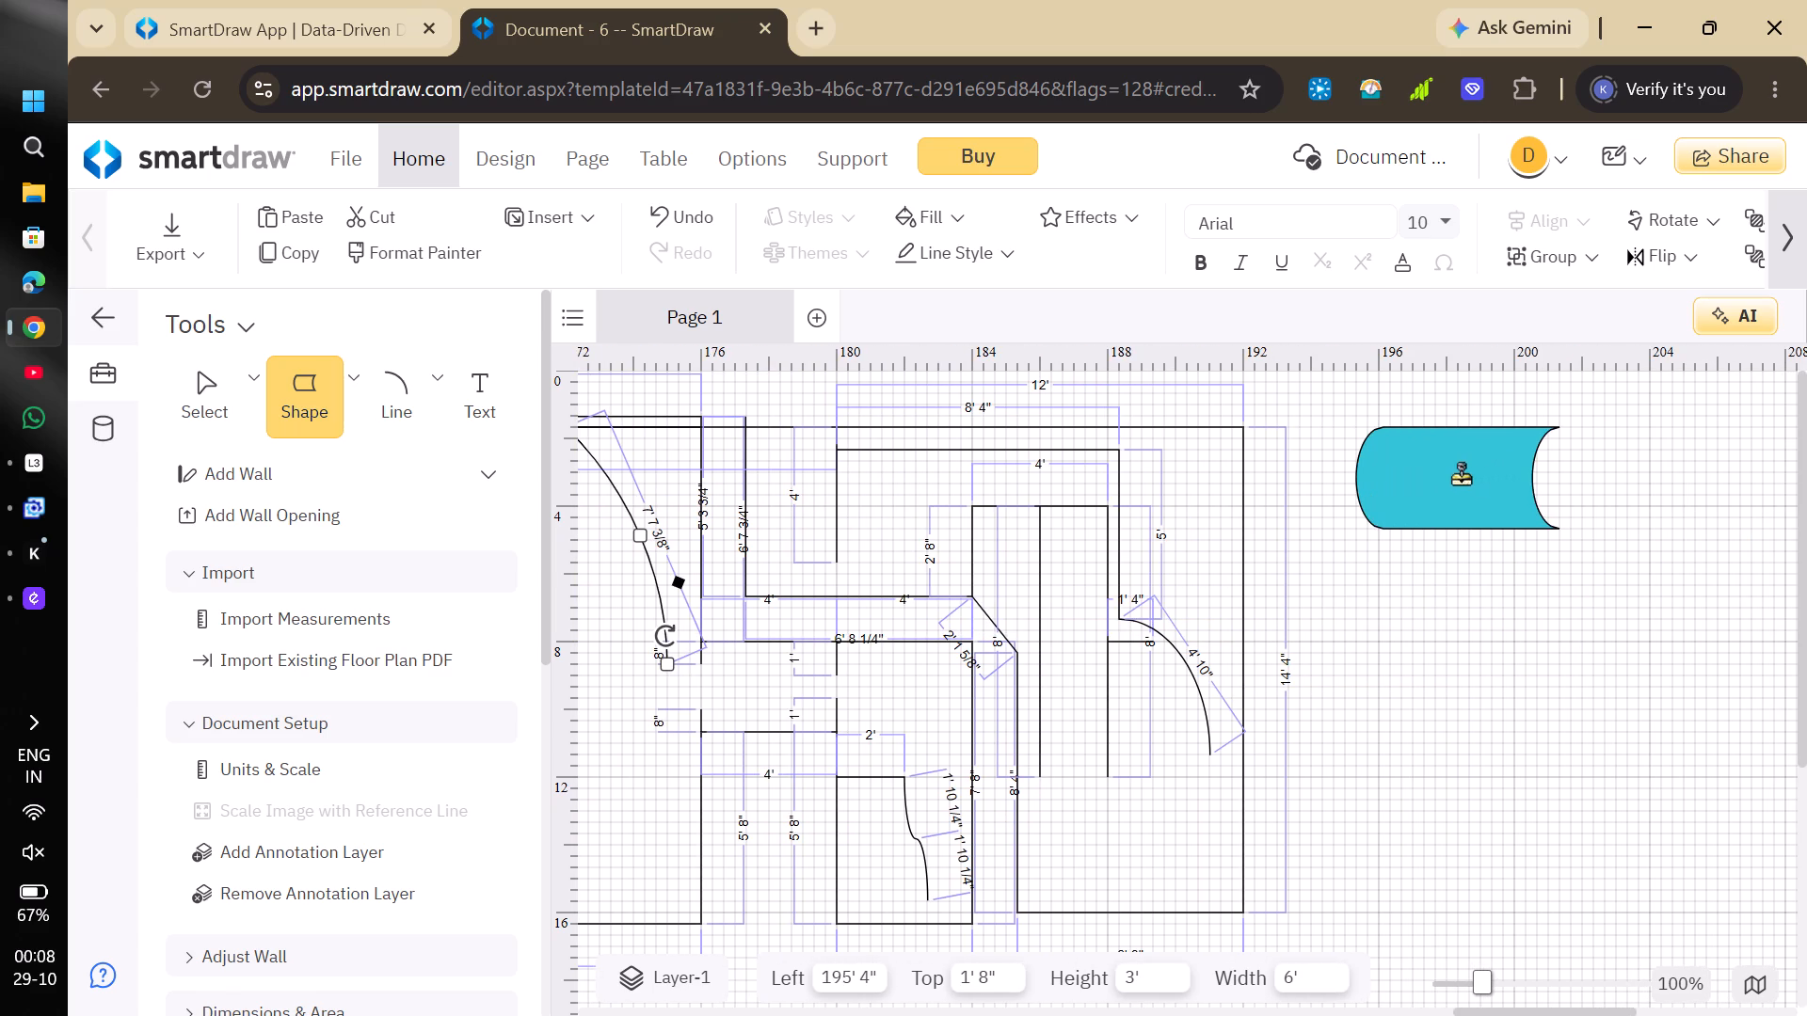
{"action": "left_click_drag", "start_coordinate": [1461, 476], "coordinate": [1427, 493]}
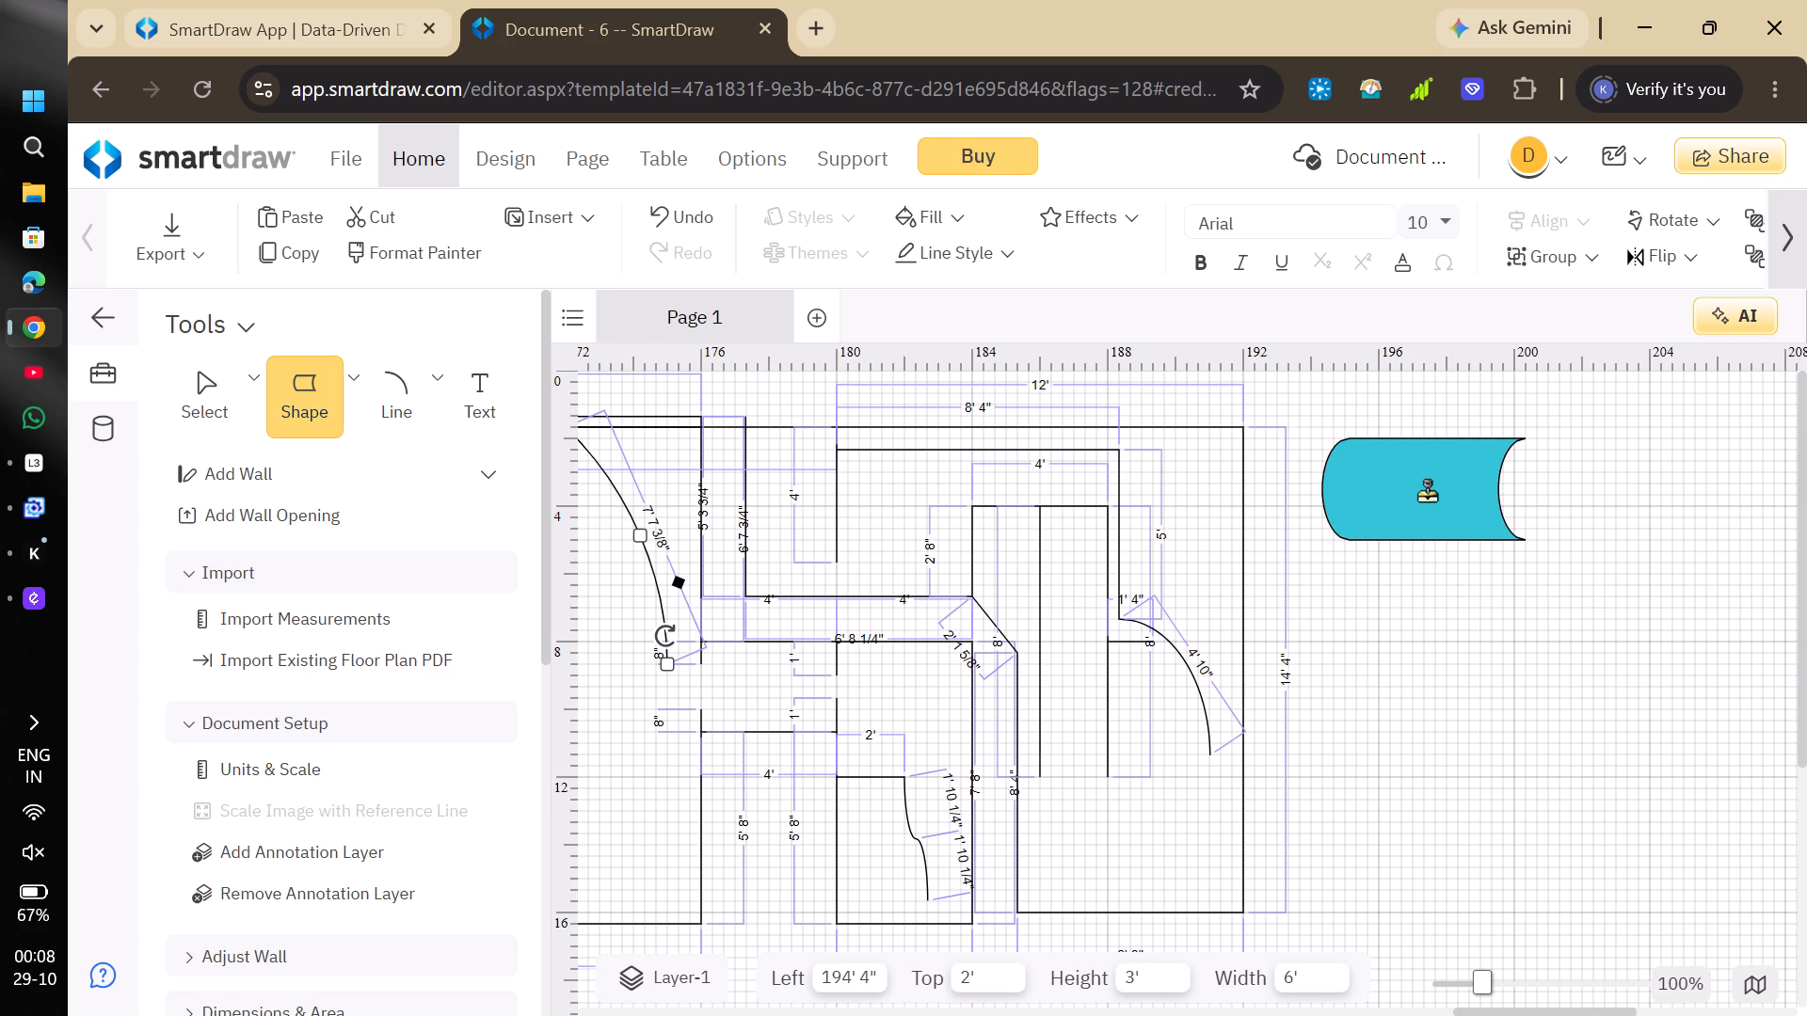
{"action": "left_click_drag", "start_coordinate": [1427, 493], "coordinate": [1411, 499]}
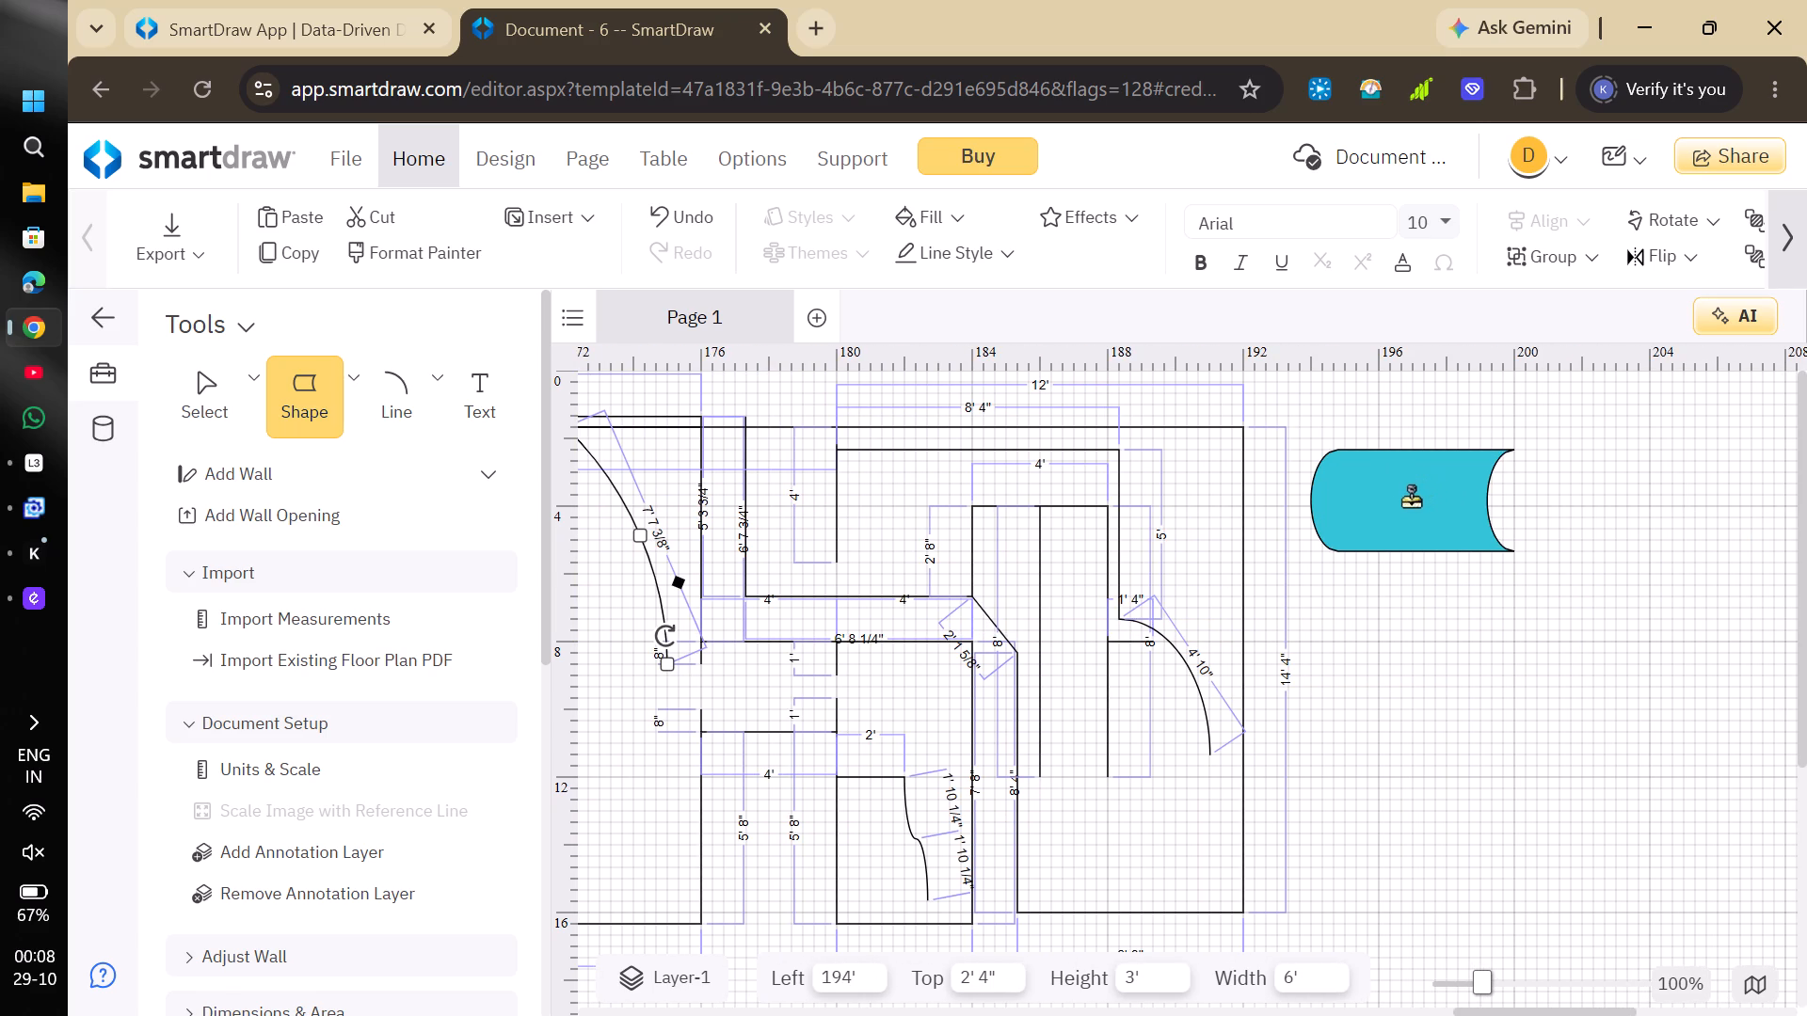
{"action": "left_click_drag", "start_coordinate": [1411, 499], "coordinate": [1408, 498]}
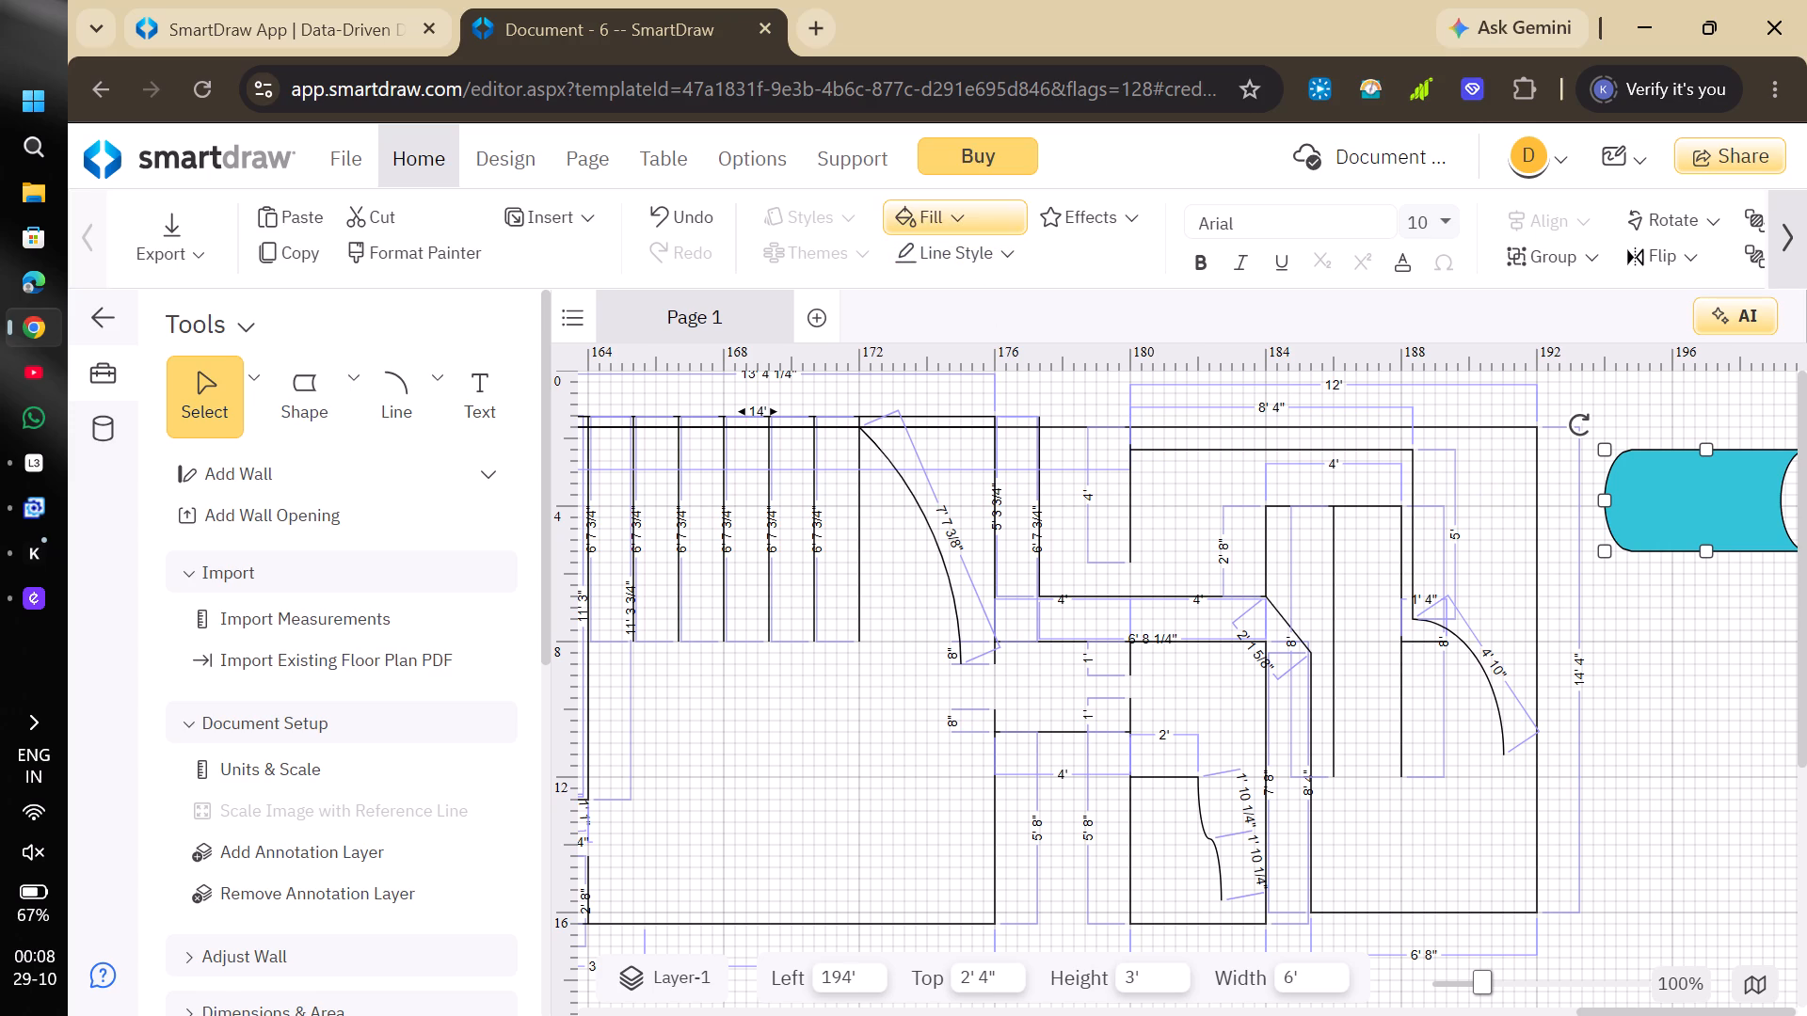
Fill the newly placed curved-end shape with black.
{"action": "left_click", "coordinate": [937, 219]}
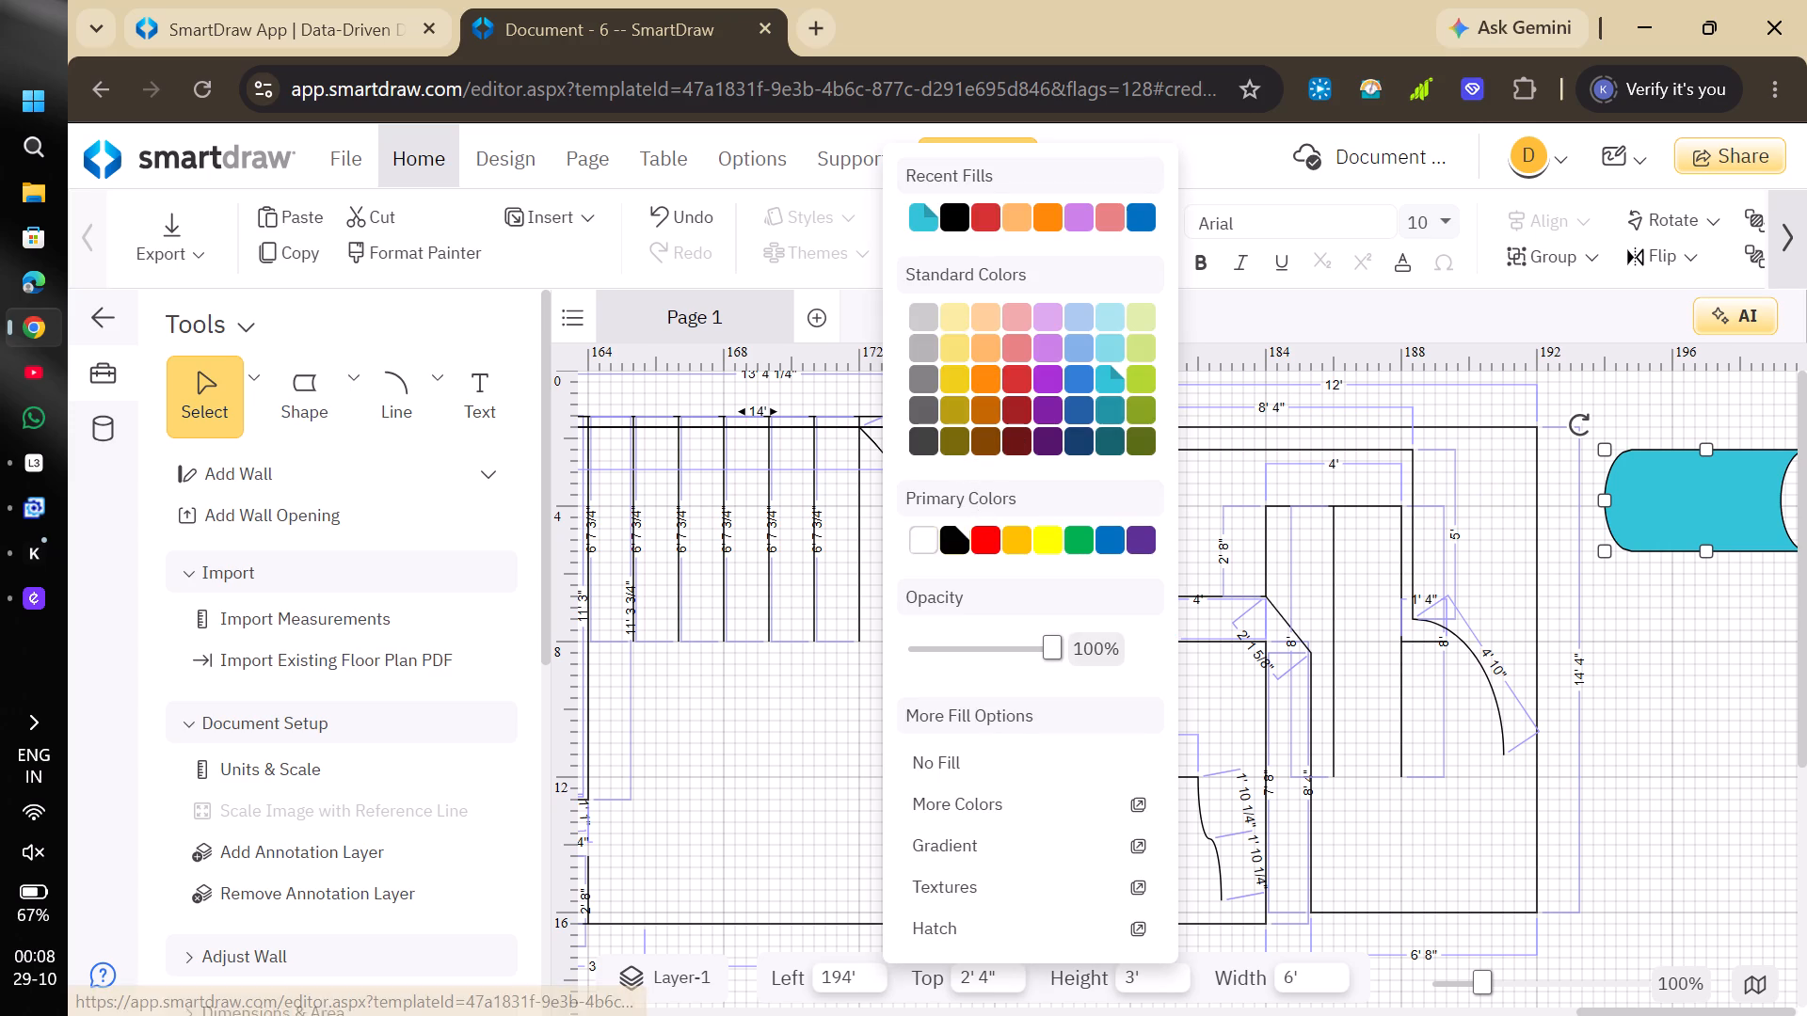
{"action": "left_click", "coordinate": [955, 536]}
Rotate the black curved-end shape outside the wing upright, with its convex end facing up.
{"action": "scroll", "coordinate": [1619, 540], "scroll_direction": "left", "scroll_amount": 5}
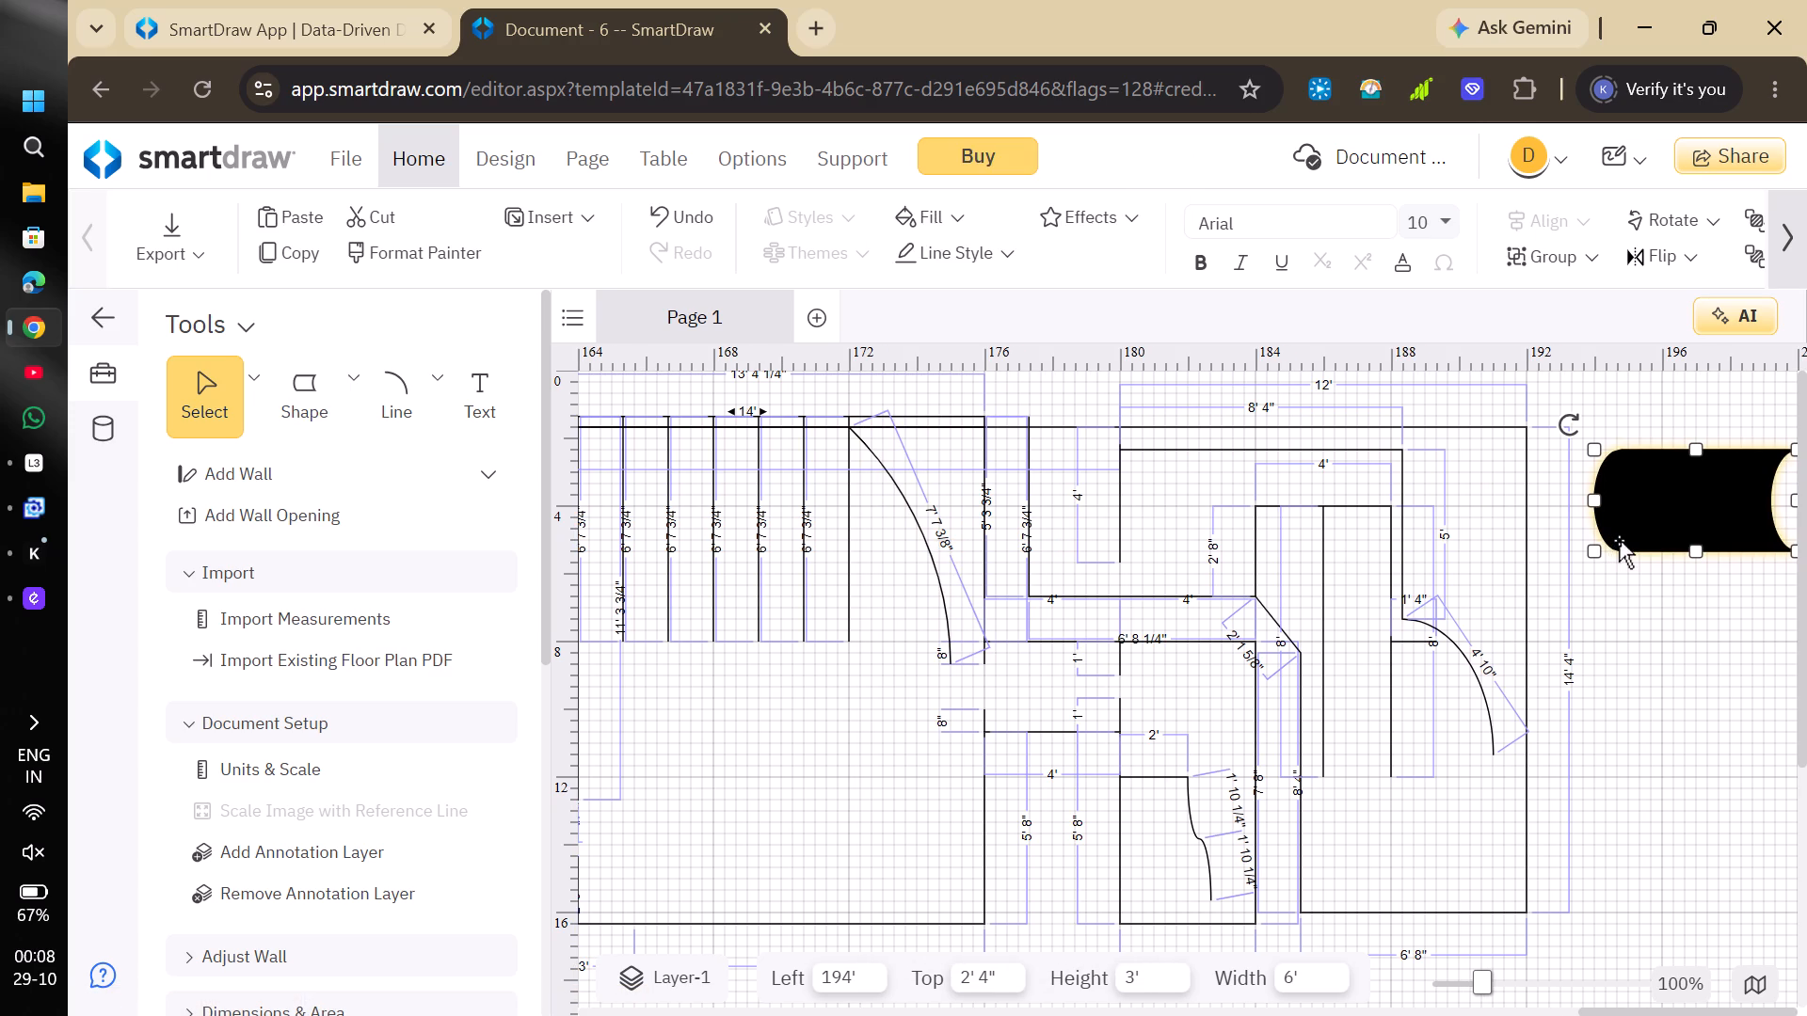
{"action": "scroll", "coordinate": [1619, 540], "scroll_direction": "left", "scroll_amount": 4}
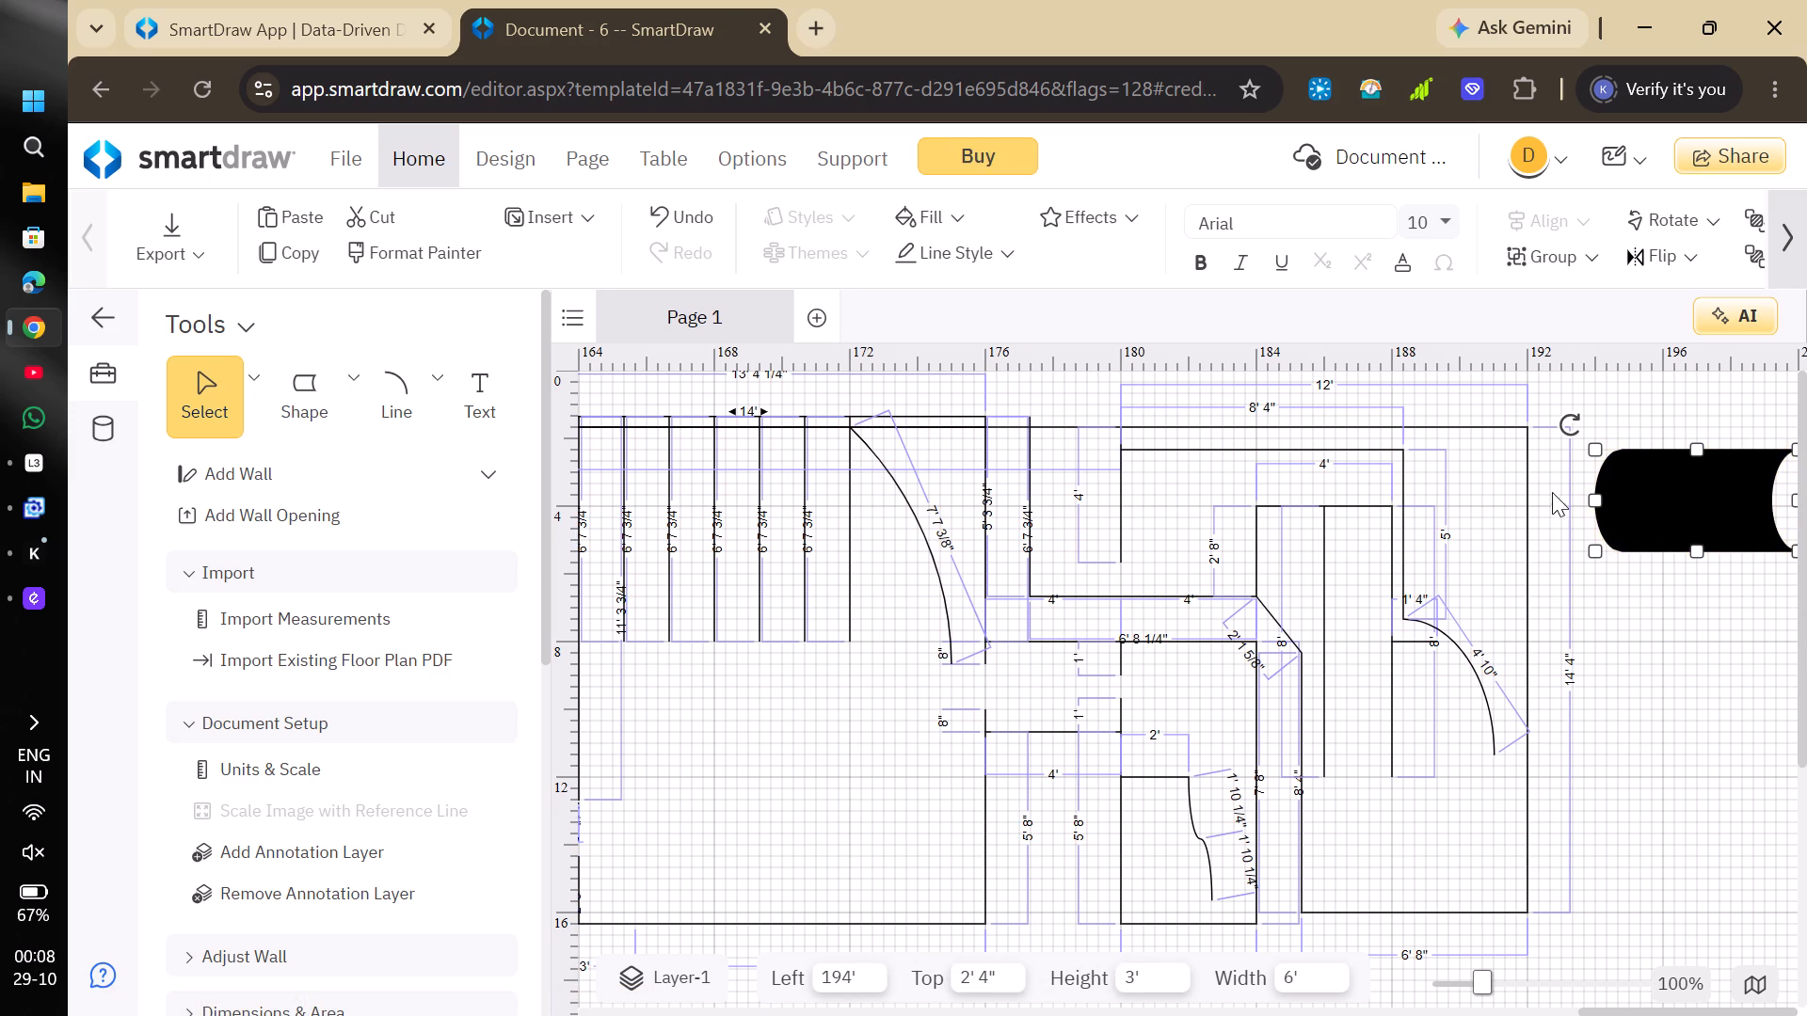
{"action": "left_click", "coordinate": [1575, 423]}
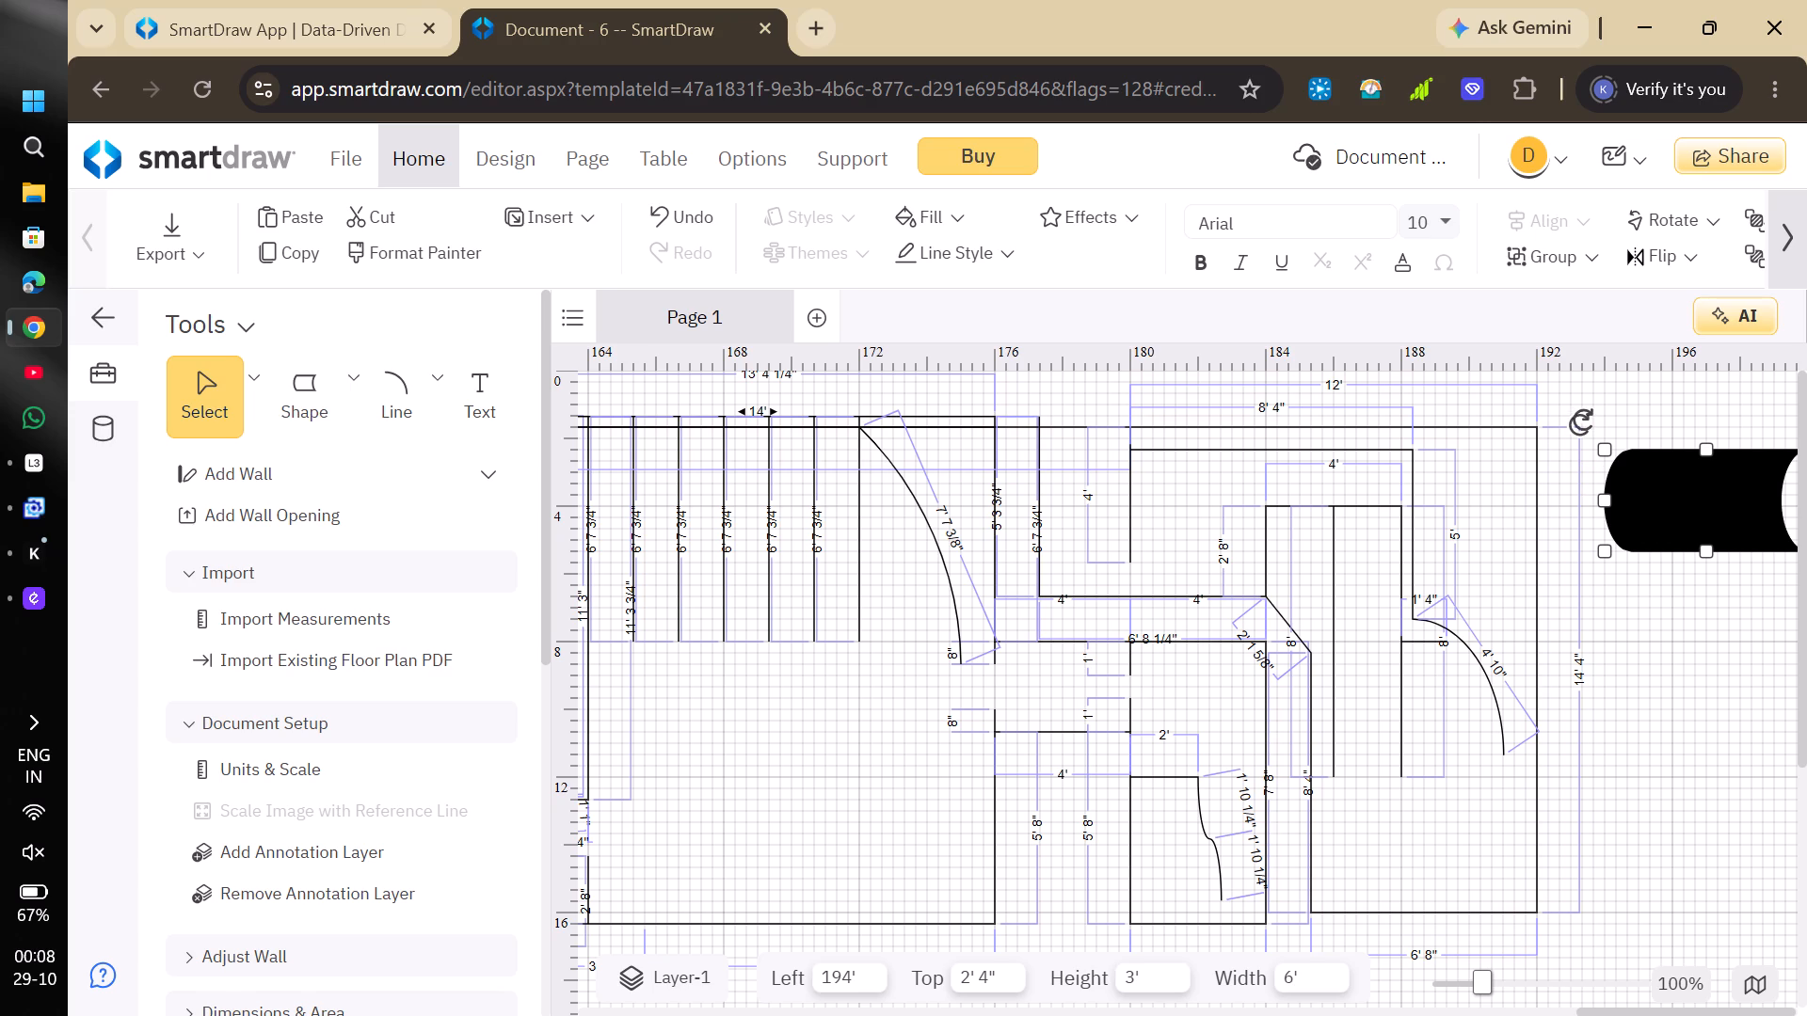
{"action": "left_click_drag", "start_coordinate": [1583, 420], "coordinate": [1727, 625]}
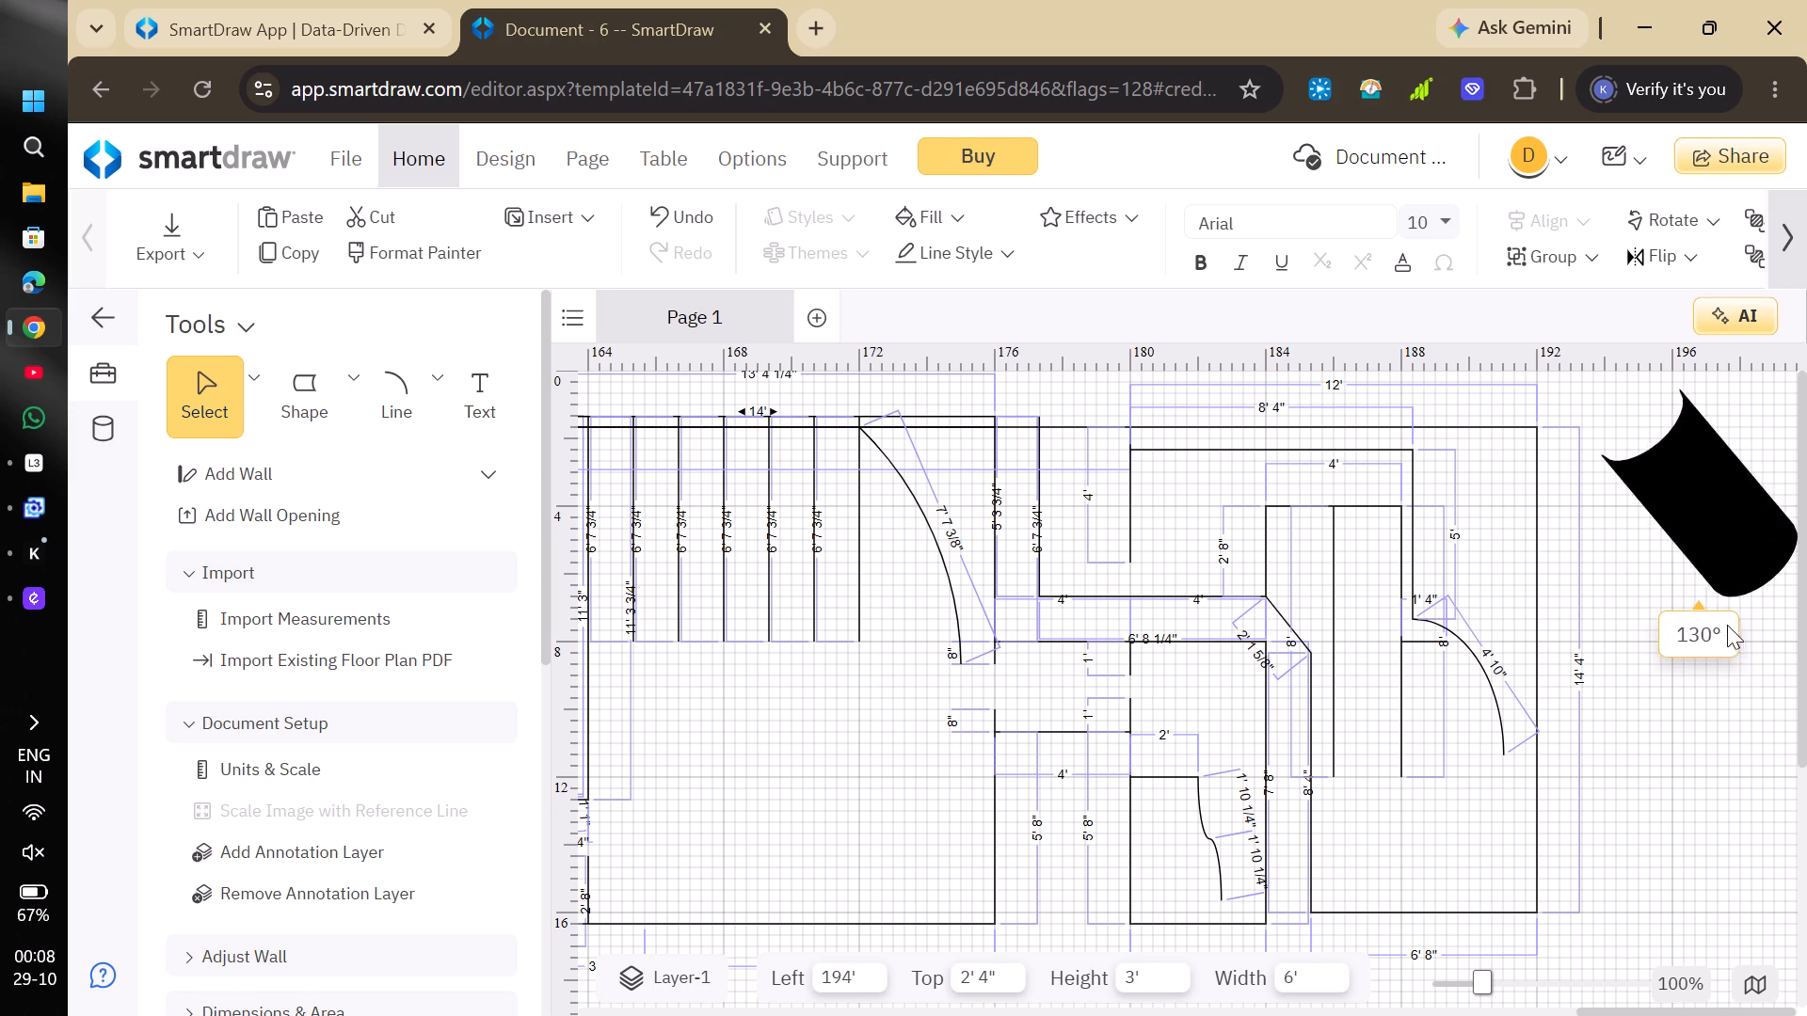
{"action": "left_click_drag", "start_coordinate": [1727, 625], "coordinate": [1534, 437]}
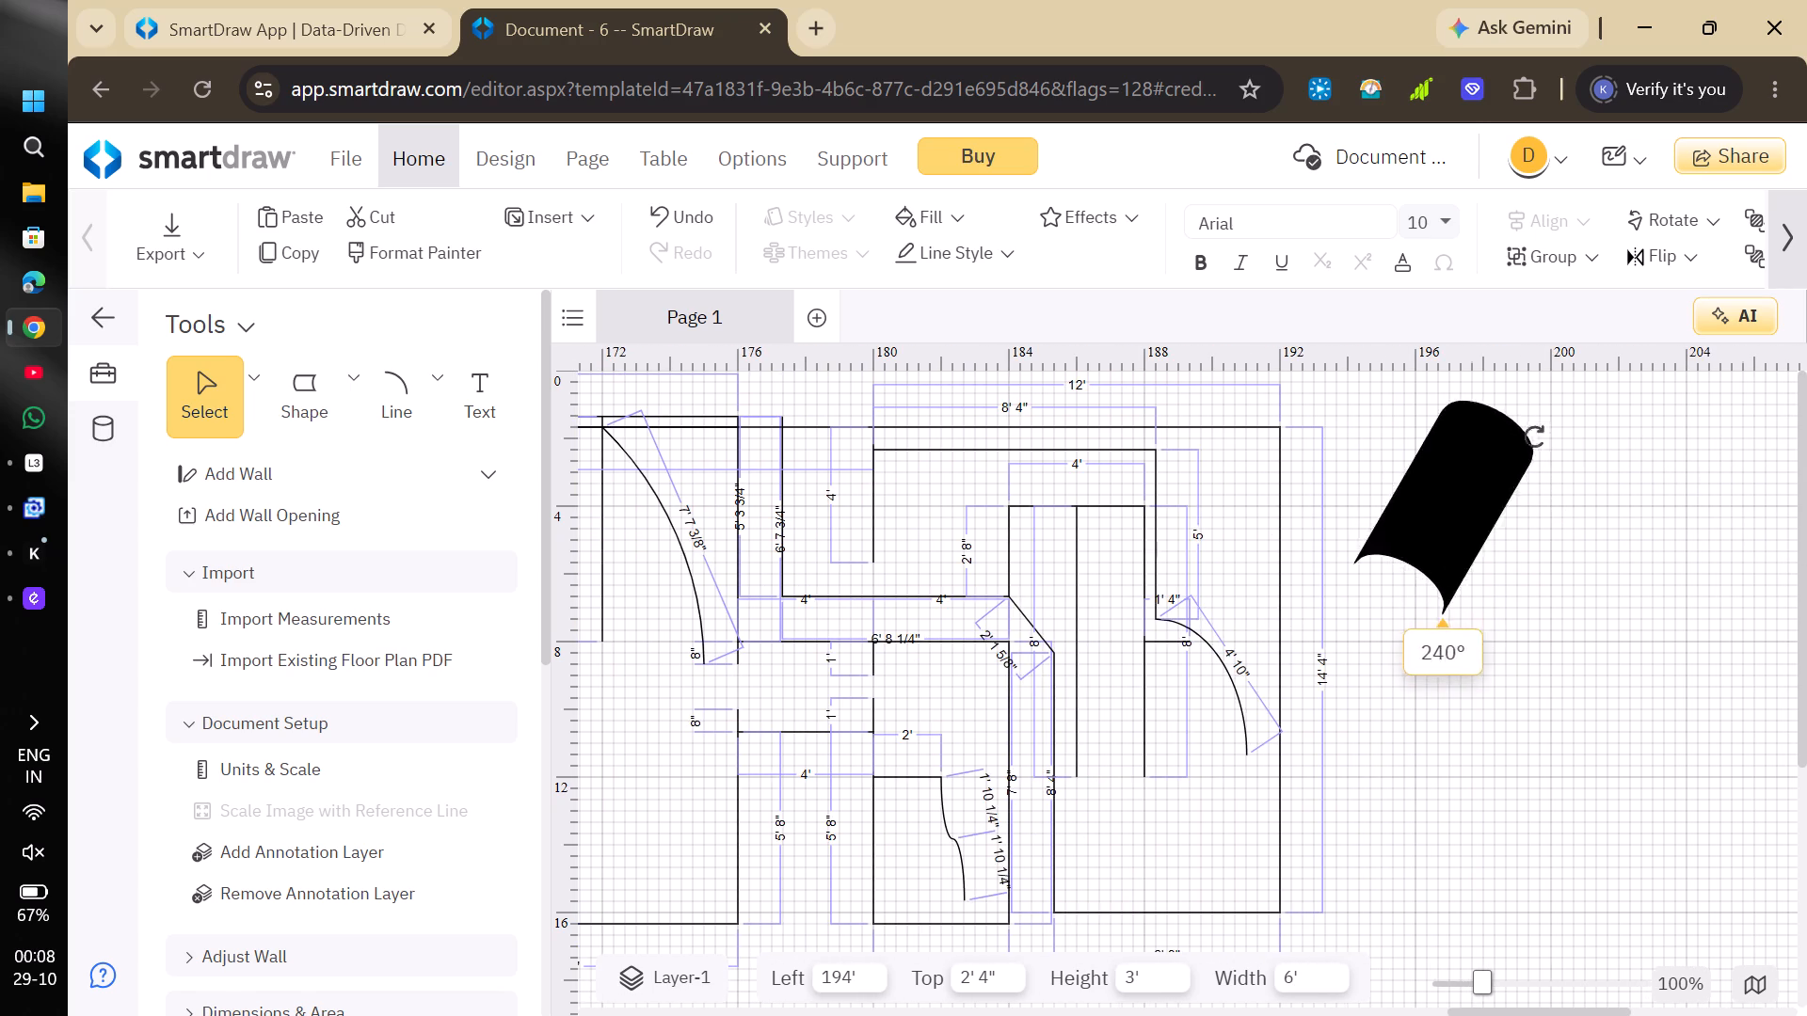
{"action": "left_click_drag", "start_coordinate": [1534, 437], "coordinate": [1755, 404]}
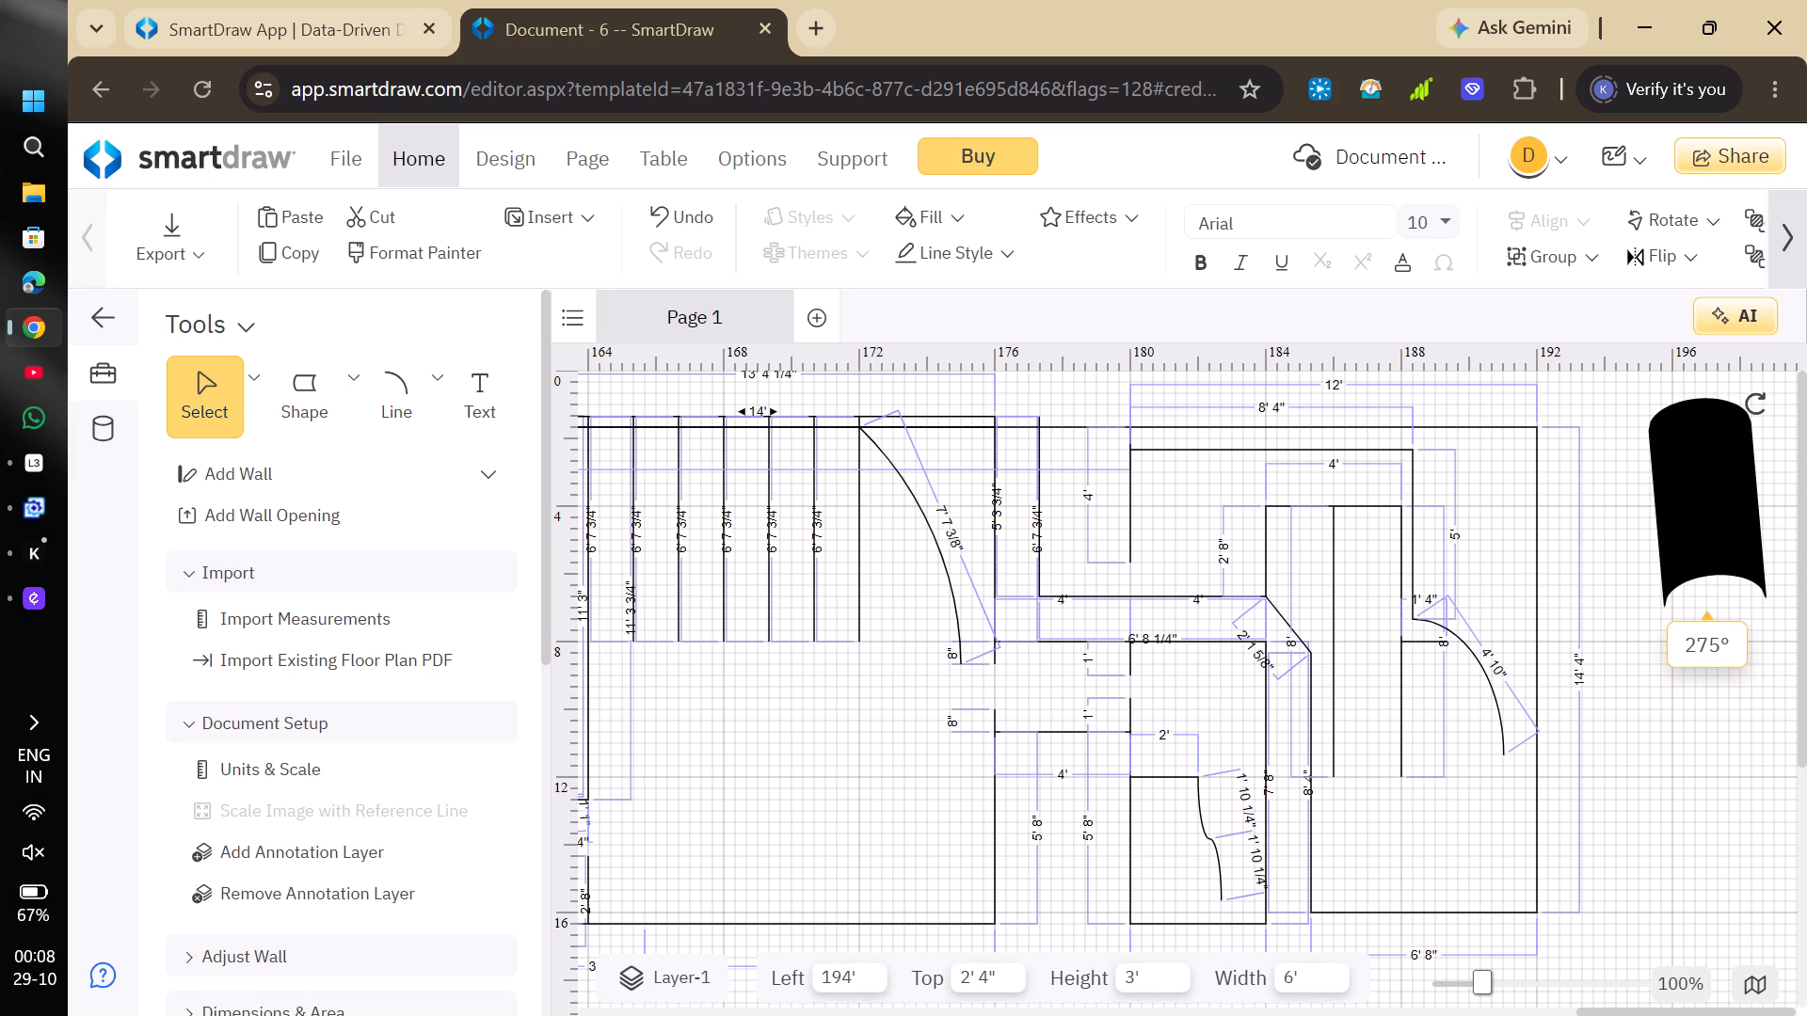
{"action": "left_click_drag", "start_coordinate": [1755, 404], "coordinate": [1764, 406]}
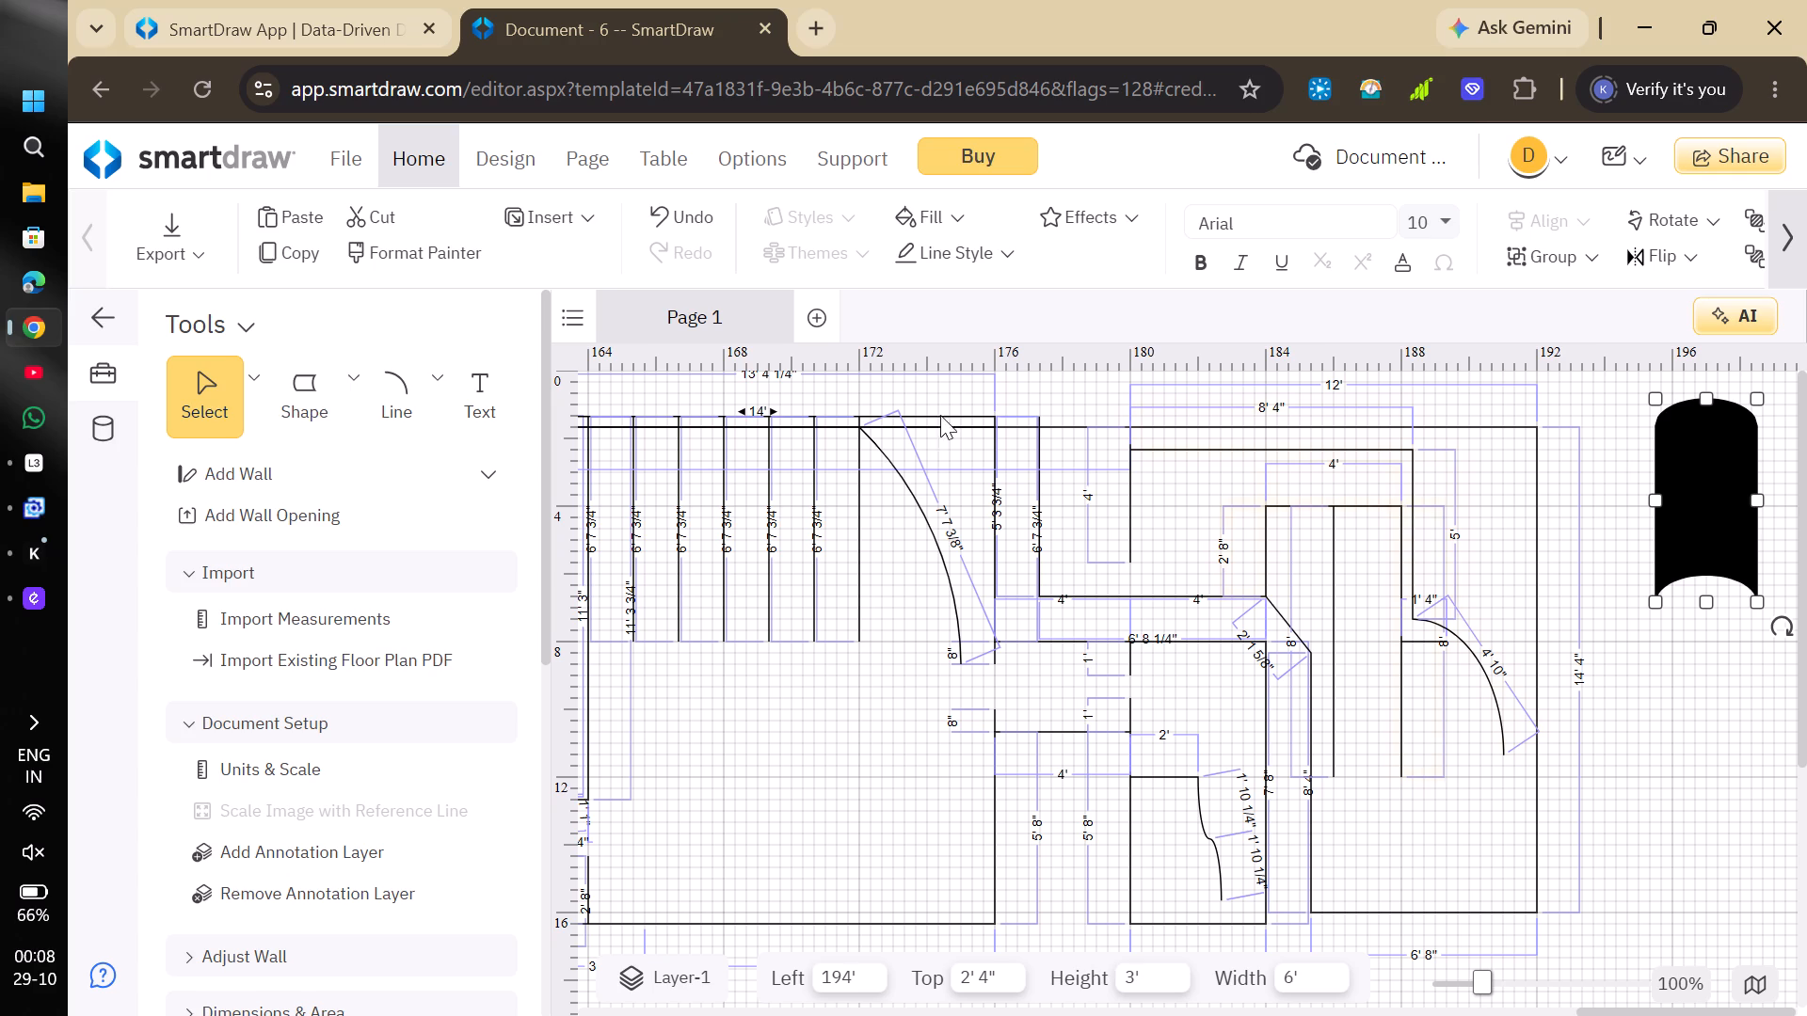
Add a second black 6' by 3' curved-end shape, upright and convex end up, just beyond the first at the 2' 4" level.
{"action": "left_click_drag", "start_coordinate": [318, 401], "coordinate": [672, 445]}
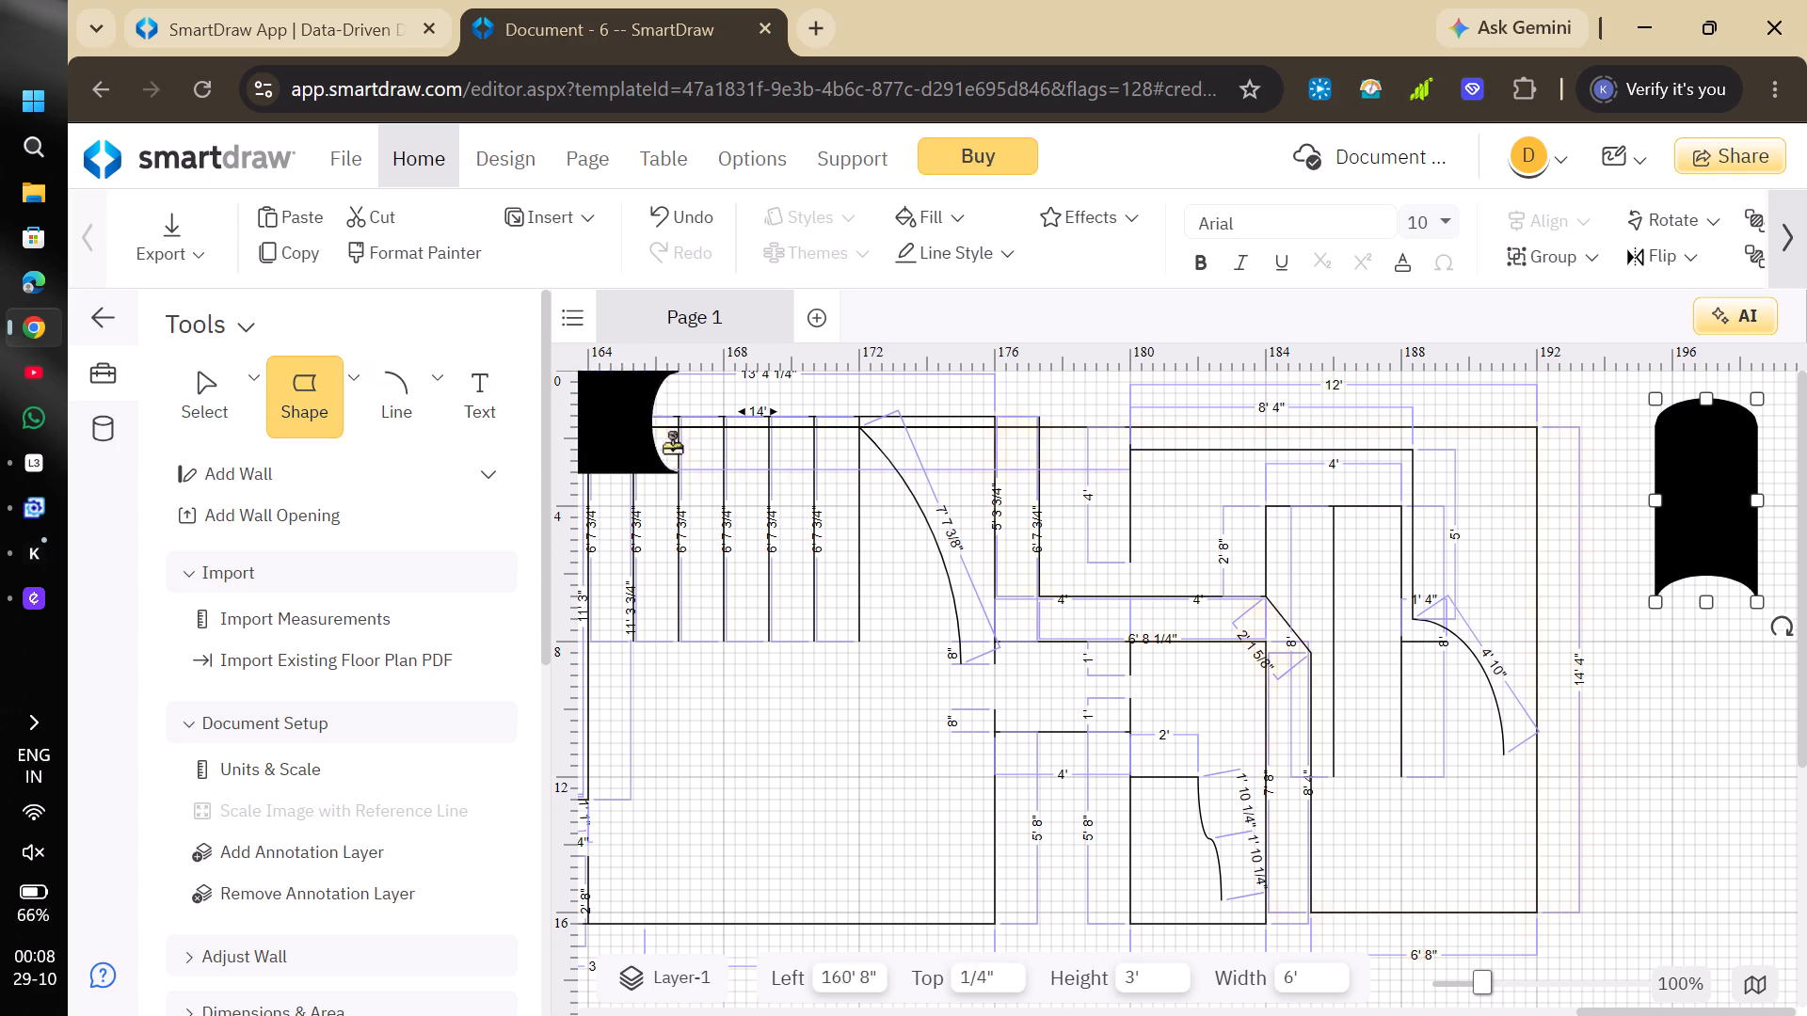
{"action": "left_click_drag", "start_coordinate": [672, 445], "coordinate": [1556, 532]}
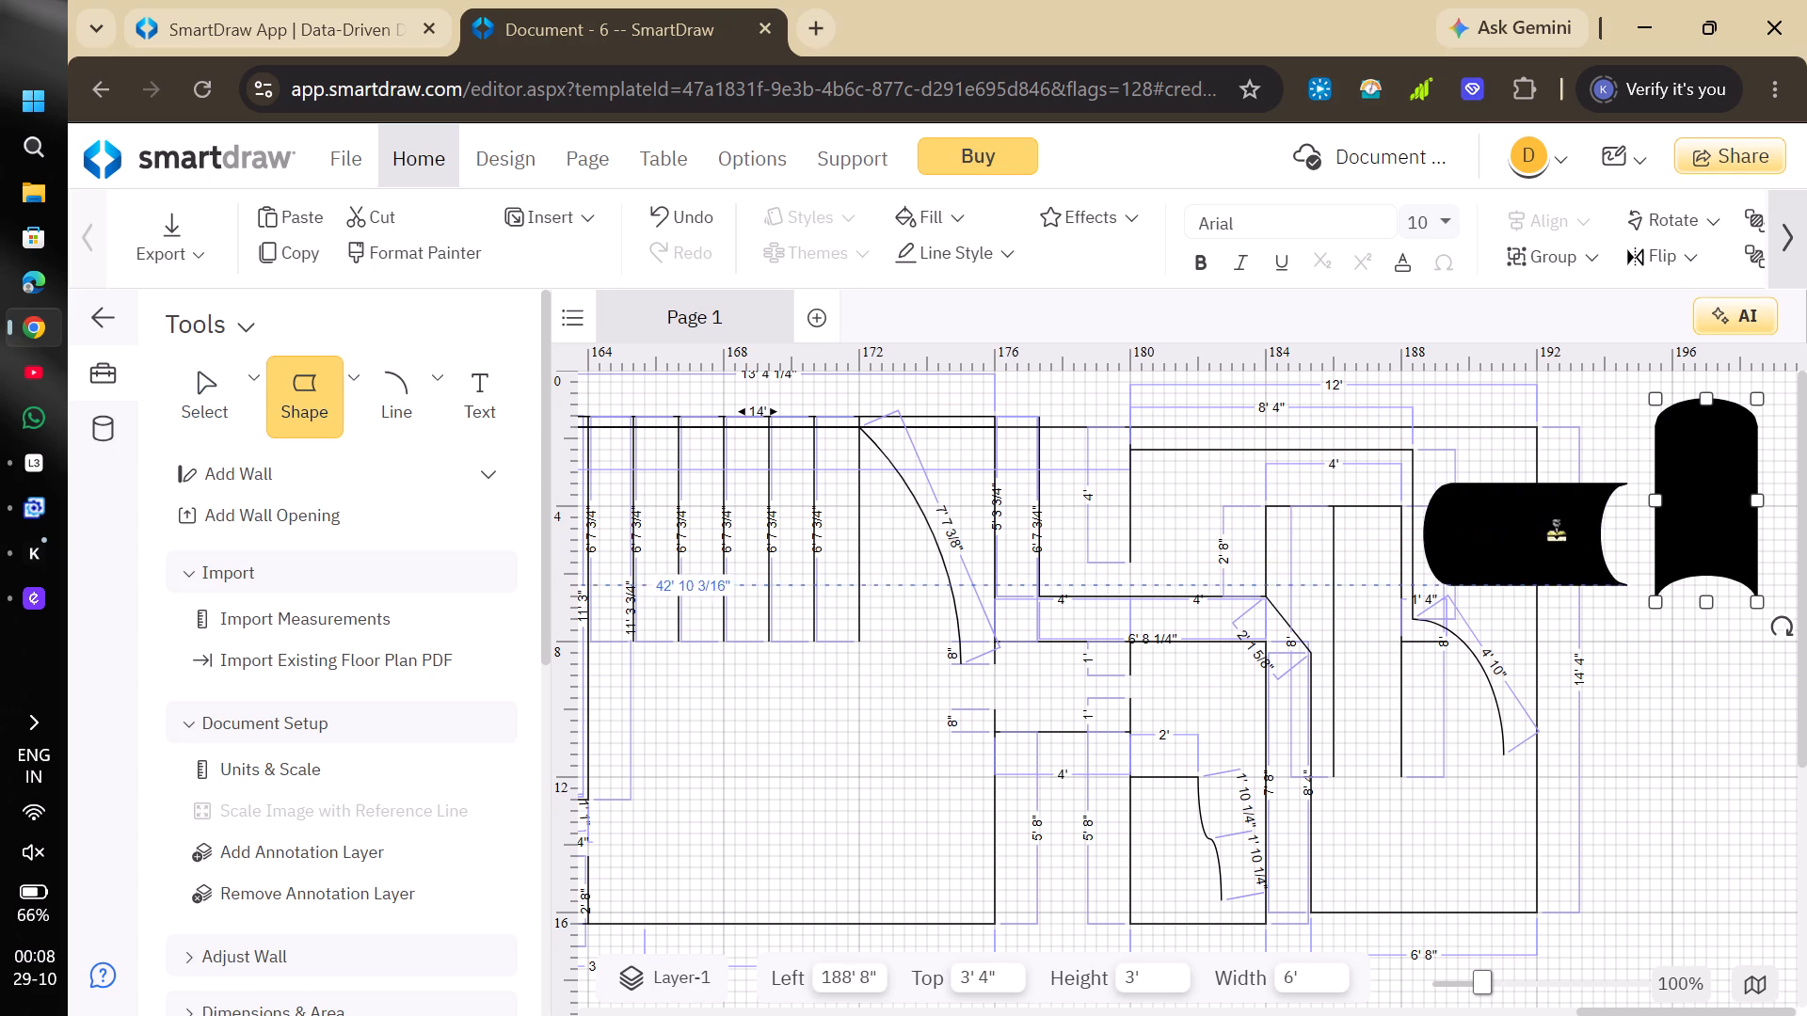
{"action": "left_click_drag", "start_coordinate": [1556, 532], "coordinate": [1692, 501]}
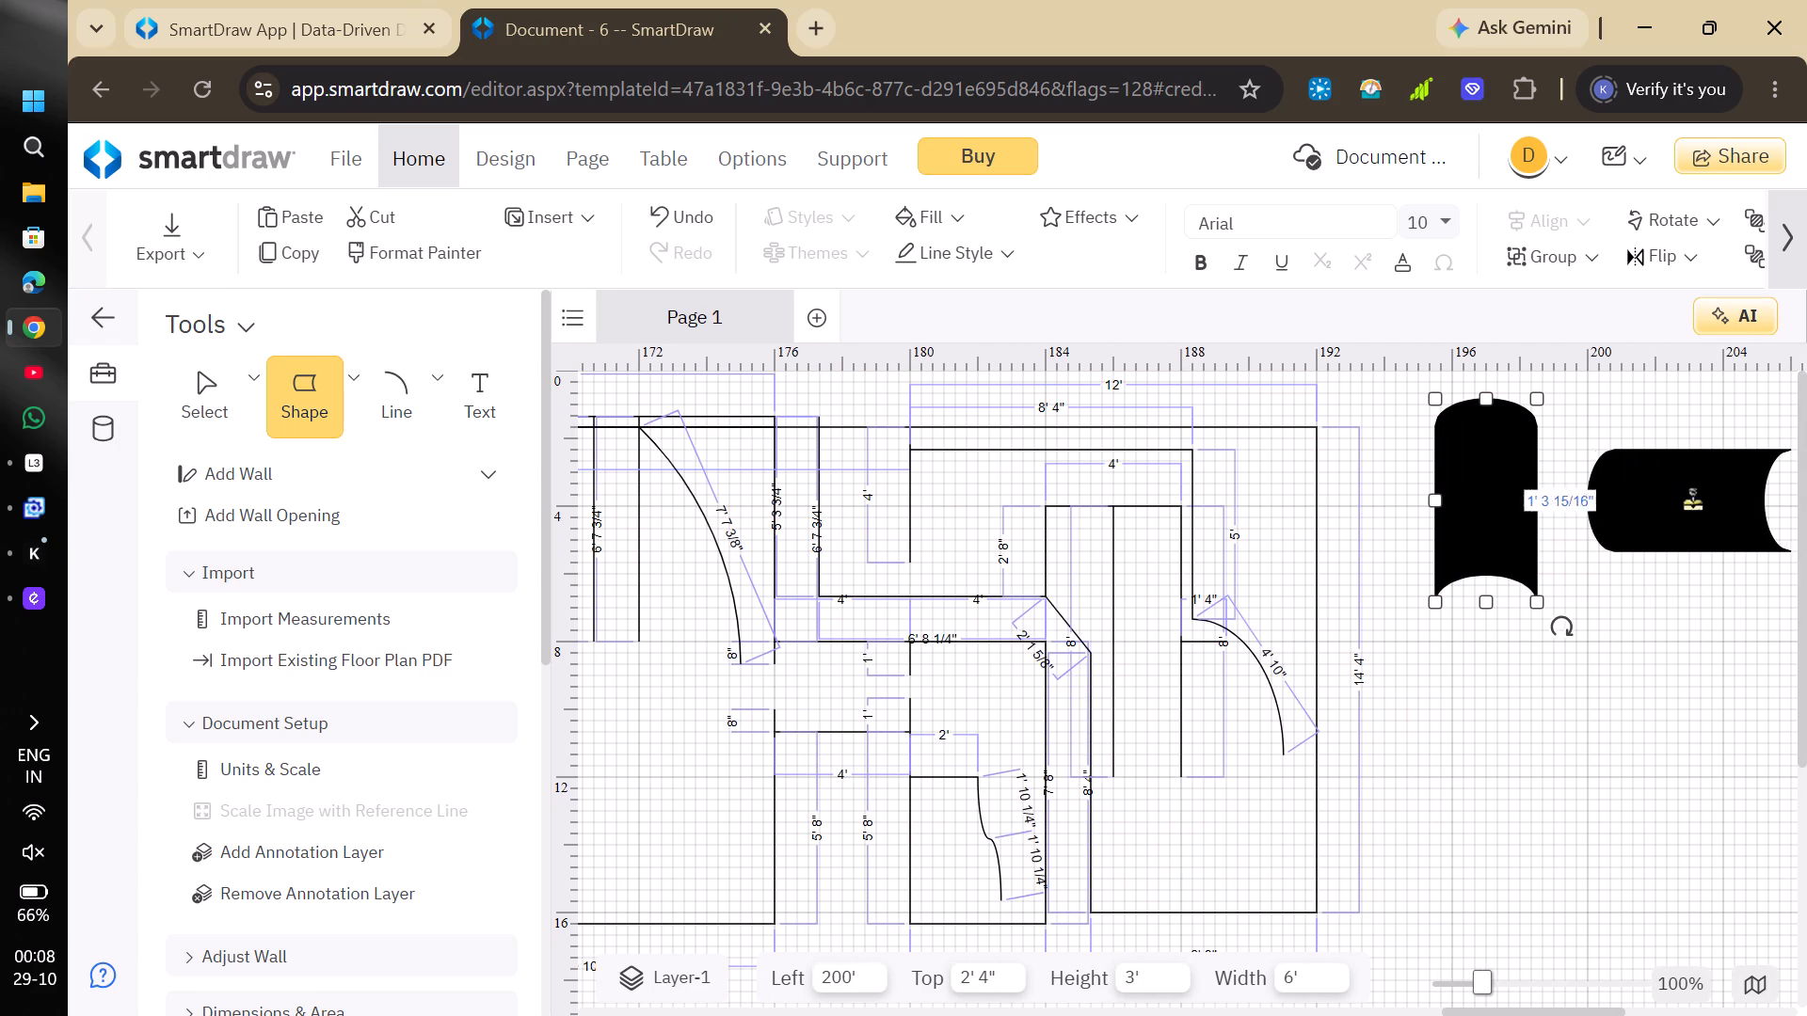
{"action": "left_click_drag", "start_coordinate": [1692, 501], "coordinate": [1675, 503]}
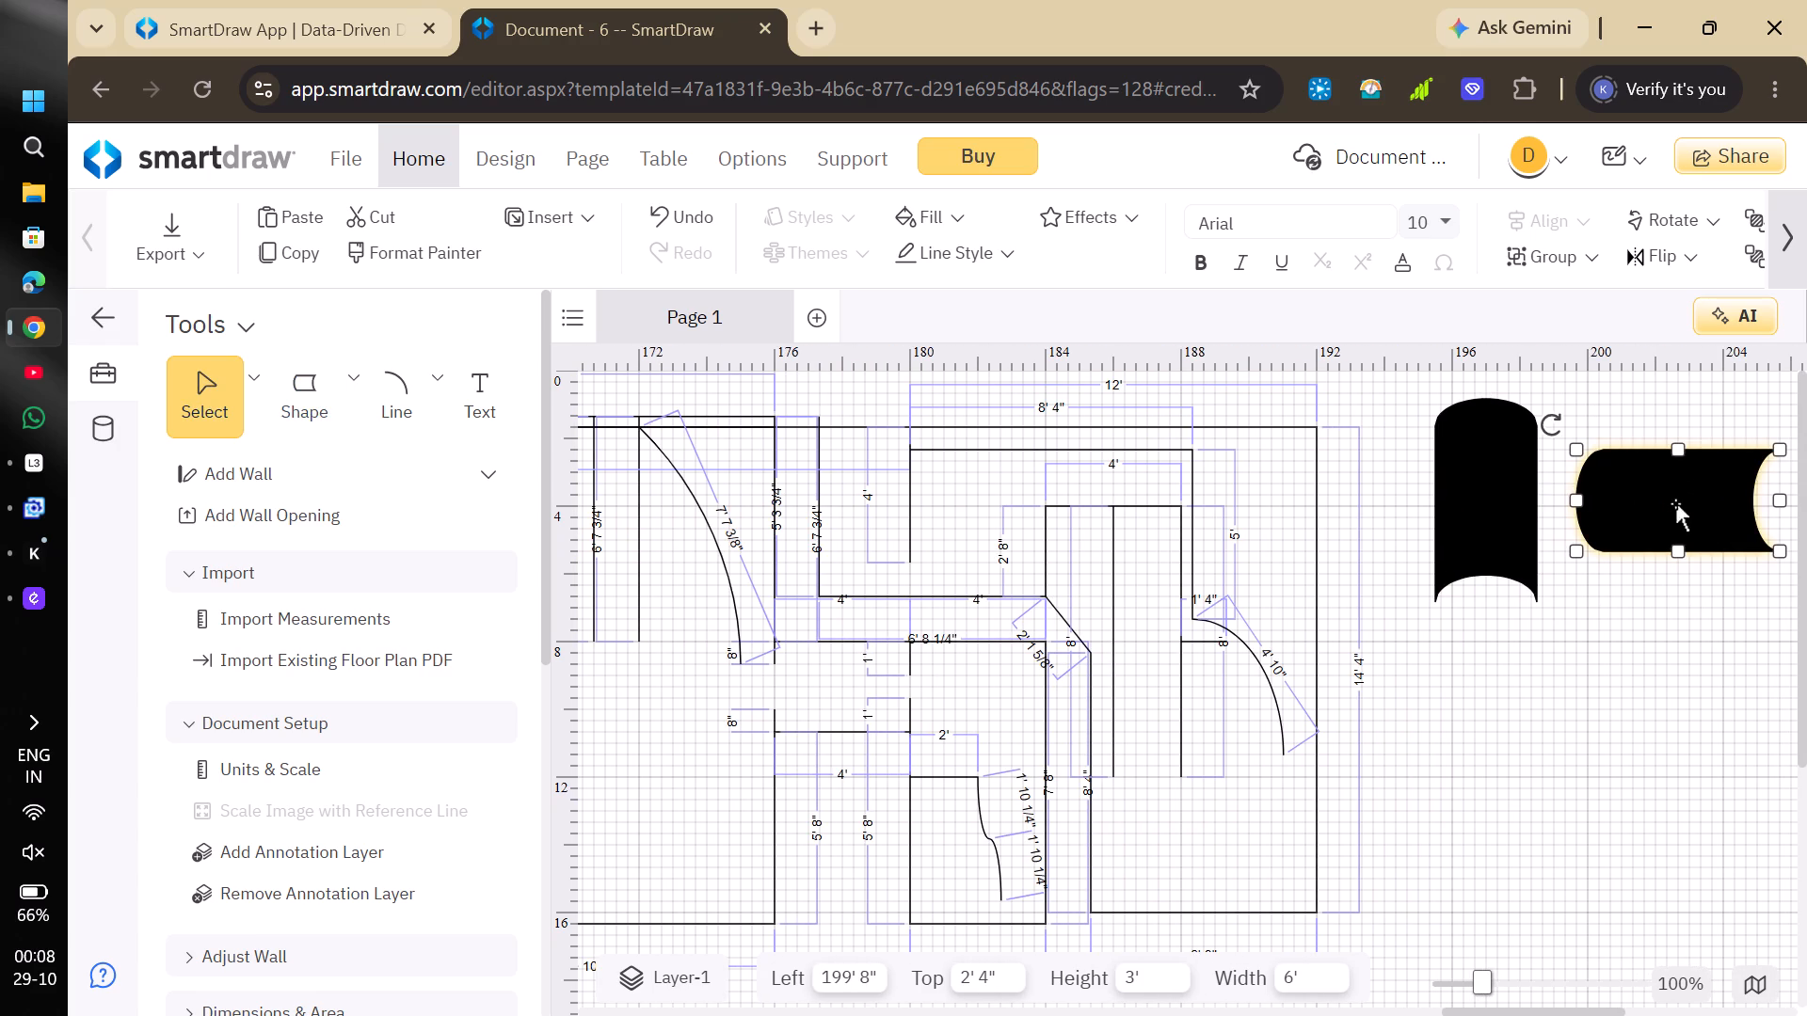
{"action": "left_click_drag", "start_coordinate": [1561, 423], "coordinate": [1711, 382]}
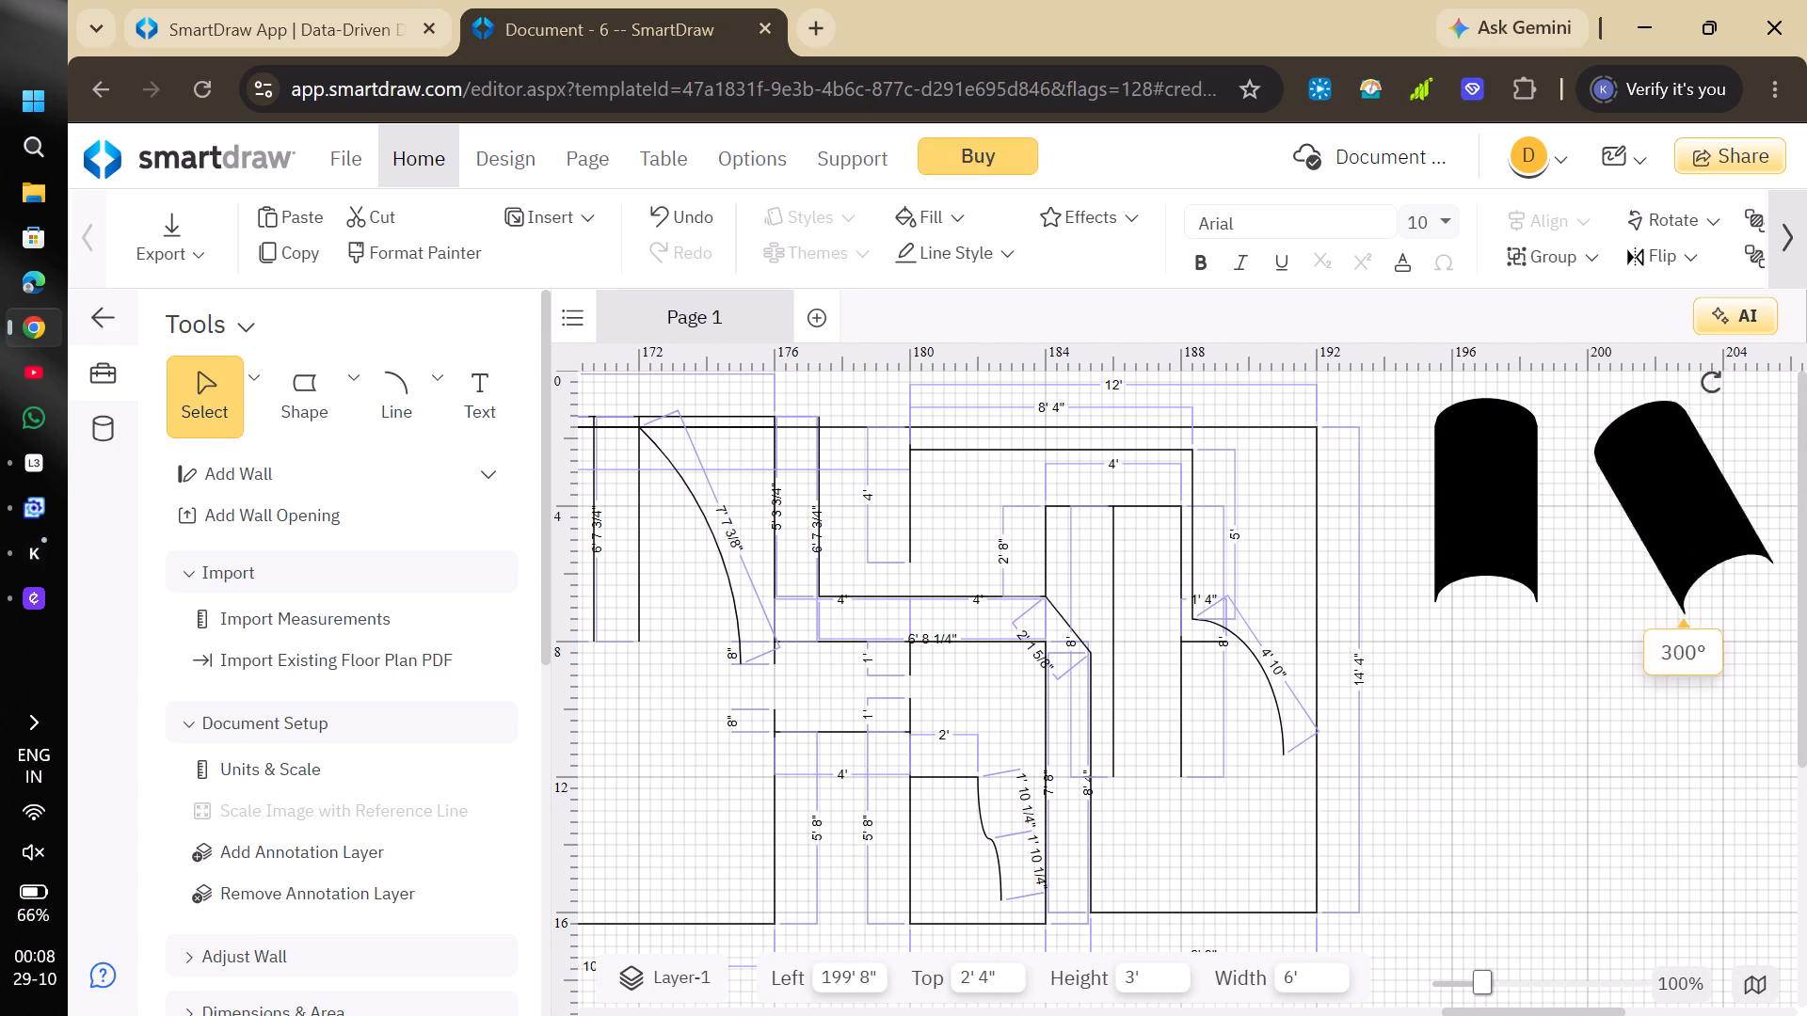
{"action": "left_click_drag", "start_coordinate": [1711, 382], "coordinate": [1753, 400]}
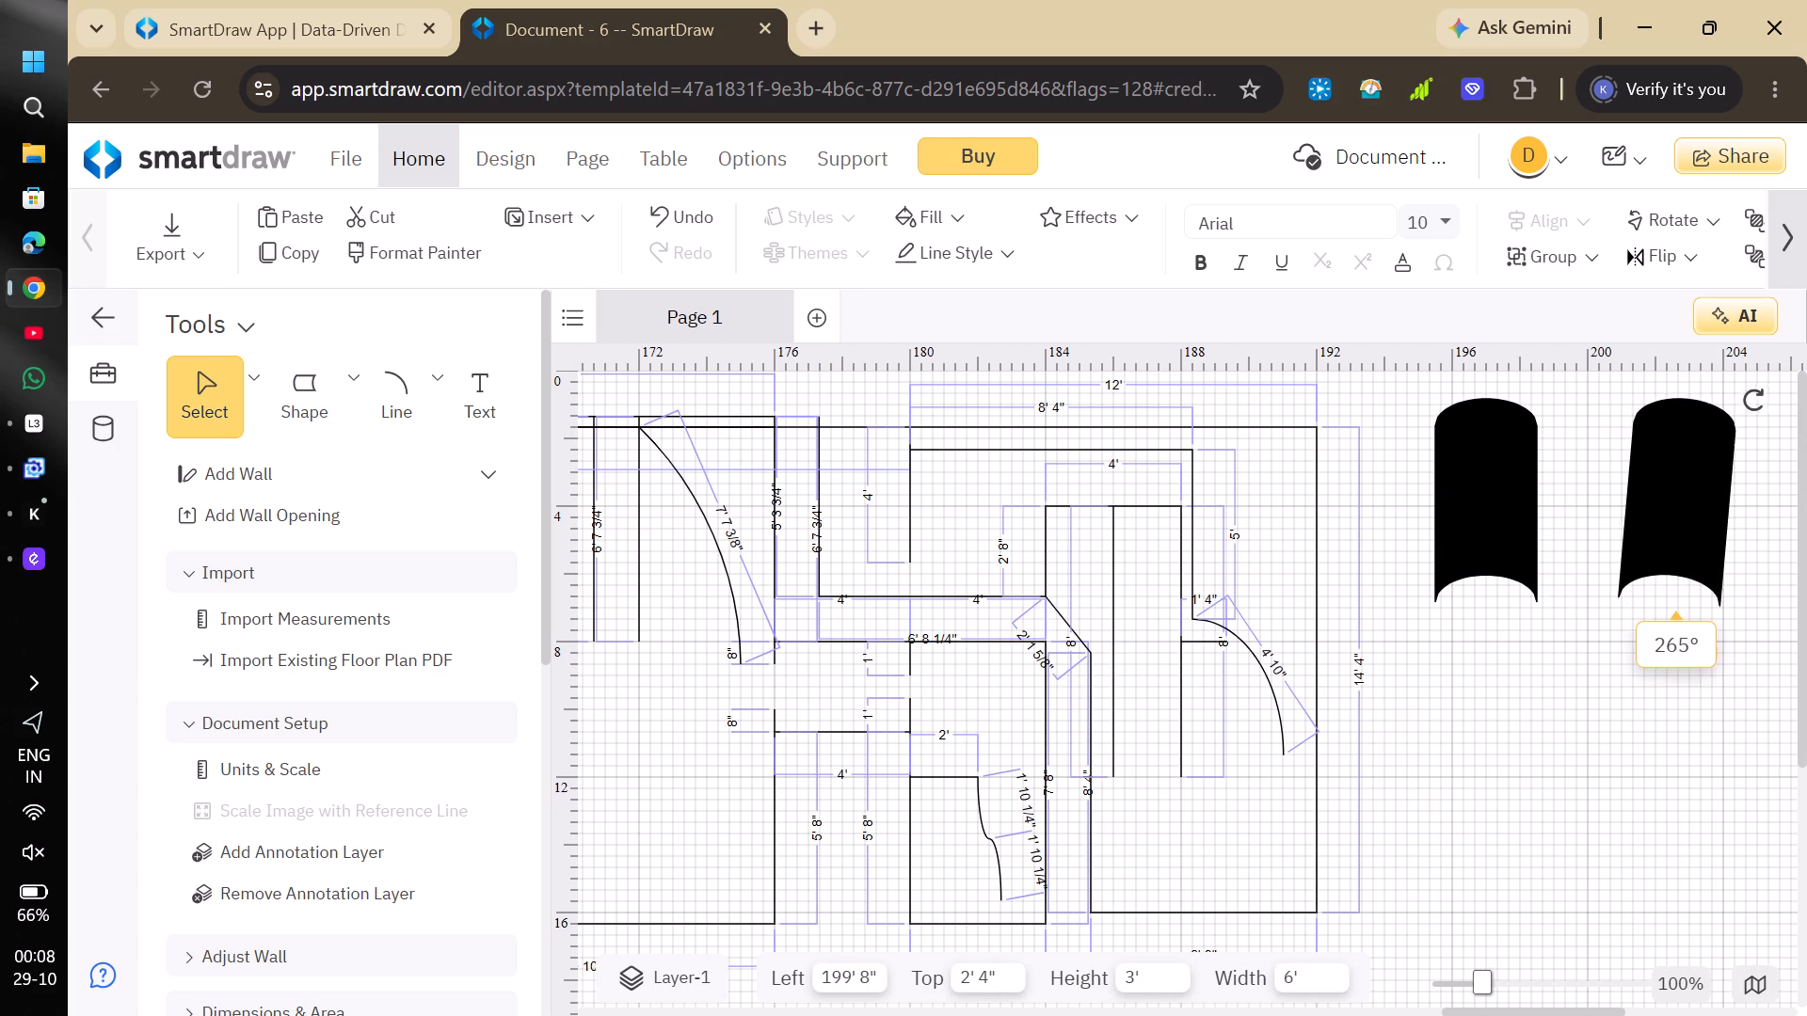
{"action": "left_click_drag", "start_coordinate": [1753, 400], "coordinate": [1740, 398]}
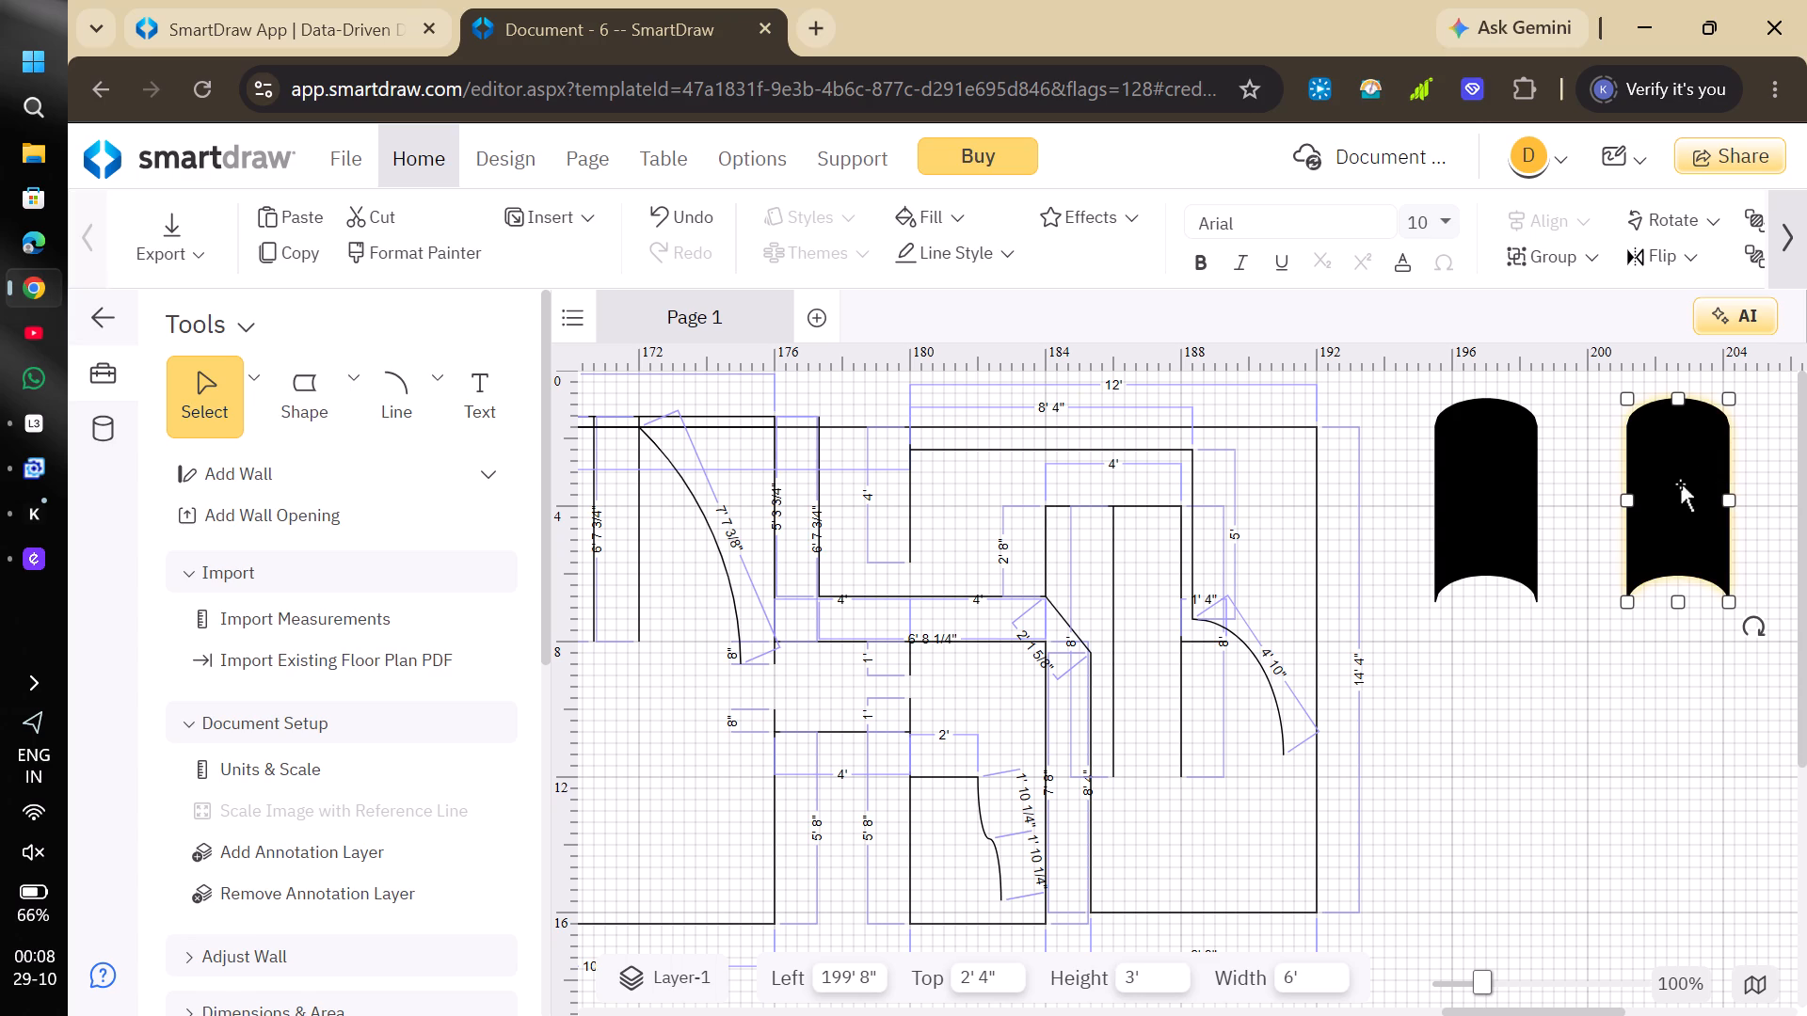
{"action": "left_click_drag", "start_coordinate": [1680, 484], "coordinate": [1627, 484]}
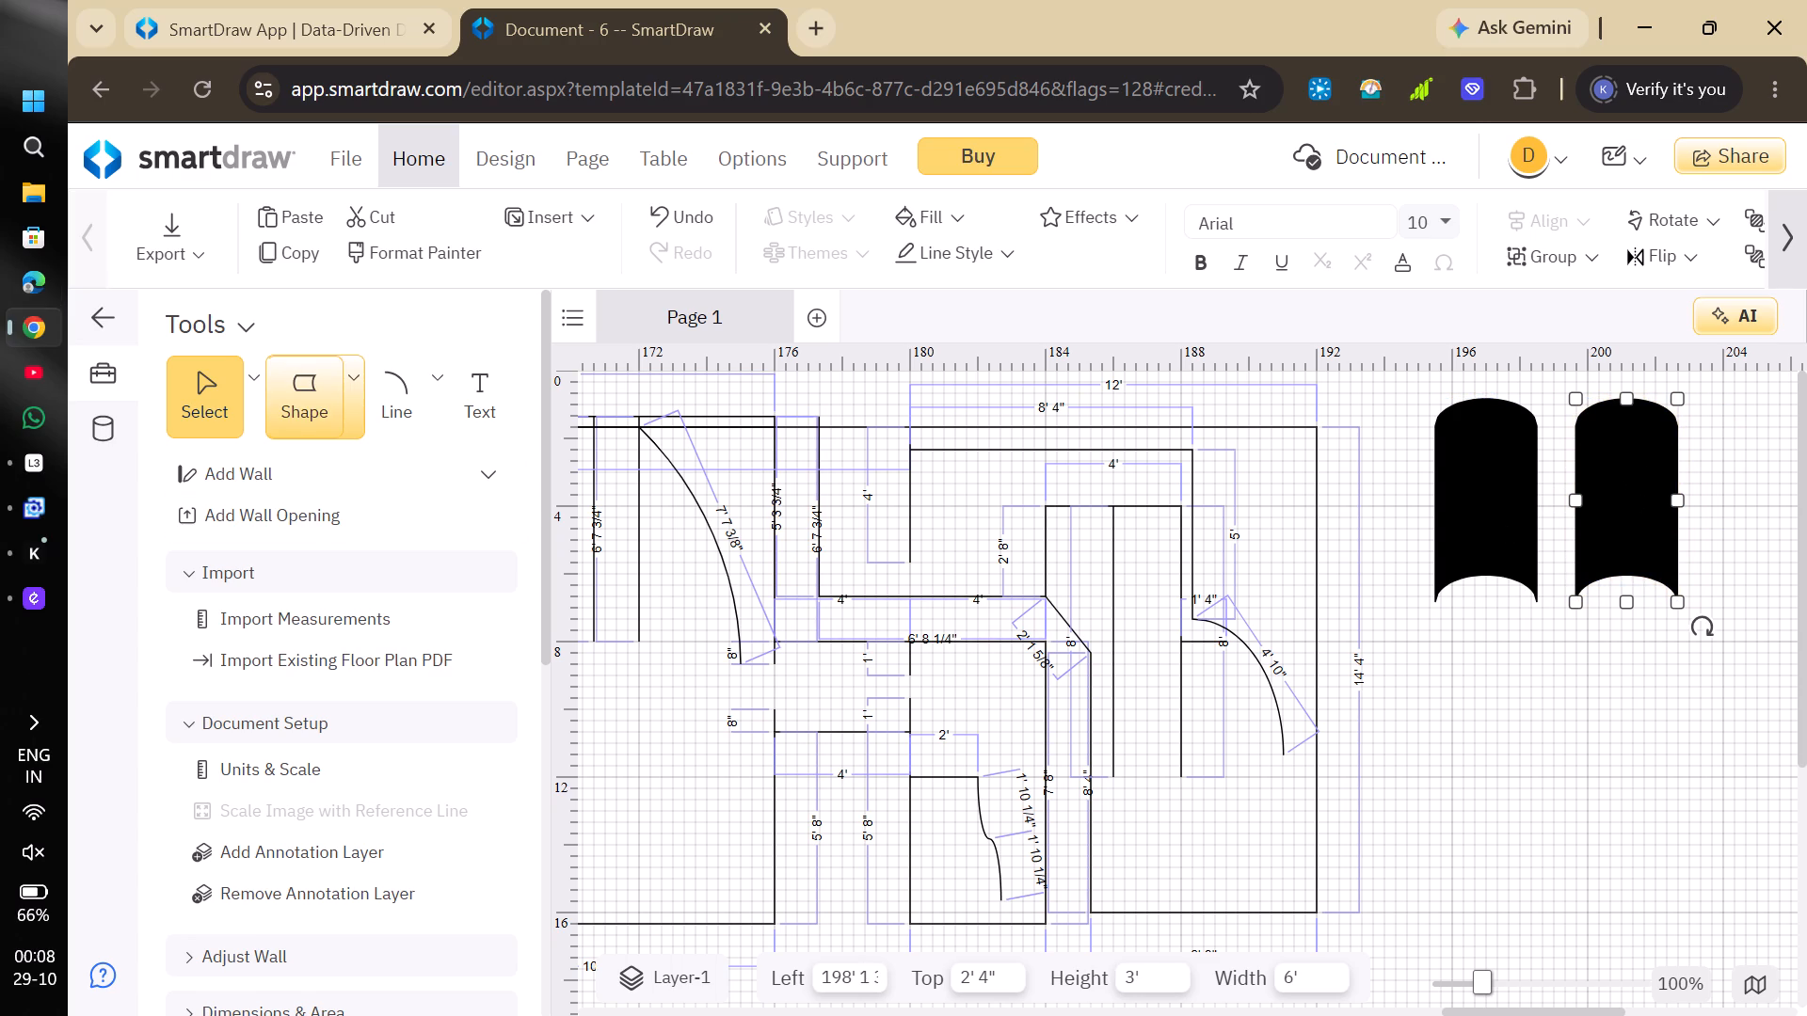
Add a third black 6' by 3' curved-end shape, upright, directly below the first at 194' and about the 11' 5" level.
{"action": "left_click_drag", "start_coordinate": [302, 400], "coordinate": [1558, 550]}
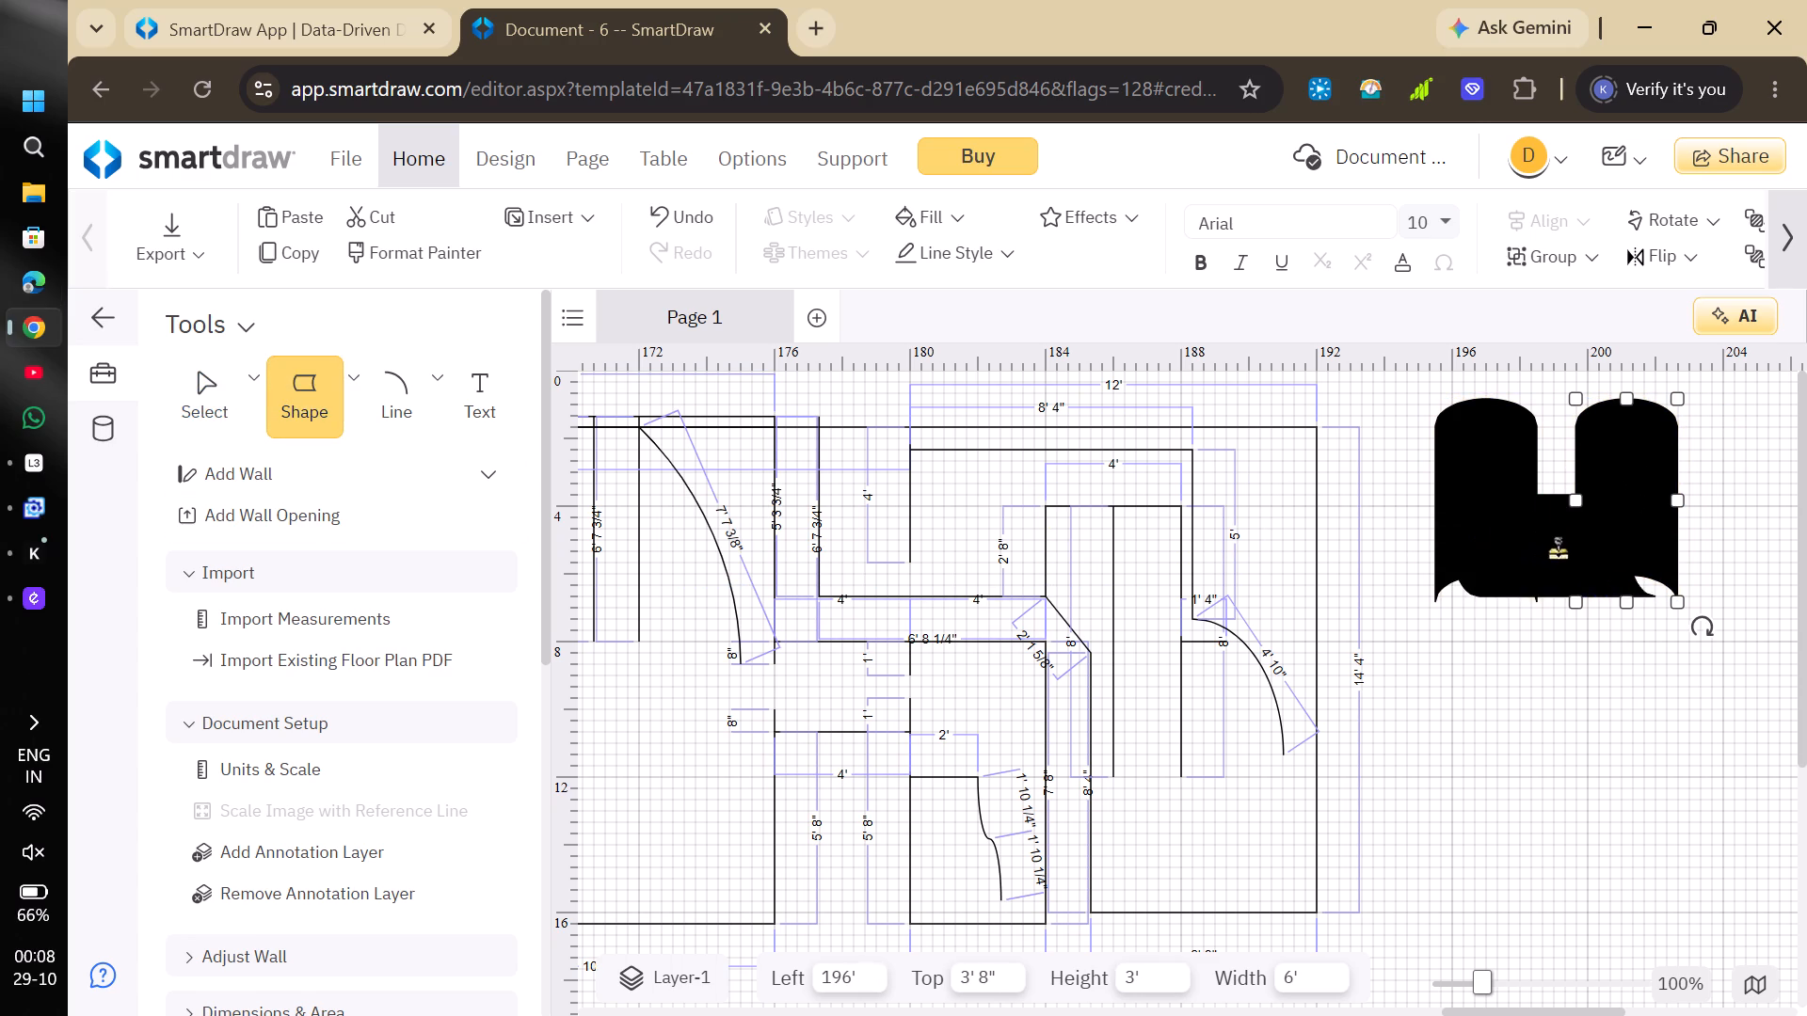
{"action": "left_click_drag", "start_coordinate": [1558, 550], "coordinate": [1520, 721]}
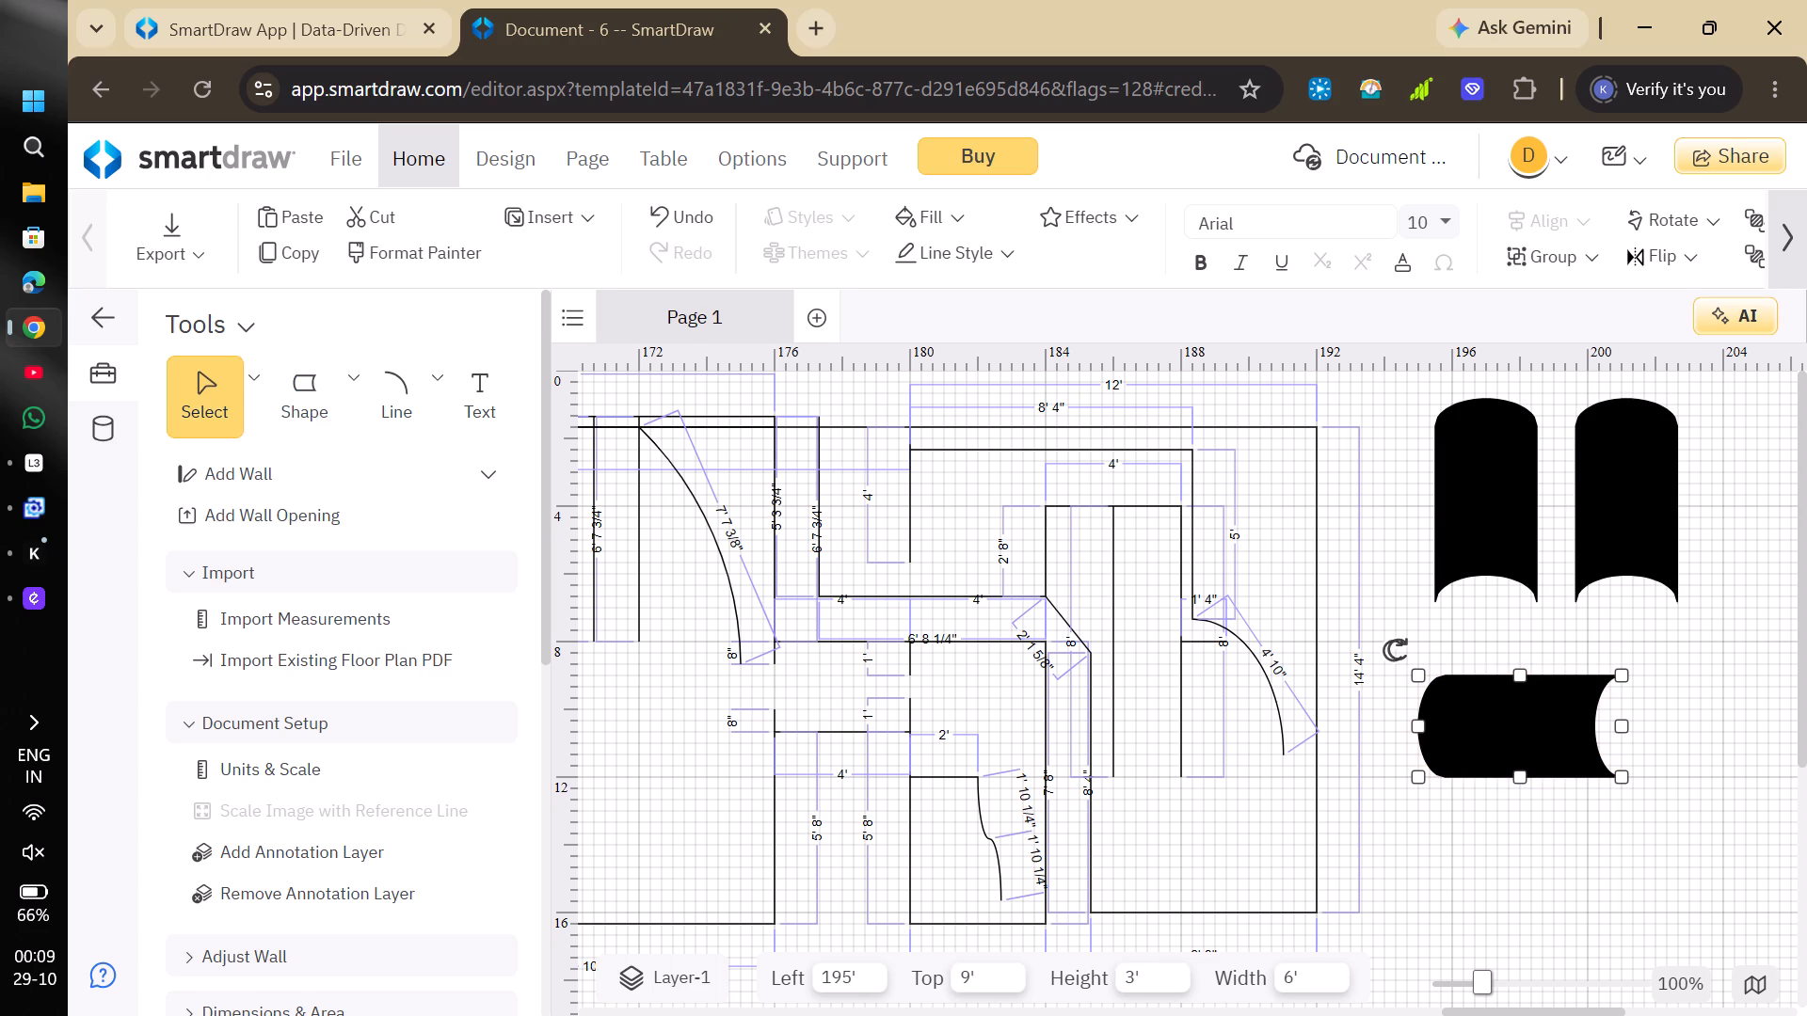
{"action": "left_click_drag", "start_coordinate": [1398, 649], "coordinate": [1564, 646]}
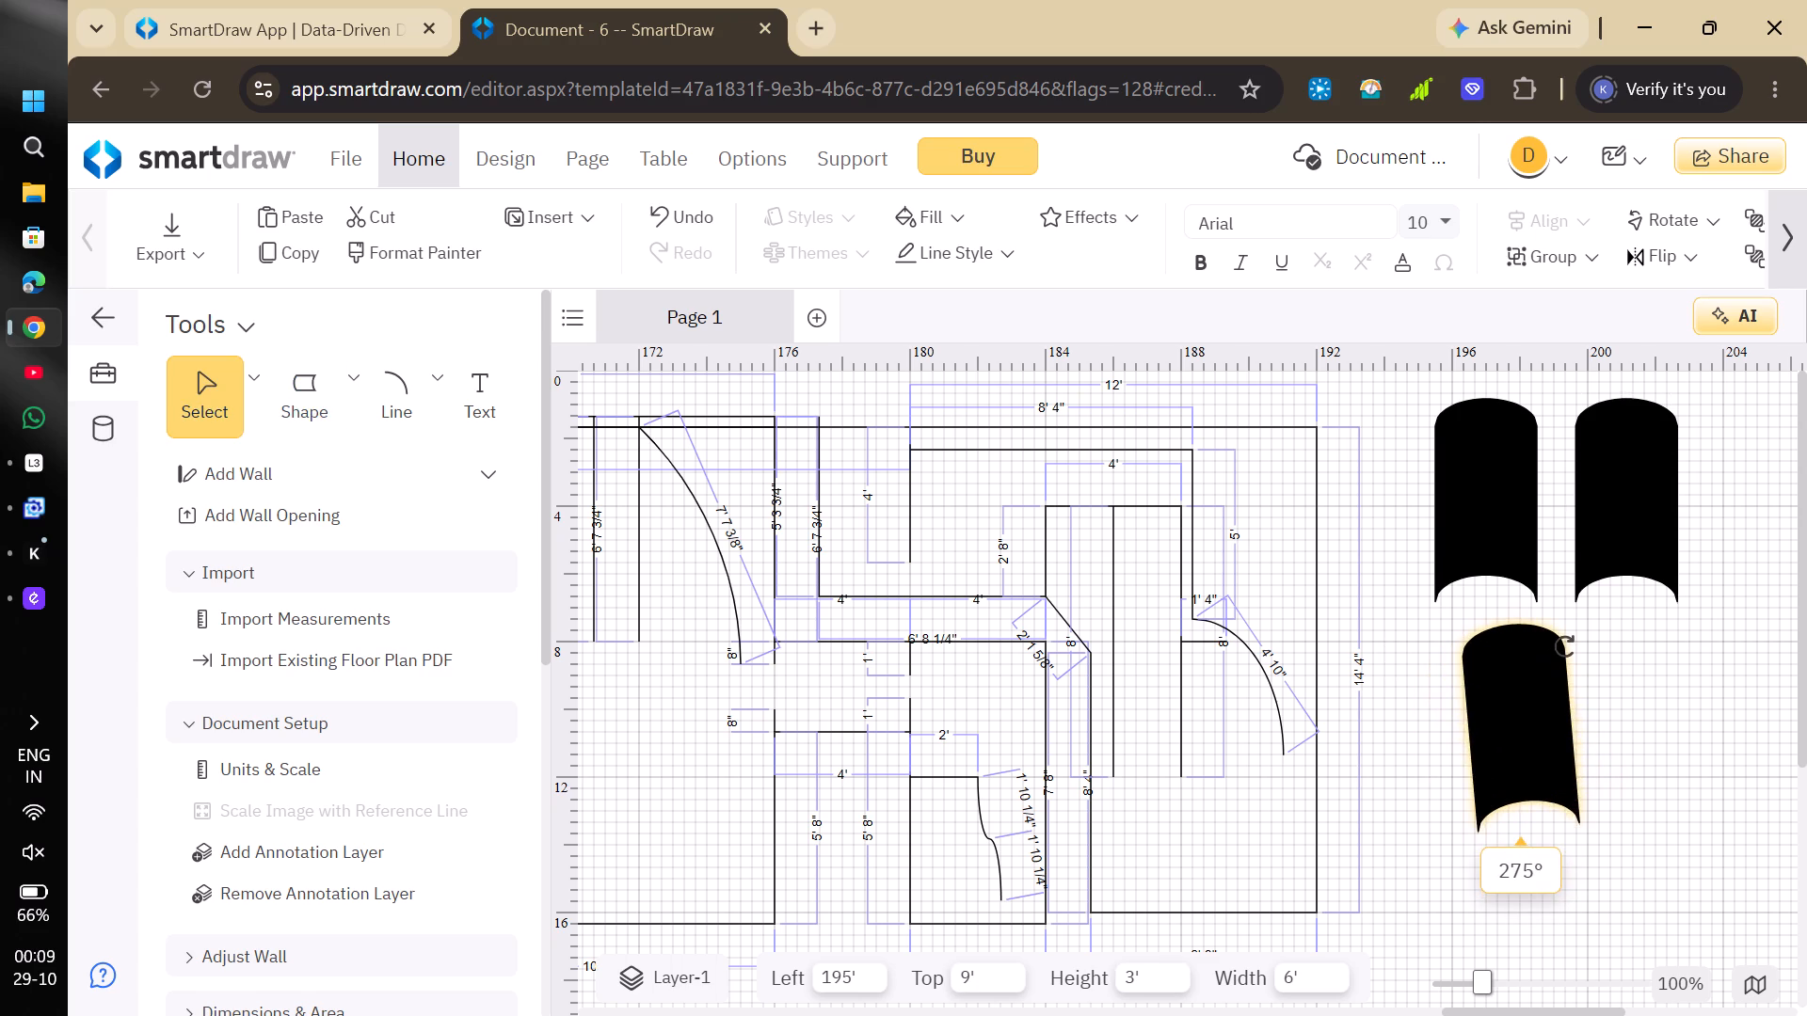
{"action": "left_click_drag", "start_coordinate": [1564, 646], "coordinate": [1570, 648]}
{"action": "left_click_drag", "start_coordinate": [1537, 706], "coordinate": [1515, 701]}
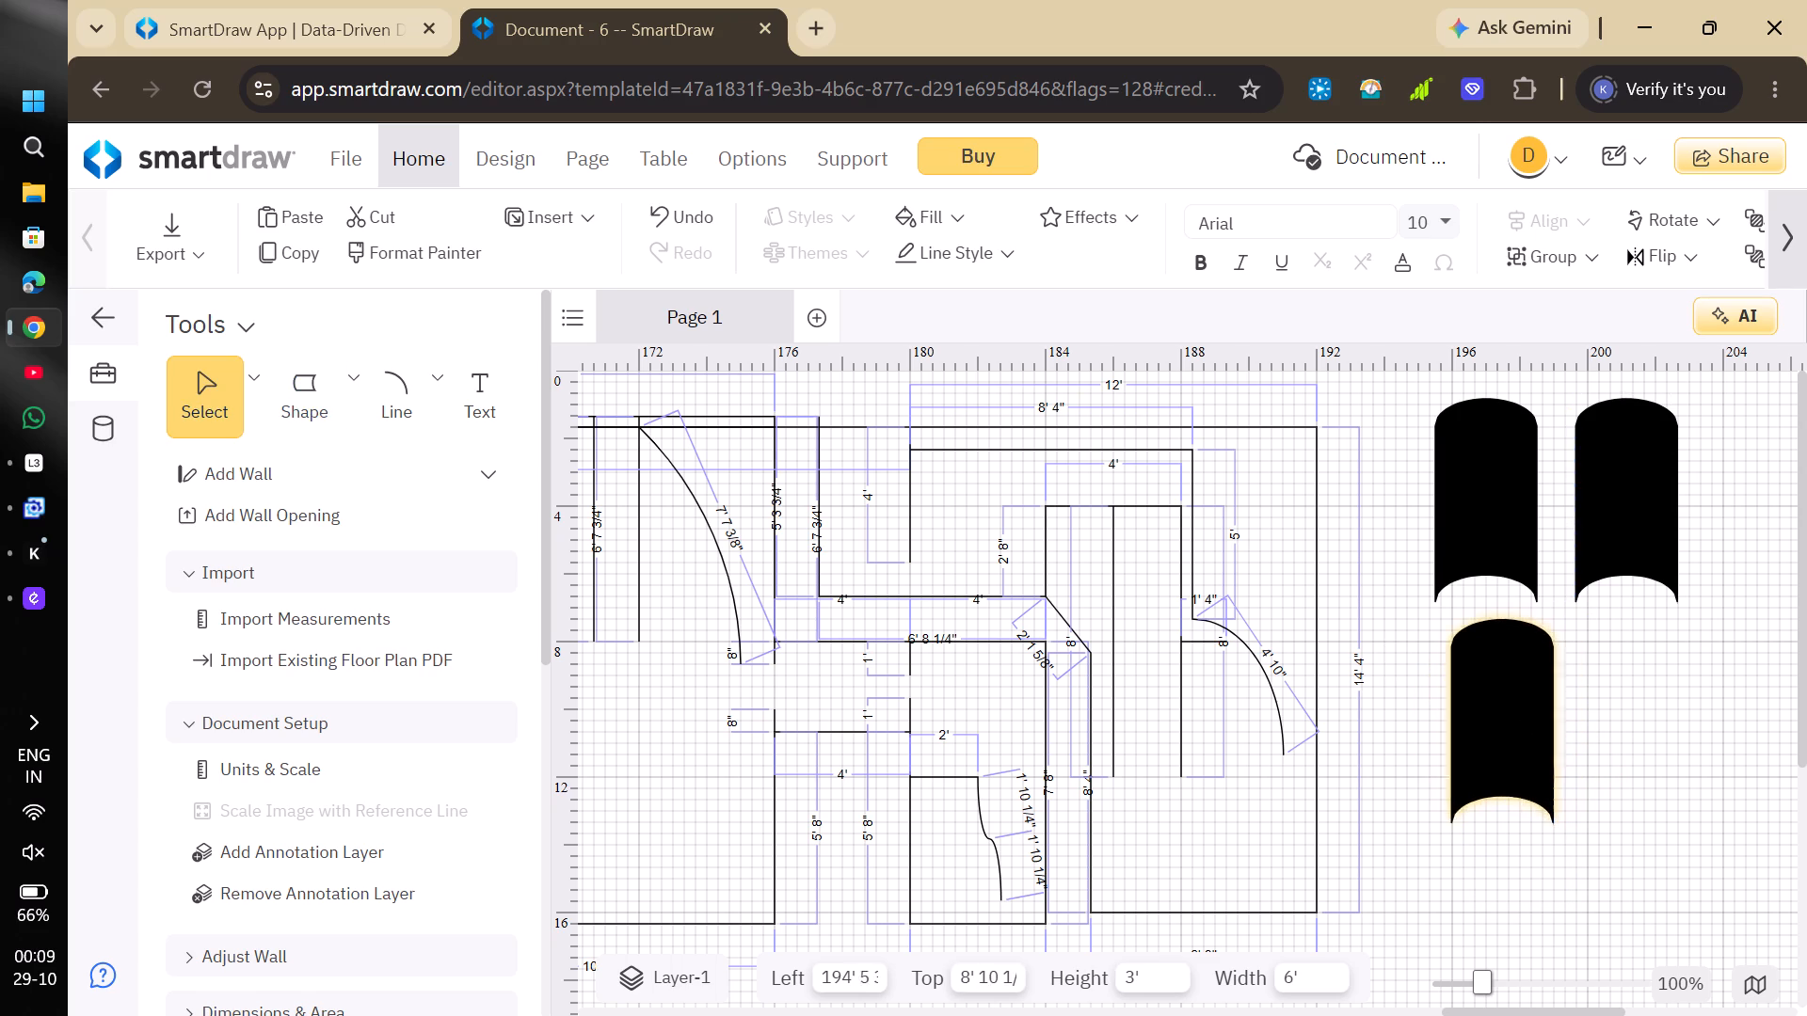
{"action": "left_click_drag", "start_coordinate": [1515, 701], "coordinate": [1503, 713]}
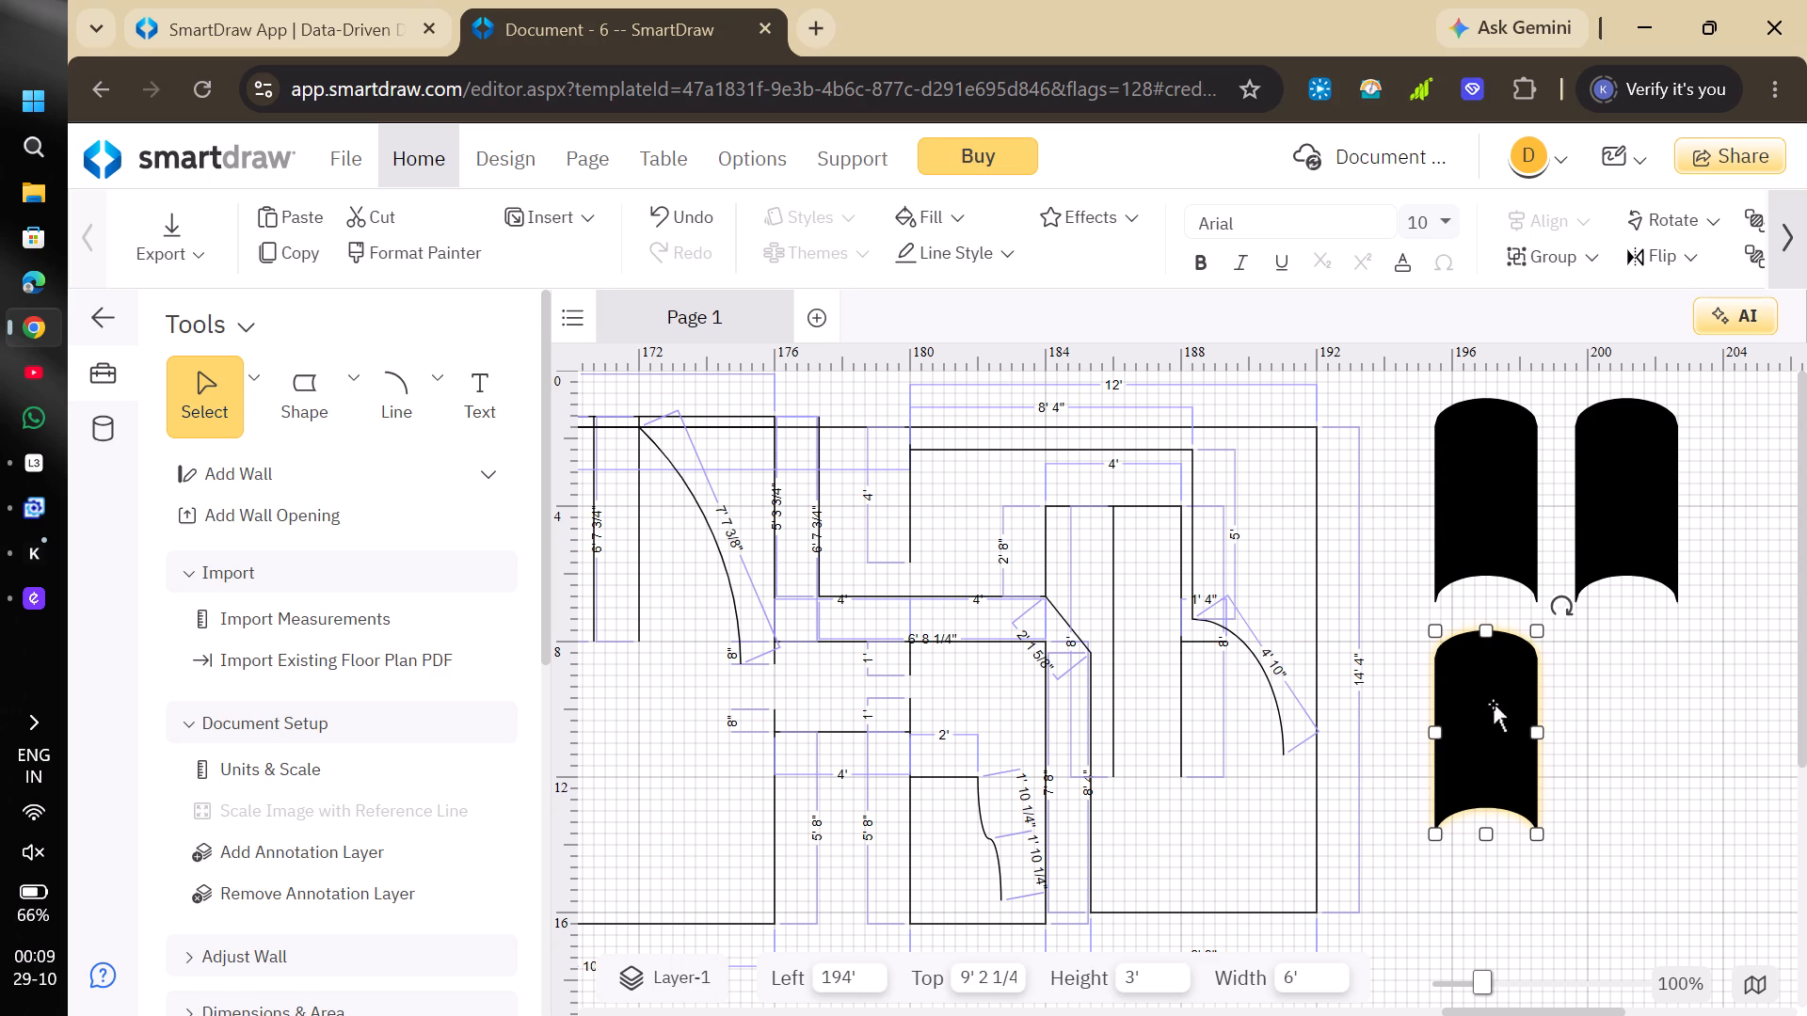
{"action": "left_click_drag", "start_coordinate": [1493, 704], "coordinate": [1491, 771]}
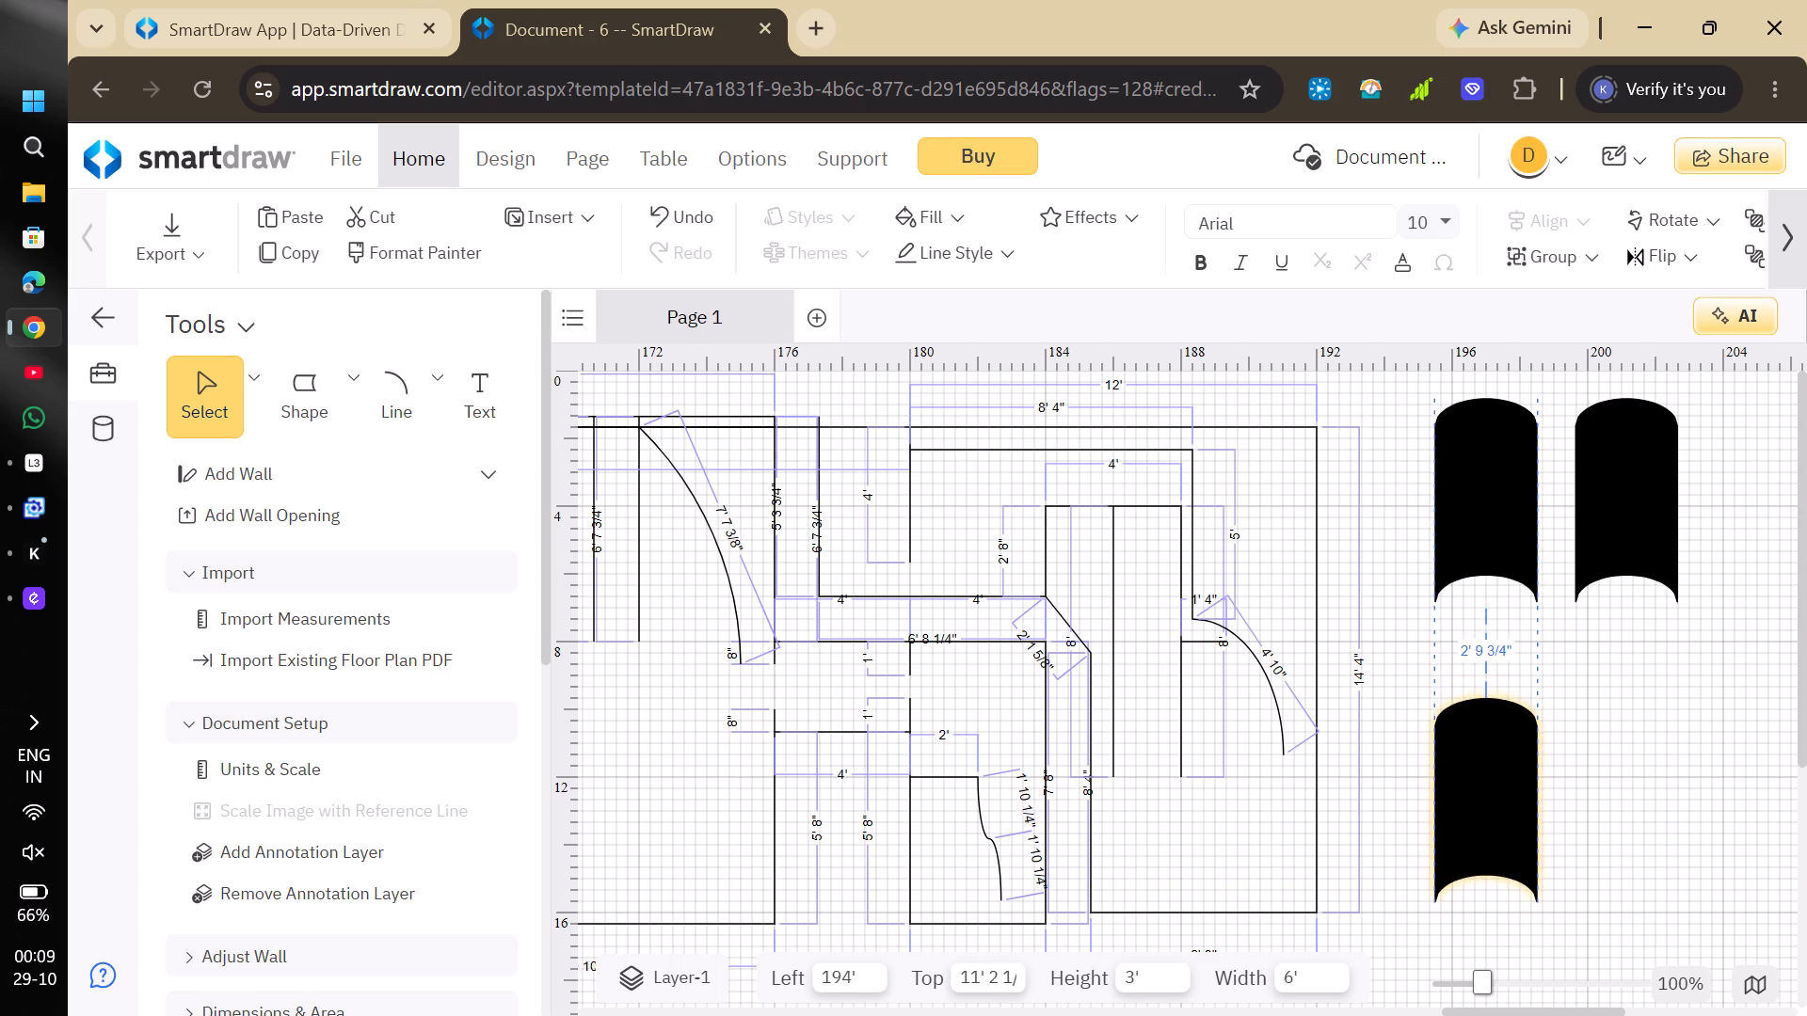
{"action": "left_click_drag", "start_coordinate": [1491, 771], "coordinate": [1494, 782]}
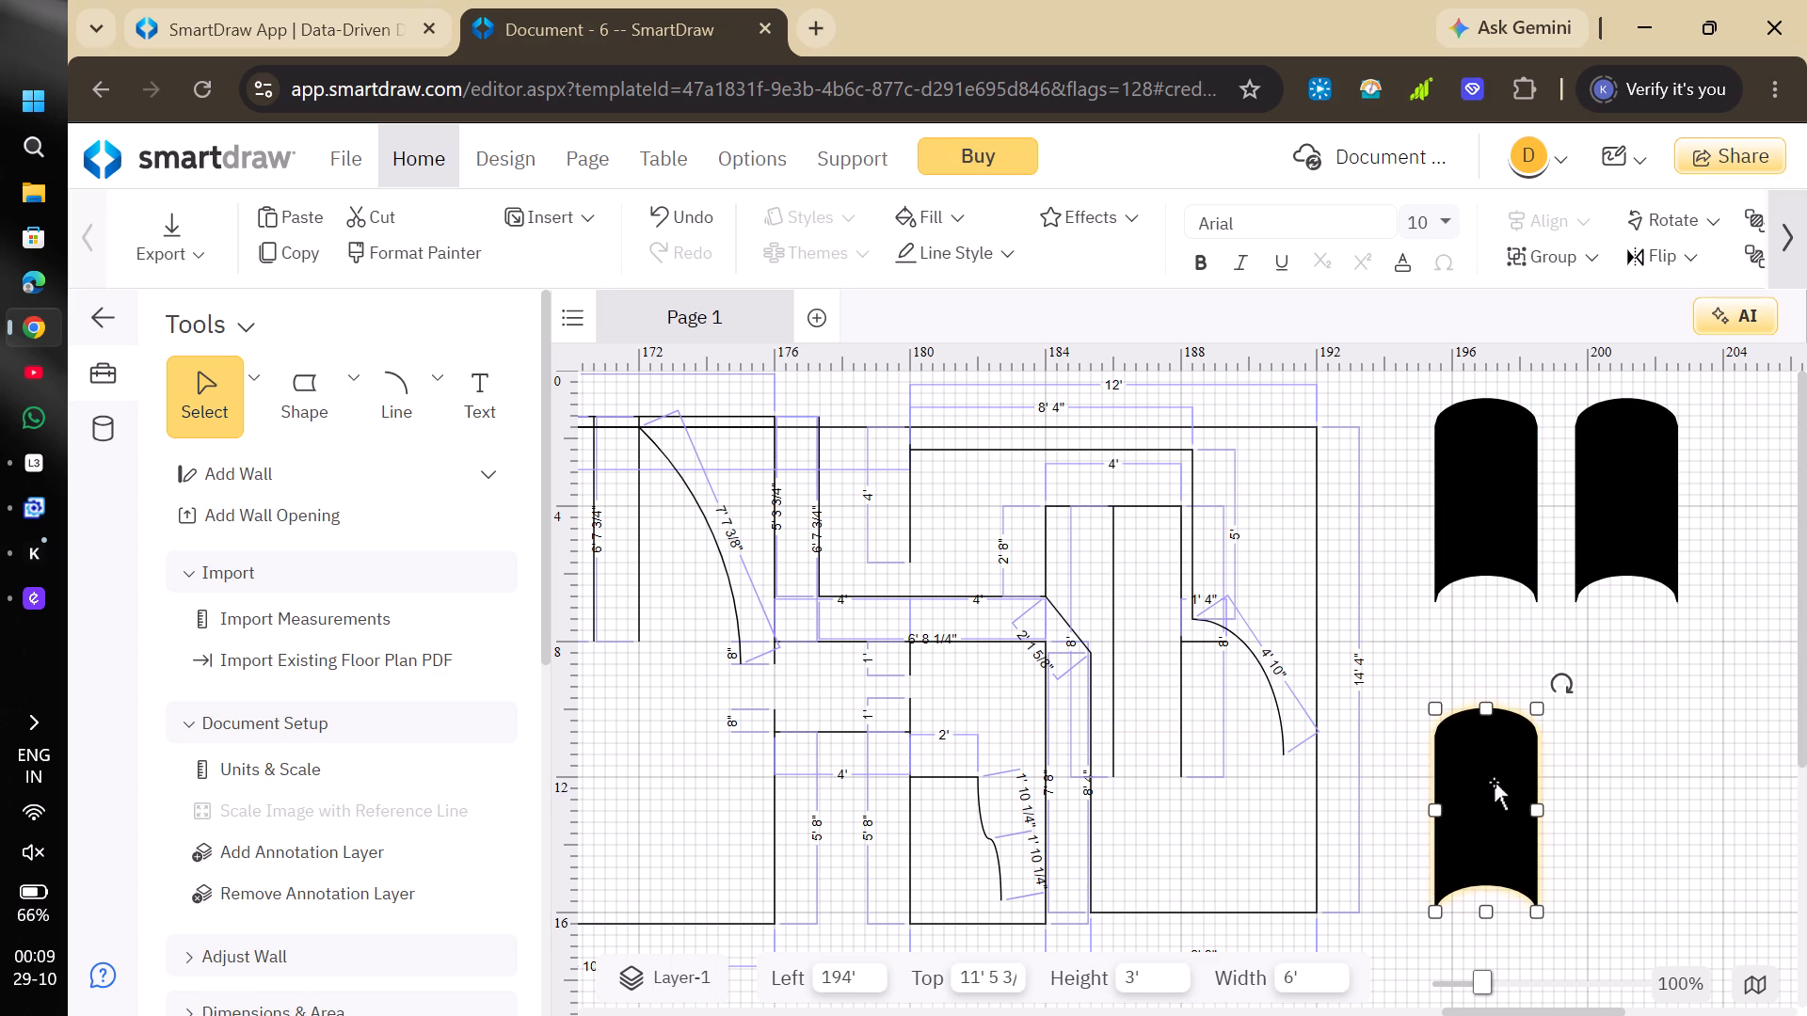
Add a fourth black 6' by 3' curved-end shape, upright, below the second and level with the third.
{"action": "left_click", "coordinate": [301, 392]}
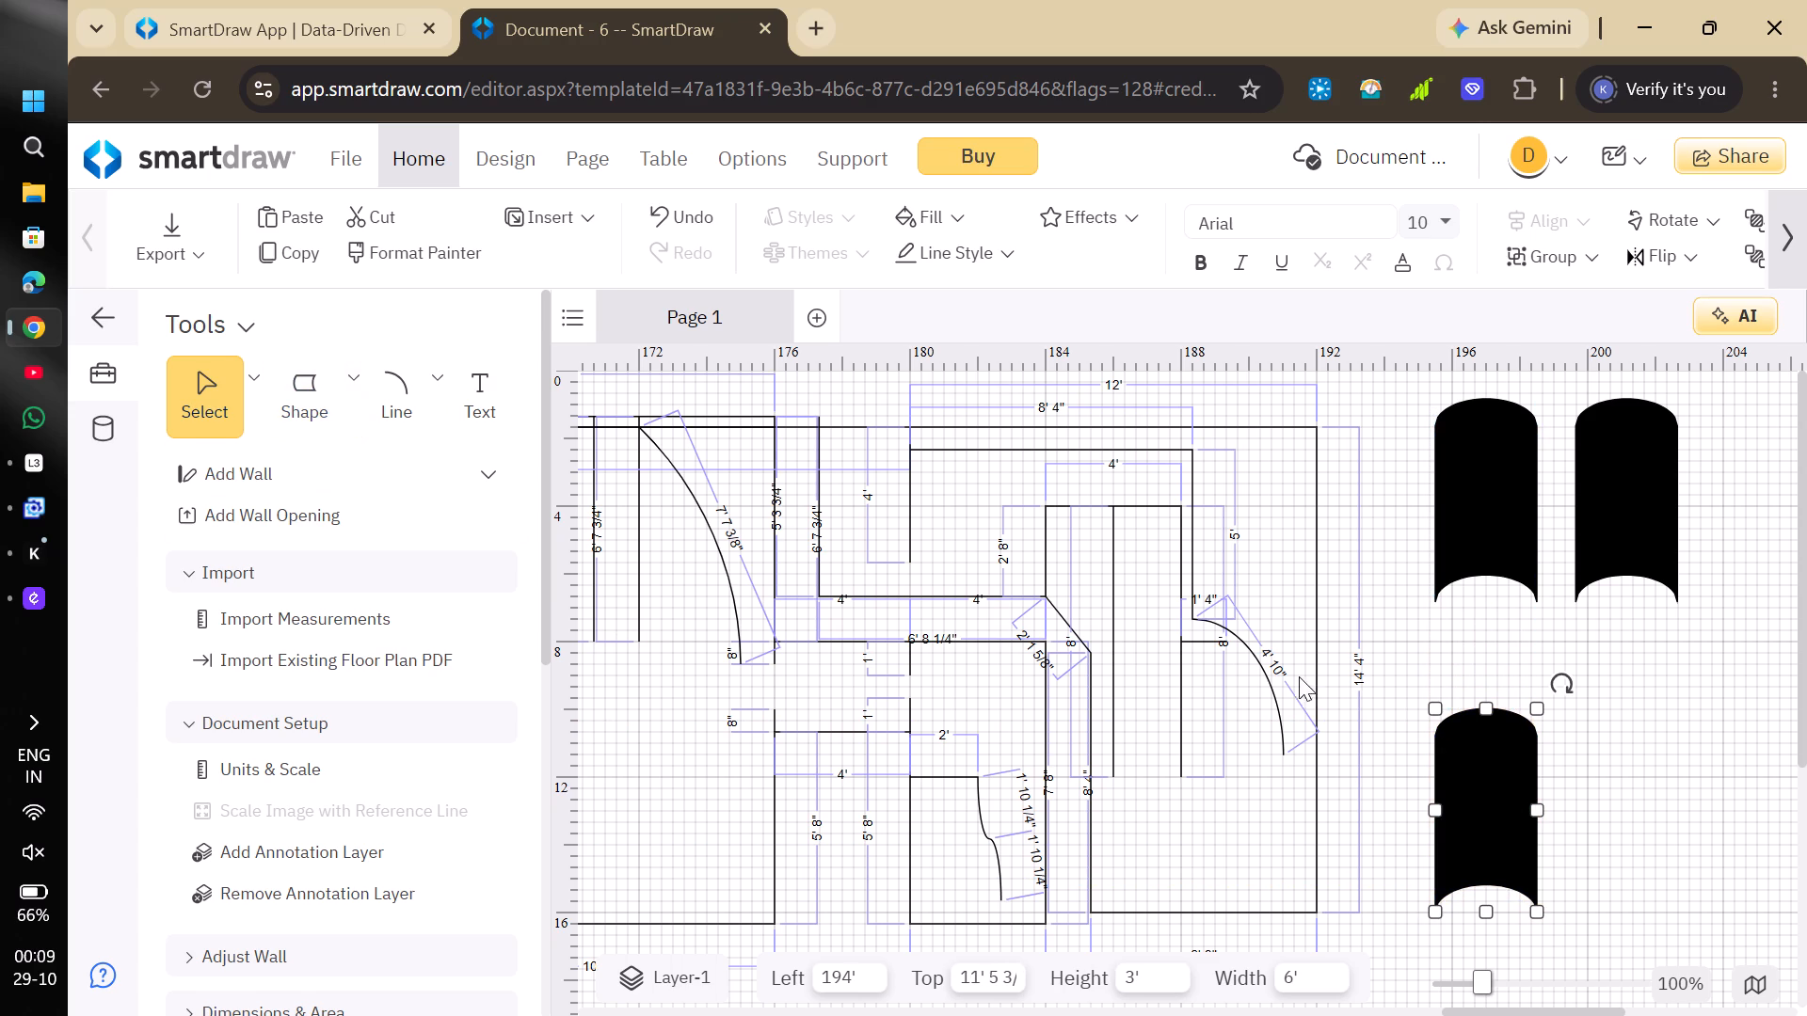
{"action": "left_click_drag", "start_coordinate": [293, 388], "coordinate": [1289, 645]}
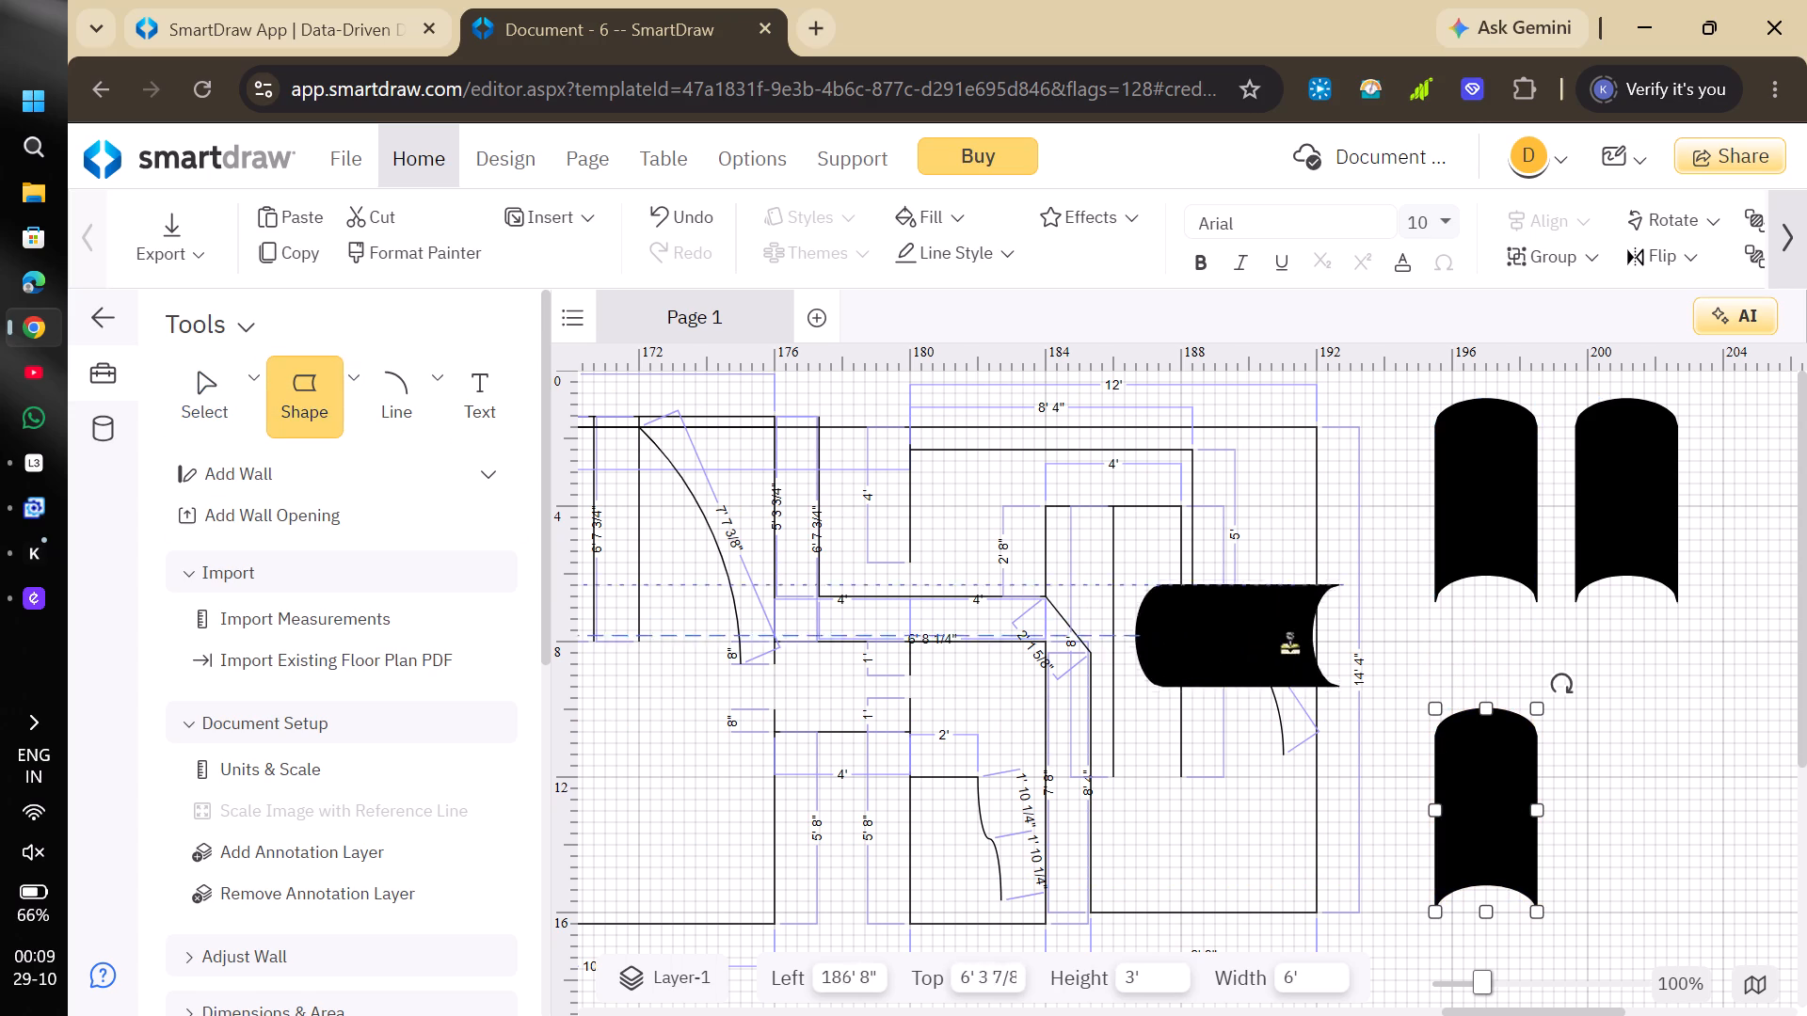
{"action": "left_click_drag", "start_coordinate": [1289, 645], "coordinate": [1770, 753]}
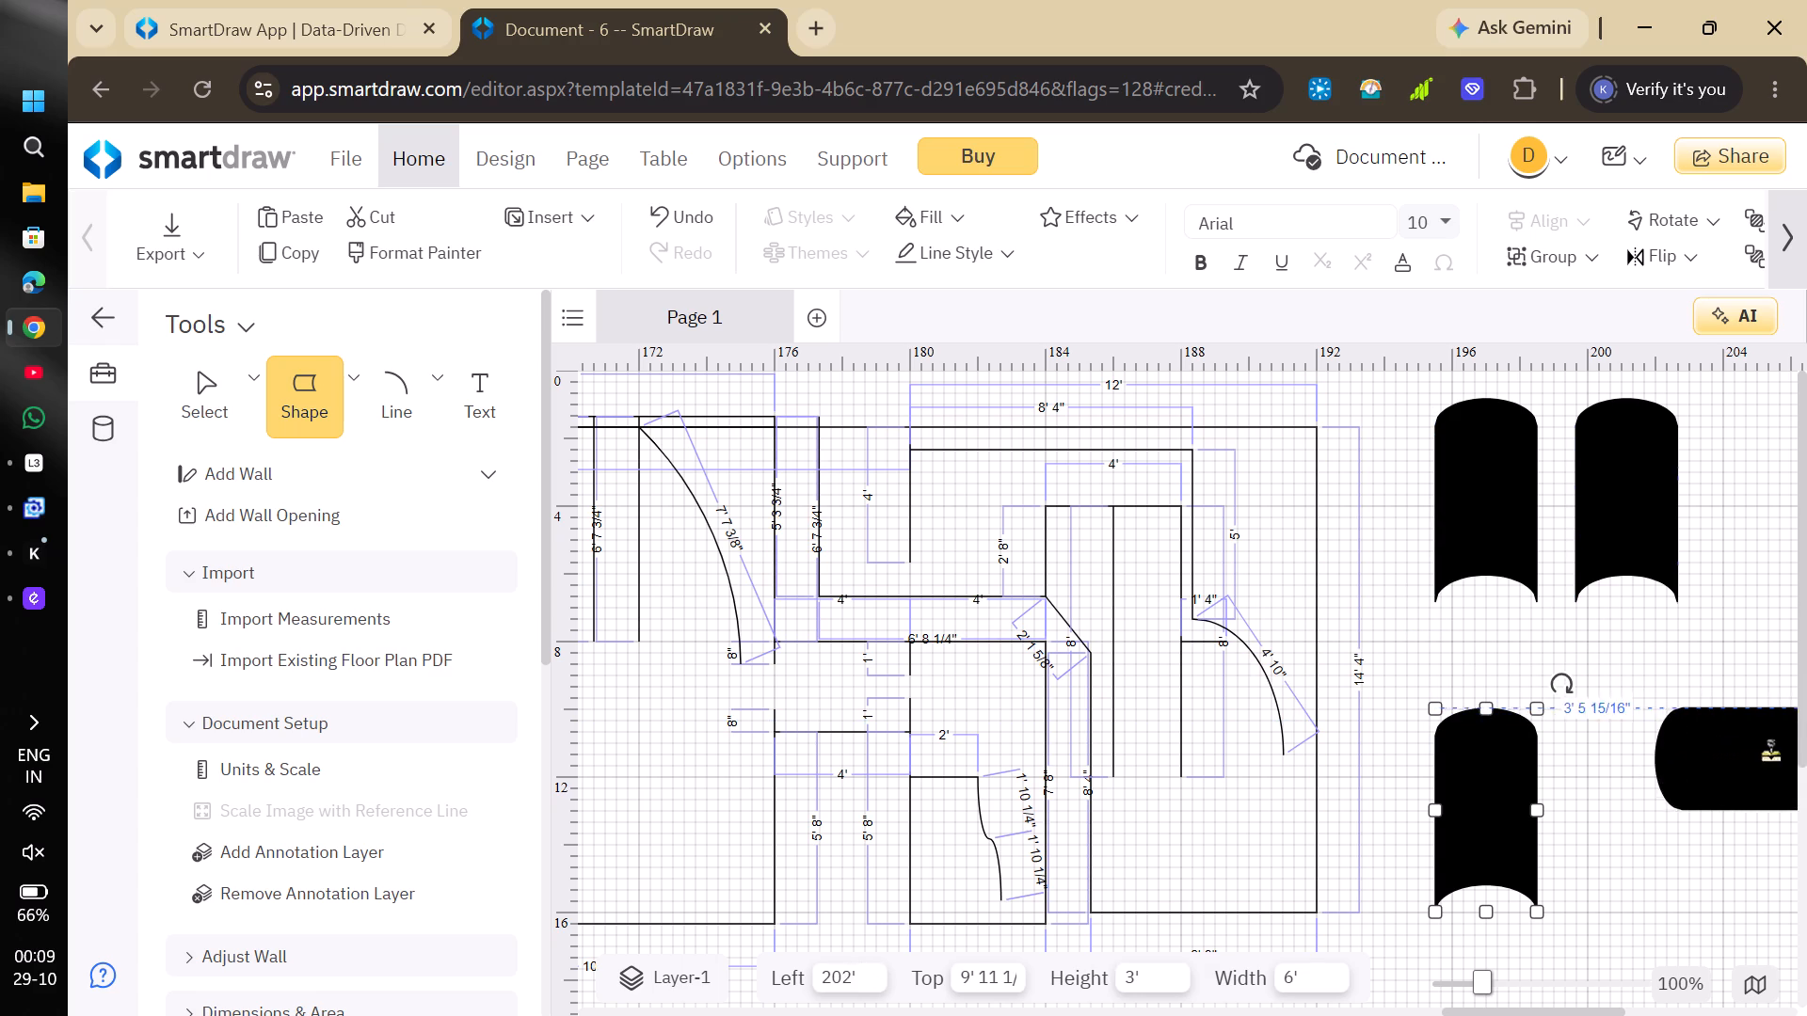
{"action": "left_click_drag", "start_coordinate": [1770, 753], "coordinate": [1684, 766]}
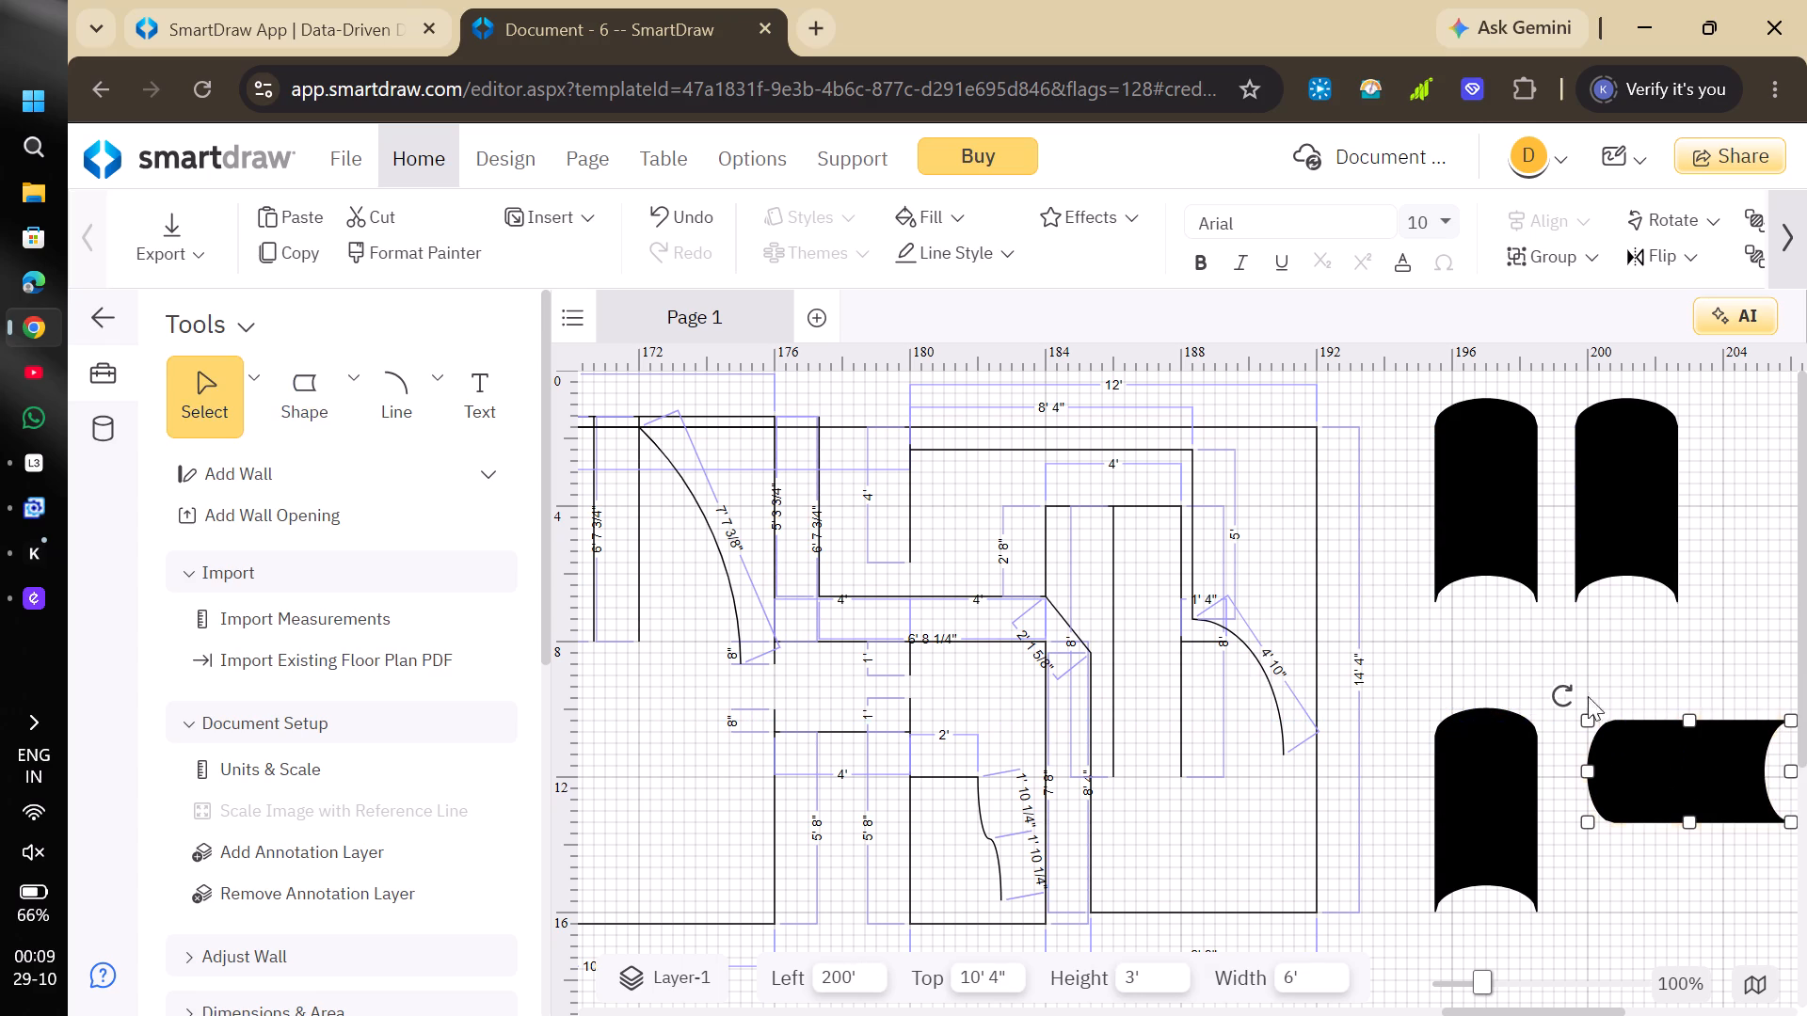
{"action": "left_click_drag", "start_coordinate": [1569, 694], "coordinate": [1758, 668]}
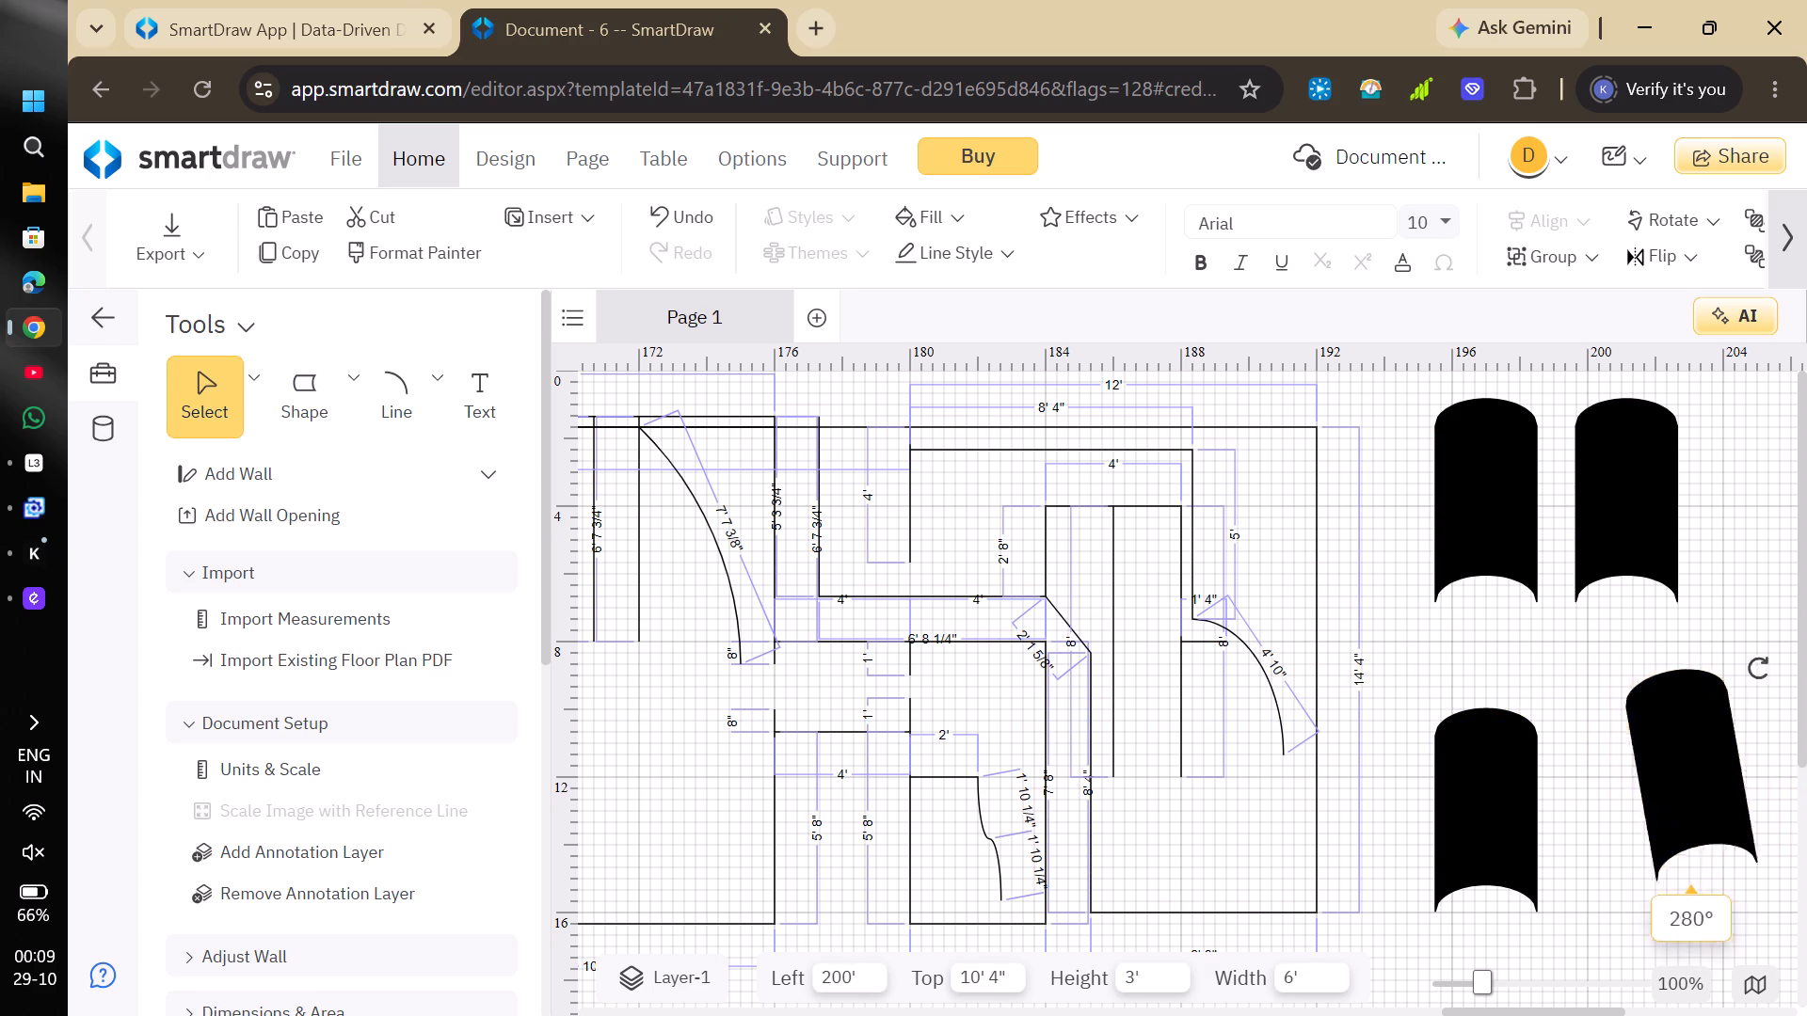
{"action": "left_click_drag", "start_coordinate": [1758, 668], "coordinate": [1749, 672]}
{"action": "left_click_drag", "start_coordinate": [1689, 738], "coordinate": [1639, 778]}
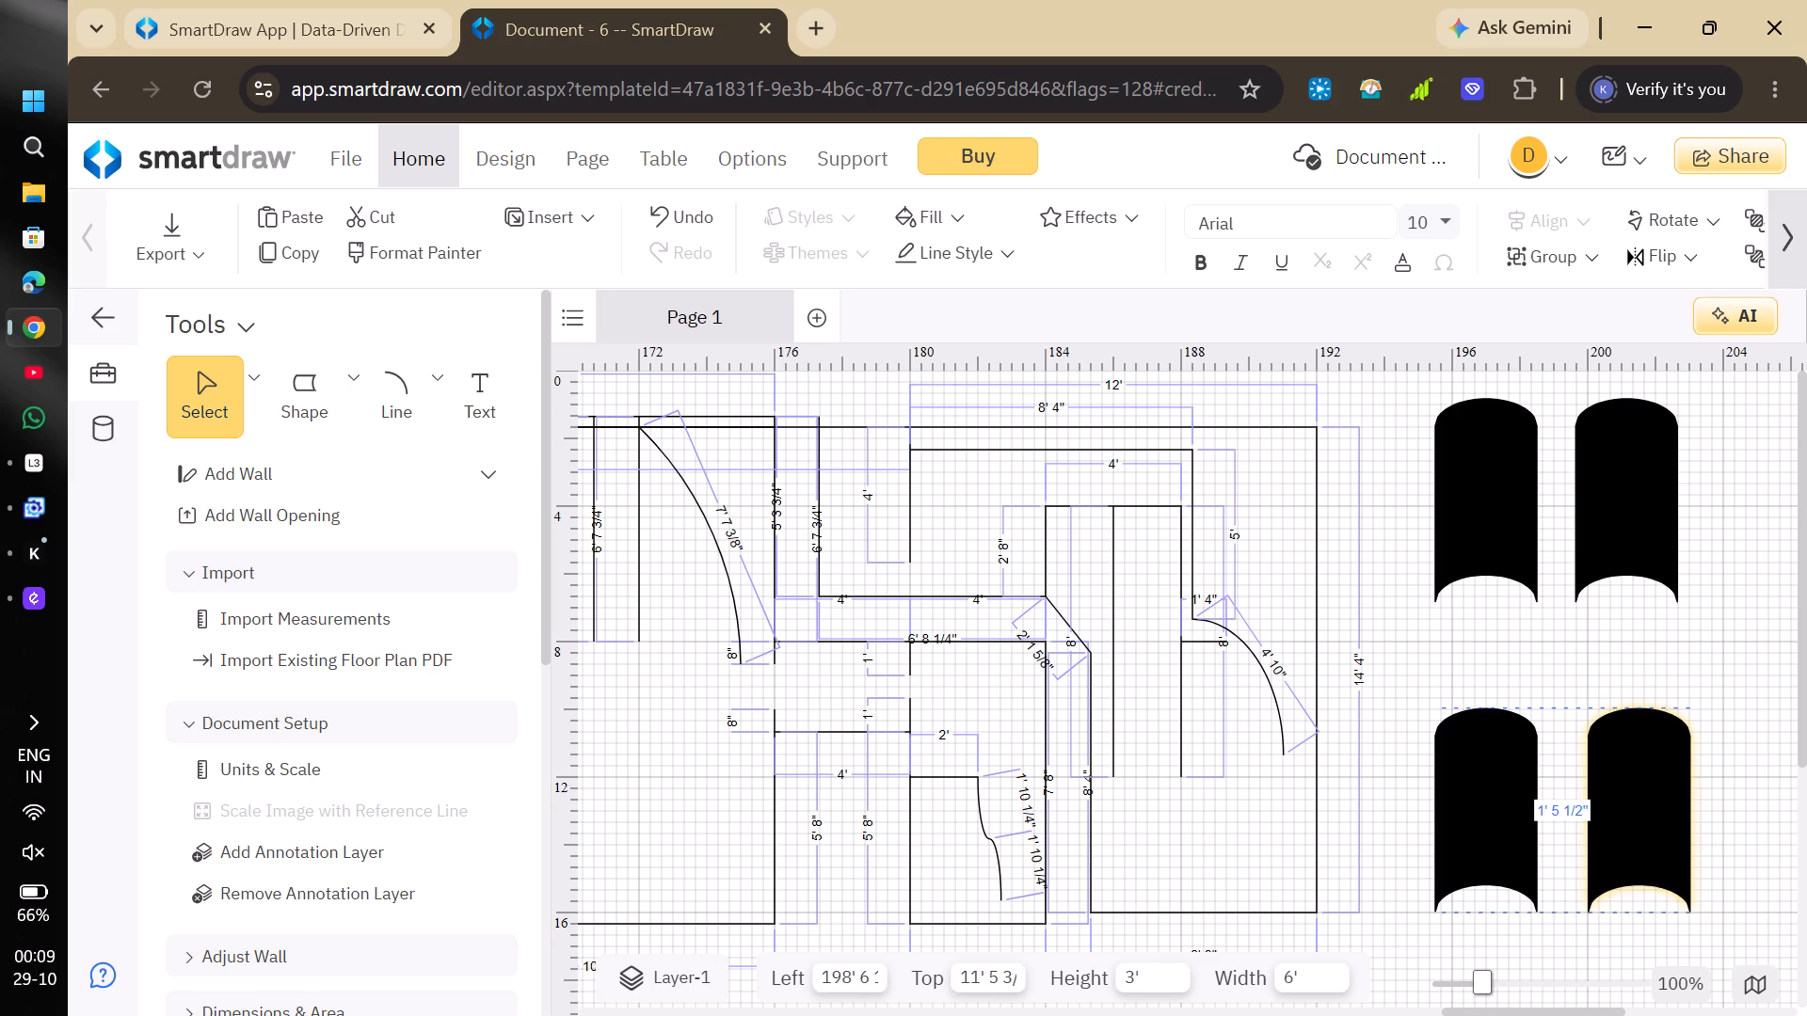
{"action": "left_click_drag", "start_coordinate": [1639, 778], "coordinate": [1633, 774]}
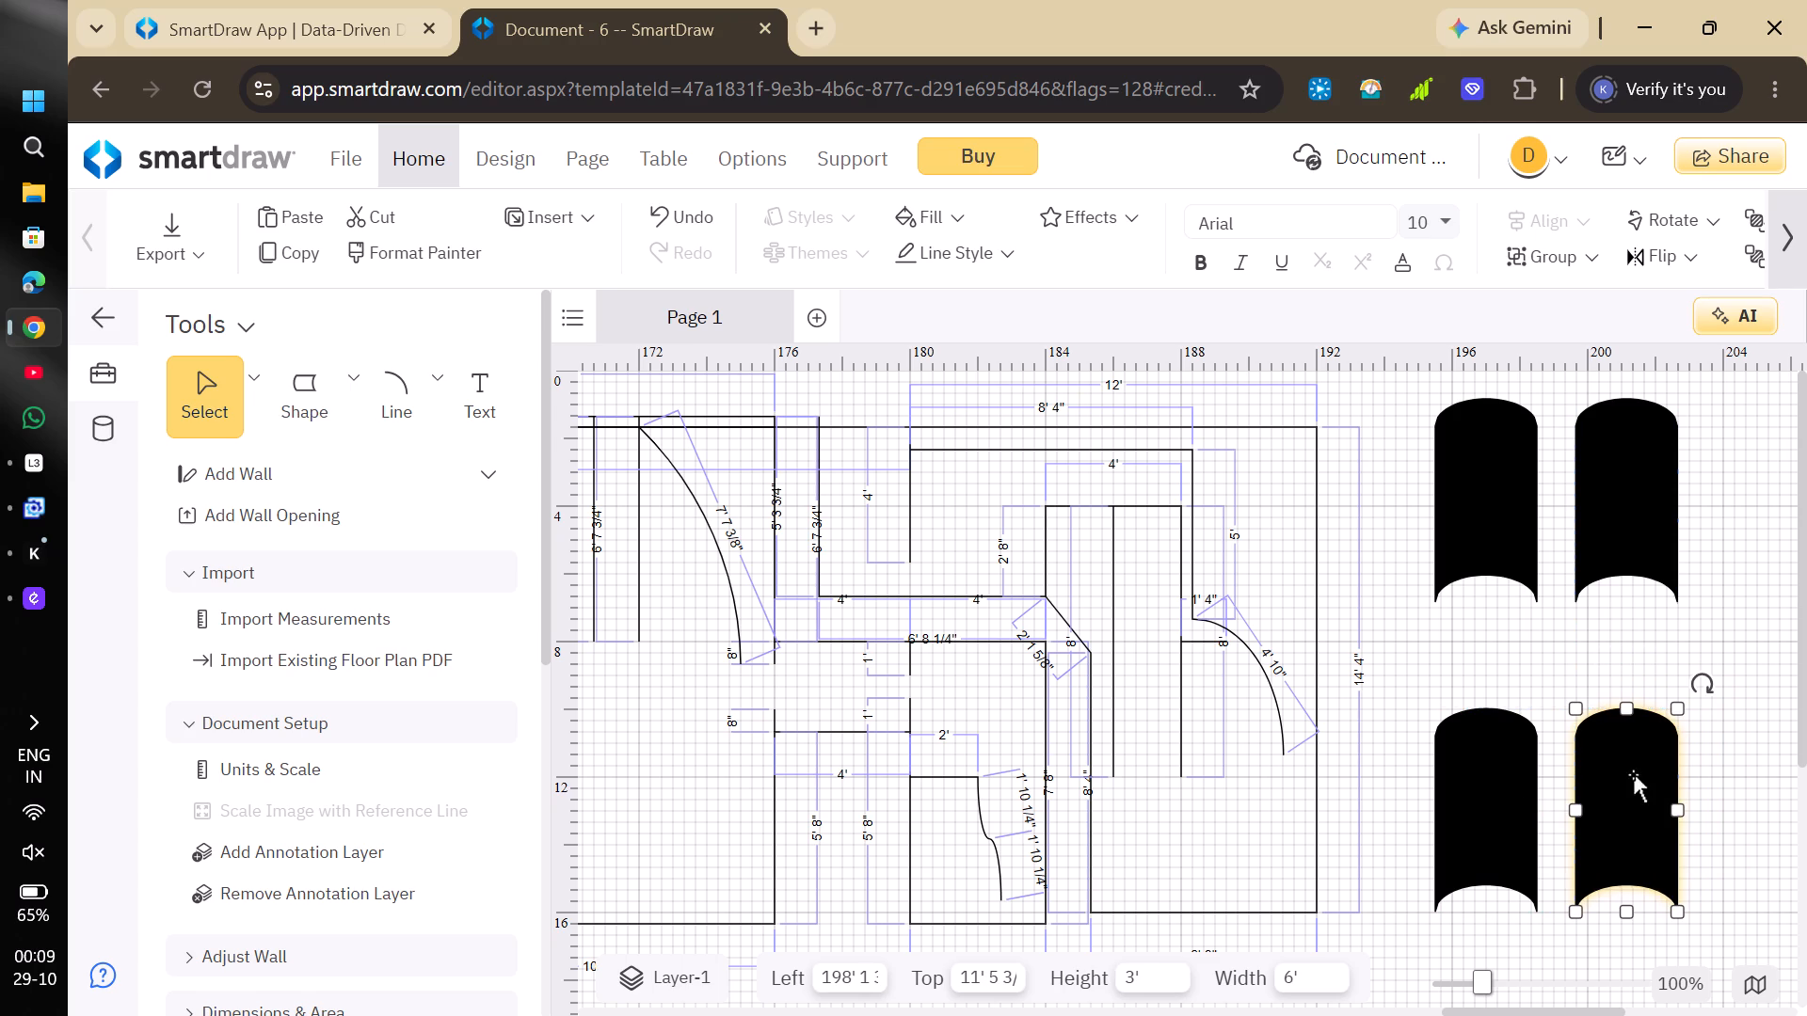
Place a black 6' by 3' diamond between the upper and lower pairs of curved-end shapes, at 196' and the 7' level.
{"action": "left_click", "coordinate": [338, 398]}
{"action": "left_click", "coordinate": [352, 398]}
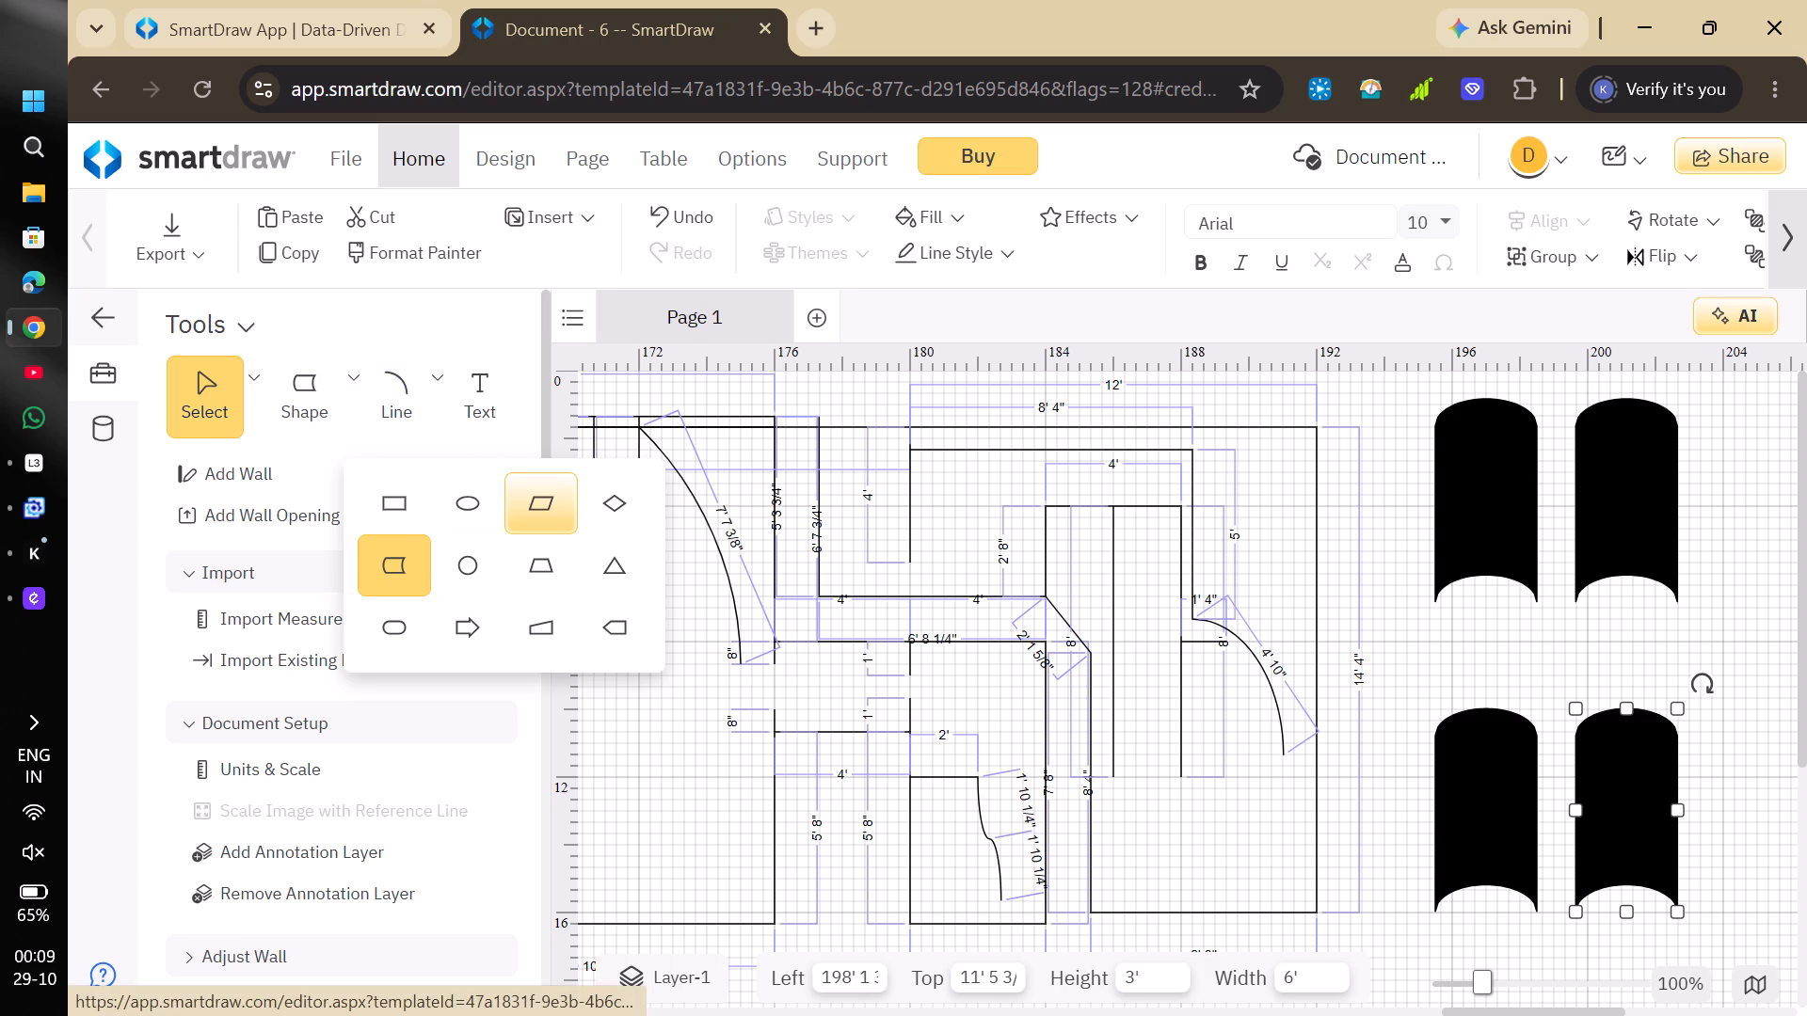
{"action": "left_click_drag", "start_coordinate": [612, 496], "coordinate": [558, 503]}
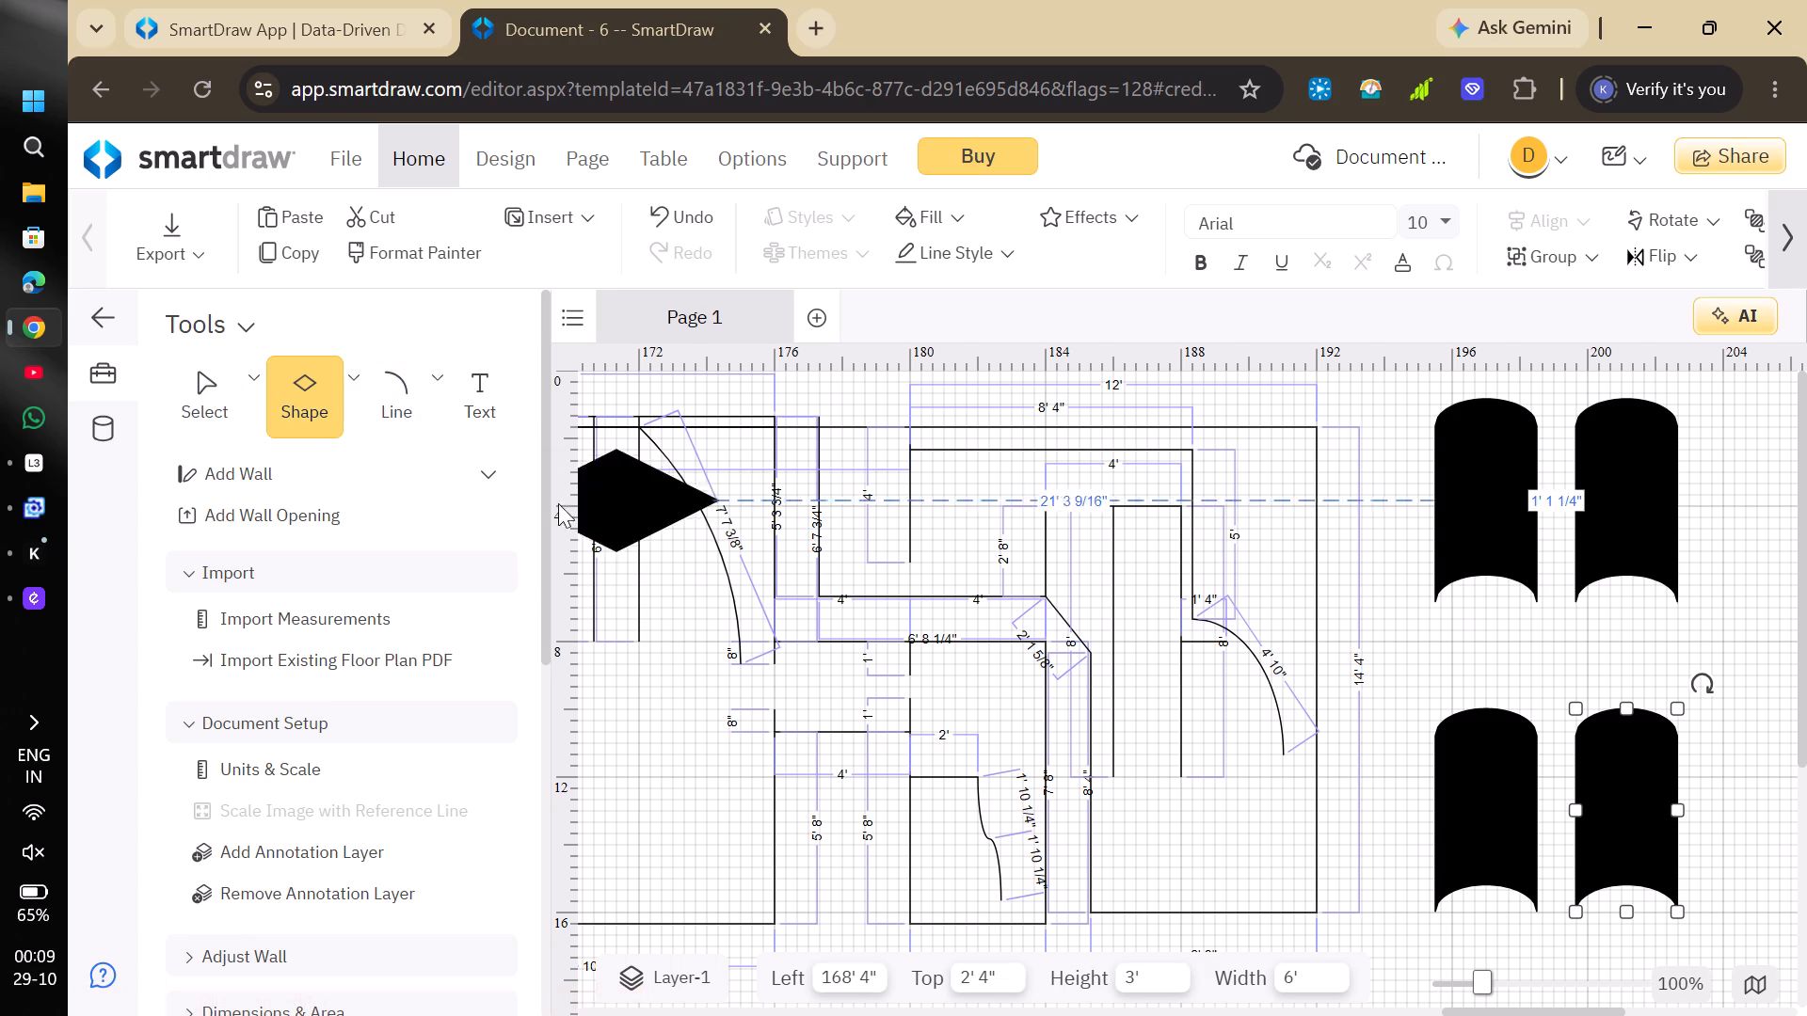
{"action": "left_click_drag", "start_coordinate": [558, 503], "coordinate": [1719, 657]}
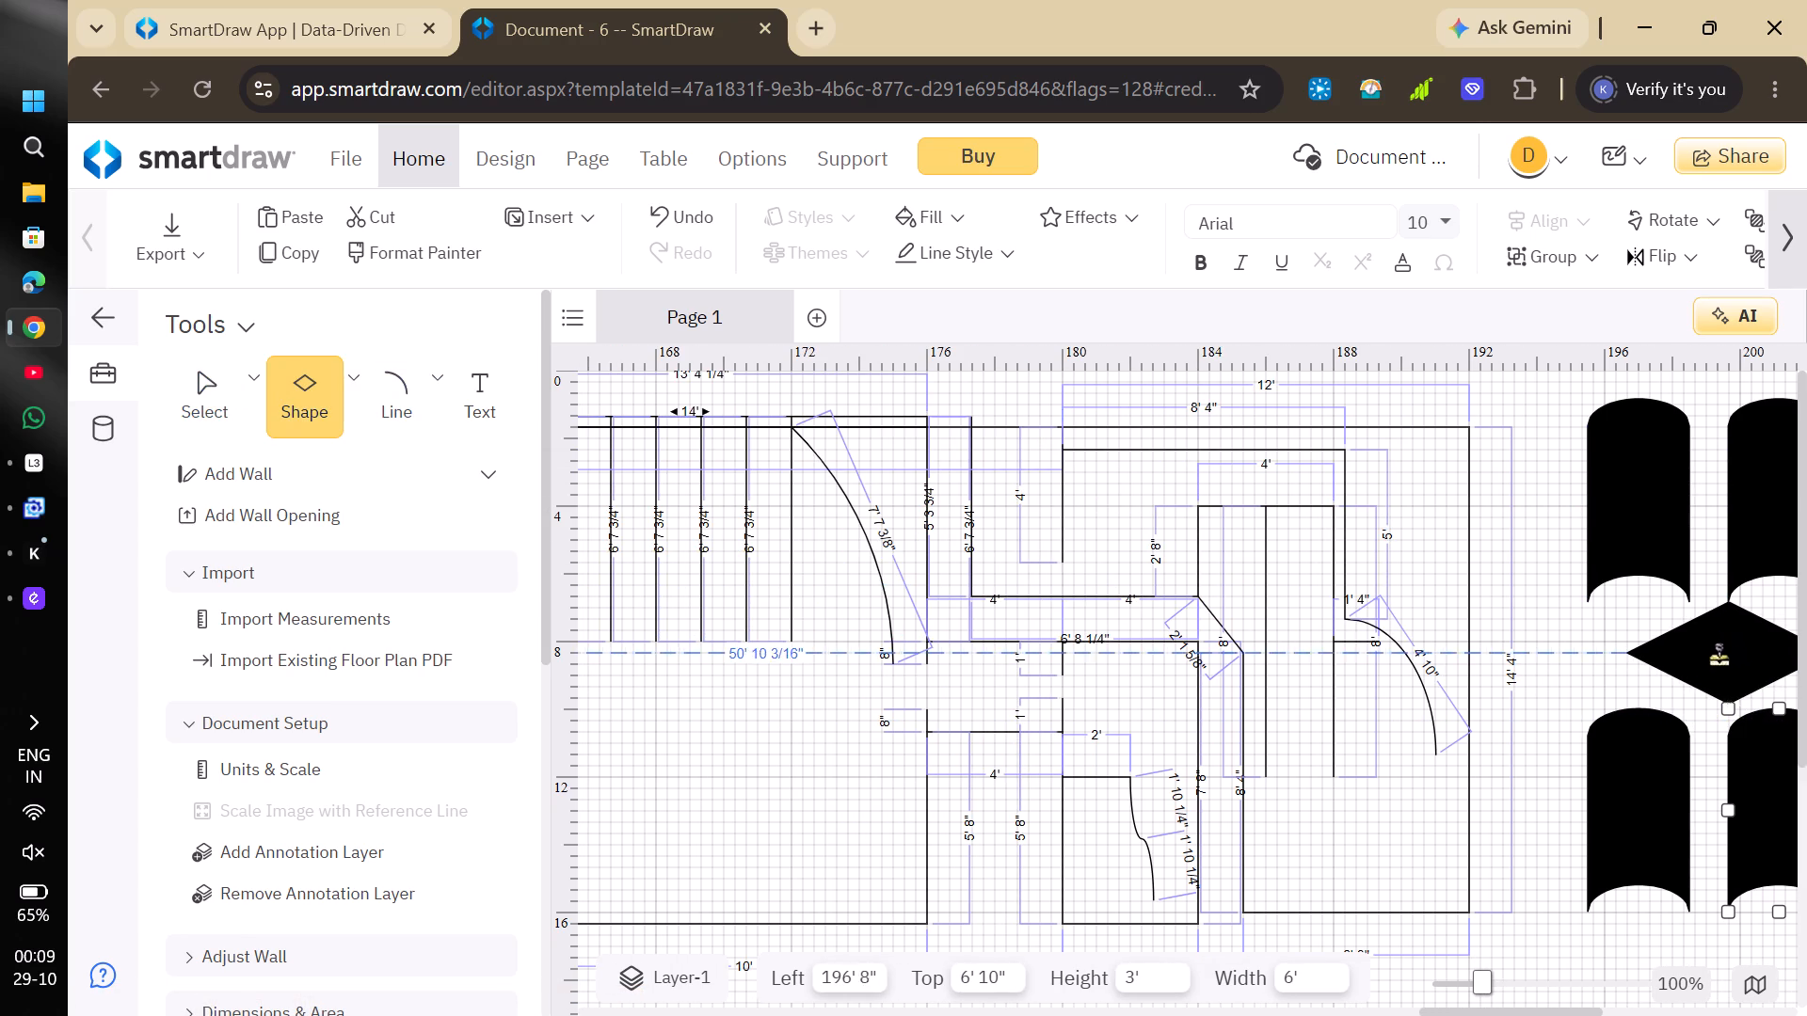
{"action": "left_click_drag", "start_coordinate": [1719, 657], "coordinate": [1705, 659]}
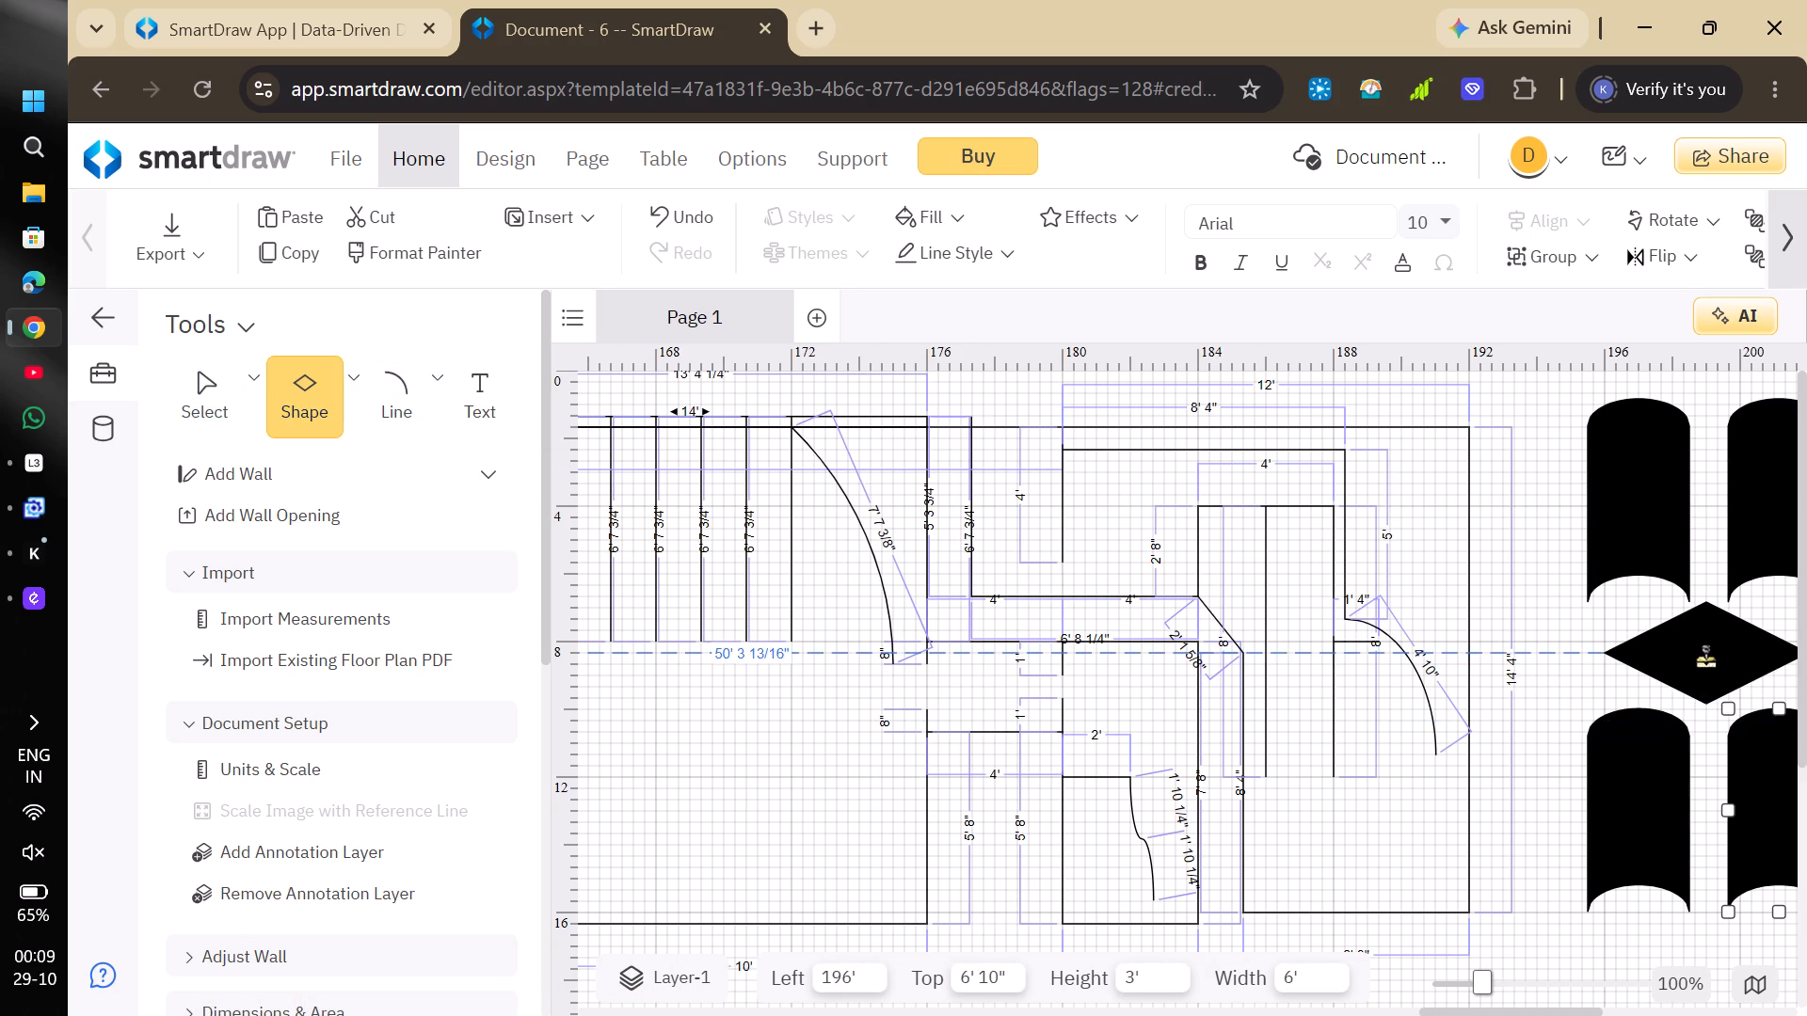
{"action": "left_click_drag", "start_coordinate": [1705, 659], "coordinate": [1708, 661]}
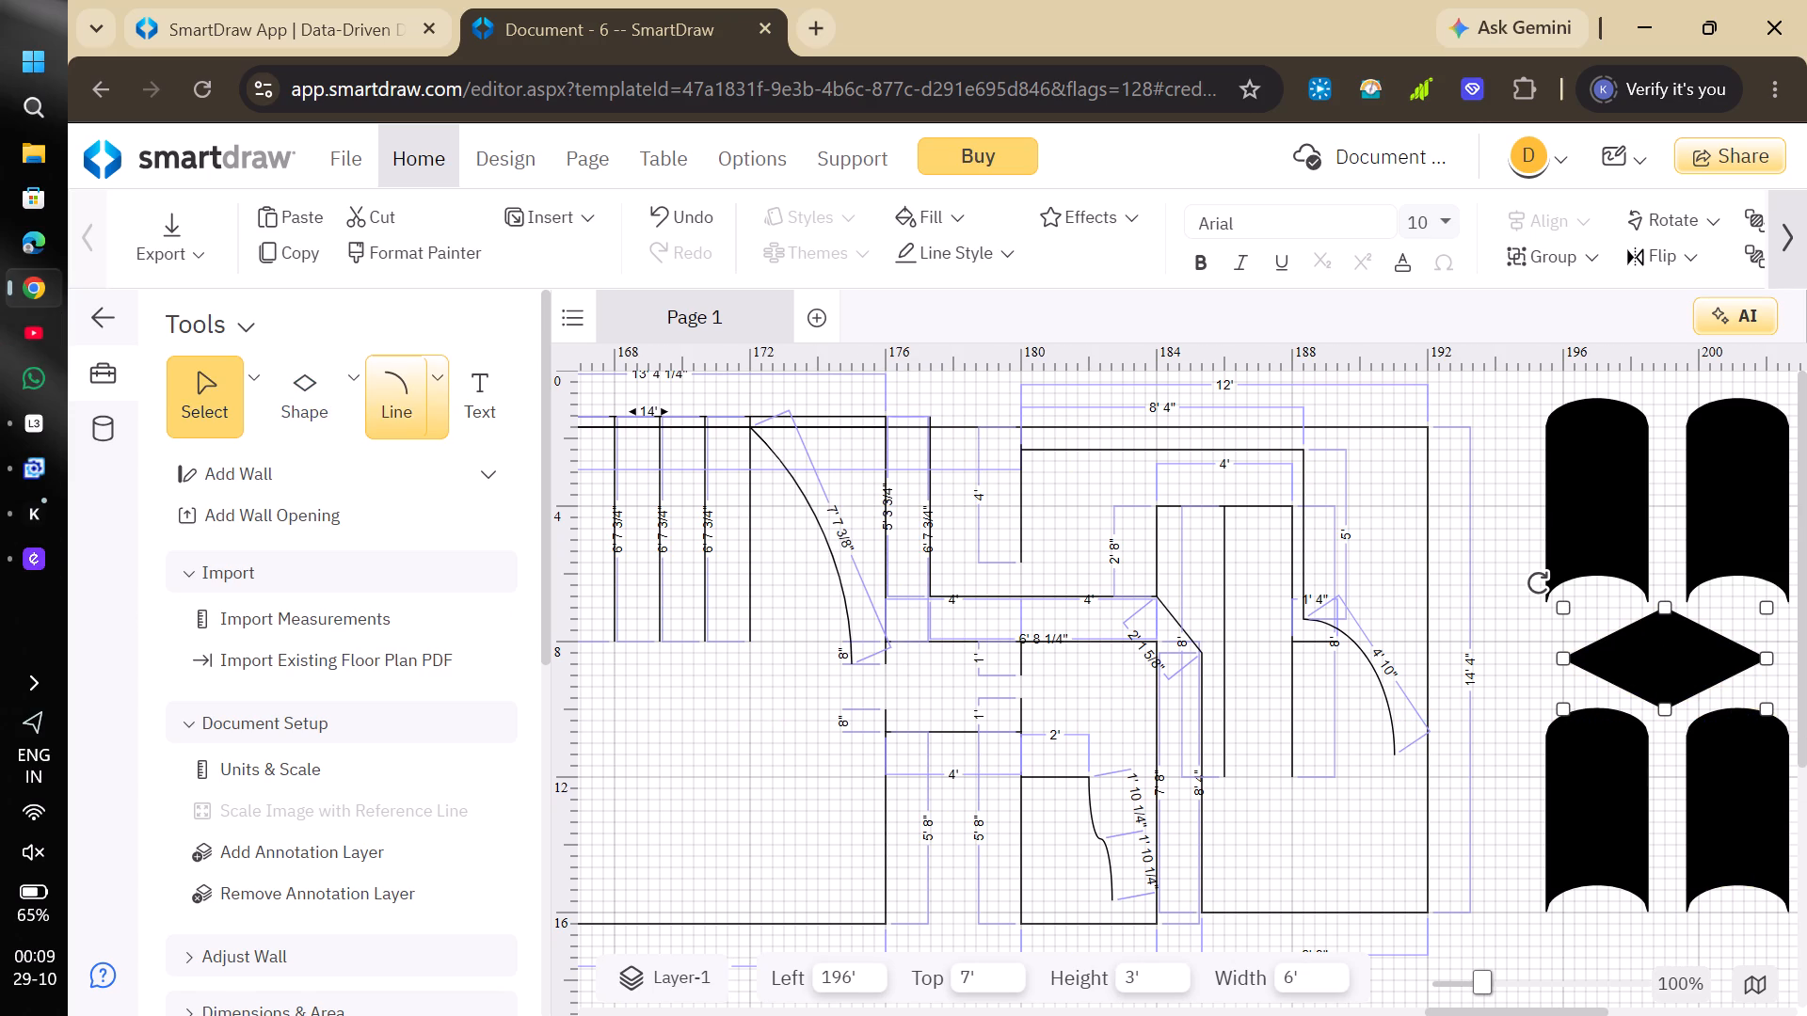
Draw a curved connector about 7' high and 2' wide from the top of the plan-side upper curved-end shape to the diamond's top vertex.
{"action": "left_click", "coordinate": [440, 396]}
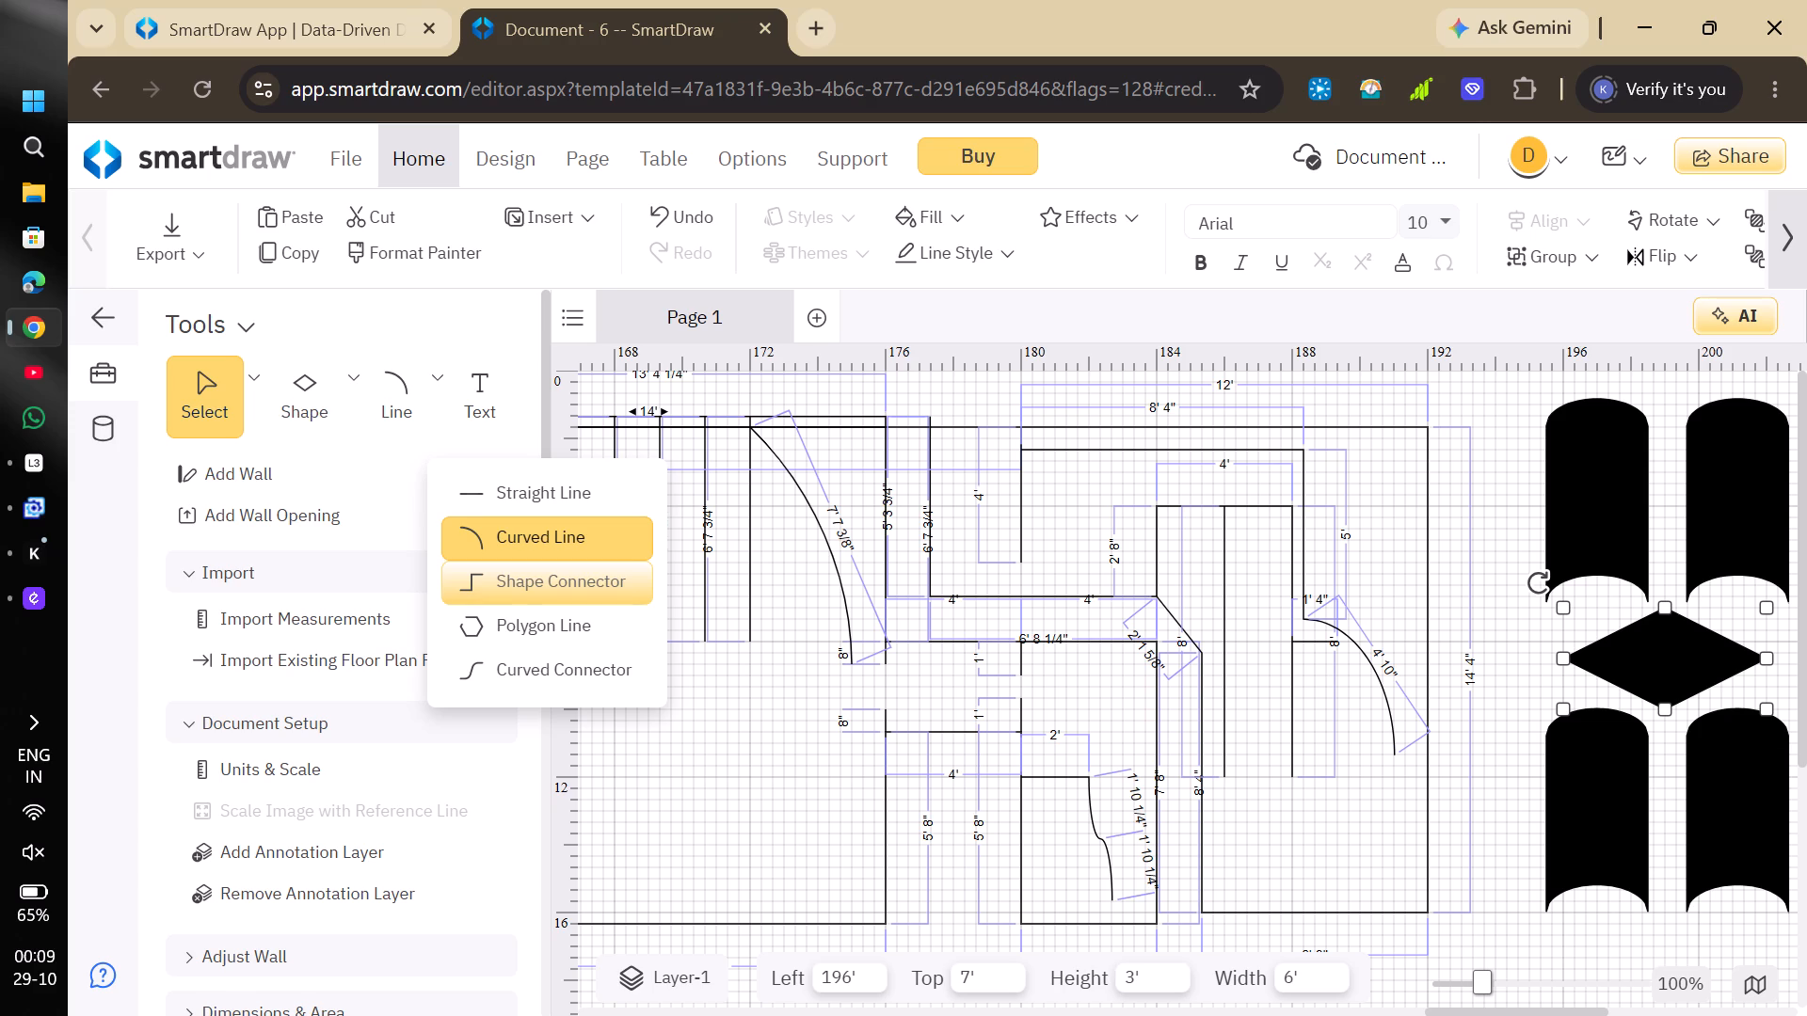
{"action": "left_click", "coordinate": [550, 676]}
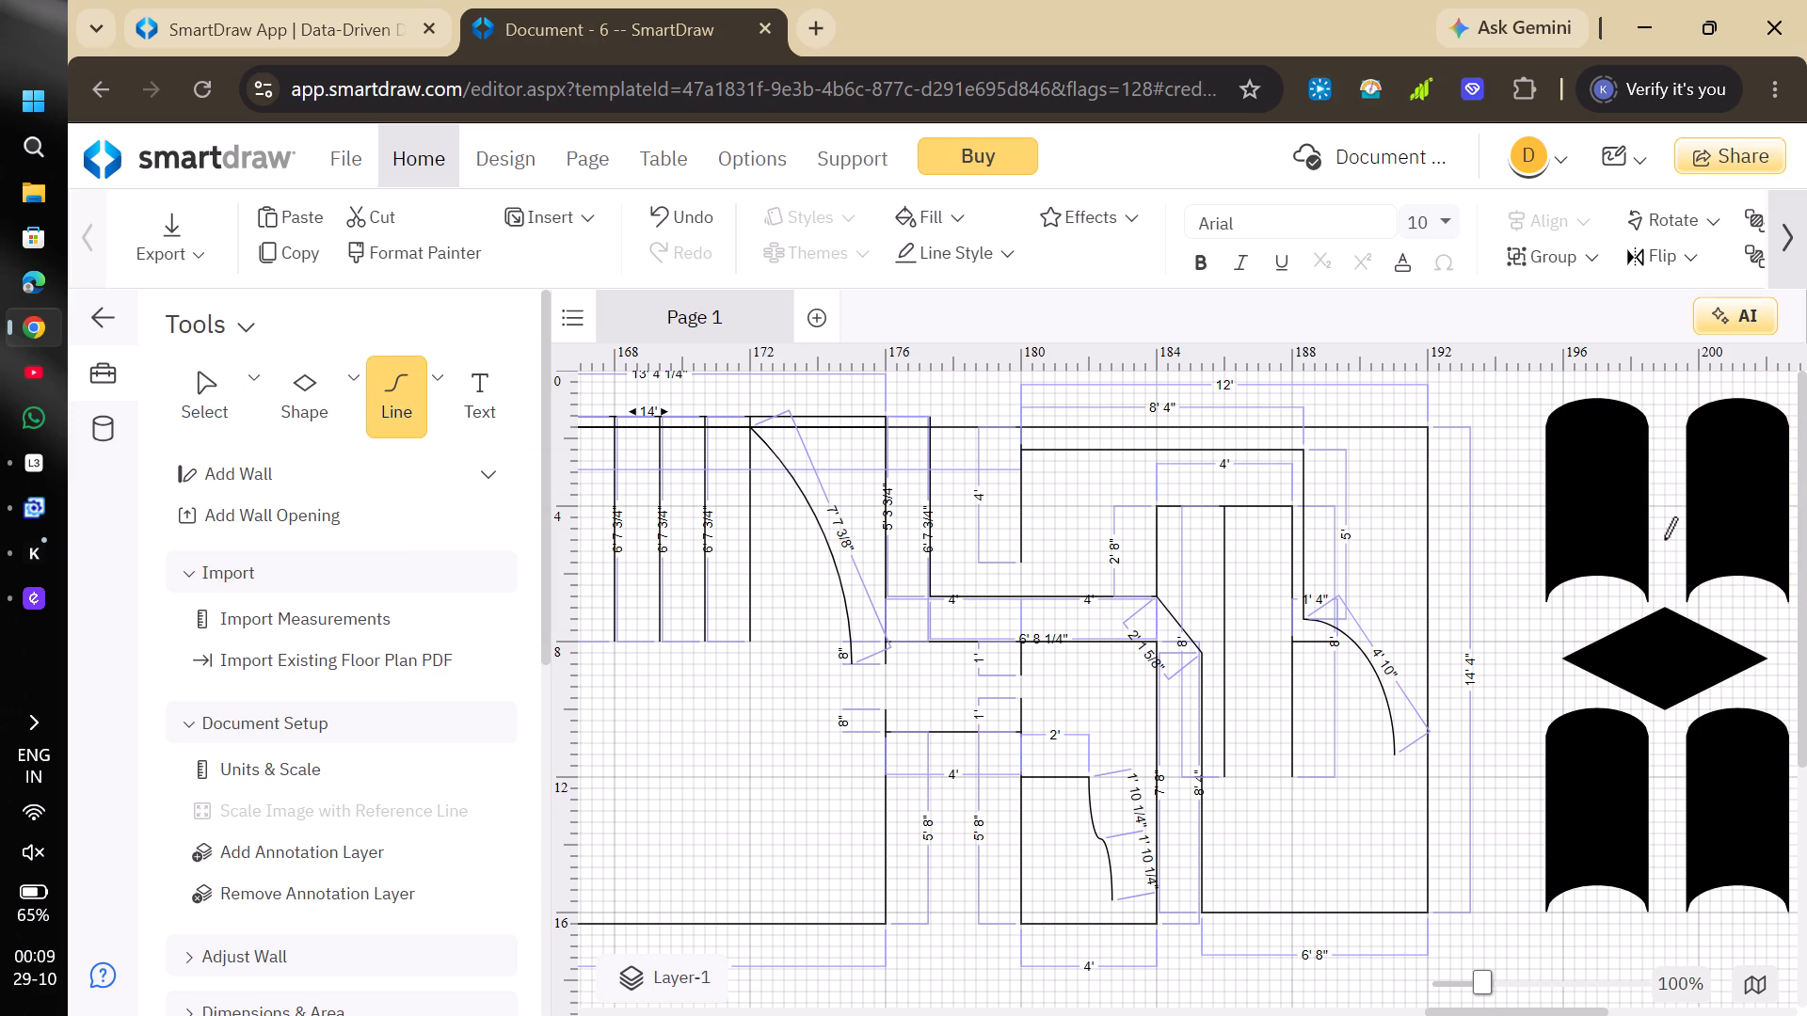
{"action": "left_click", "coordinate": [1647, 426]}
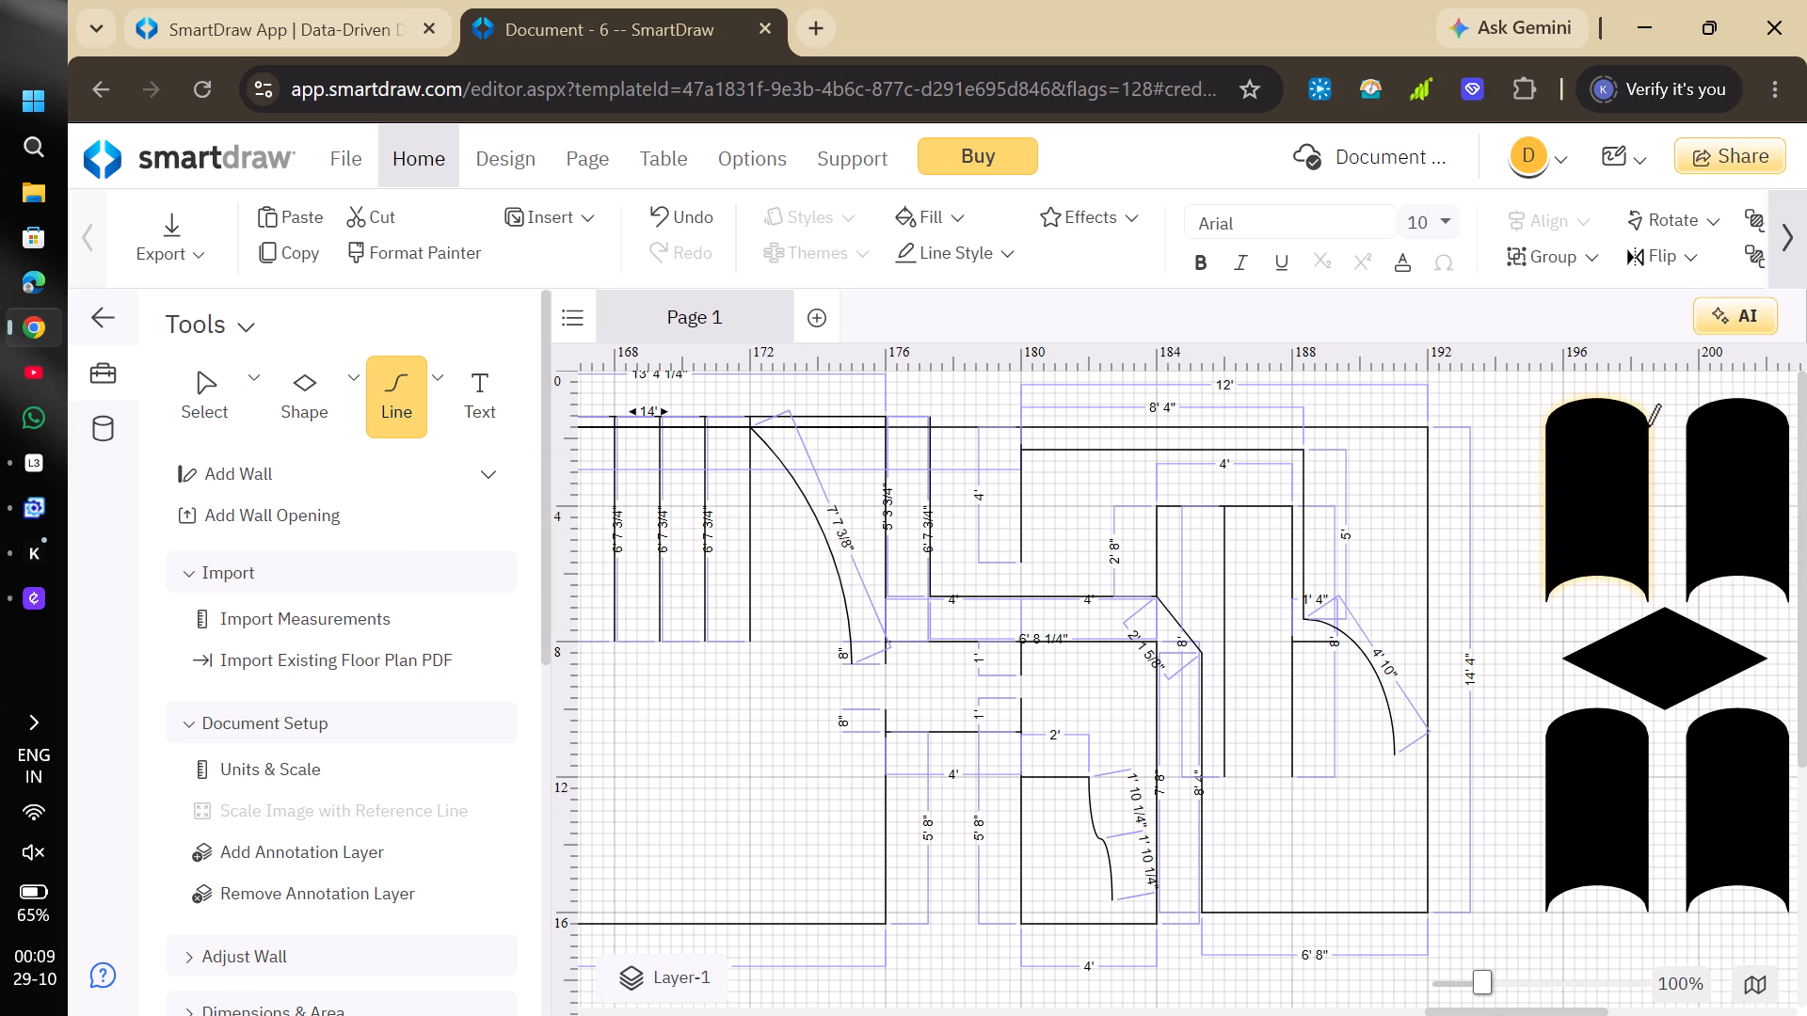
{"action": "left_click", "coordinate": [1662, 606]}
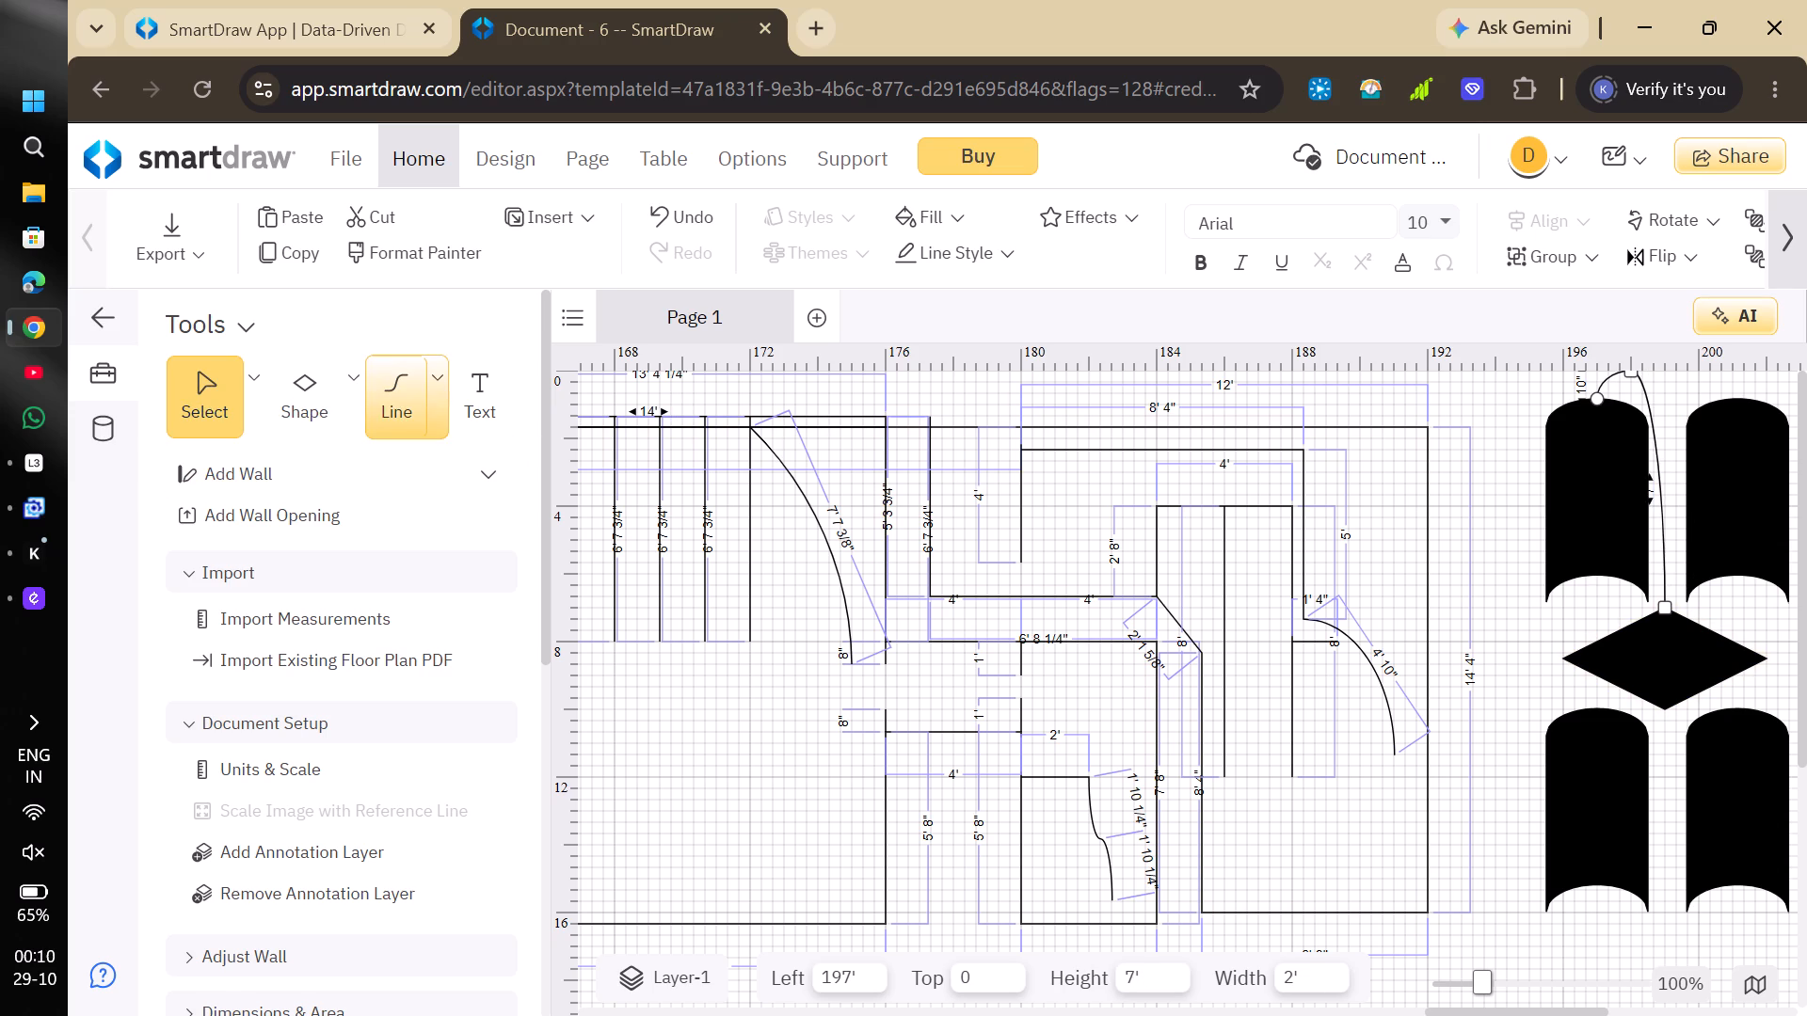
Draw a shape connector from the wing outline's upper outer corner at 192' to the bottom of the plan-side upper curved-end shape.
{"action": "left_click", "coordinate": [434, 405]}
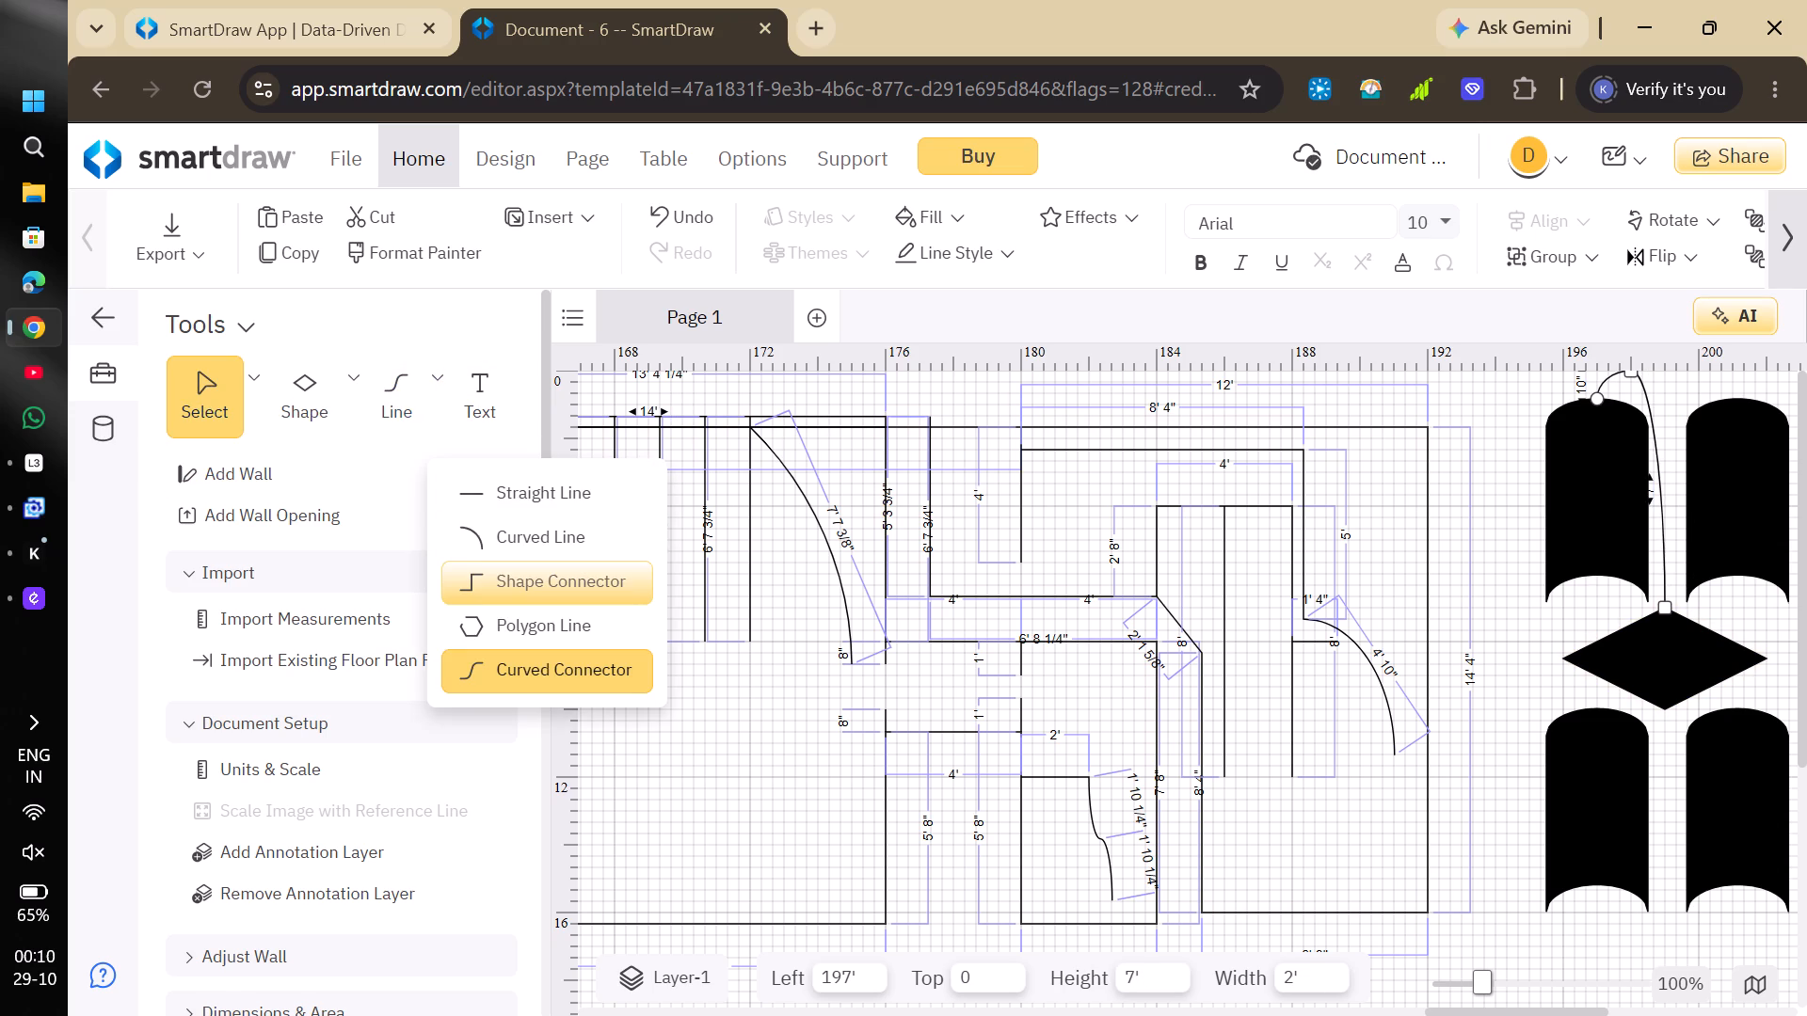
{"action": "left_click", "coordinate": [521, 582]}
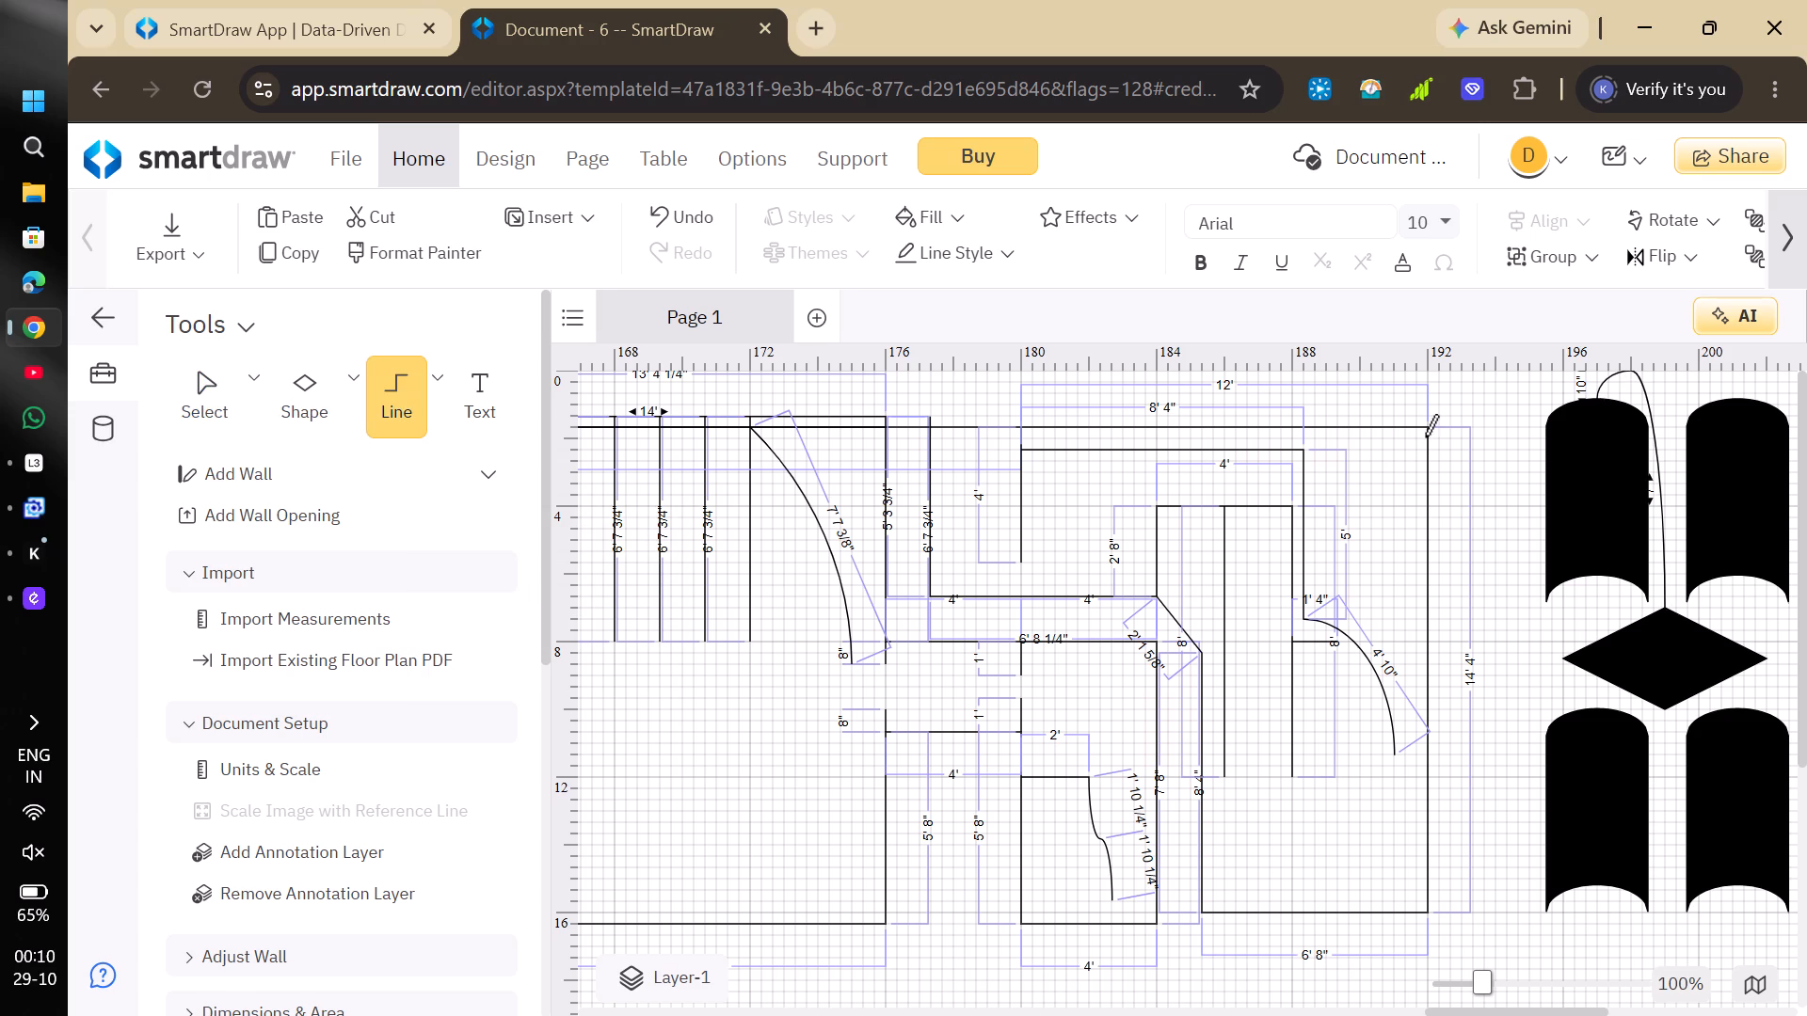
{"action": "left_click", "coordinate": [1425, 437]}
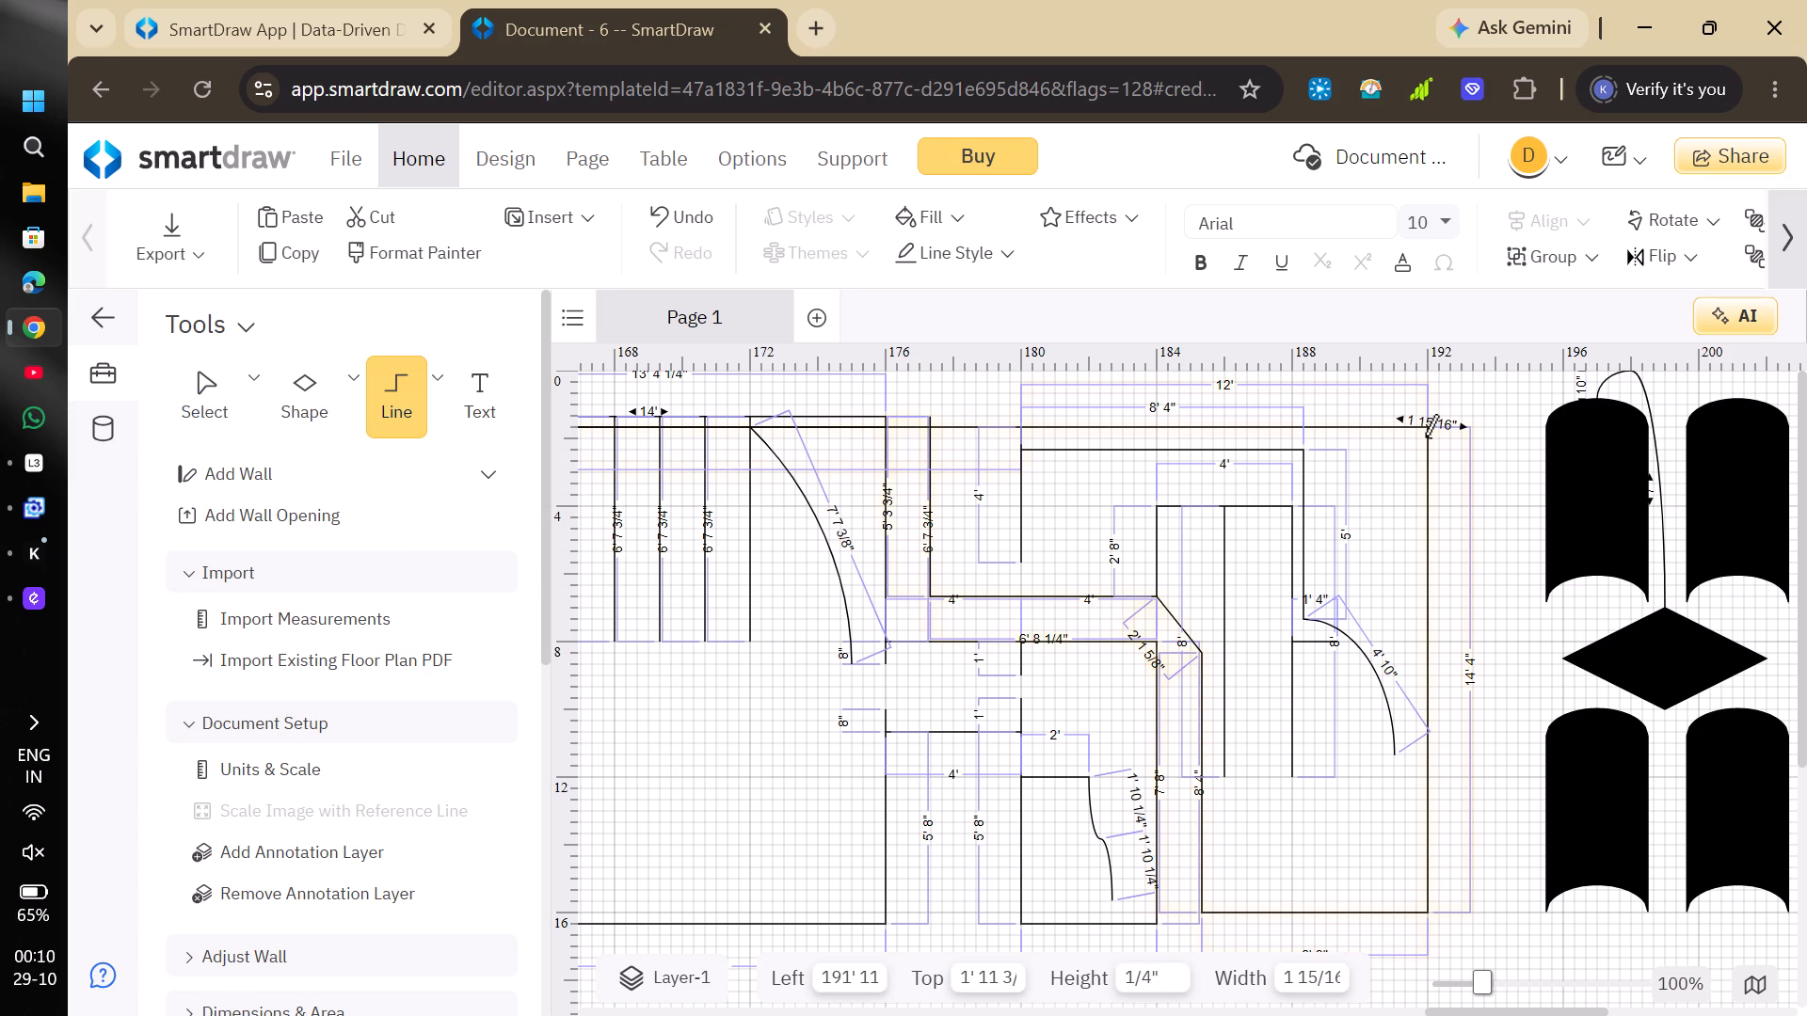
{"action": "left_click", "coordinate": [1545, 596]}
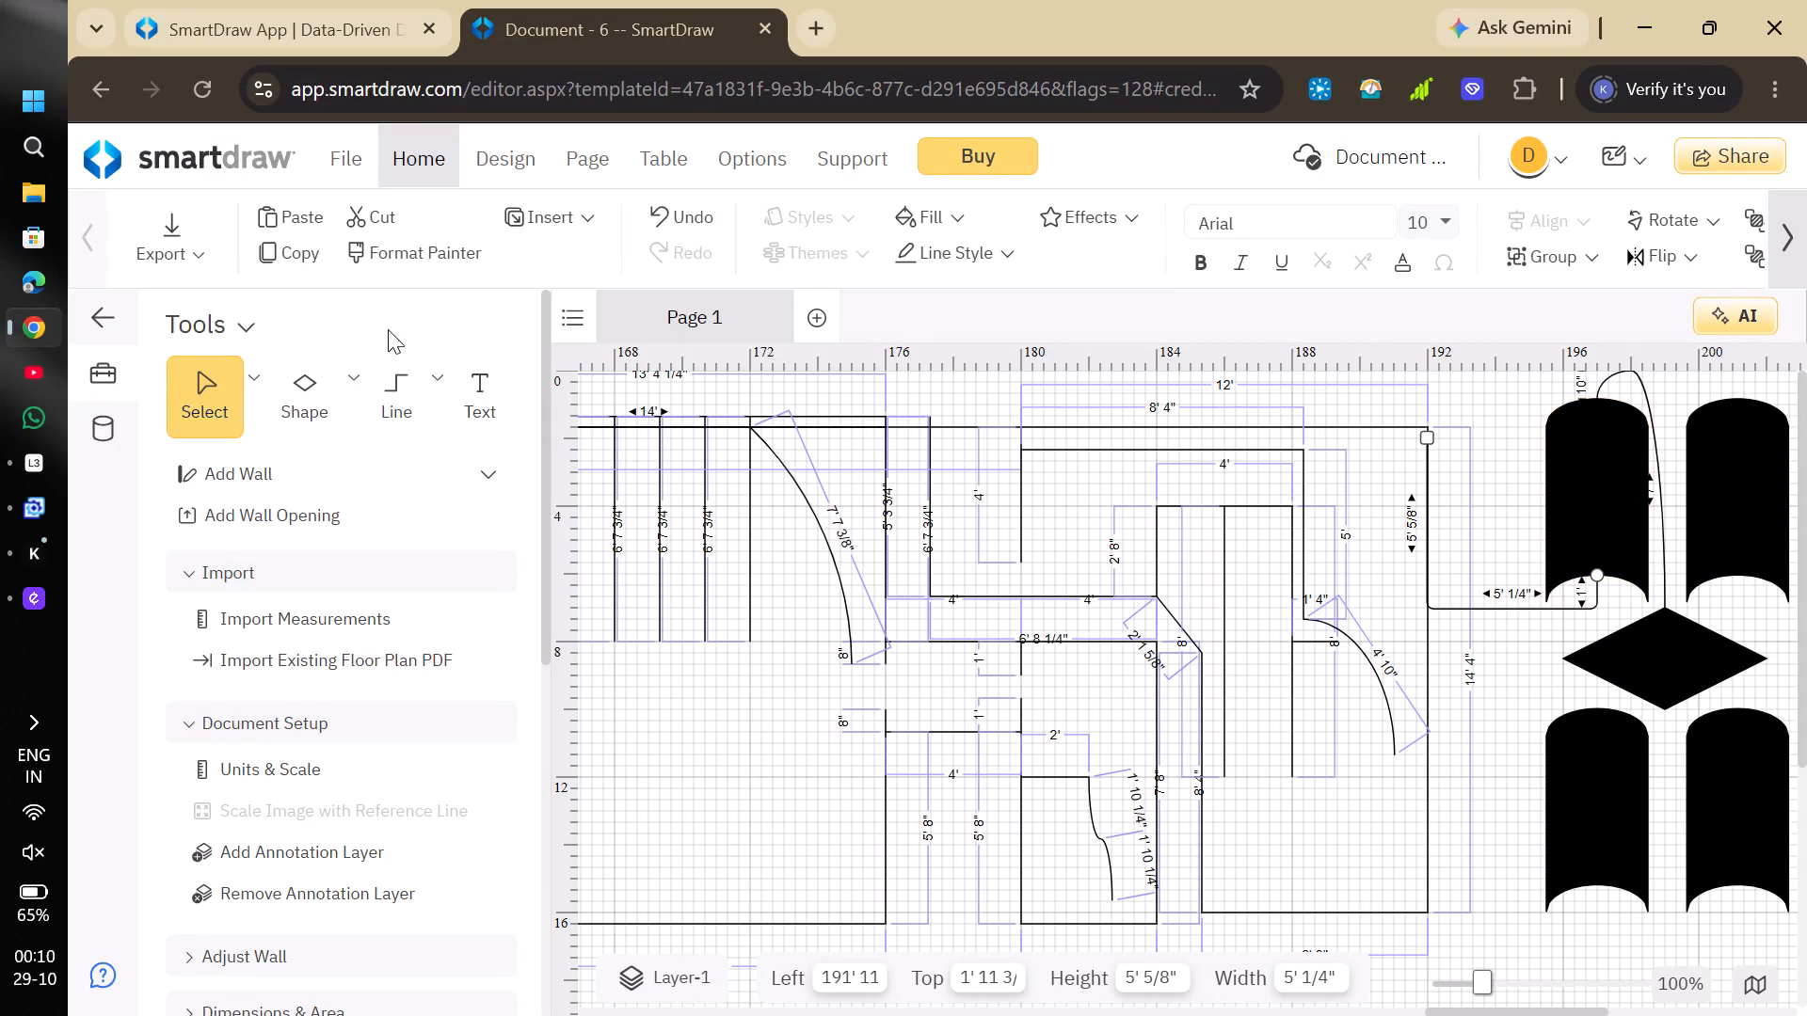
Add a shape connector from the bottom of the plan-side upper curved-end shape to the diamond's top vertex.
{"action": "left_click", "coordinate": [408, 397]}
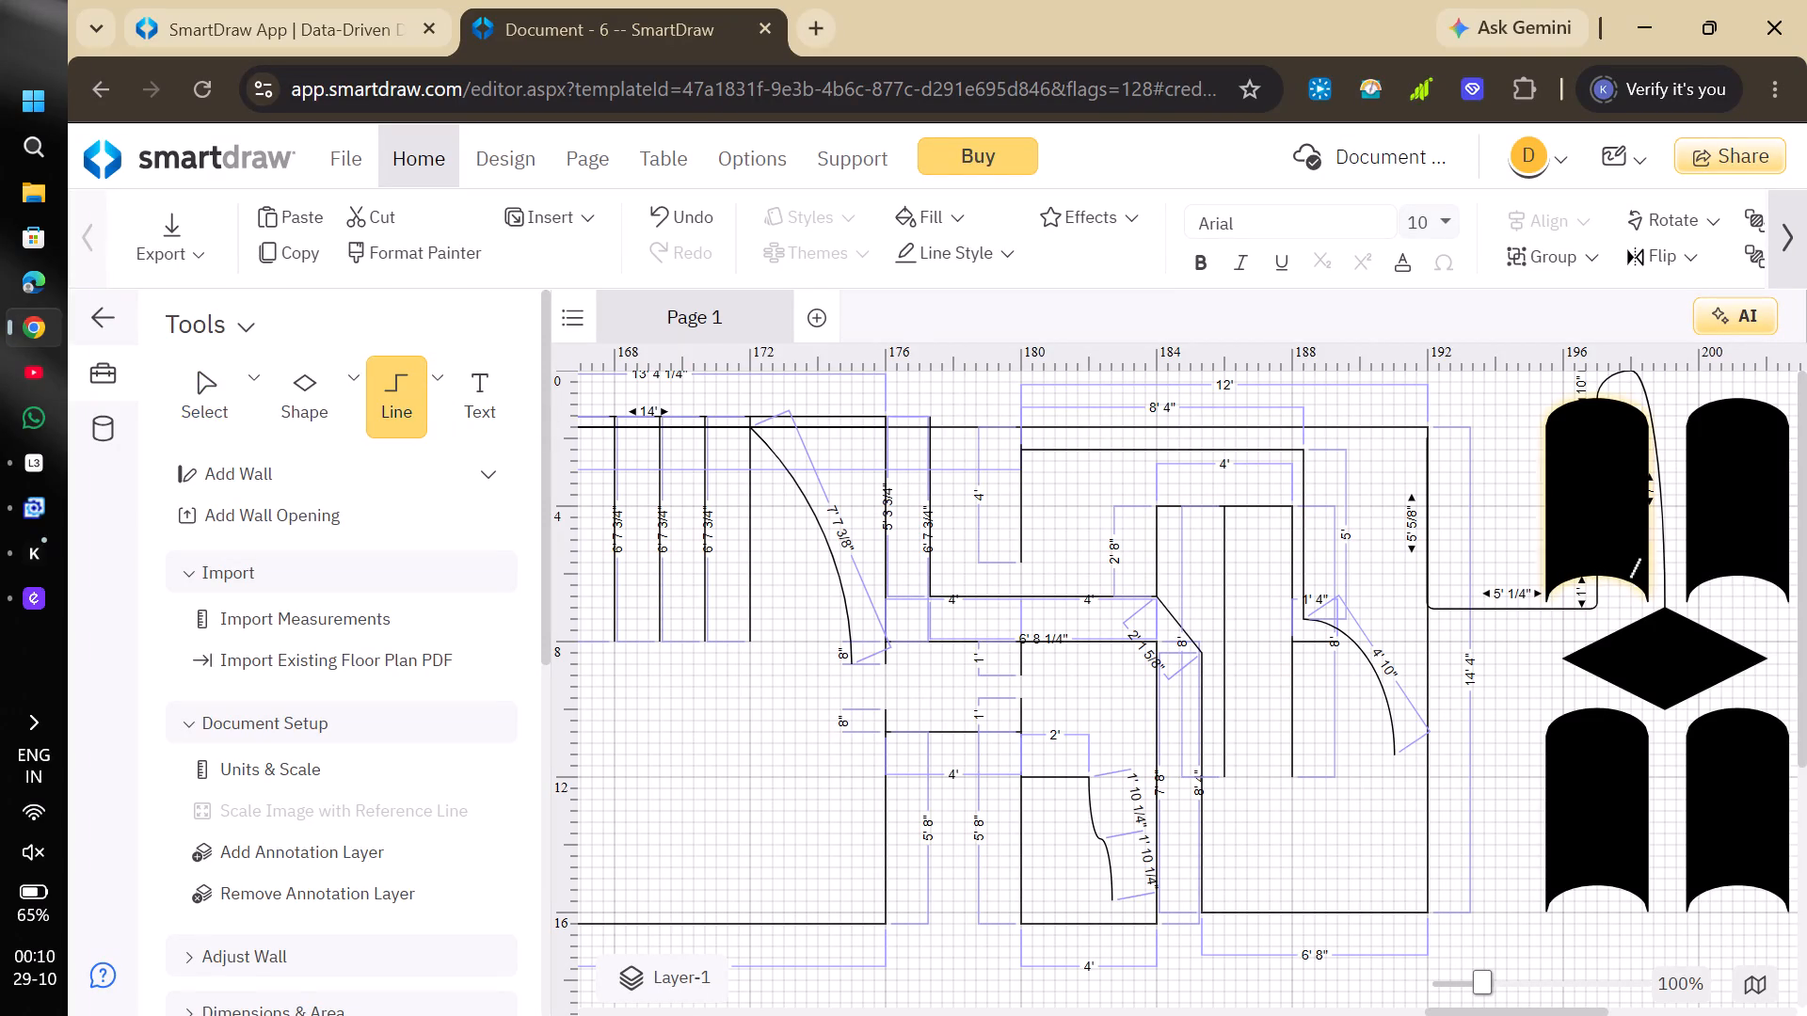
{"action": "left_click", "coordinate": [1596, 573]}
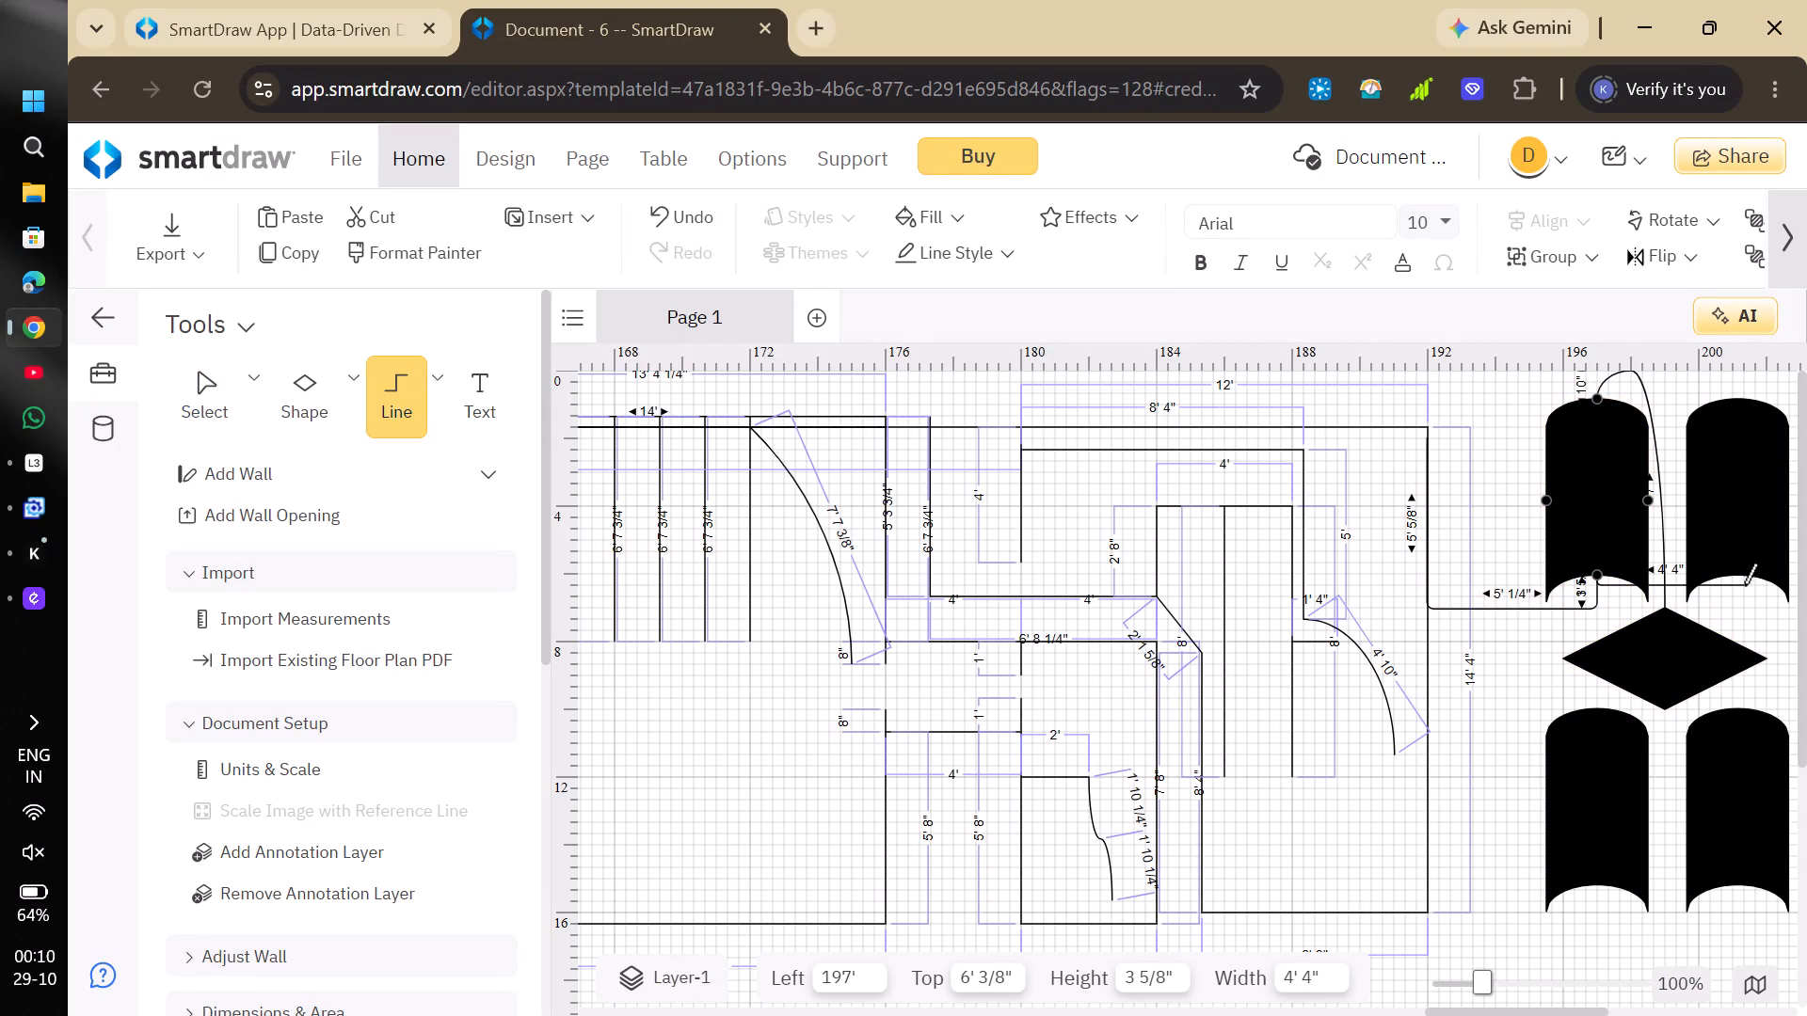
{"action": "left_click", "coordinate": [1674, 618]}
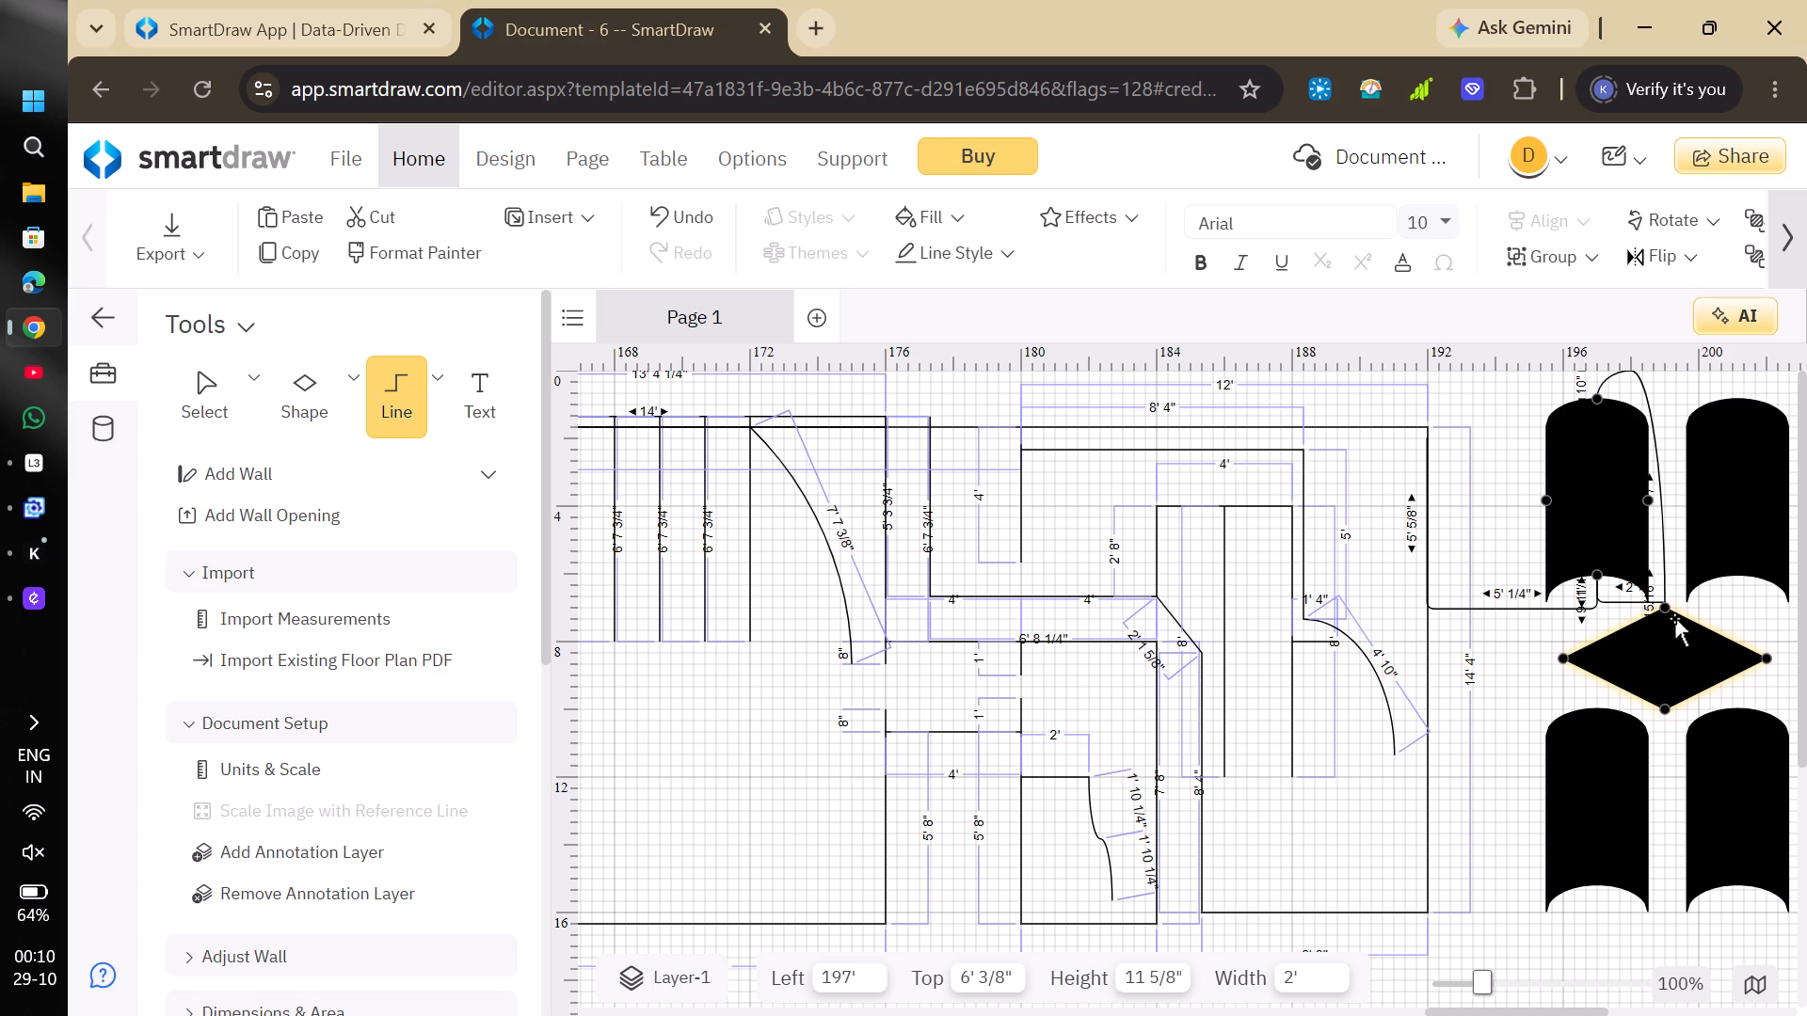
Add a shape connector about 7' high from the diamond's plan-side vertex to the outer bottom corner of the plan-side lower curved-end shape.
{"action": "left_click", "coordinate": [399, 406]}
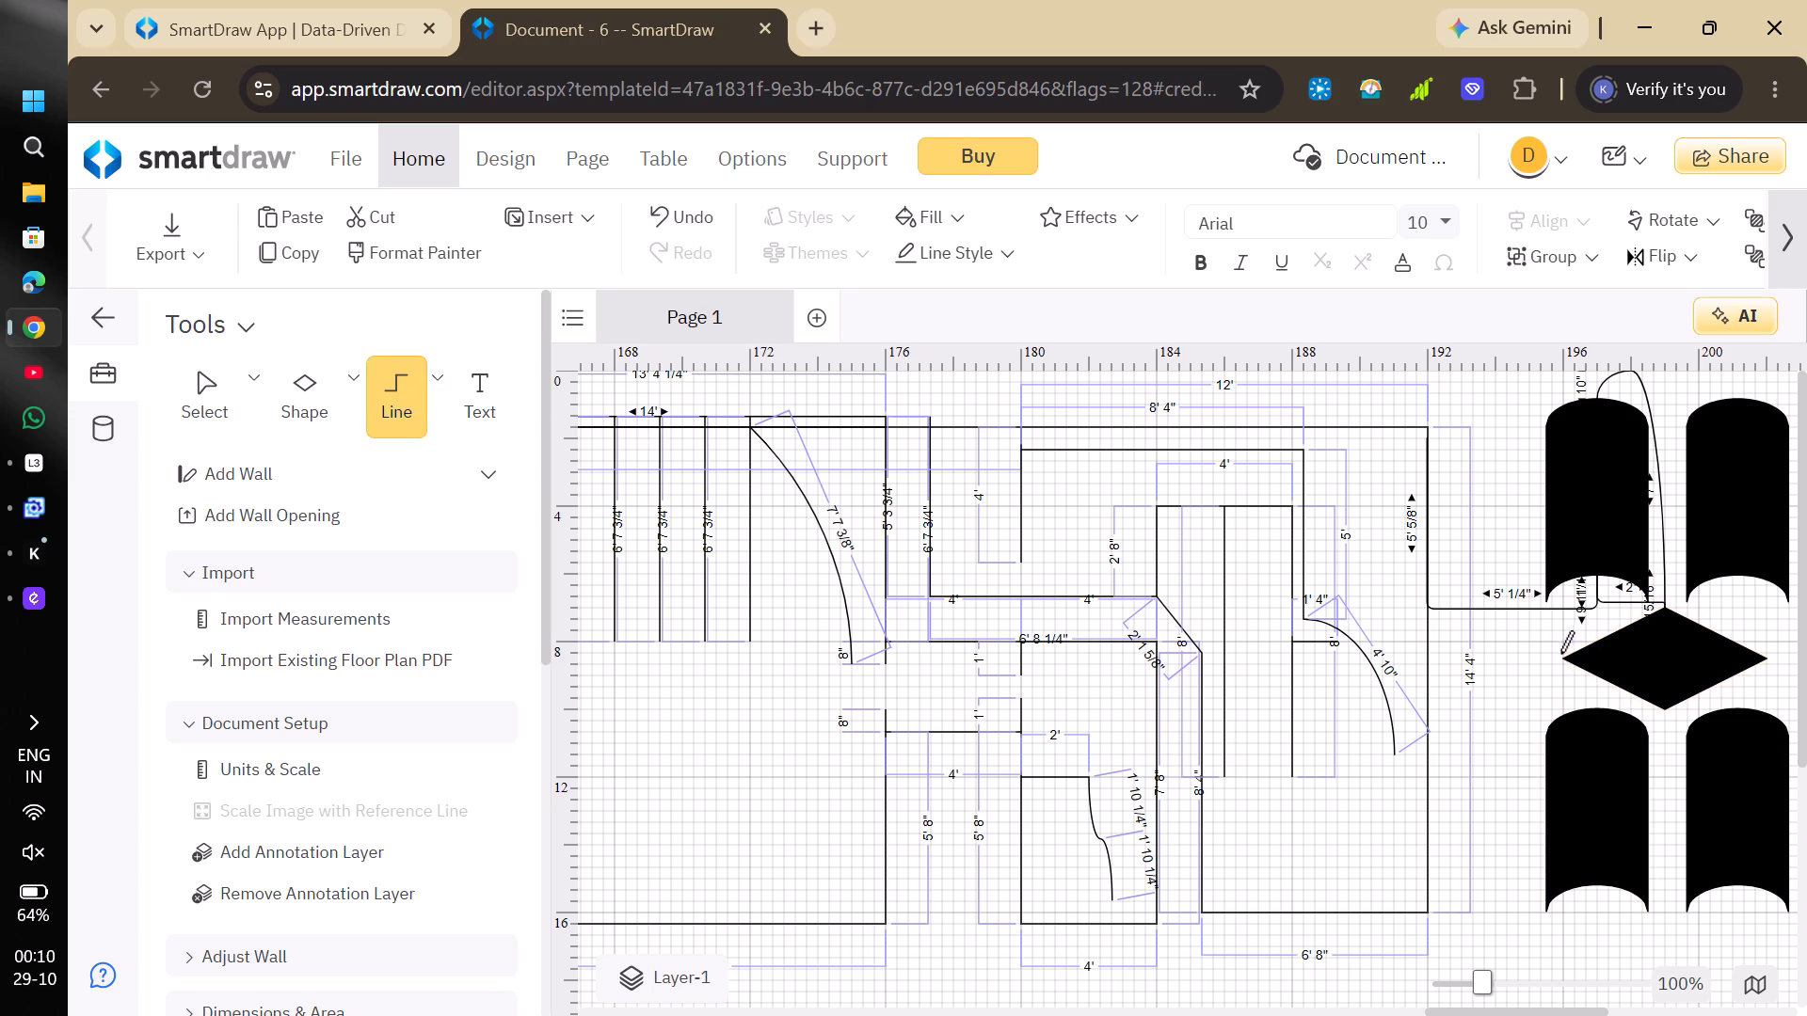
{"action": "left_click", "coordinate": [1563, 661]}
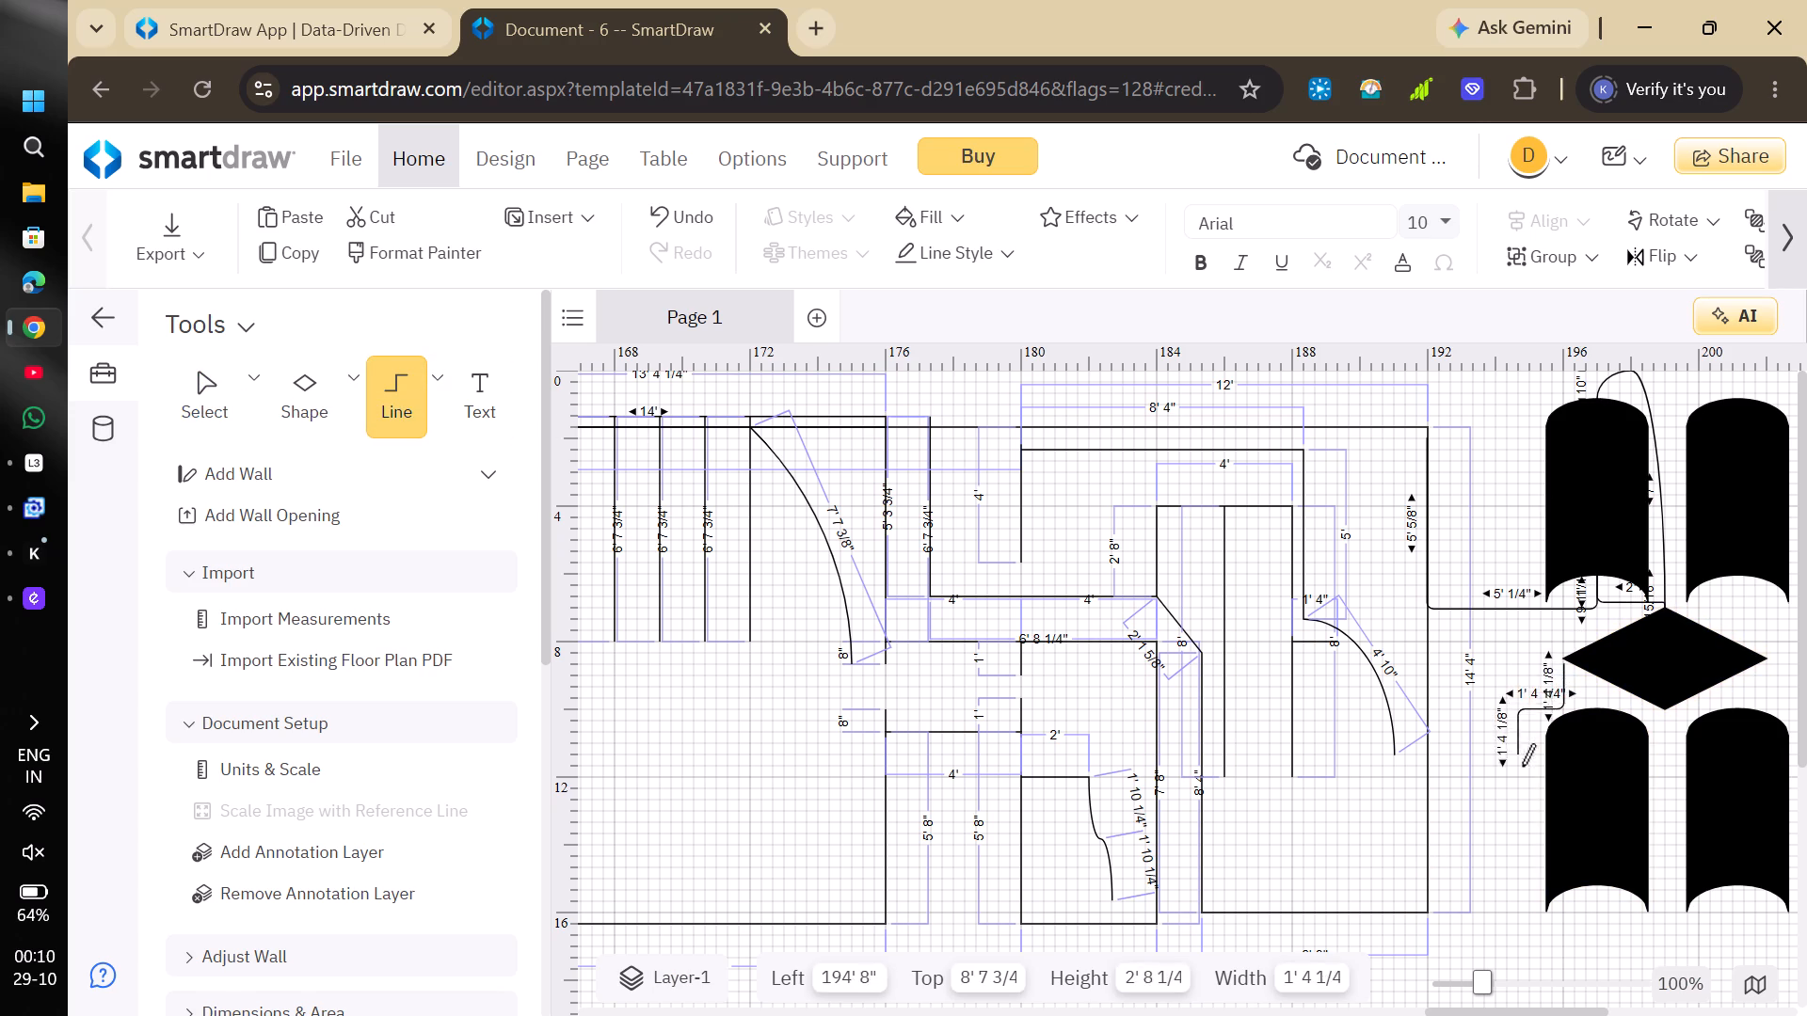
{"action": "left_click", "coordinate": [1549, 904]}
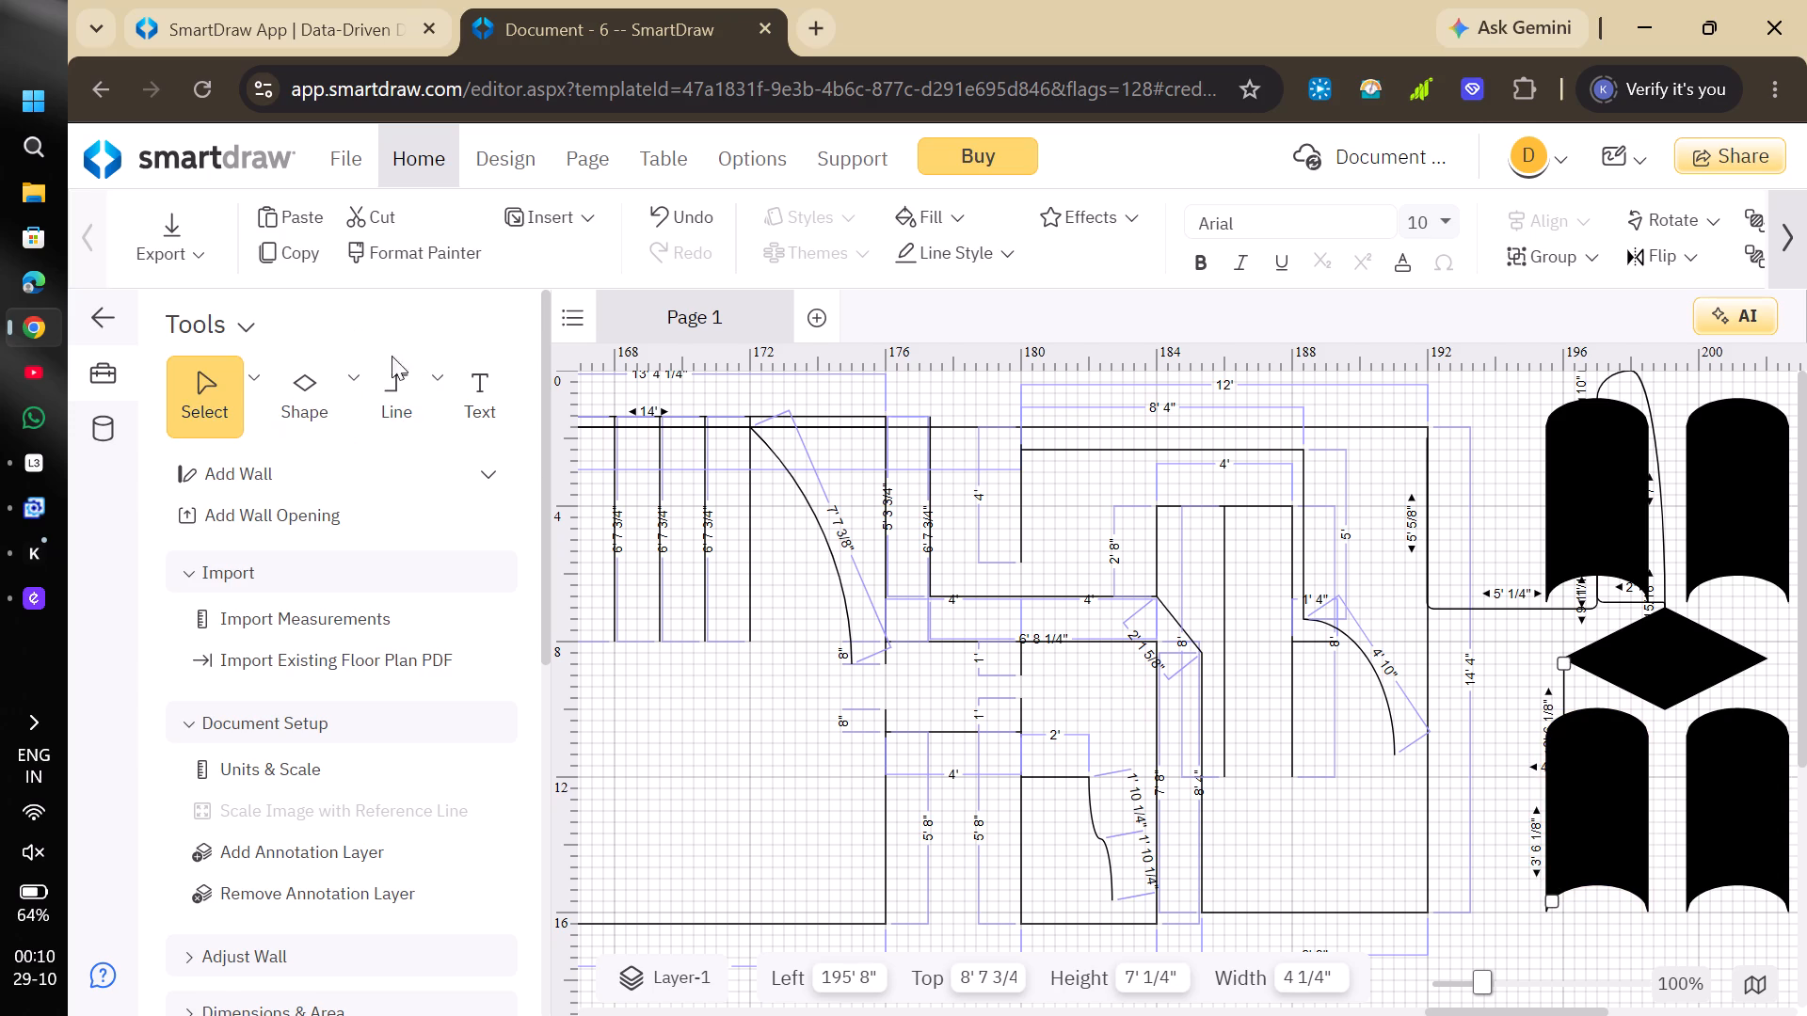
Add a shape connector about 6' high from the inner bottom corner of the far lower curved-end shape to the diamond's bottom vertex.
{"action": "left_click_drag", "start_coordinate": [410, 382], "coordinate": [1684, 885]}
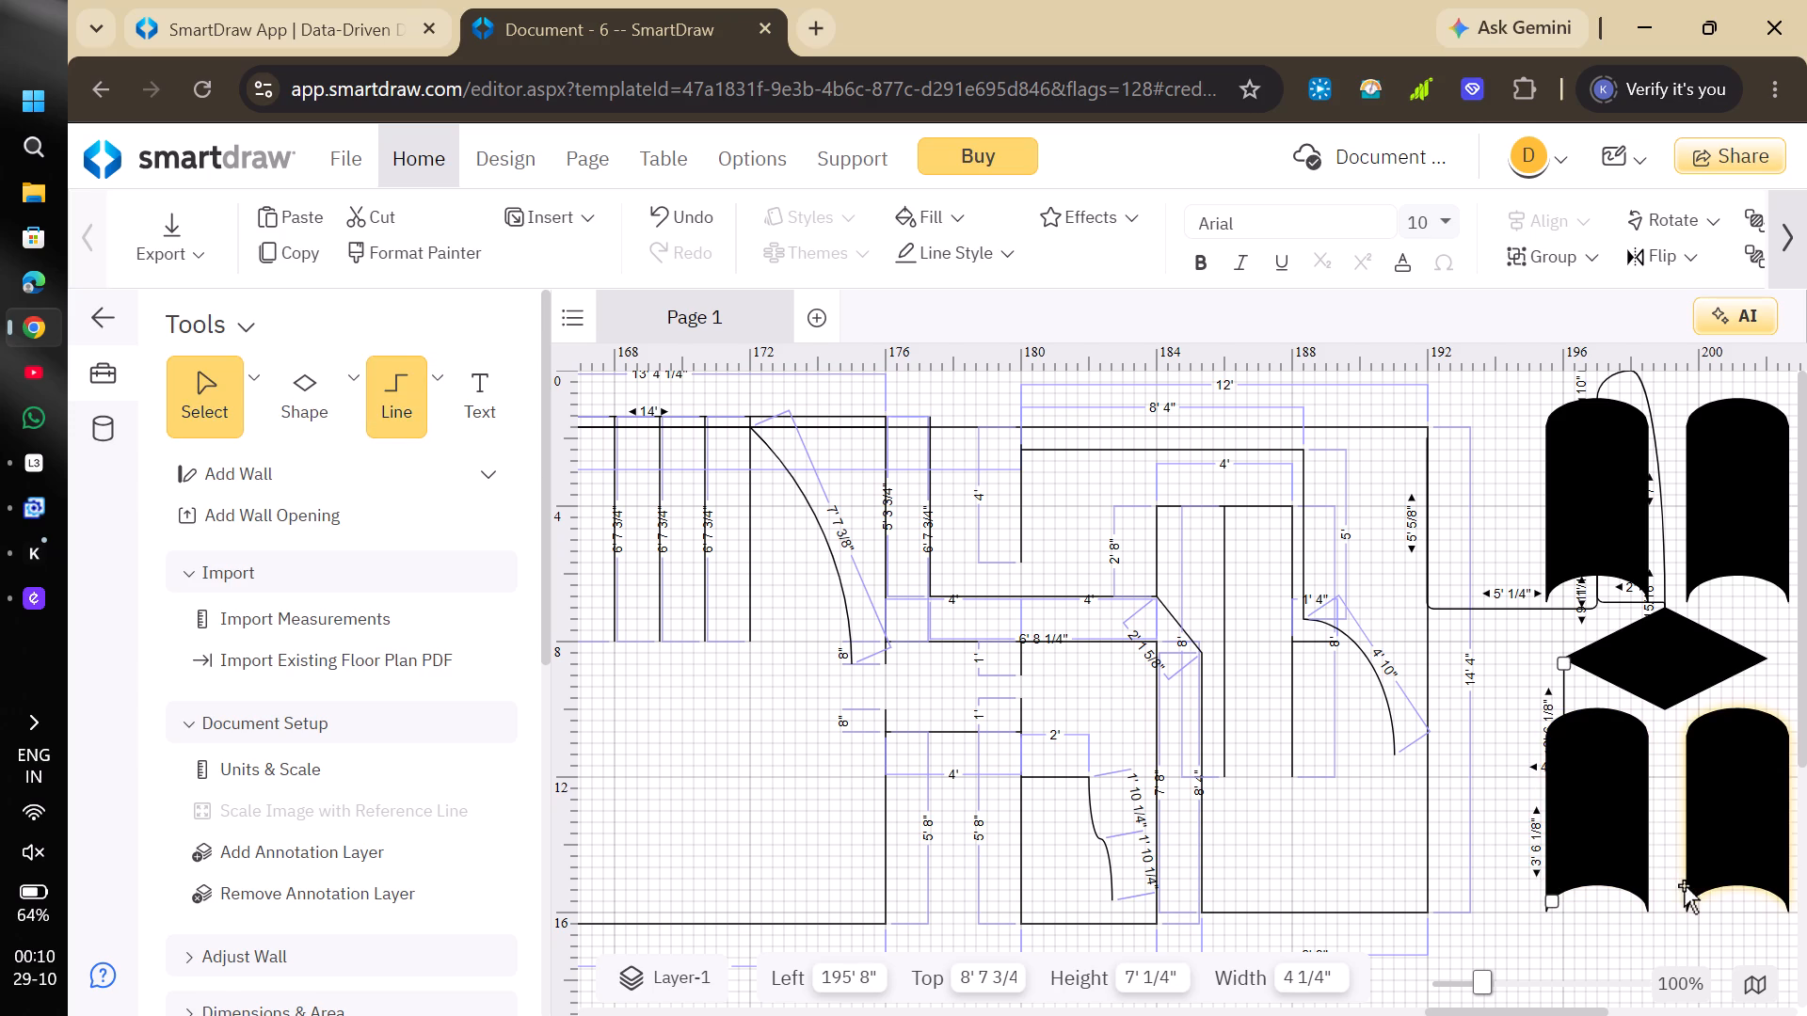
{"action": "left_click_drag", "start_coordinate": [1684, 885], "coordinate": [1687, 903]}
{"action": "left_click", "coordinate": [1687, 903]}
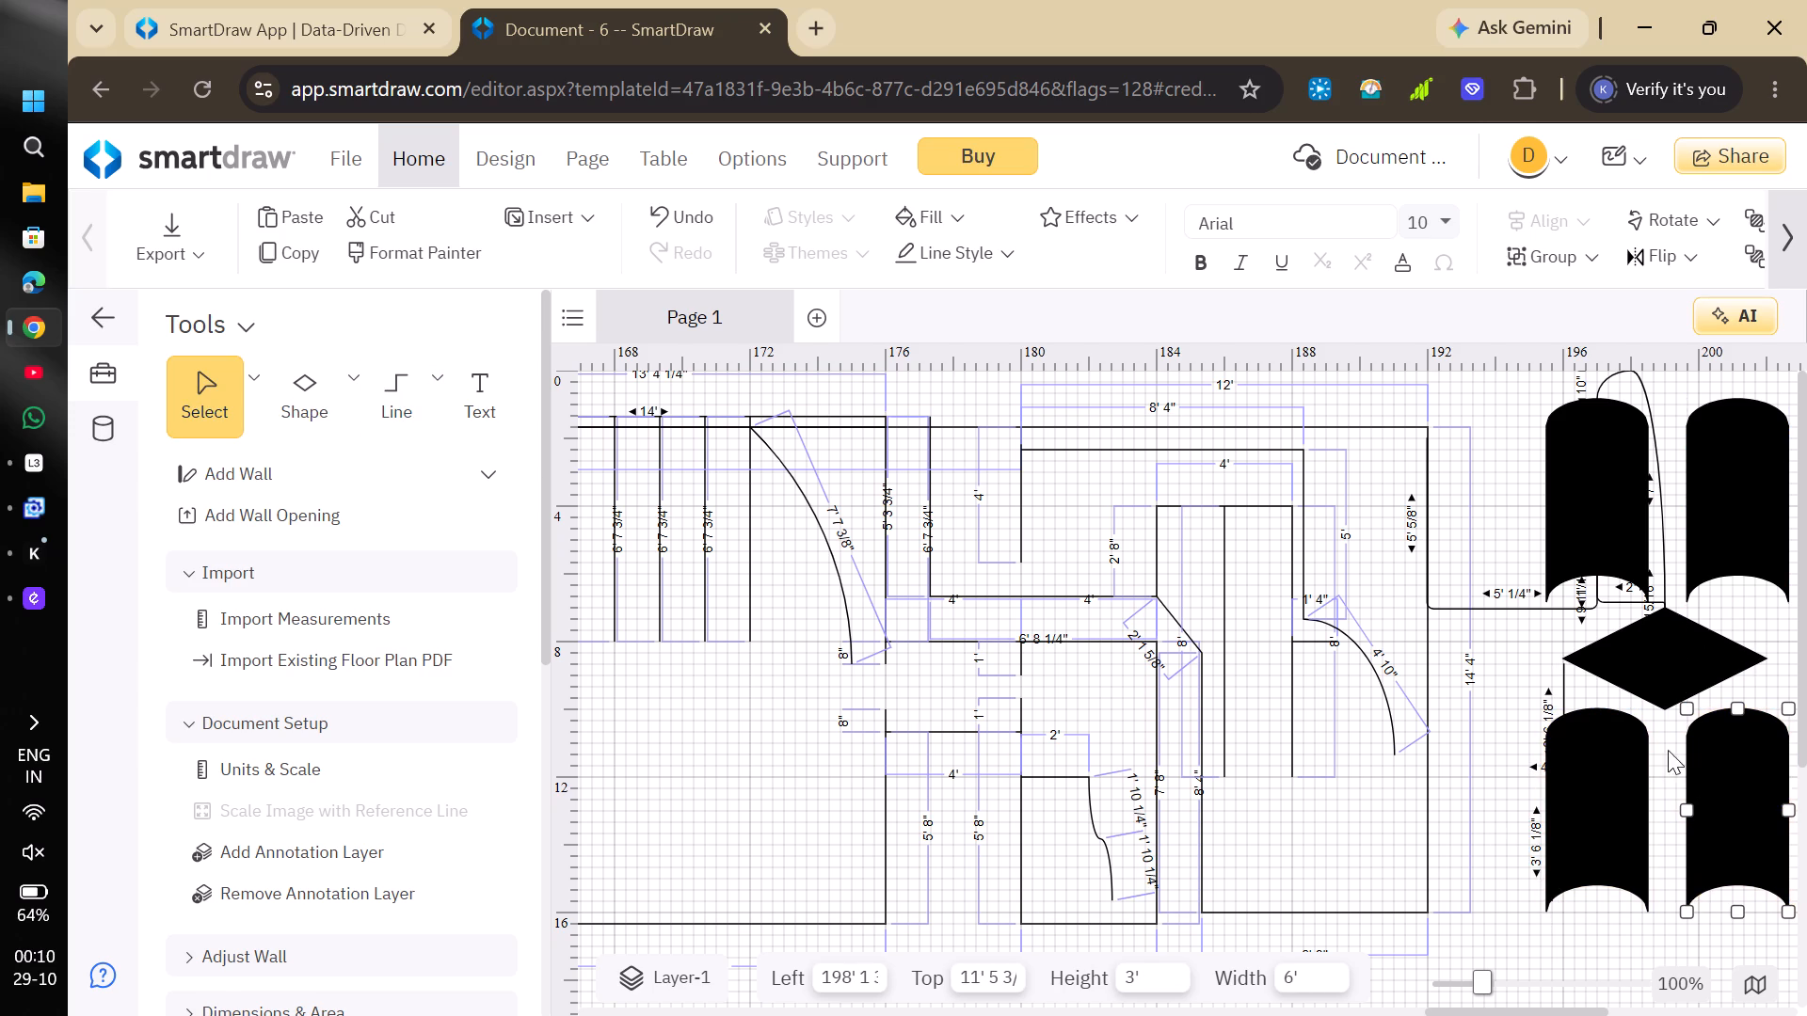
{"action": "left_click", "coordinate": [396, 413]}
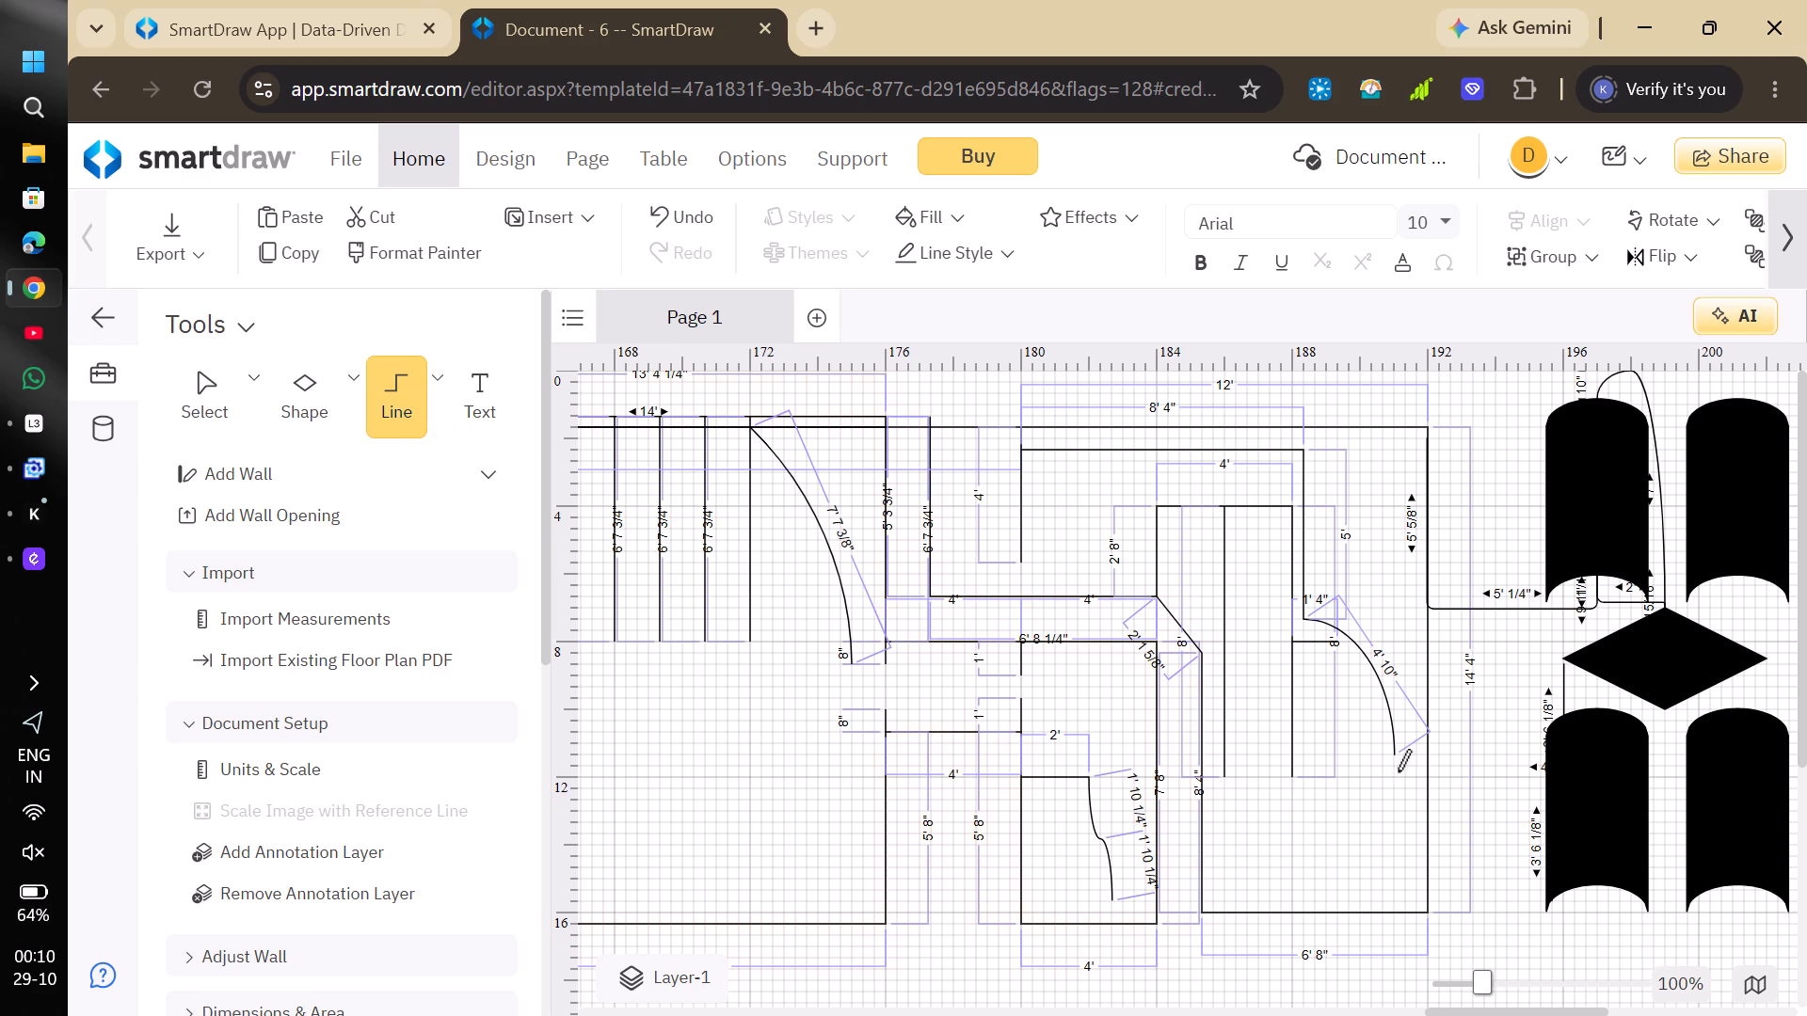
{"action": "left_click", "coordinate": [1686, 912]}
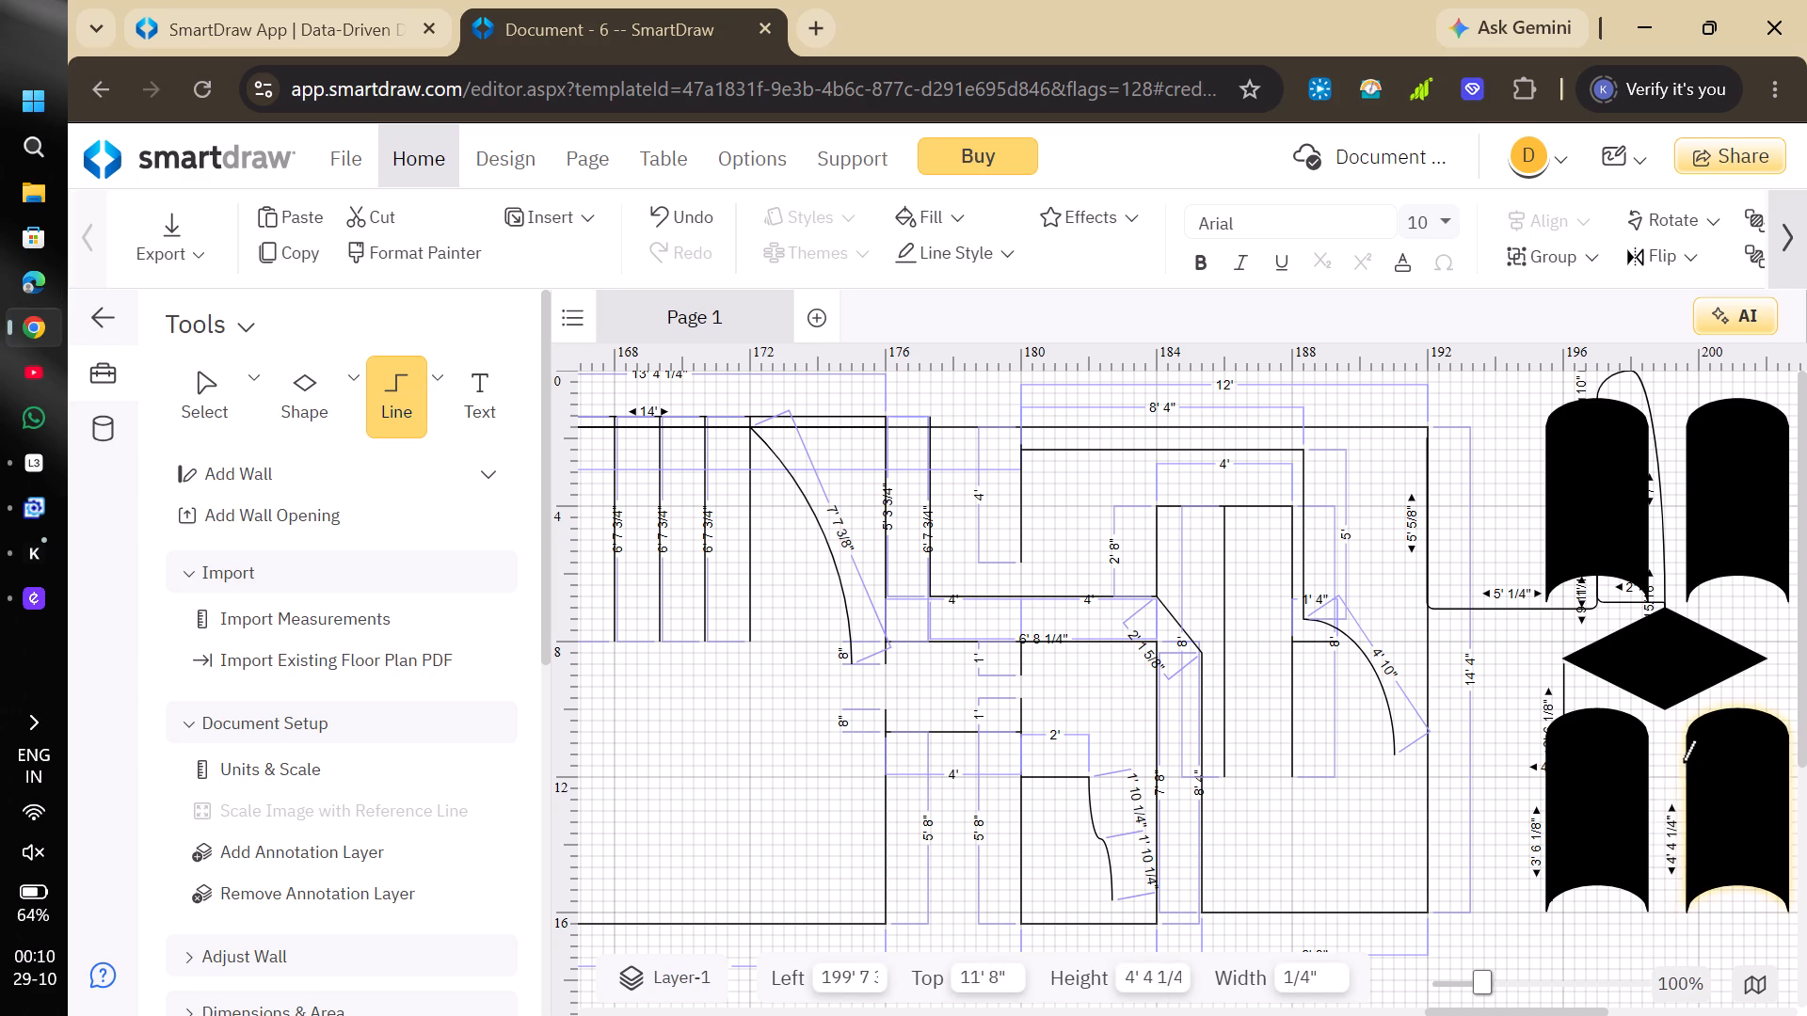
{"action": "left_click", "coordinate": [1668, 707]}
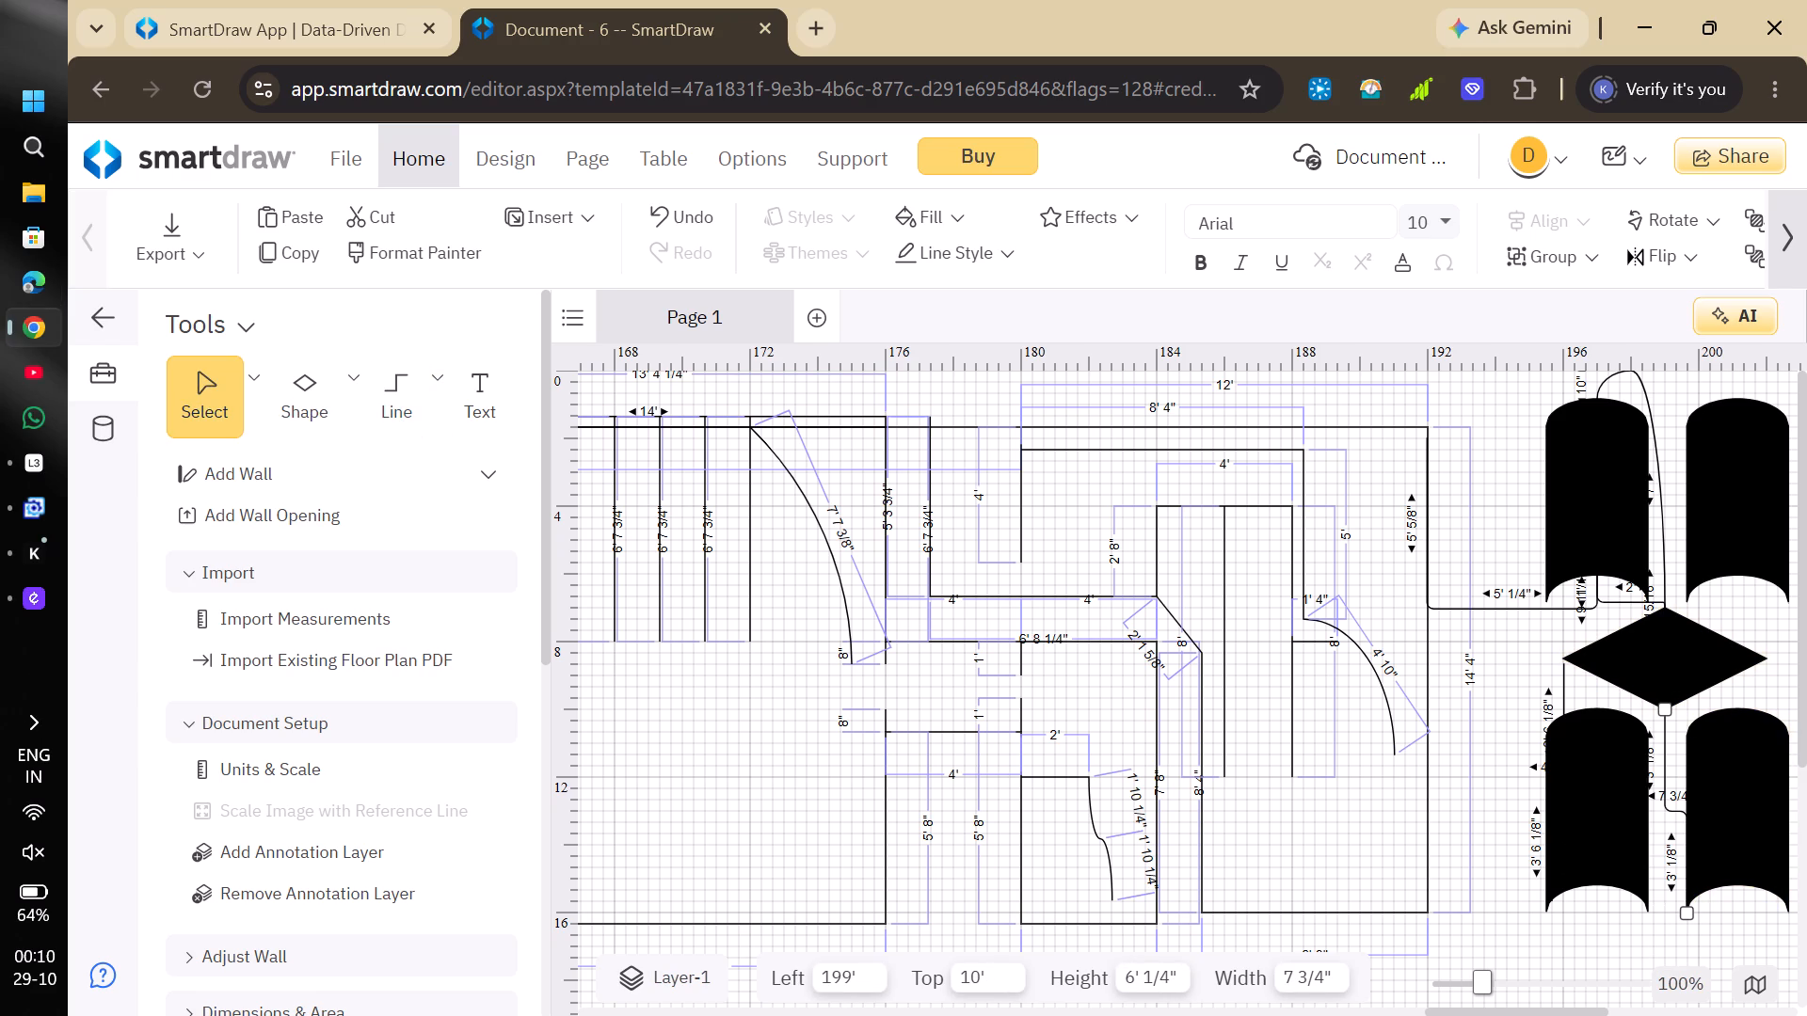
Add a shape connector from the top of the far upper curved-end shape around its outer side to the diamond's far vertex.
{"action": "left_click", "coordinate": [403, 372]}
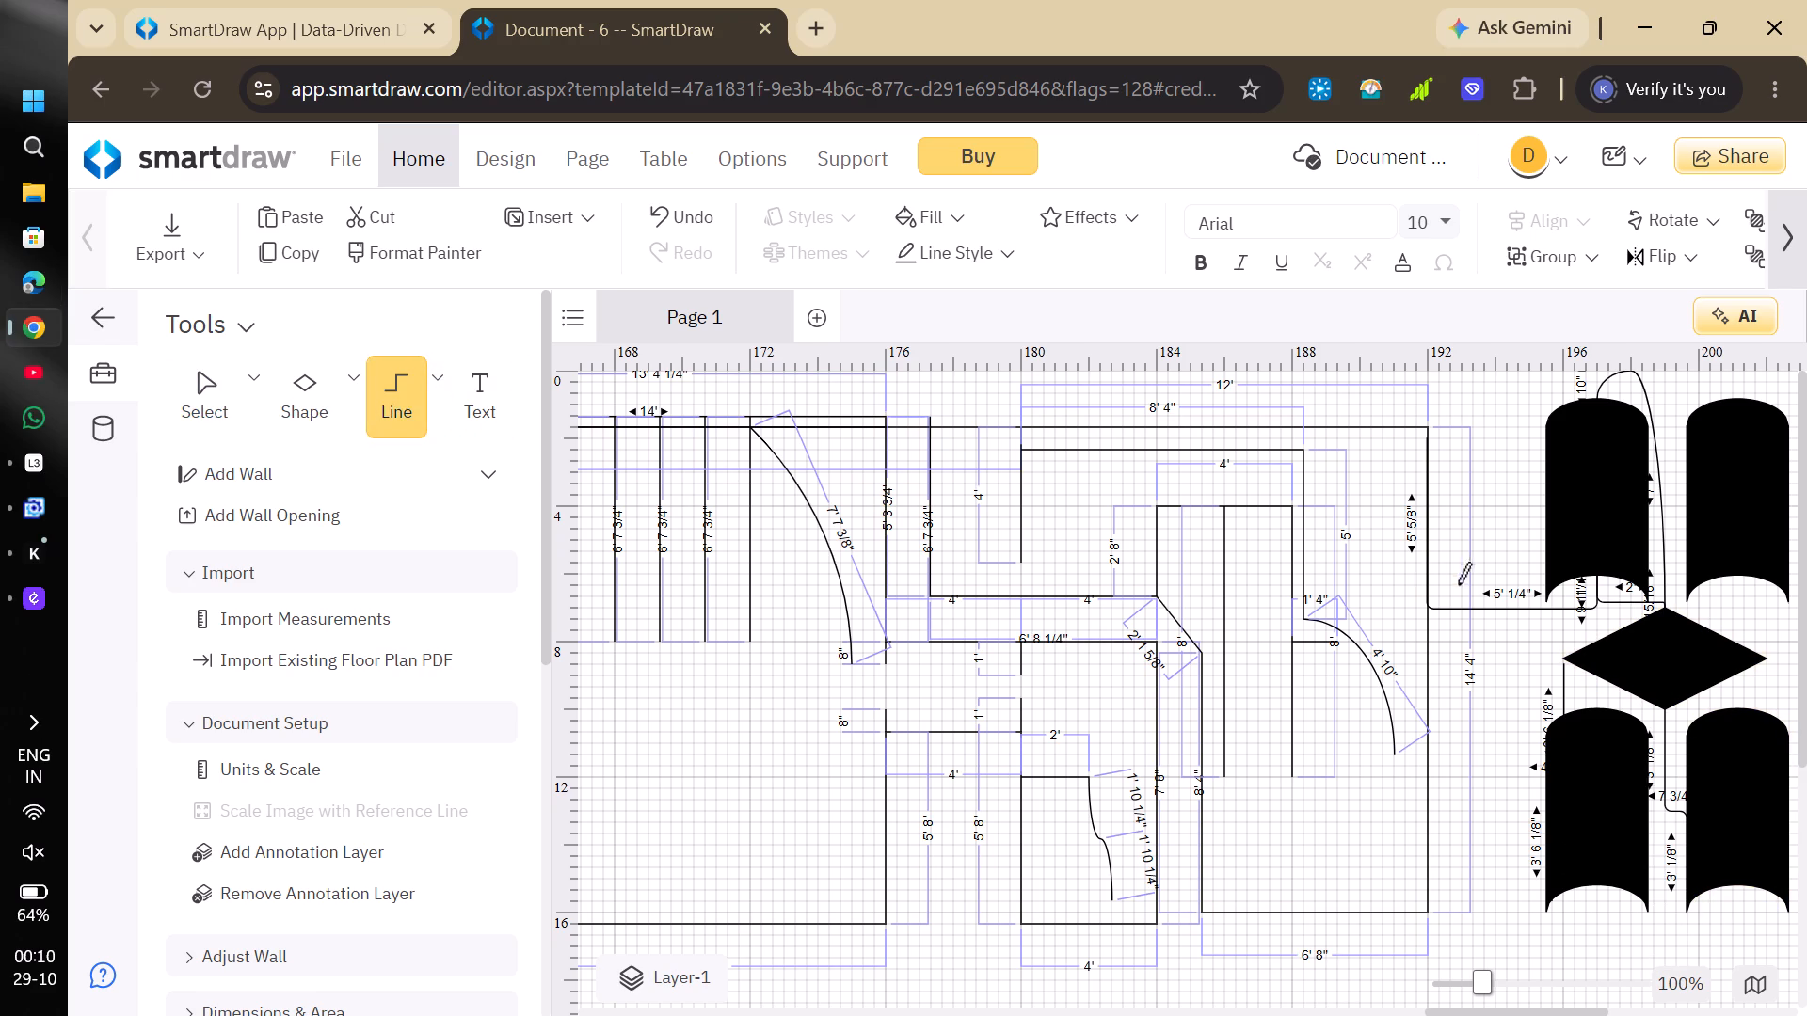
{"action": "left_click", "coordinate": [1735, 402]}
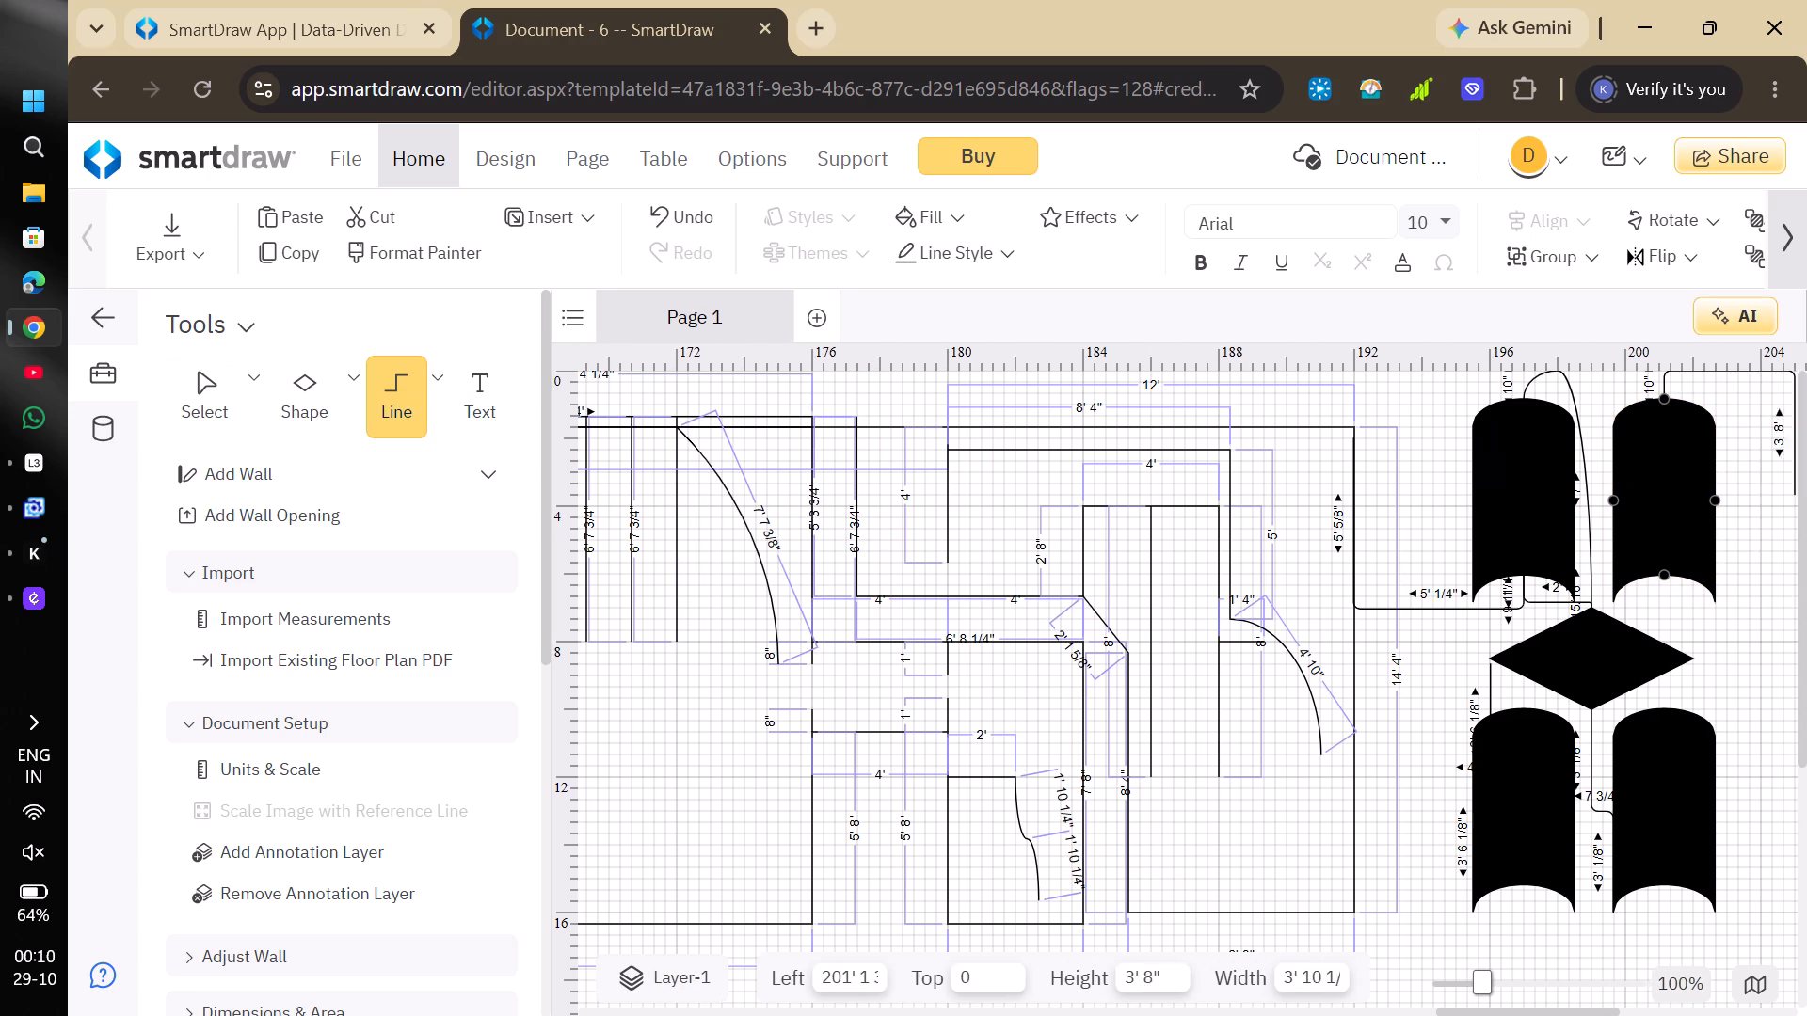
{"action": "left_click", "coordinate": [1688, 659]}
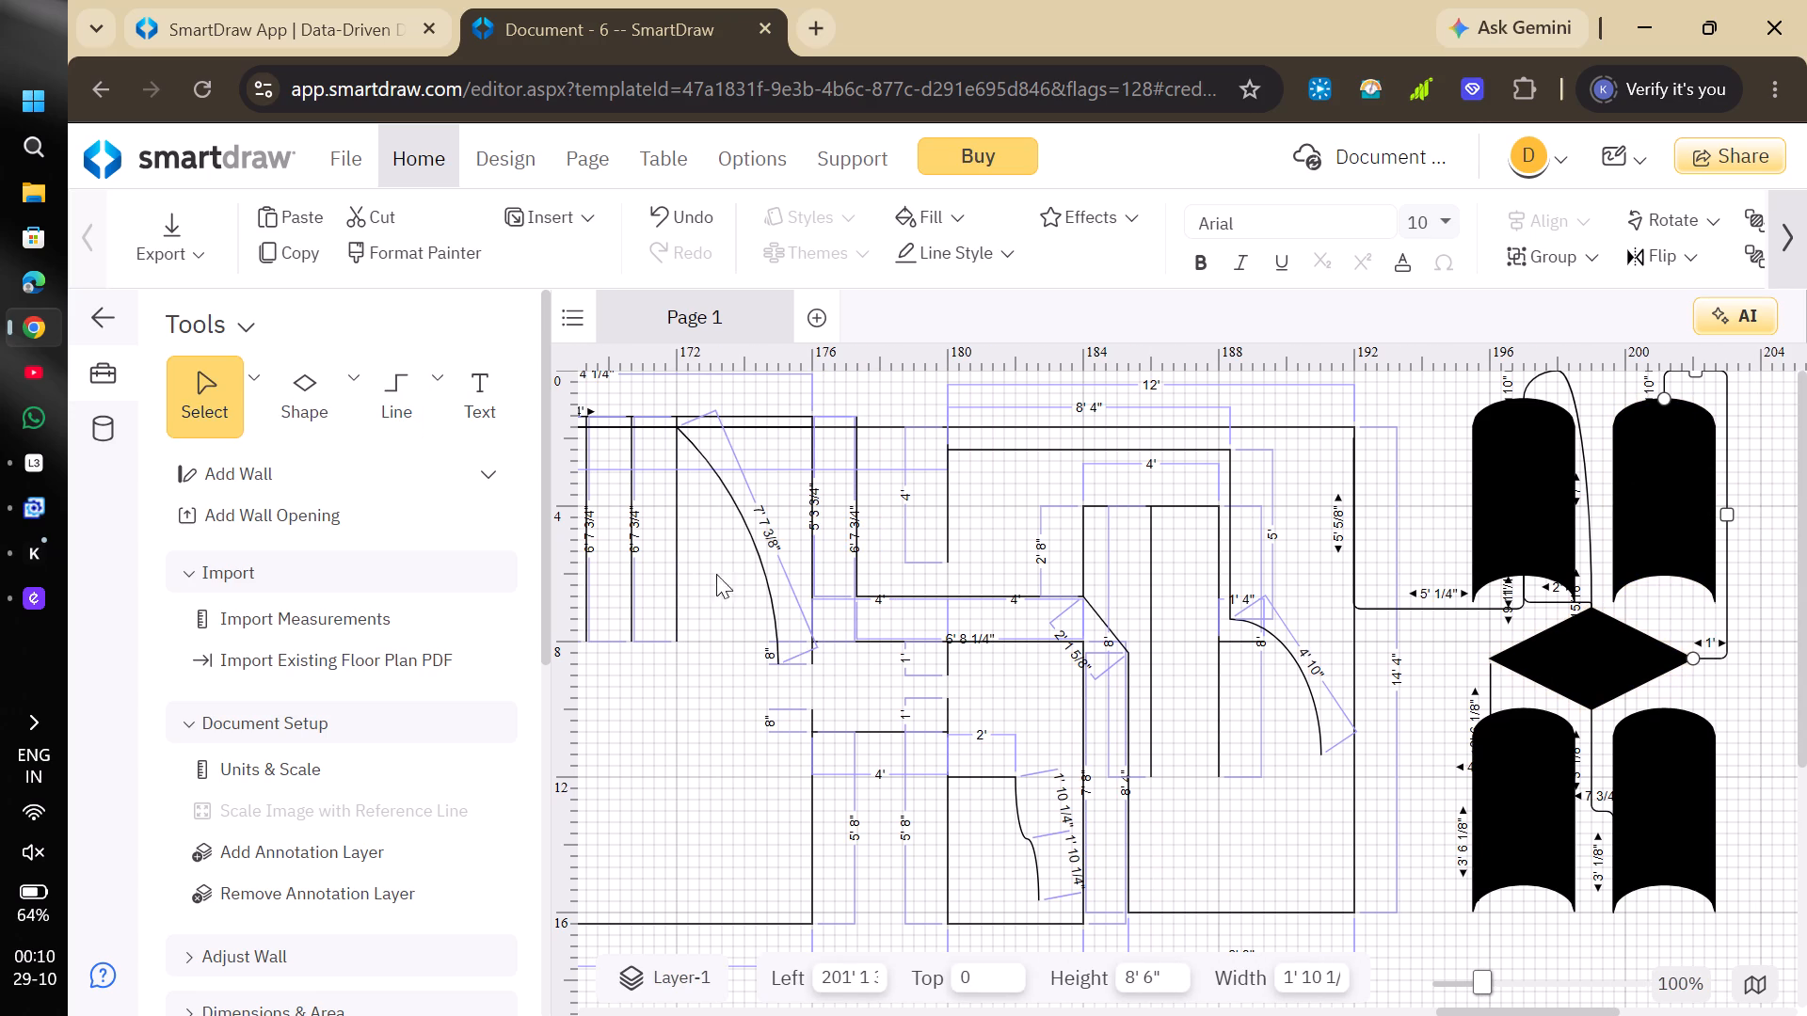
Connect the tops of the two lower curved-end shapes to the diamond, the plan-side one at its bottom vertex and the other at its far vertex.
{"action": "left_click", "coordinate": [406, 384]}
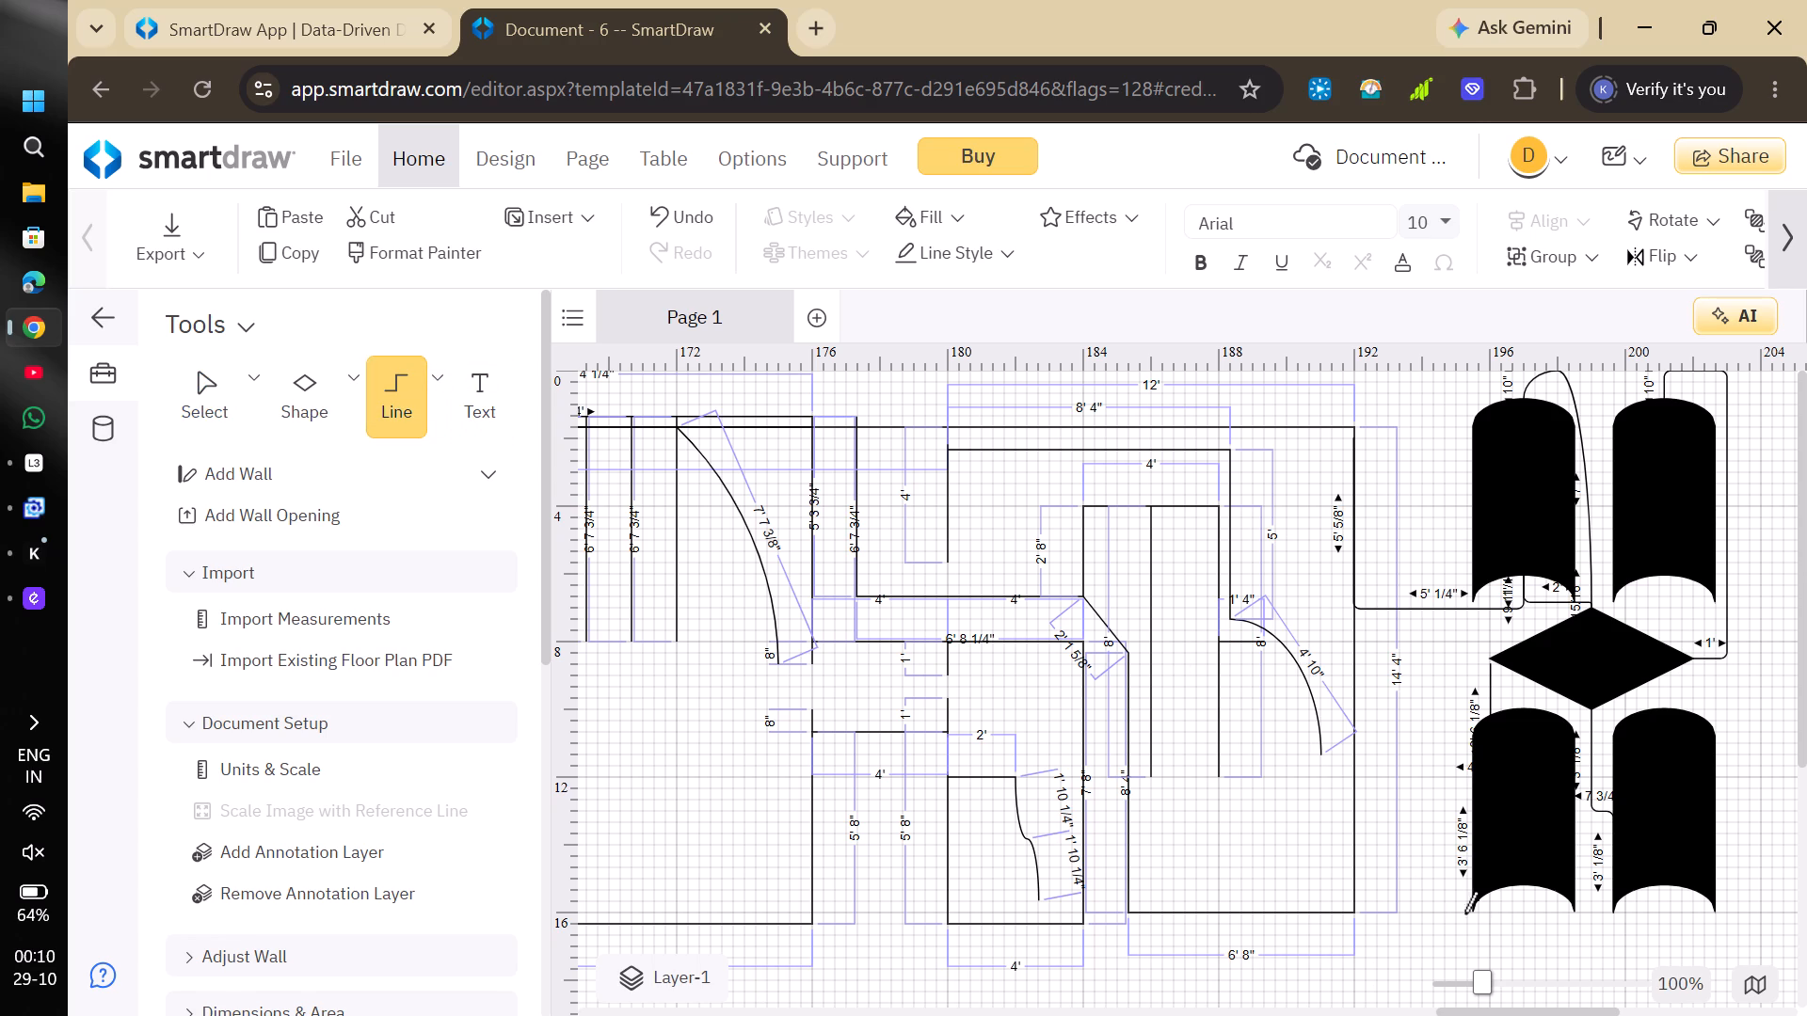
{"action": "left_click", "coordinate": [1524, 713]}
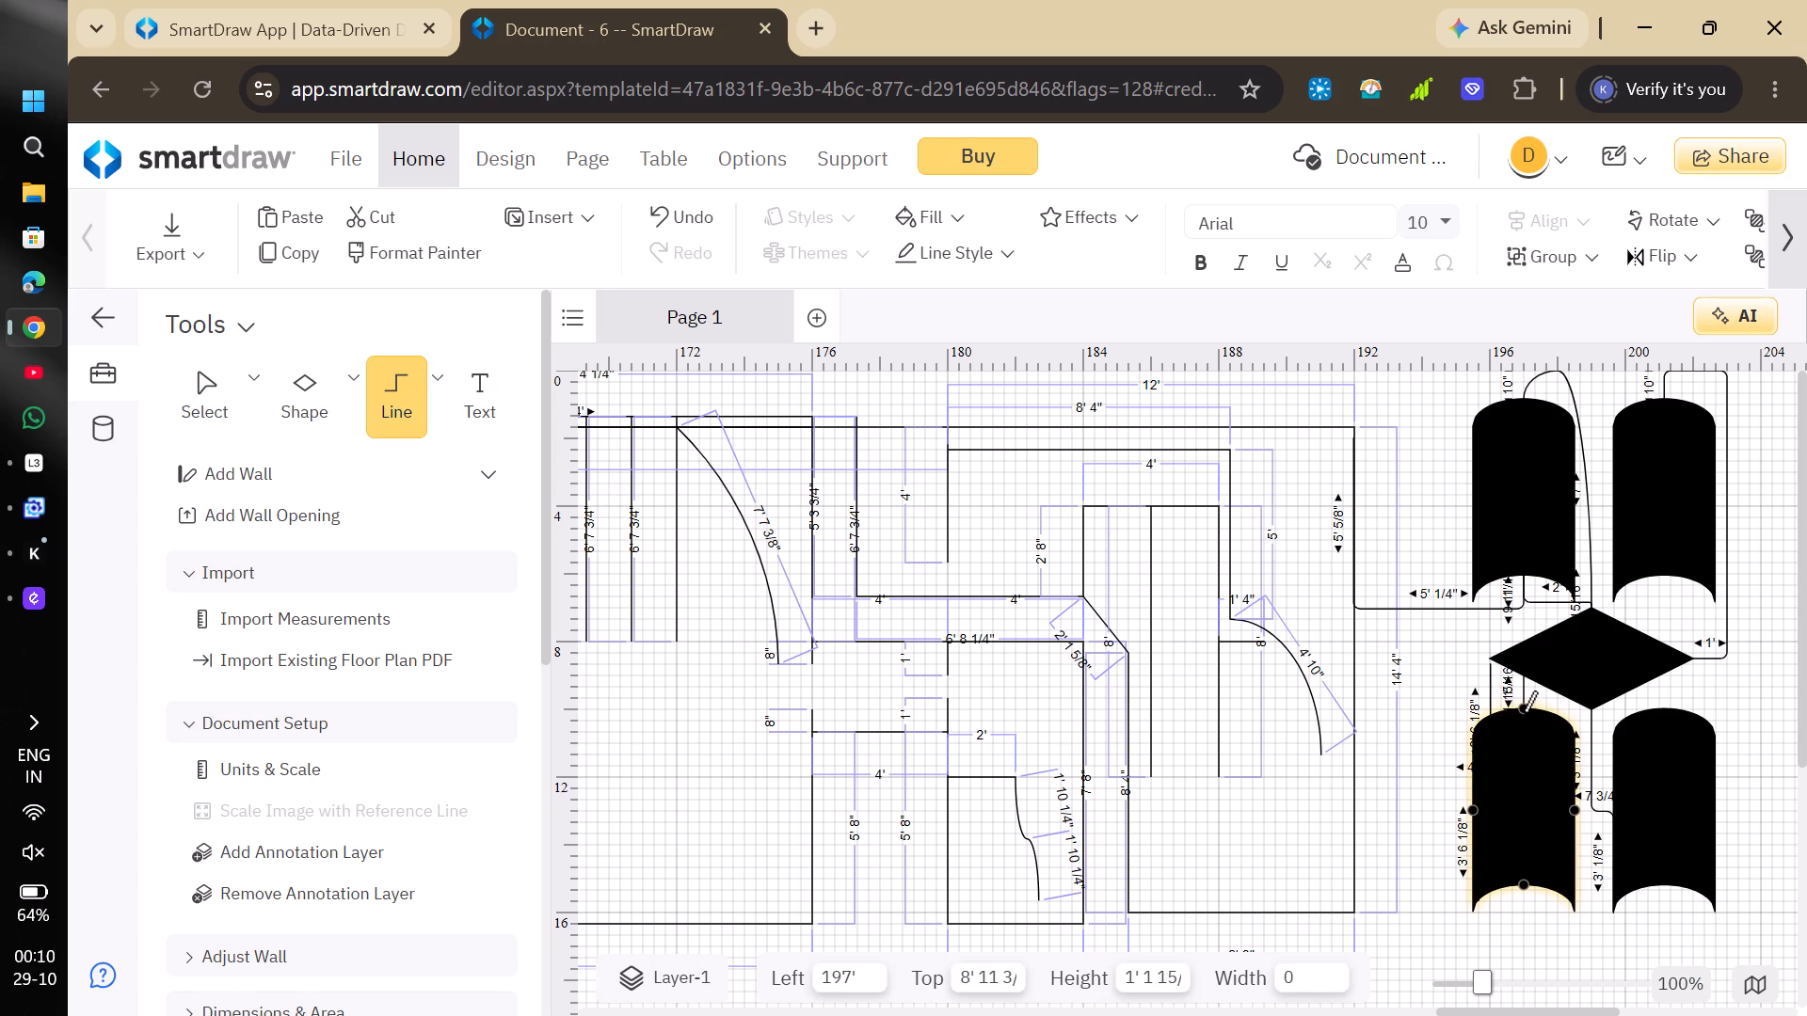
{"action": "left_click", "coordinate": [1587, 713]}
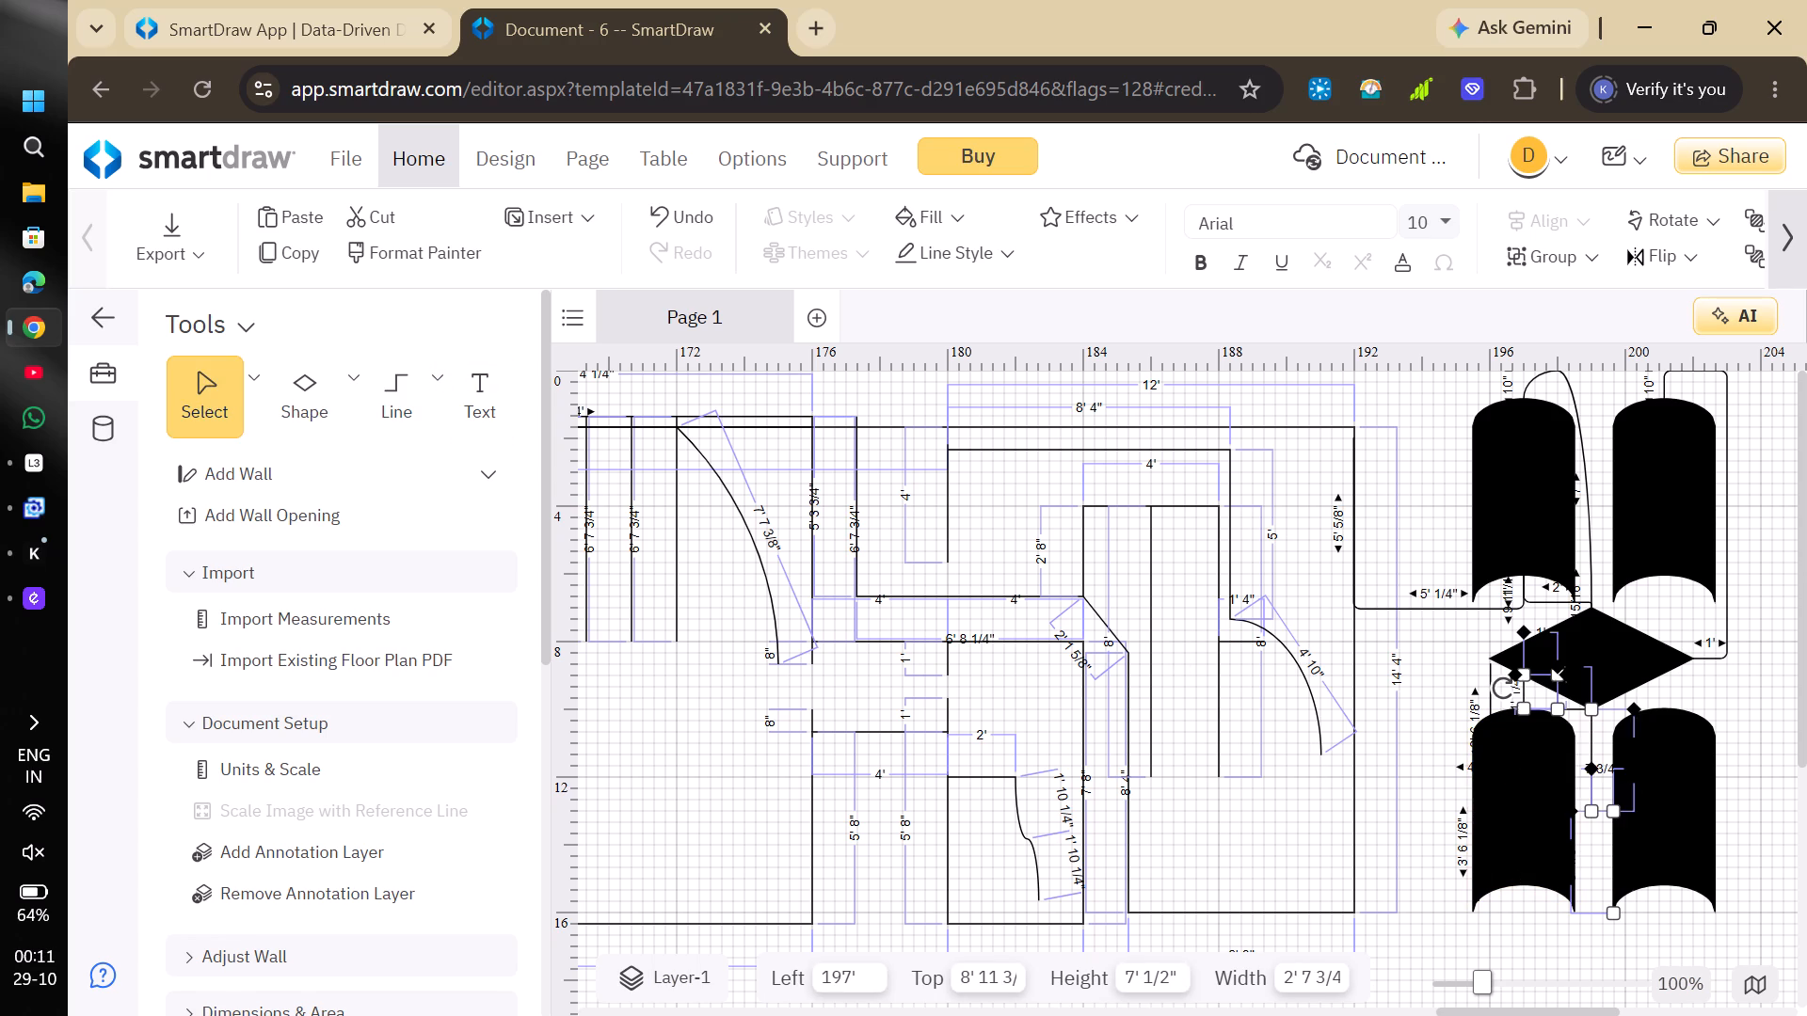
{"action": "left_click", "coordinate": [398, 426]}
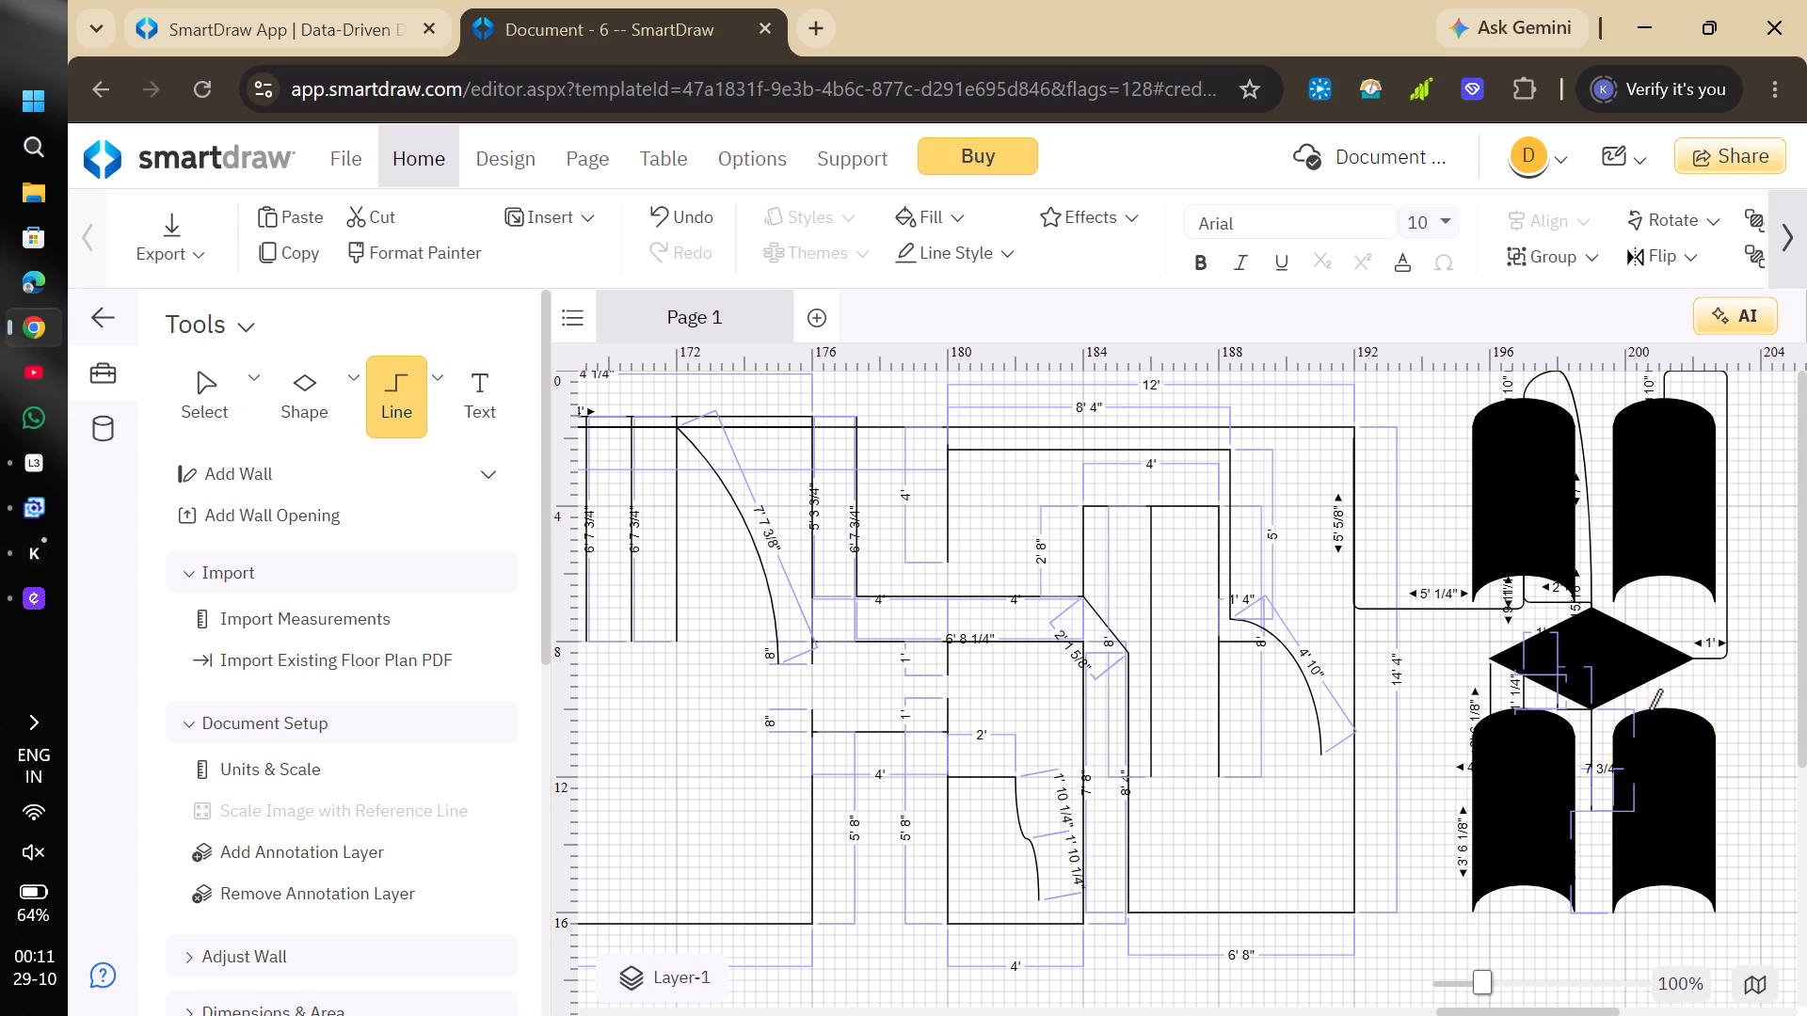
{"action": "left_click", "coordinate": [1664, 717]}
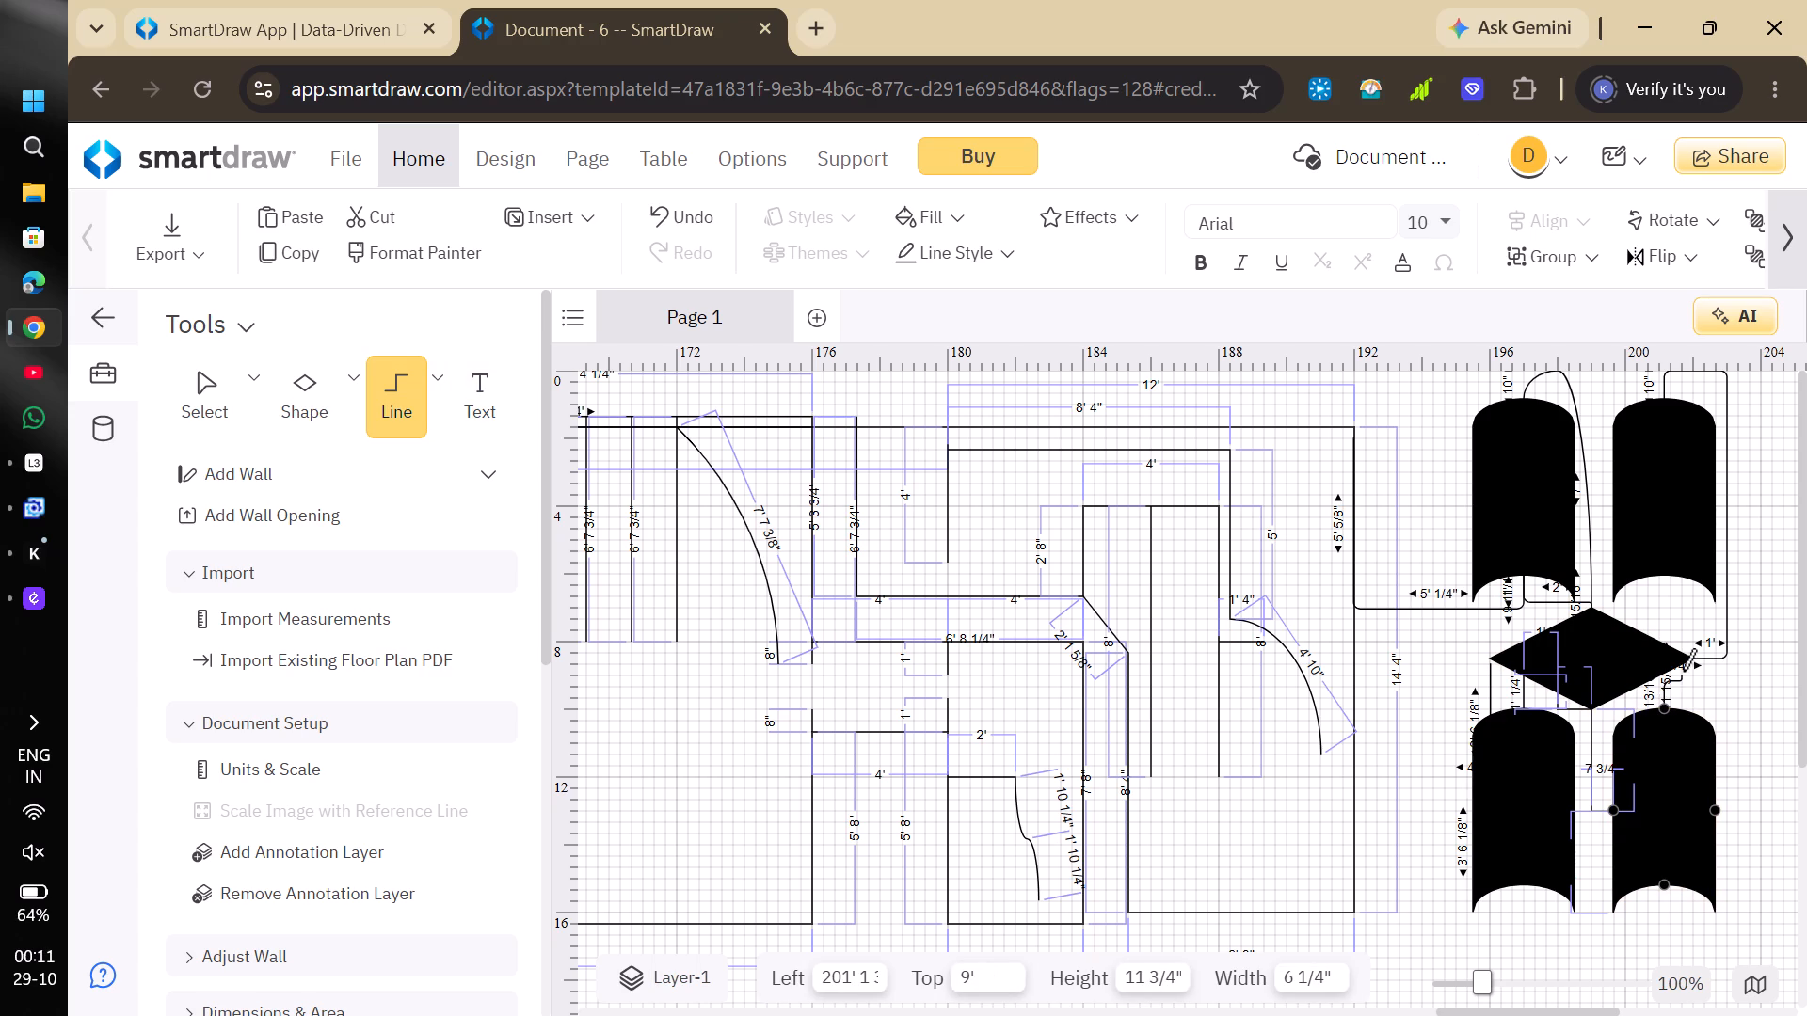
{"action": "left_click", "coordinate": [1688, 661]}
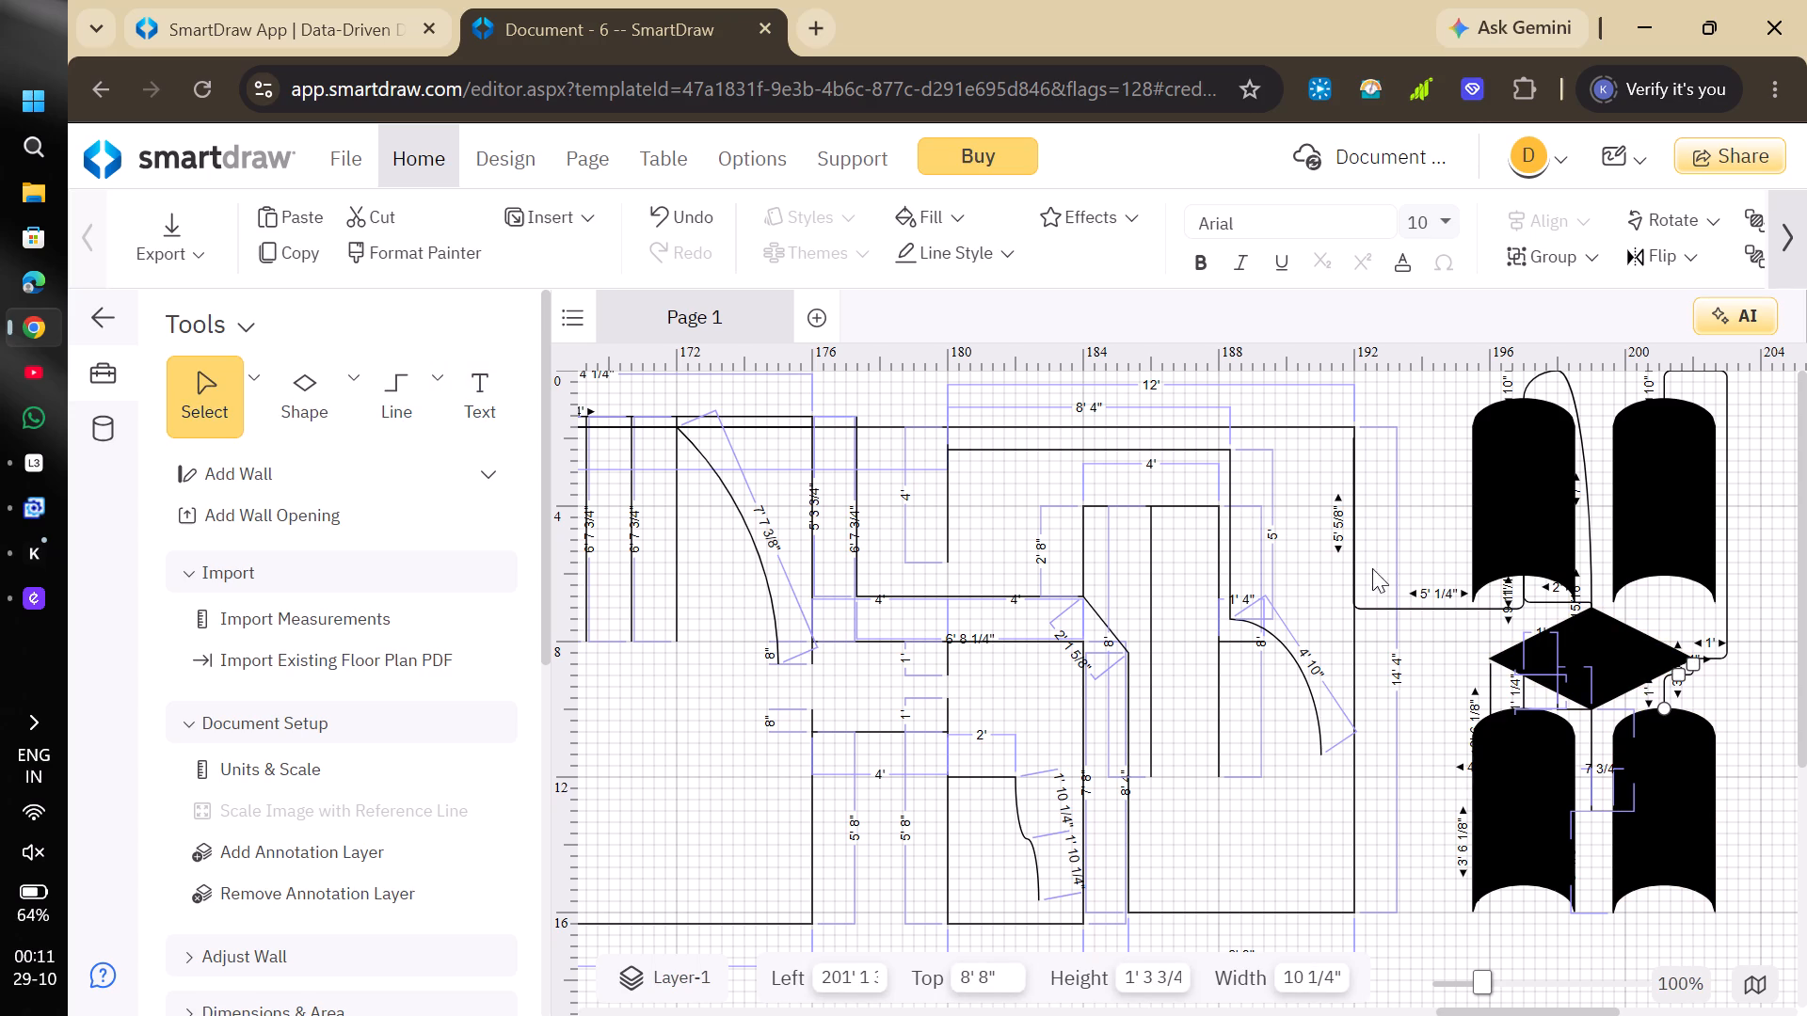
Connect the tops of the two upper curved-end shapes to the diamond, the far one at its top vertex and the other at its plan-side vertex.
{"action": "left_click", "coordinate": [392, 387]}
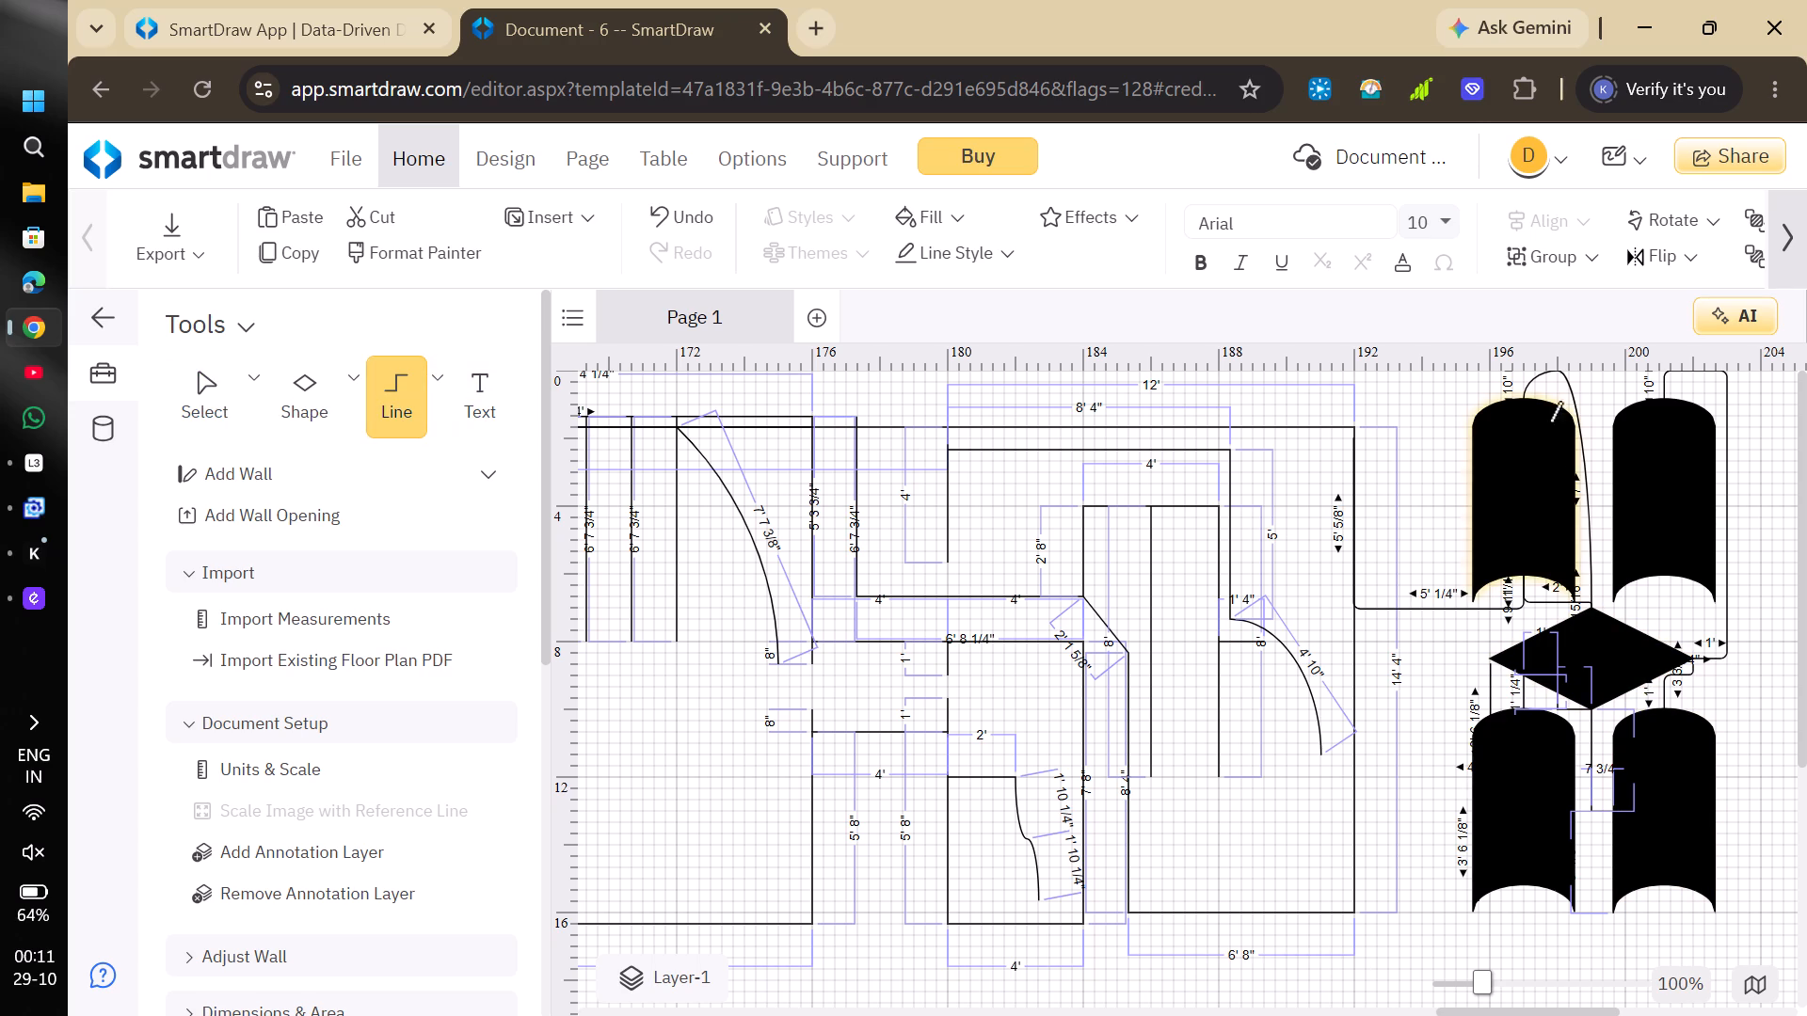
{"action": "left_click", "coordinate": [1665, 404]}
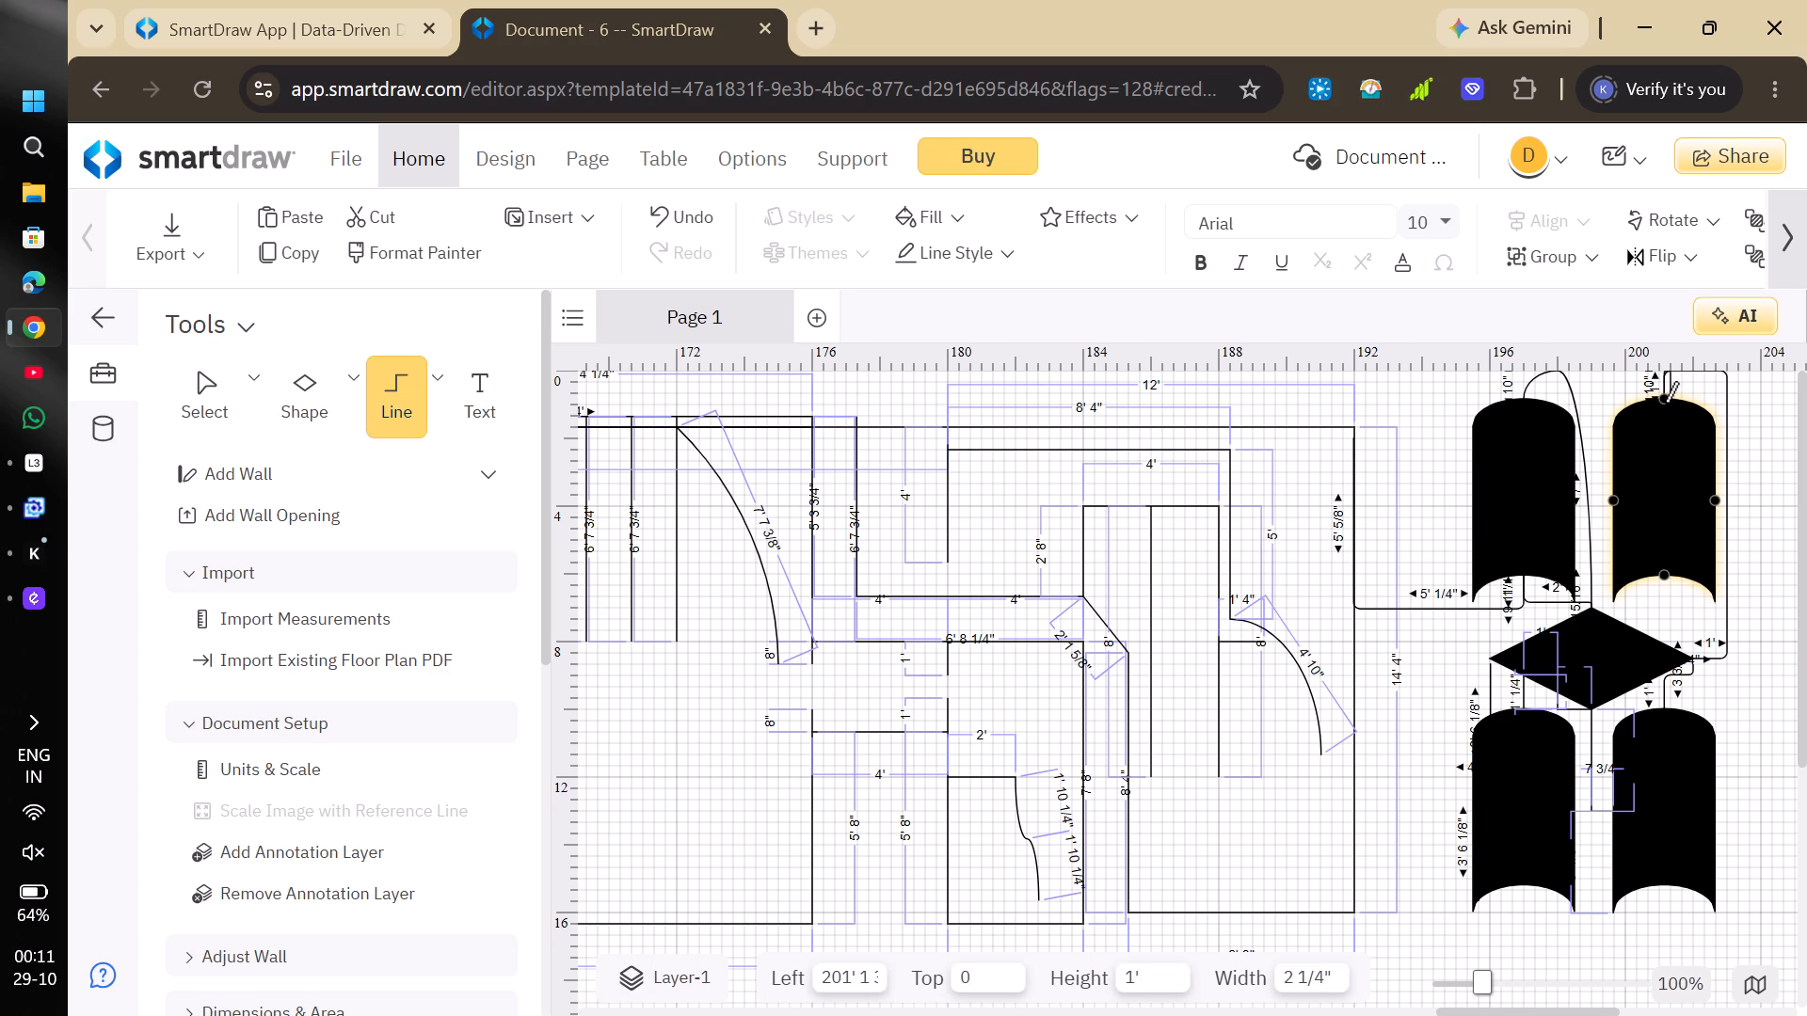
{"action": "left_click", "coordinate": [1594, 610]}
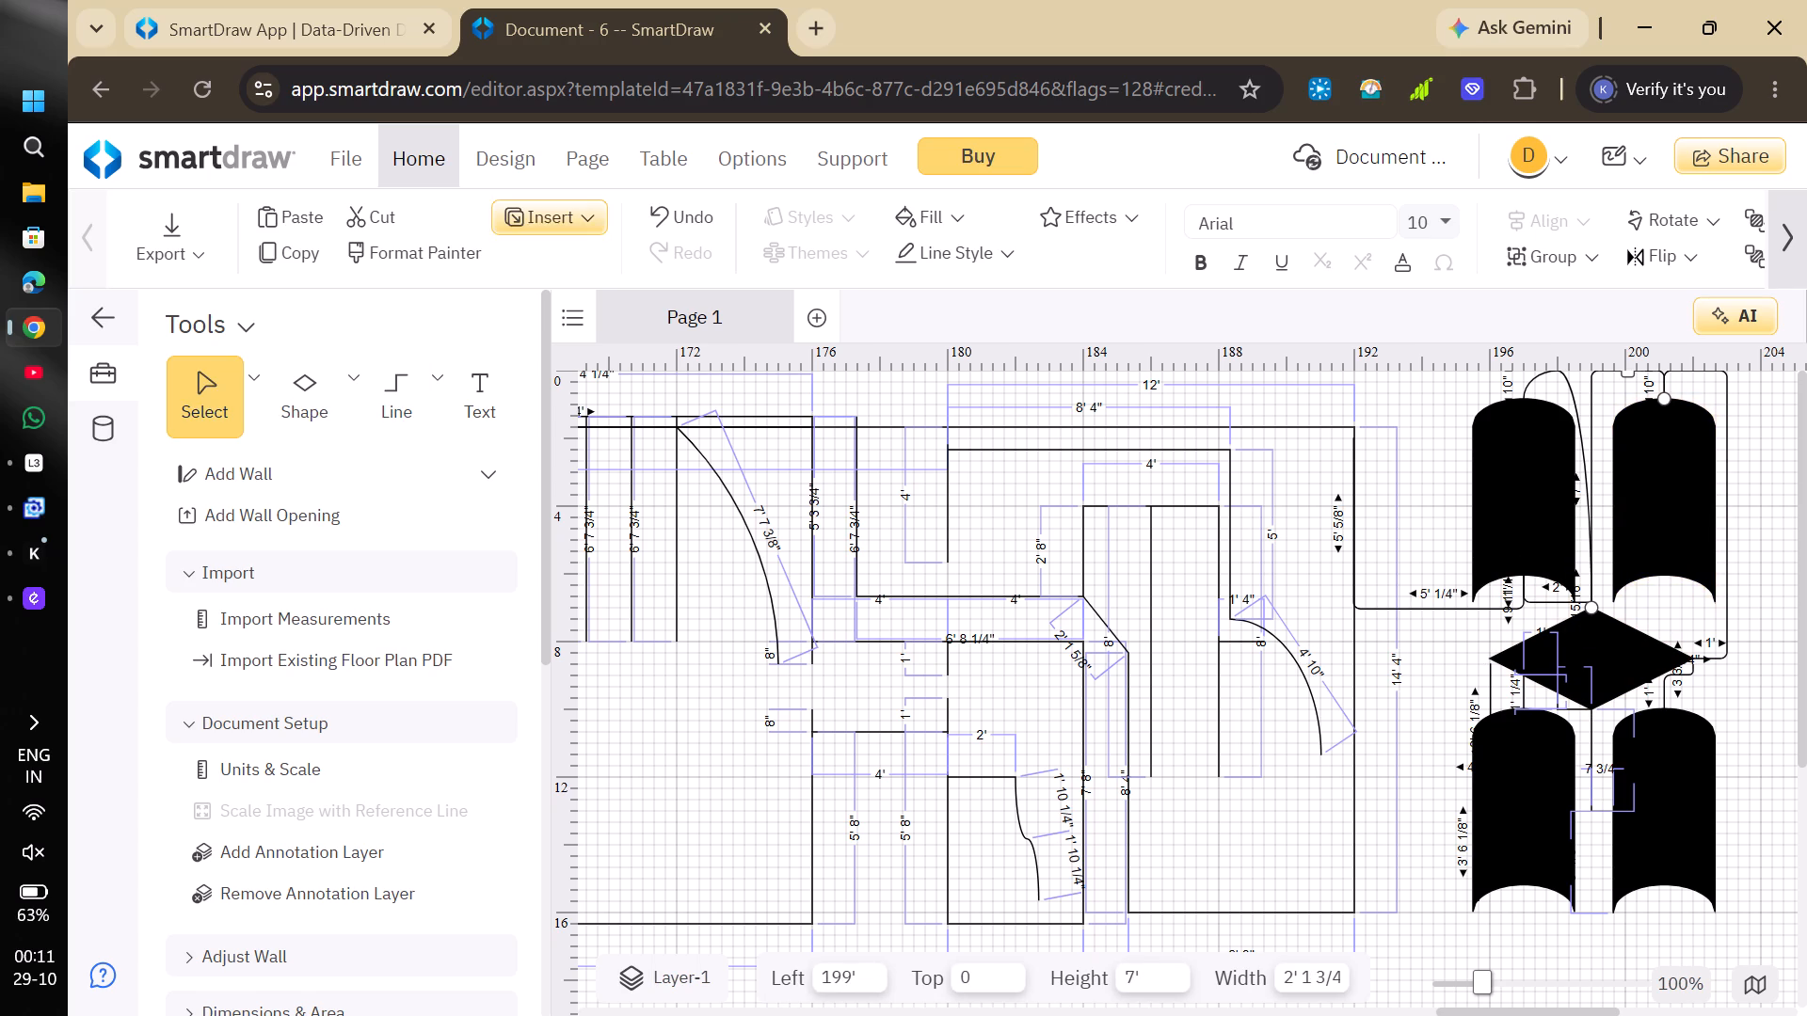
{"action": "left_click", "coordinate": [394, 403]}
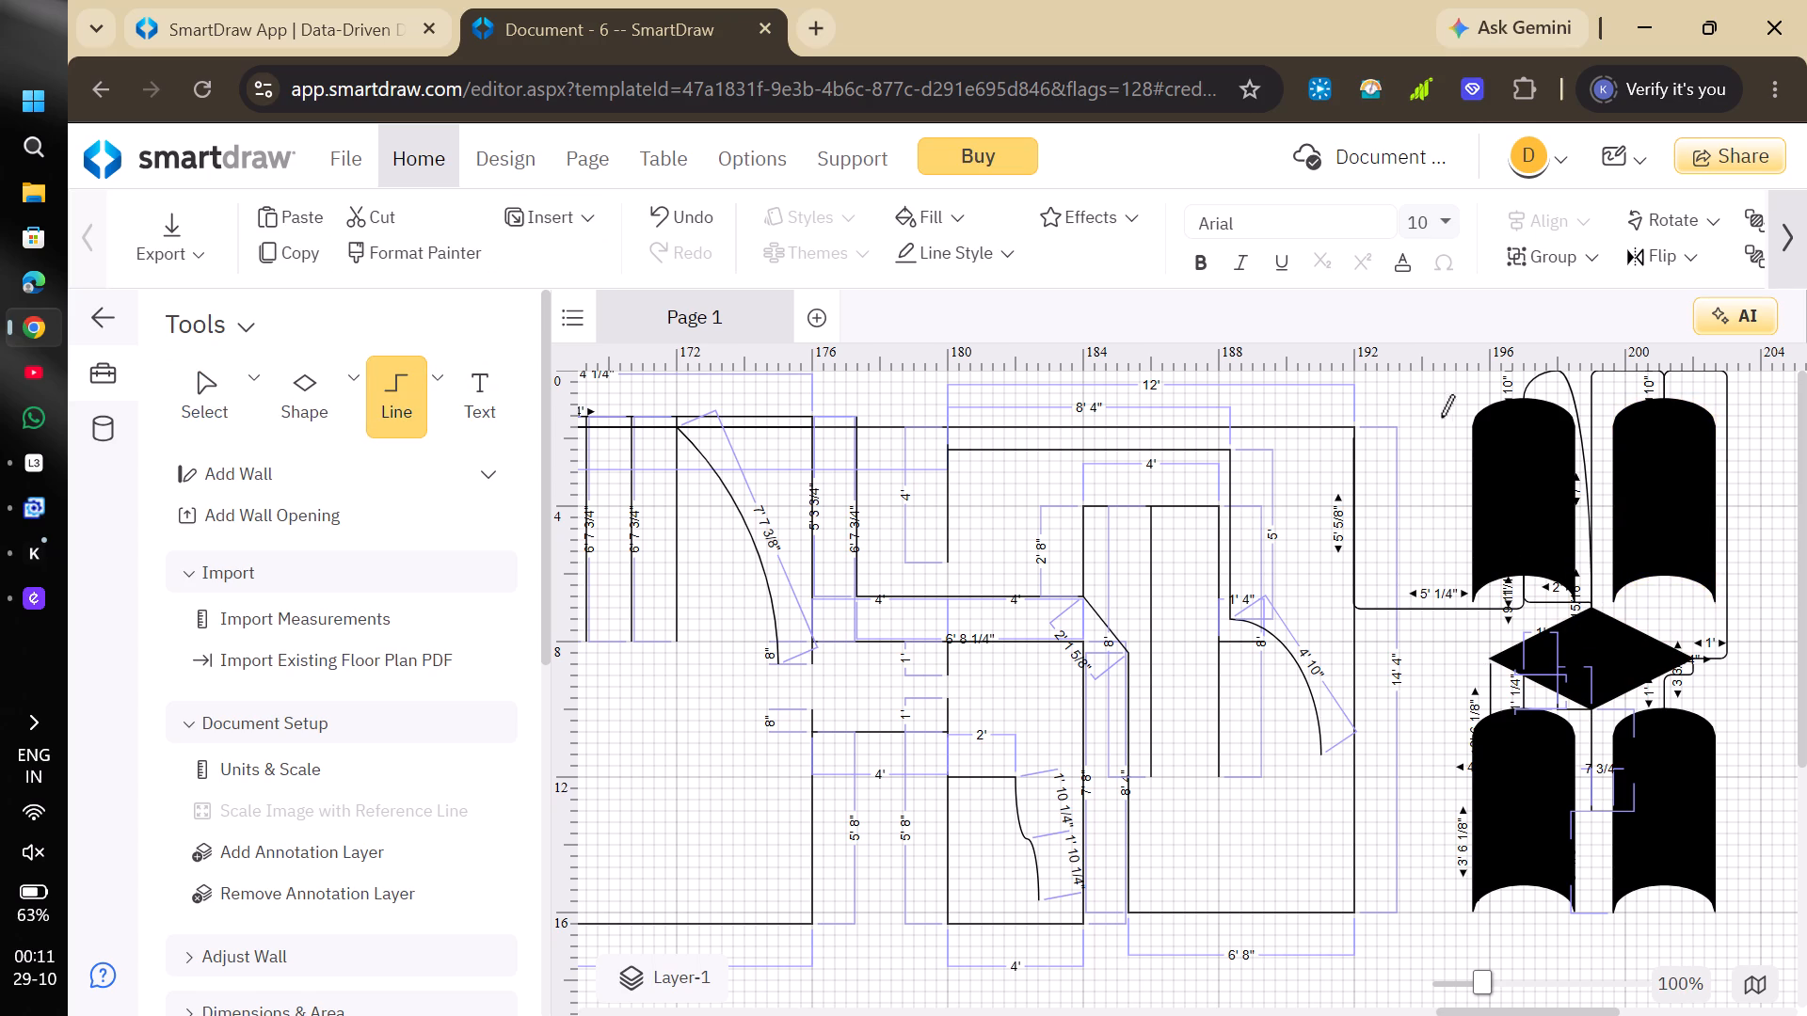
{"action": "left_click", "coordinate": [1522, 406]}
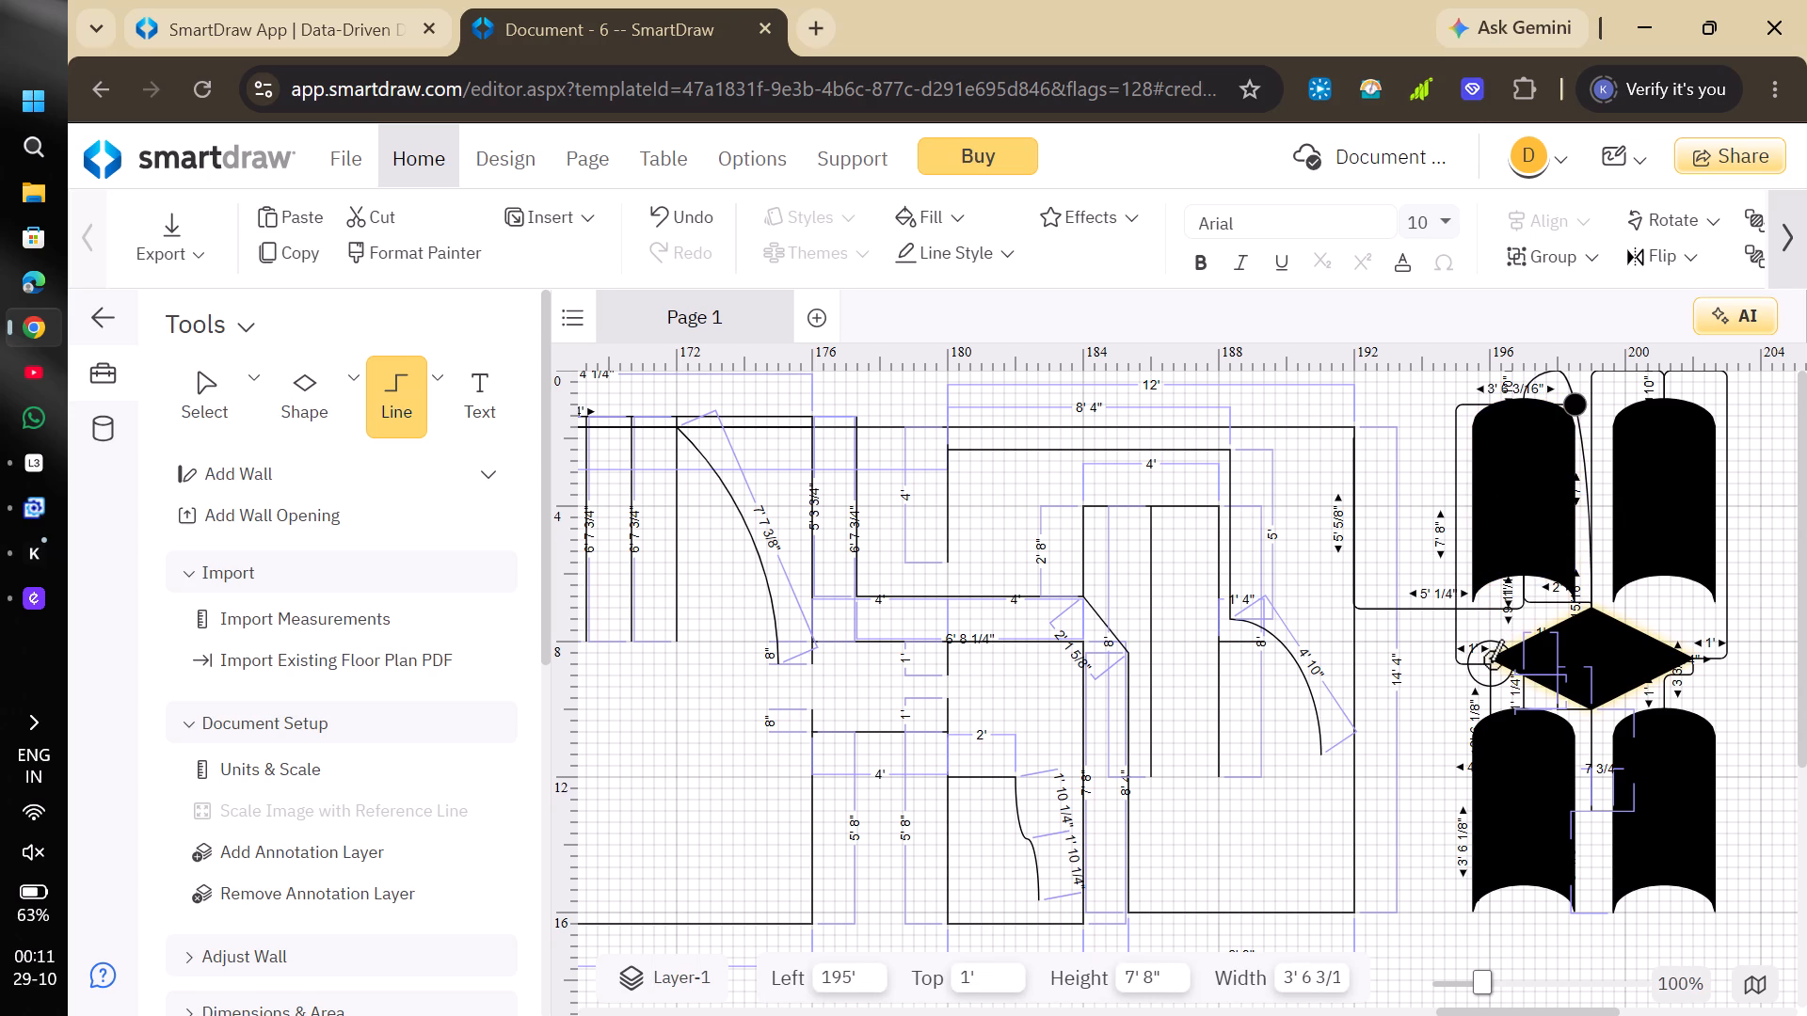
{"action": "left_click", "coordinate": [1491, 661]}
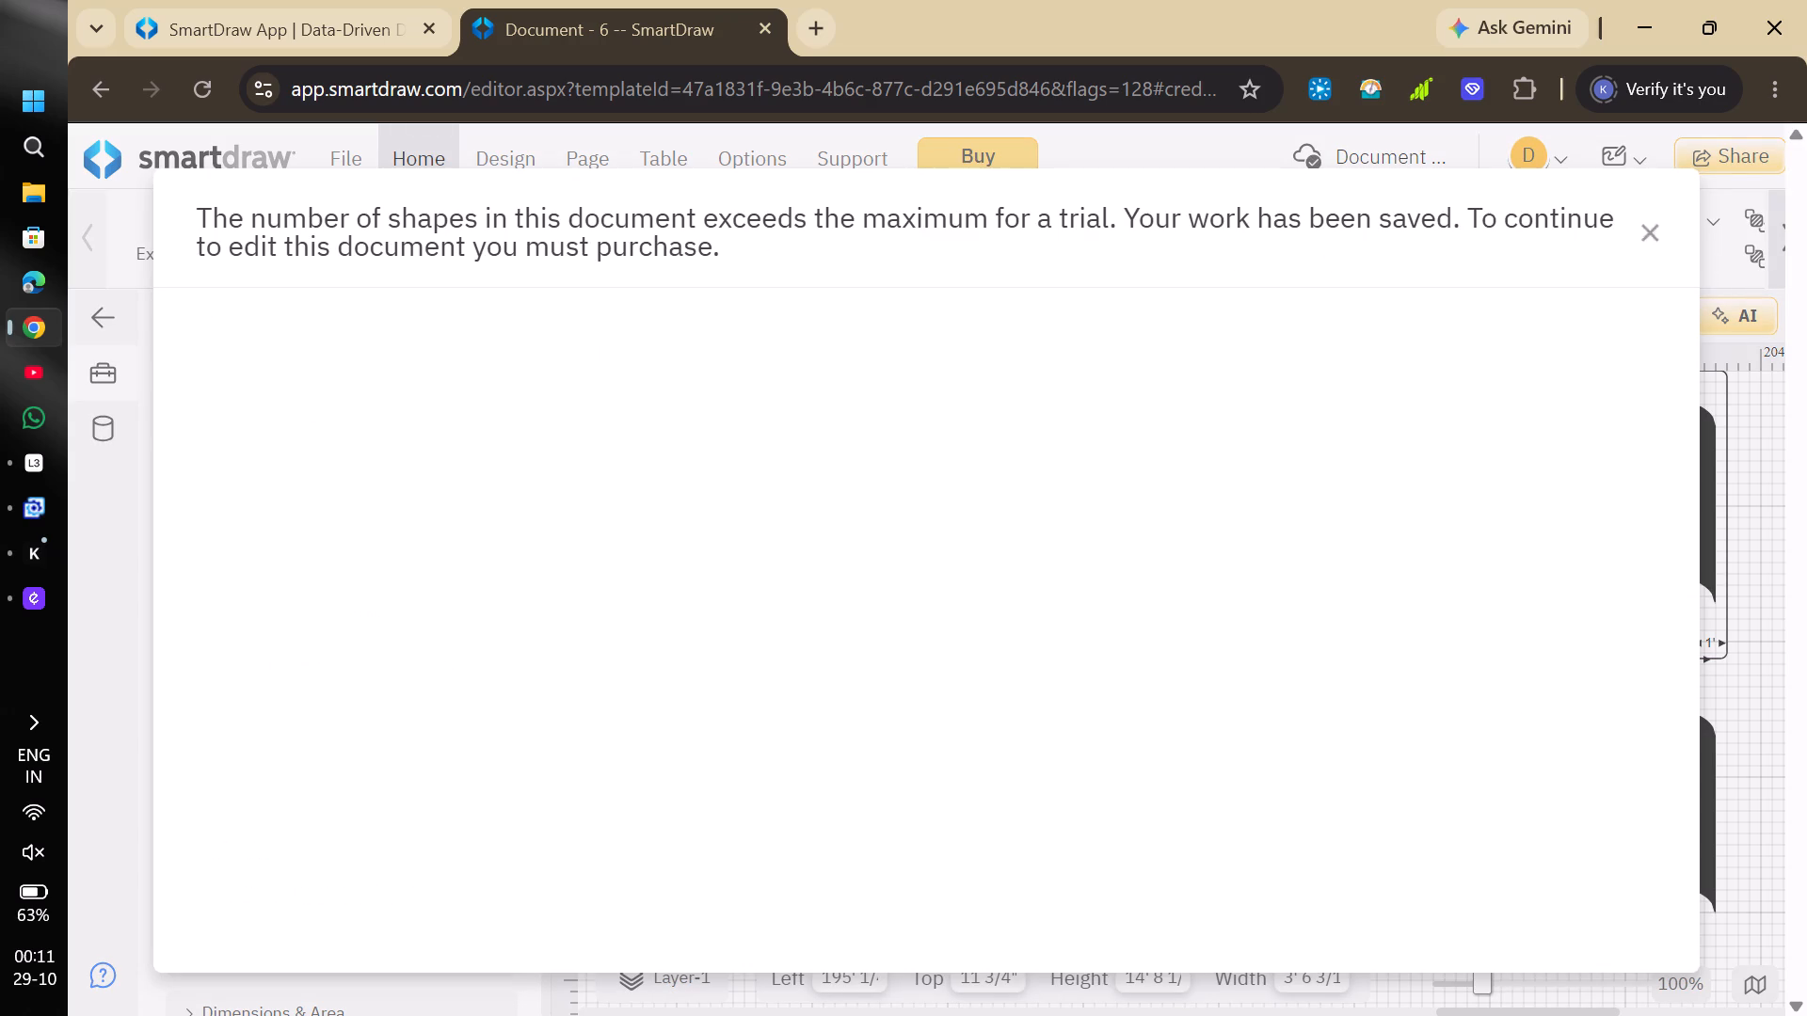